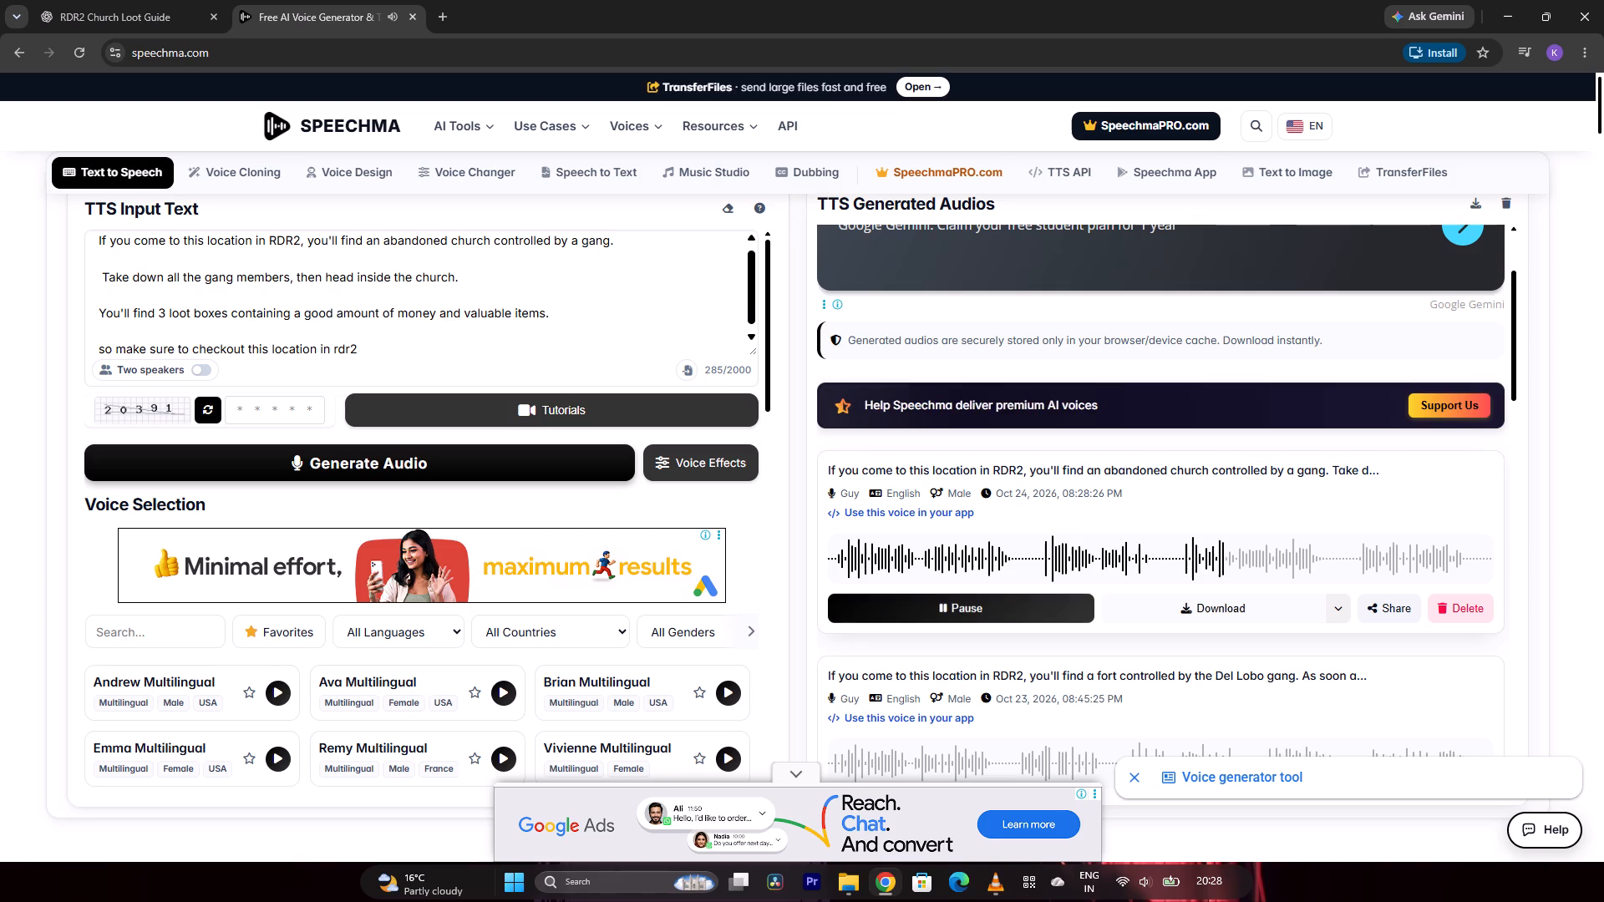
Download the generated abandoned church audio.
{"action": "scroll", "coordinate": [1186, 587], "scroll_direction": "down", "scroll_amount": 3}
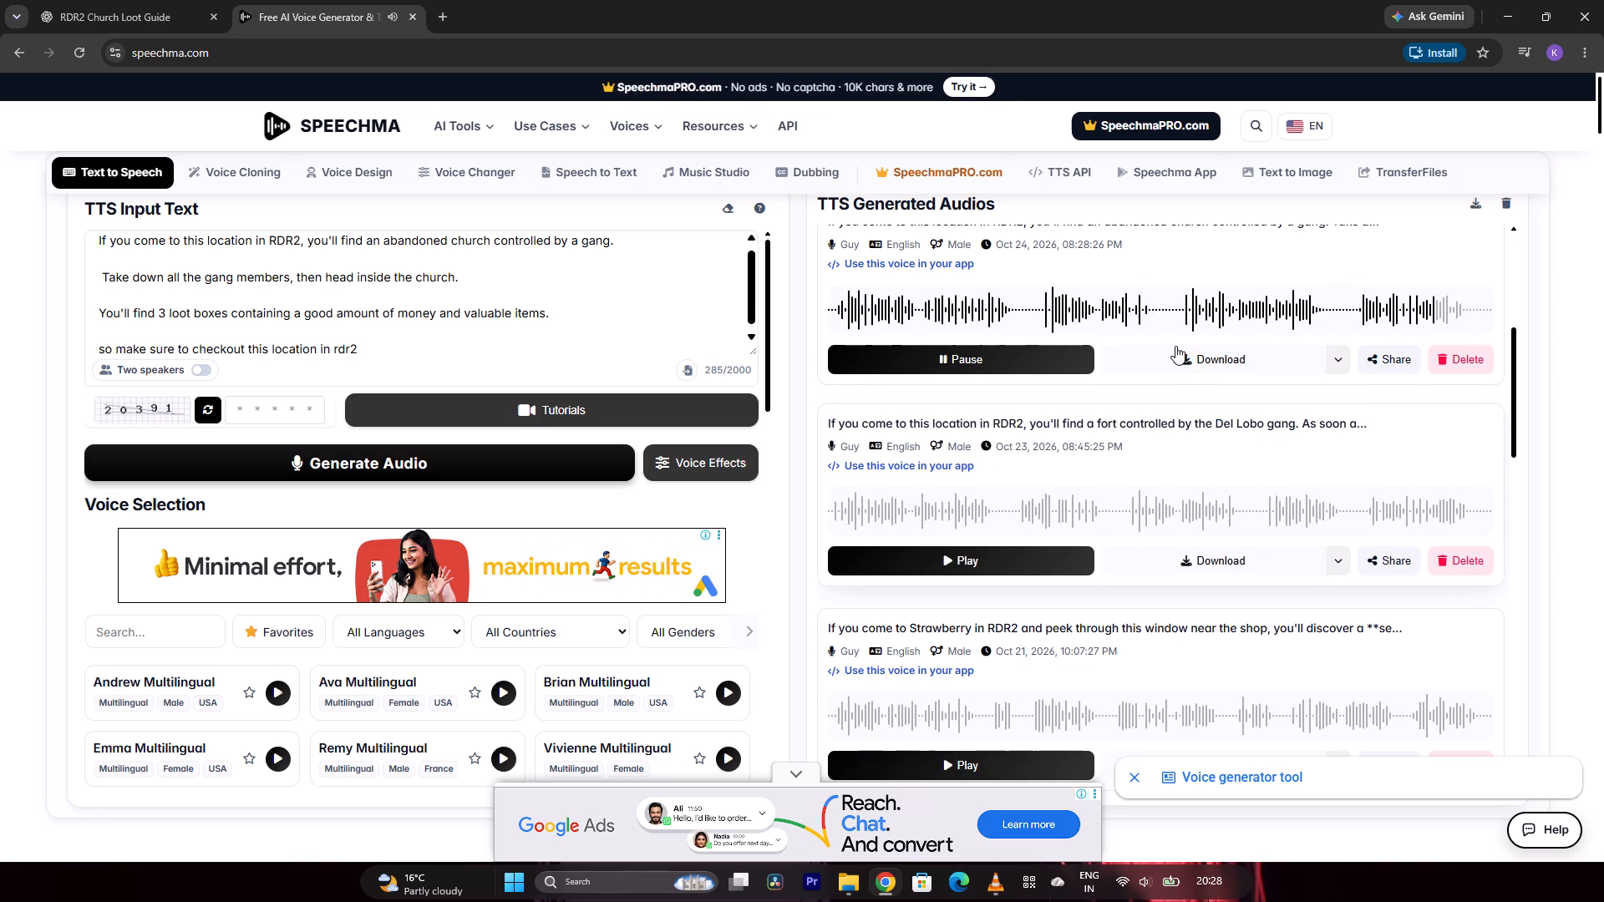
{"action": "left_click", "coordinate": [1195, 359]}
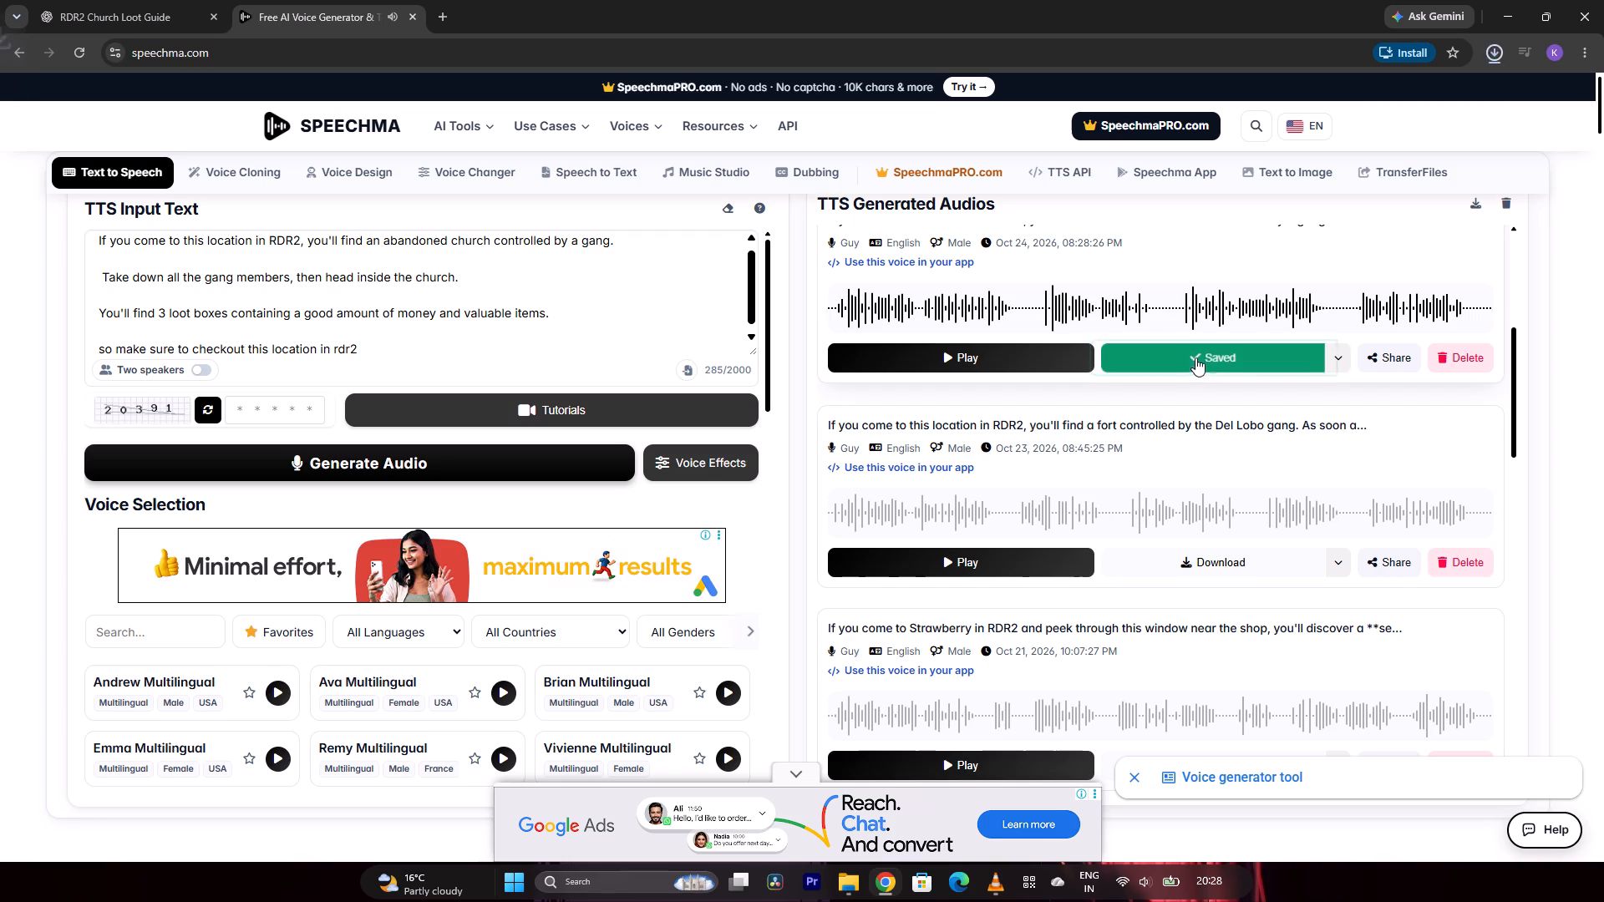
Close the browser window to return to the gameplay video in VLC media player.
{"action": "left_click", "coordinate": [1589, 14]}
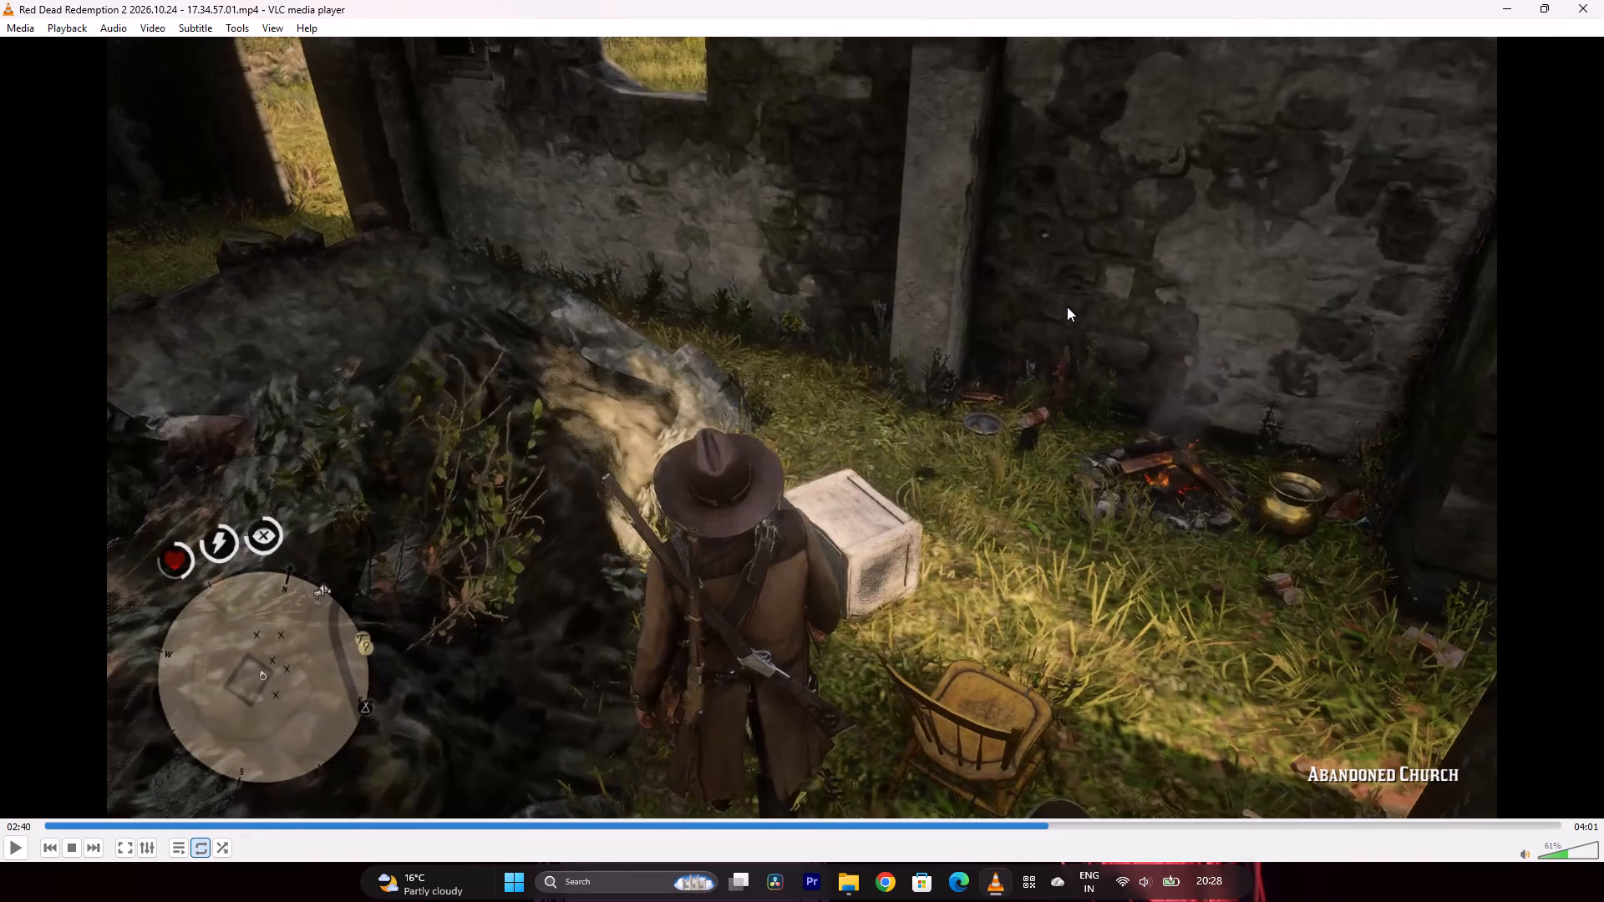
Close the gameplay video in VLC and the Red Dead Redemption 2 recordings folder window.
{"action": "right_click", "coordinate": [1065, 307]}
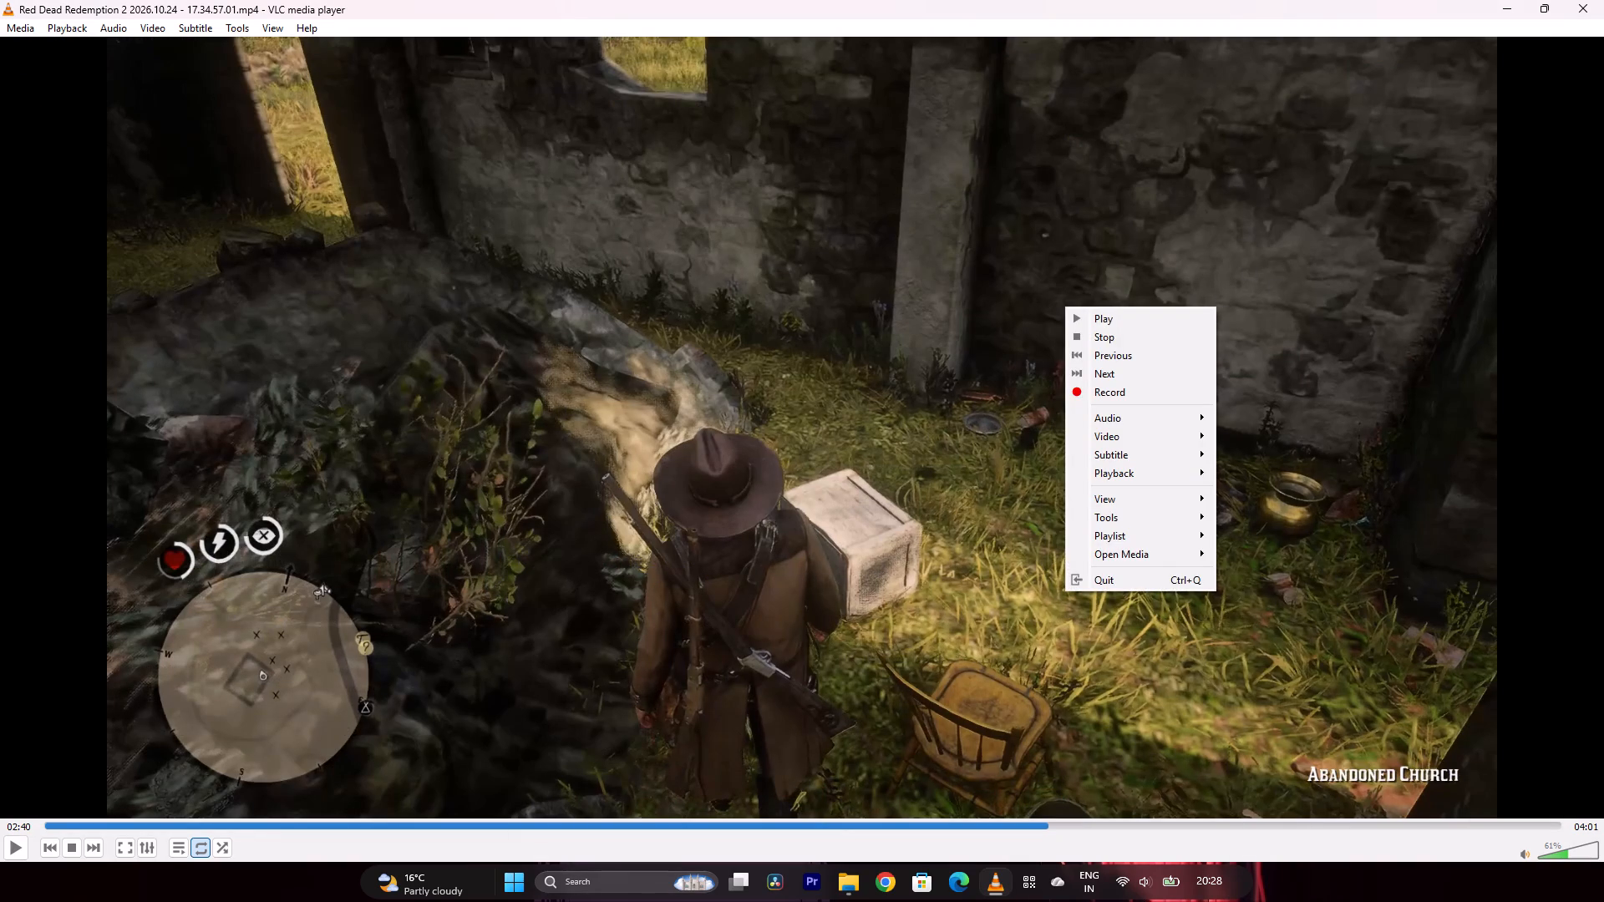
{"action": "left_click", "coordinate": [1580, 3]}
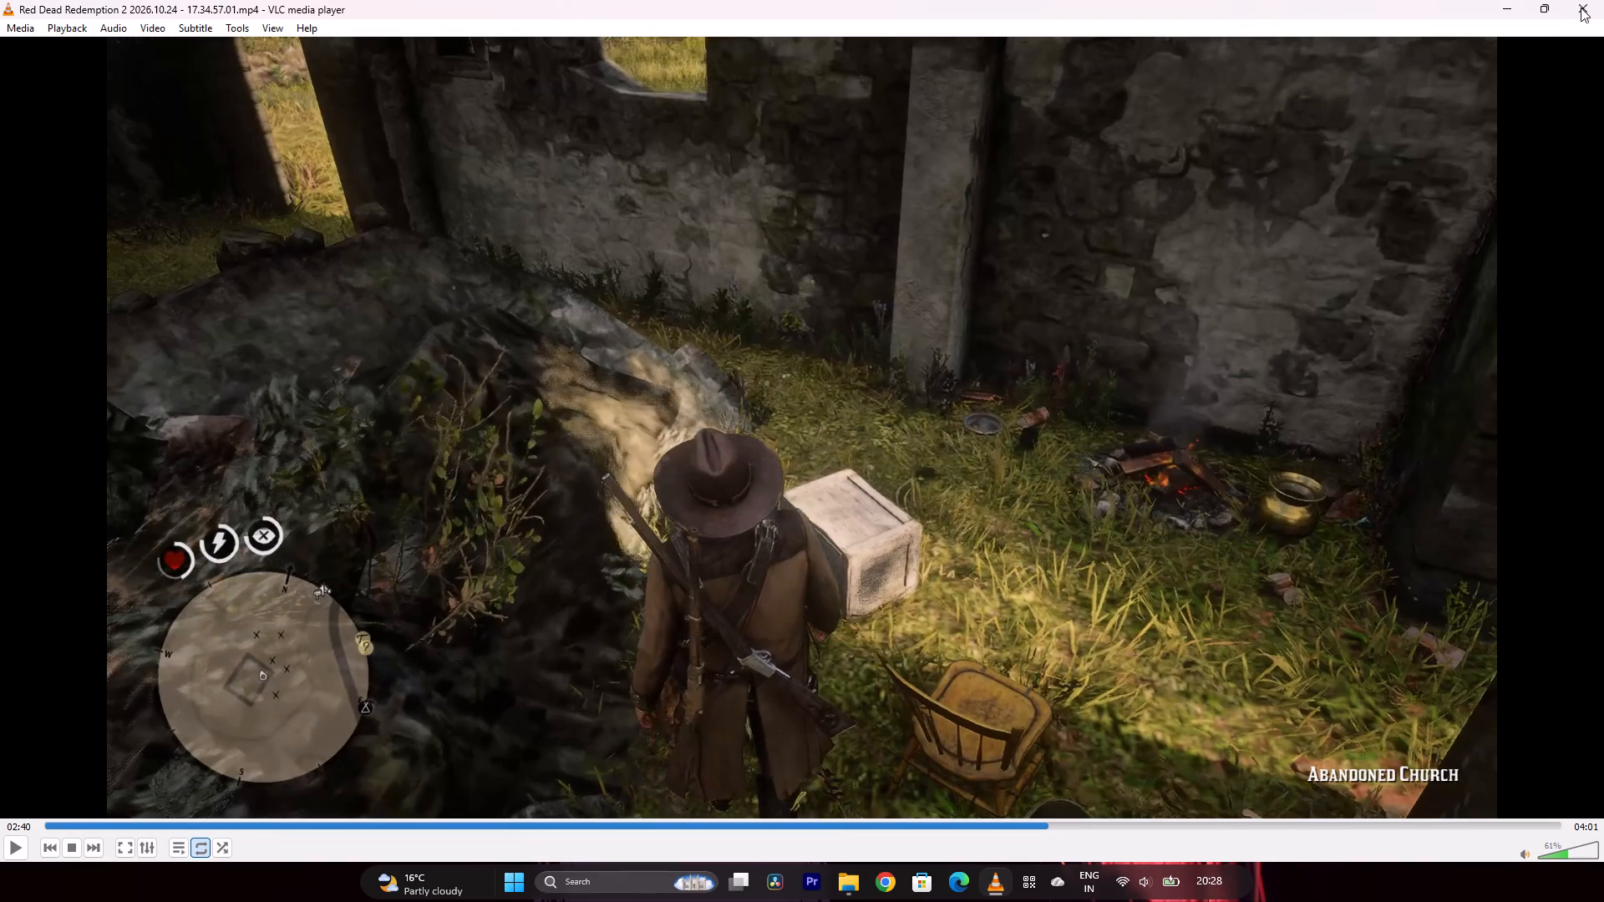
{"action": "left_click", "coordinate": [1592, 11]}
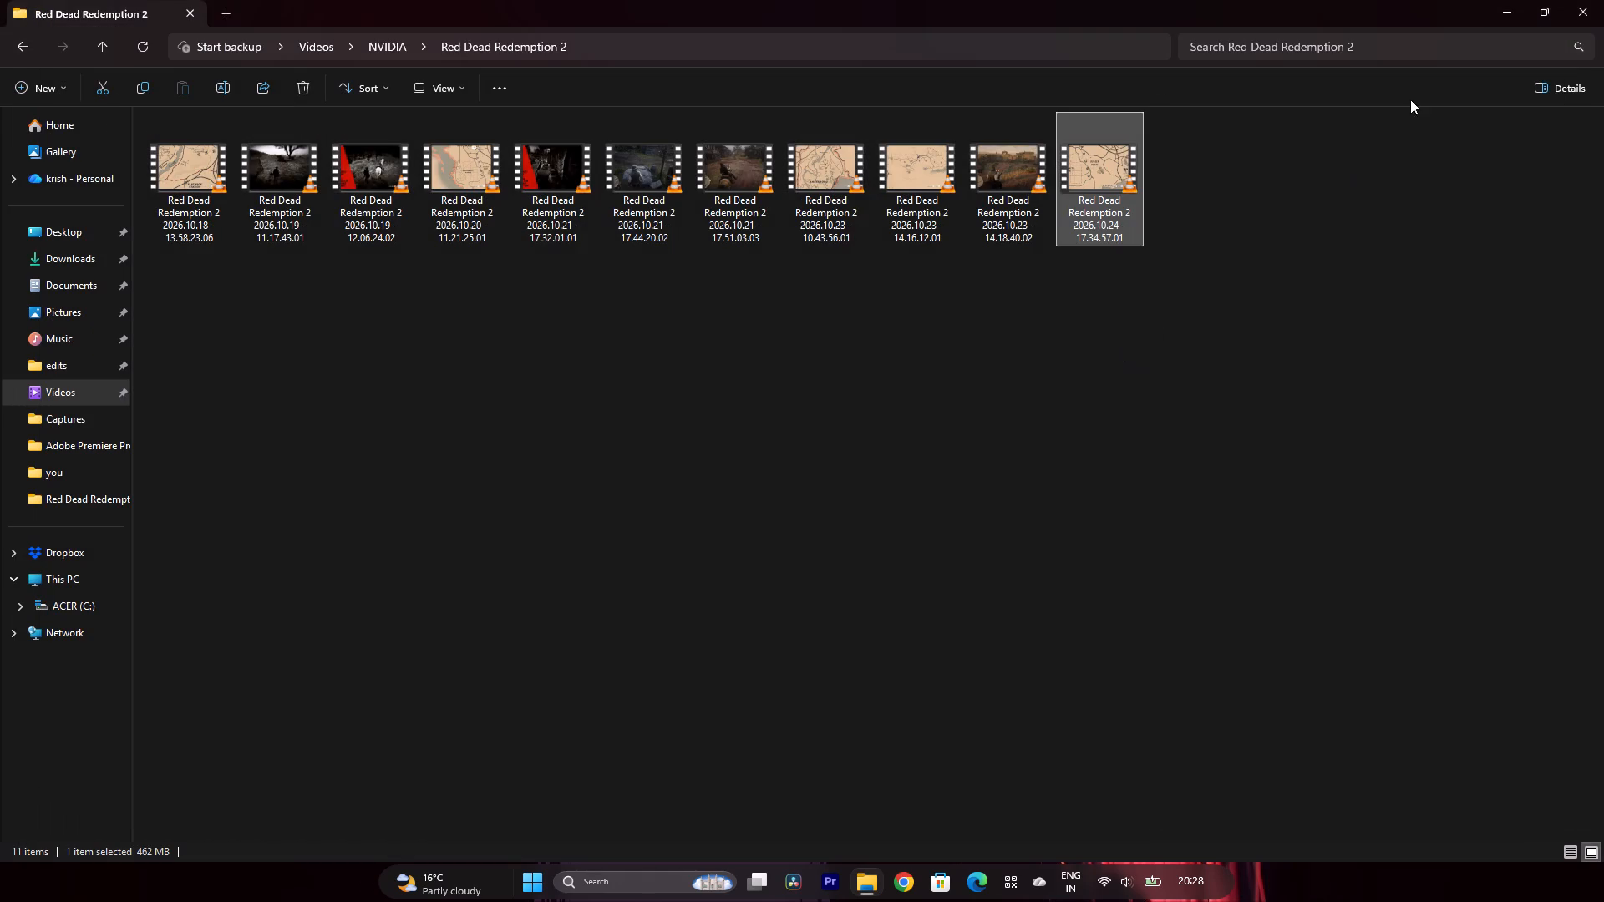
{"action": "left_click_drag", "start_coordinate": [1589, 8], "coordinate": [1576, 13]}
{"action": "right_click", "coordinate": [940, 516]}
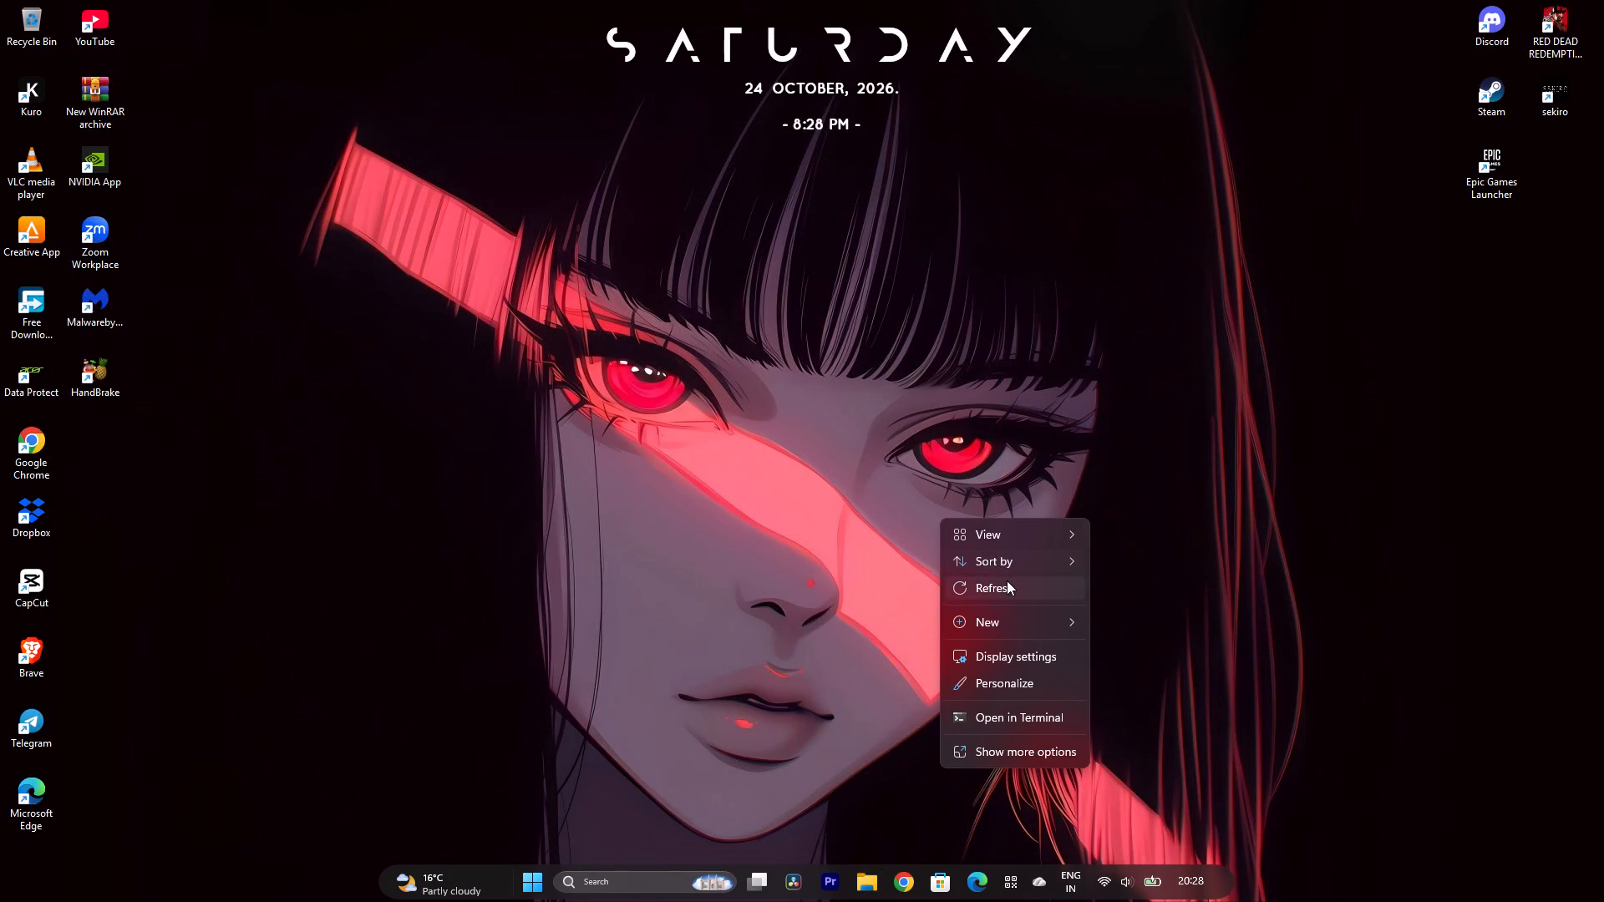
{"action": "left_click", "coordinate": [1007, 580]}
Launch DaVinci Resolve from the desktop.
{"action": "left_click", "coordinate": [789, 886]}
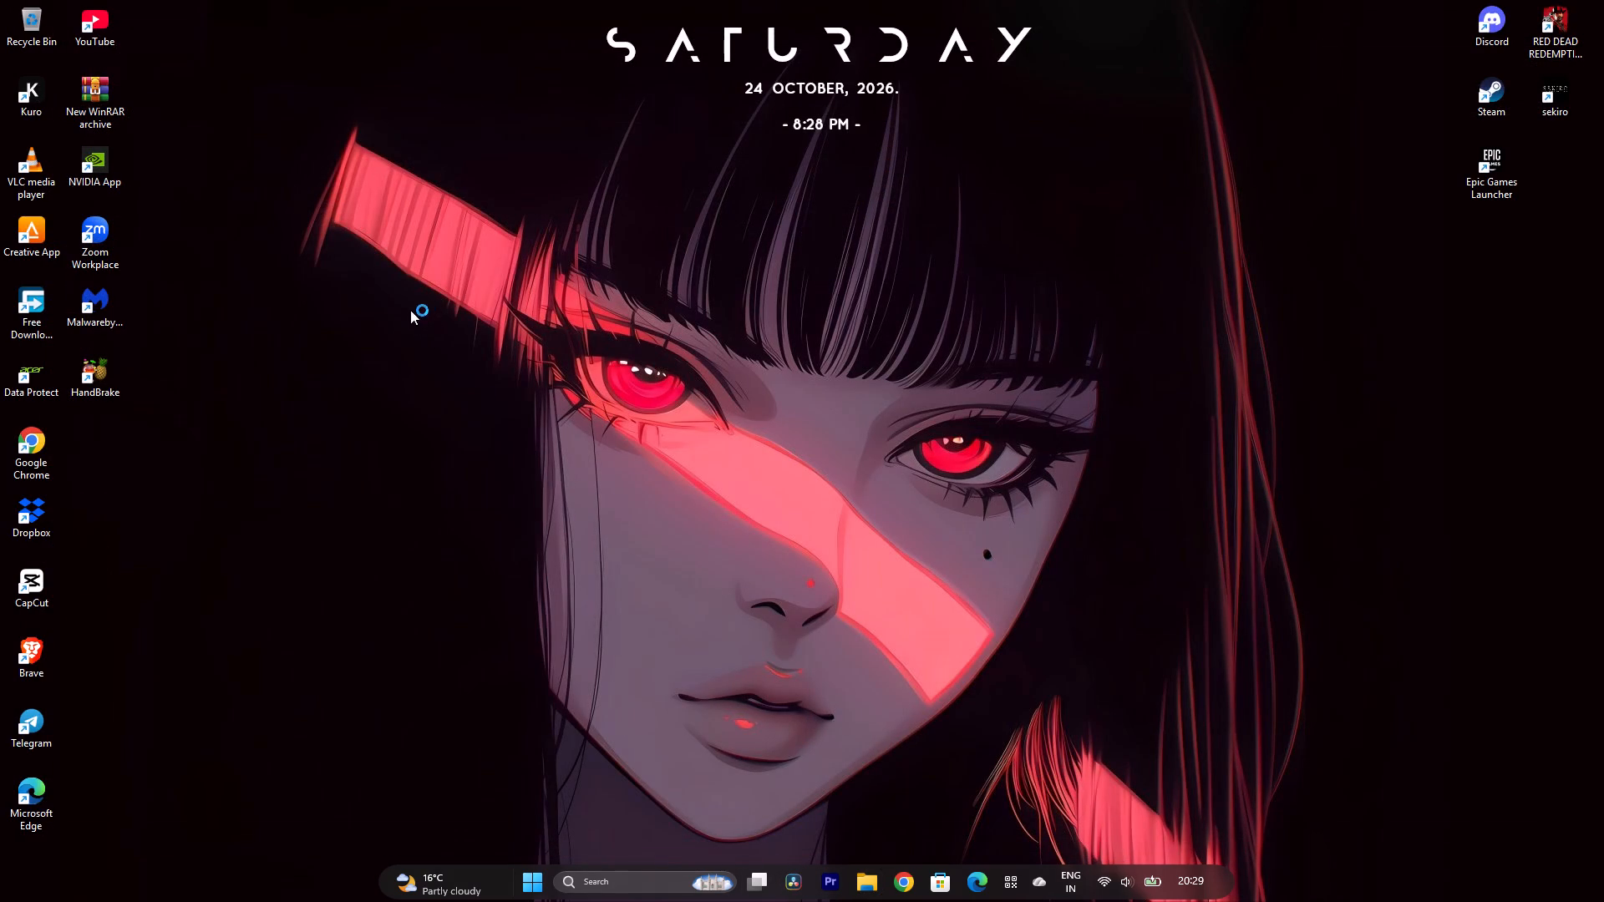
{"action": "left_click_drag", "start_coordinate": [257, 84], "coordinate": [1284, 846]}
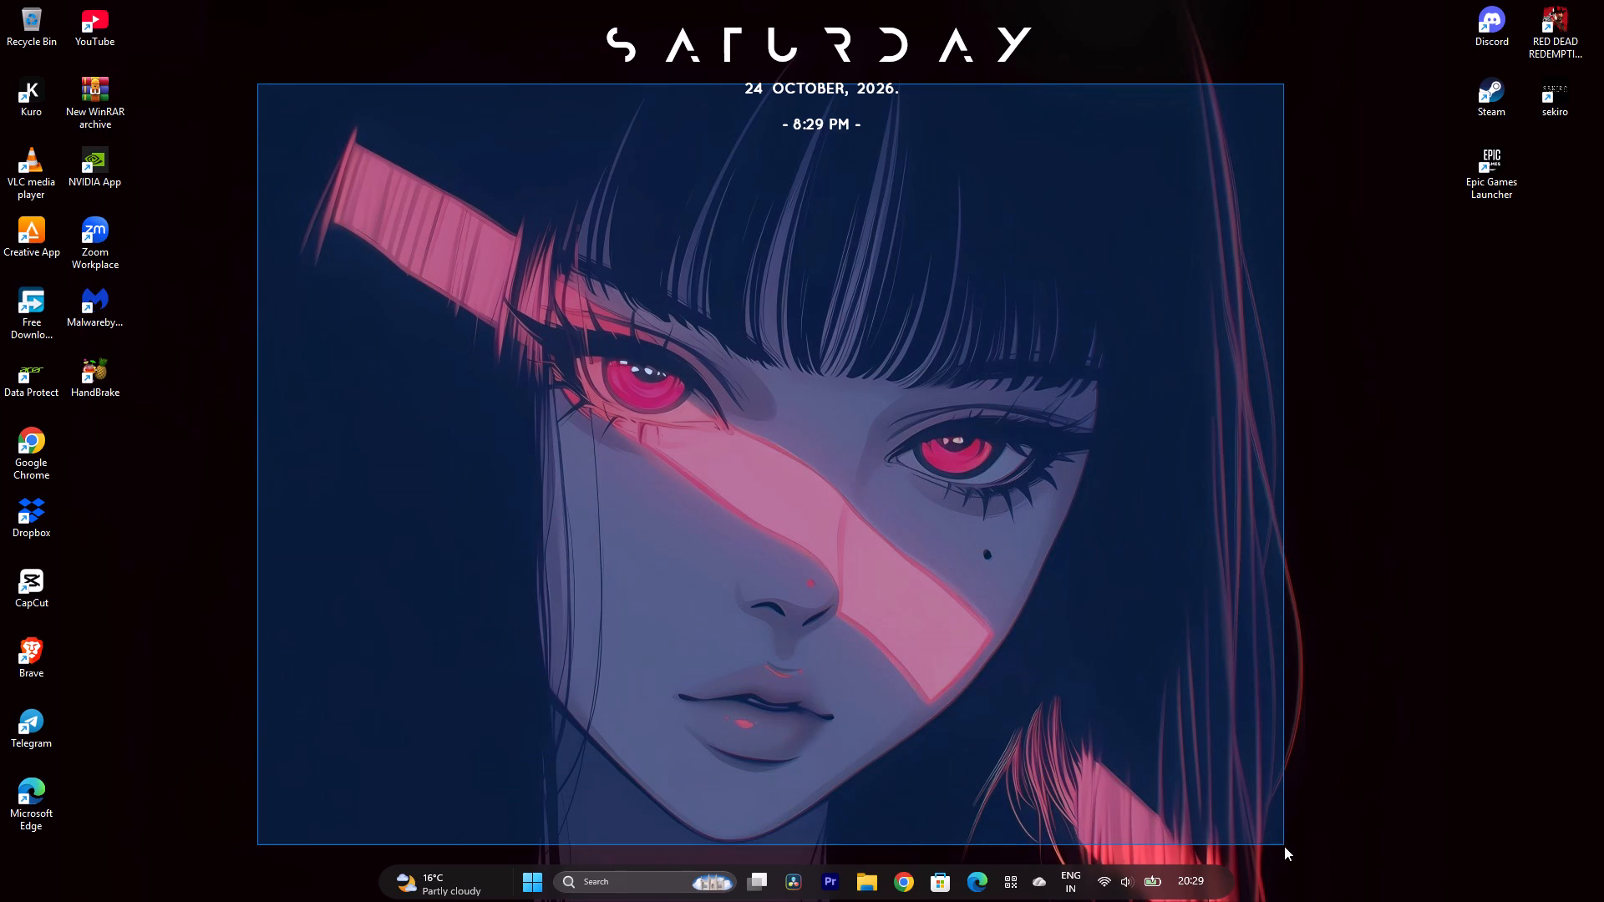
{"action": "left_click_drag", "start_coordinate": [1284, 846], "coordinate": [1287, 846]}
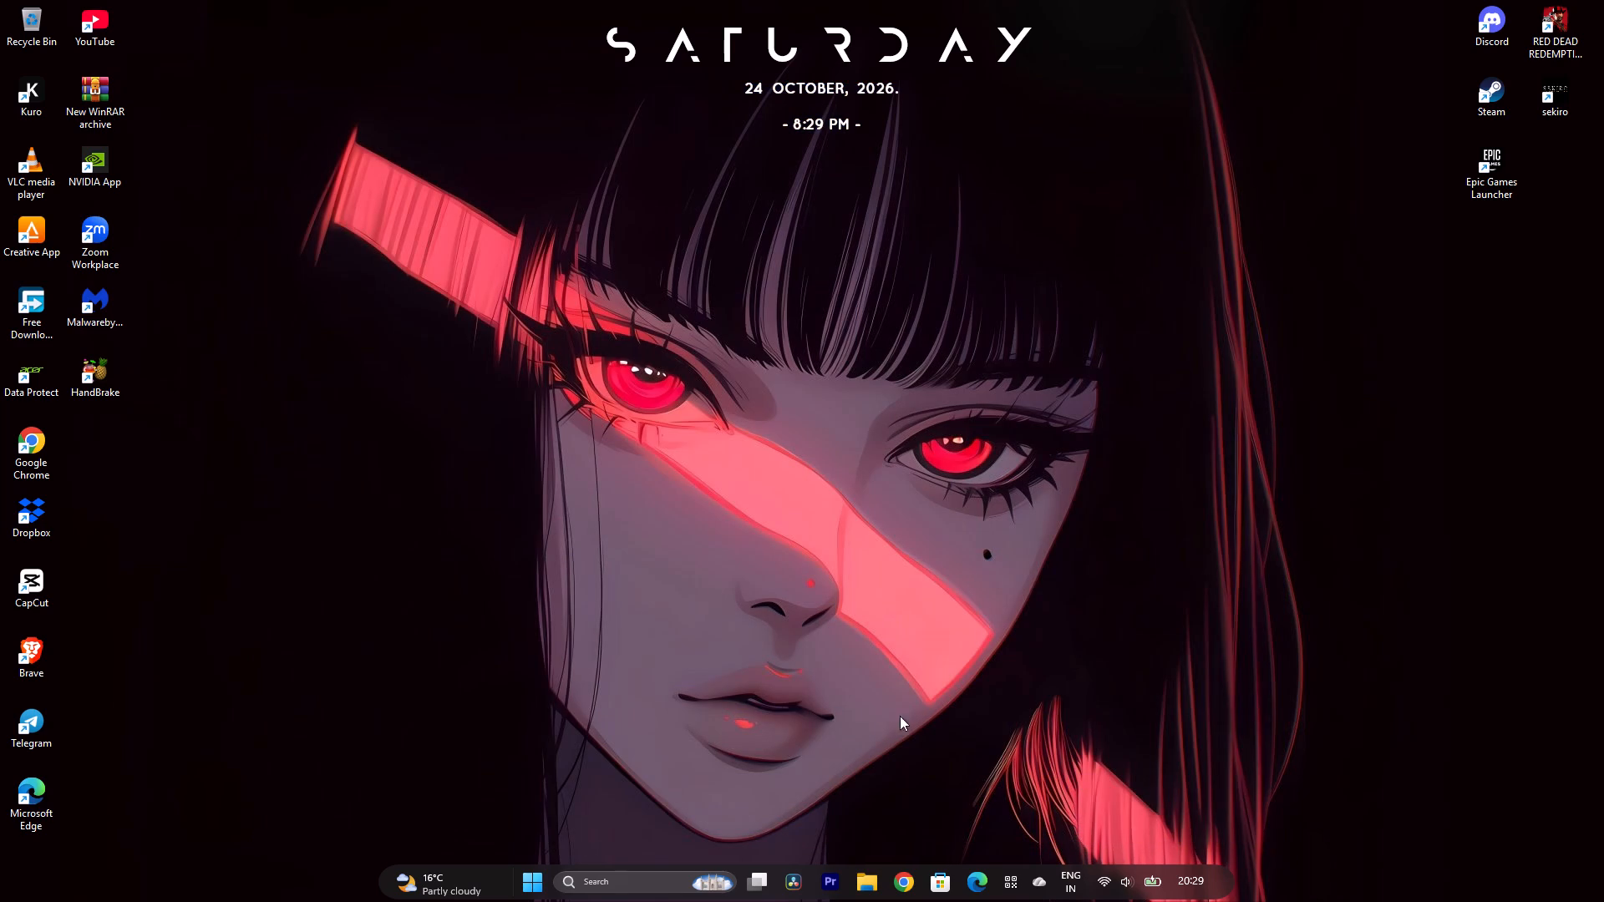
{"action": "left_click", "coordinate": [787, 890]}
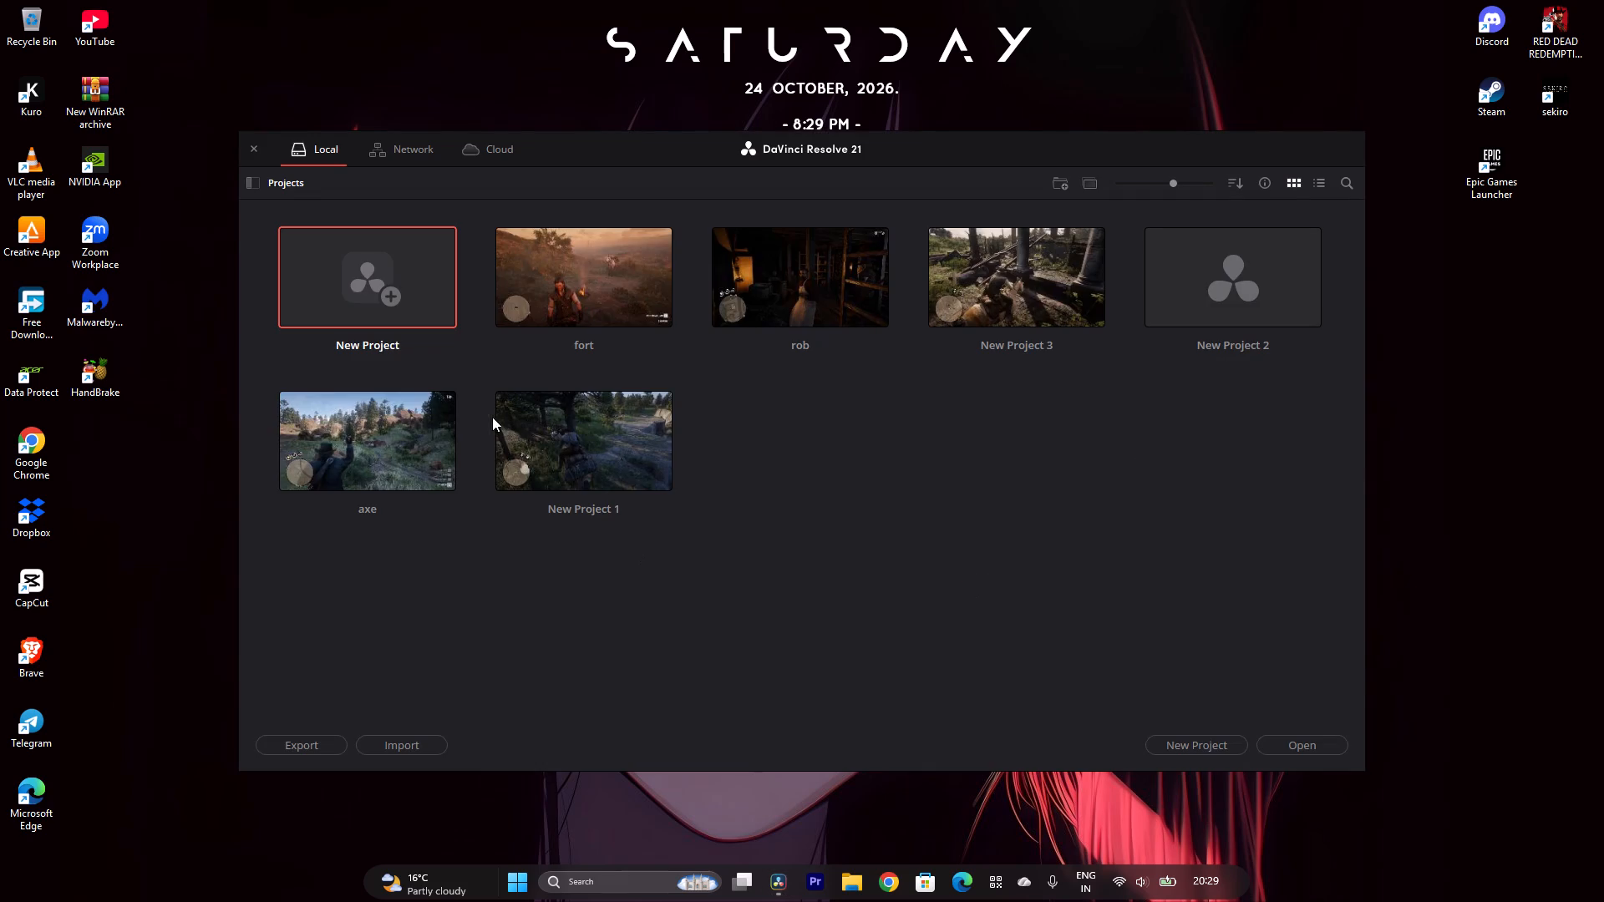
Create a new local project named gang.
{"action": "left_click", "coordinate": [397, 302]}
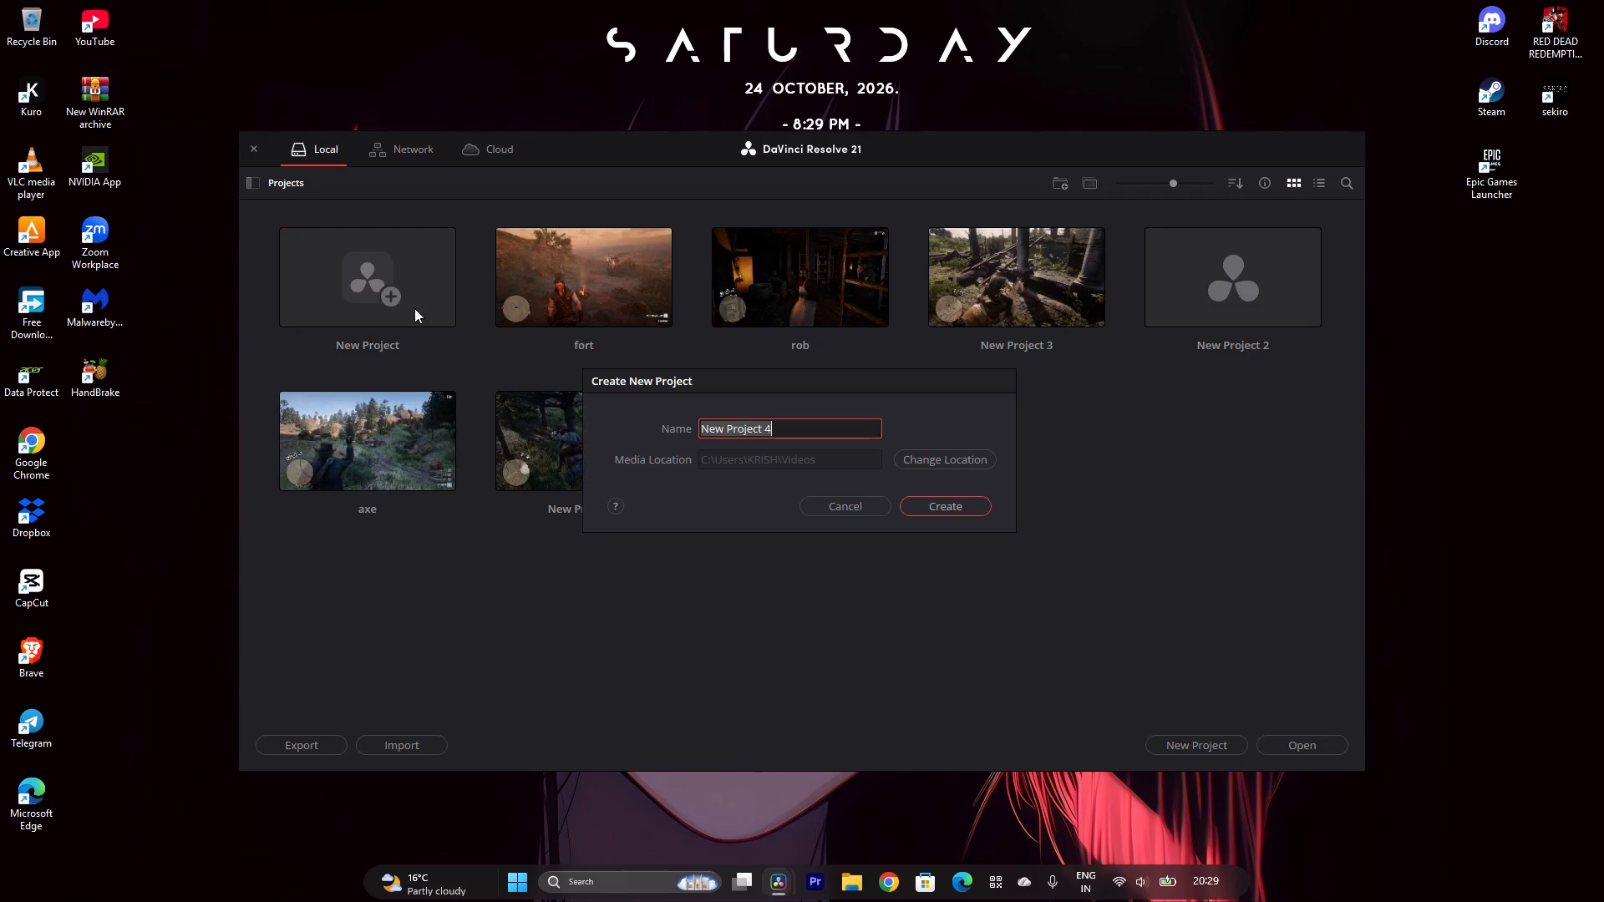
{"action": "key", "text": "BackSpace"}
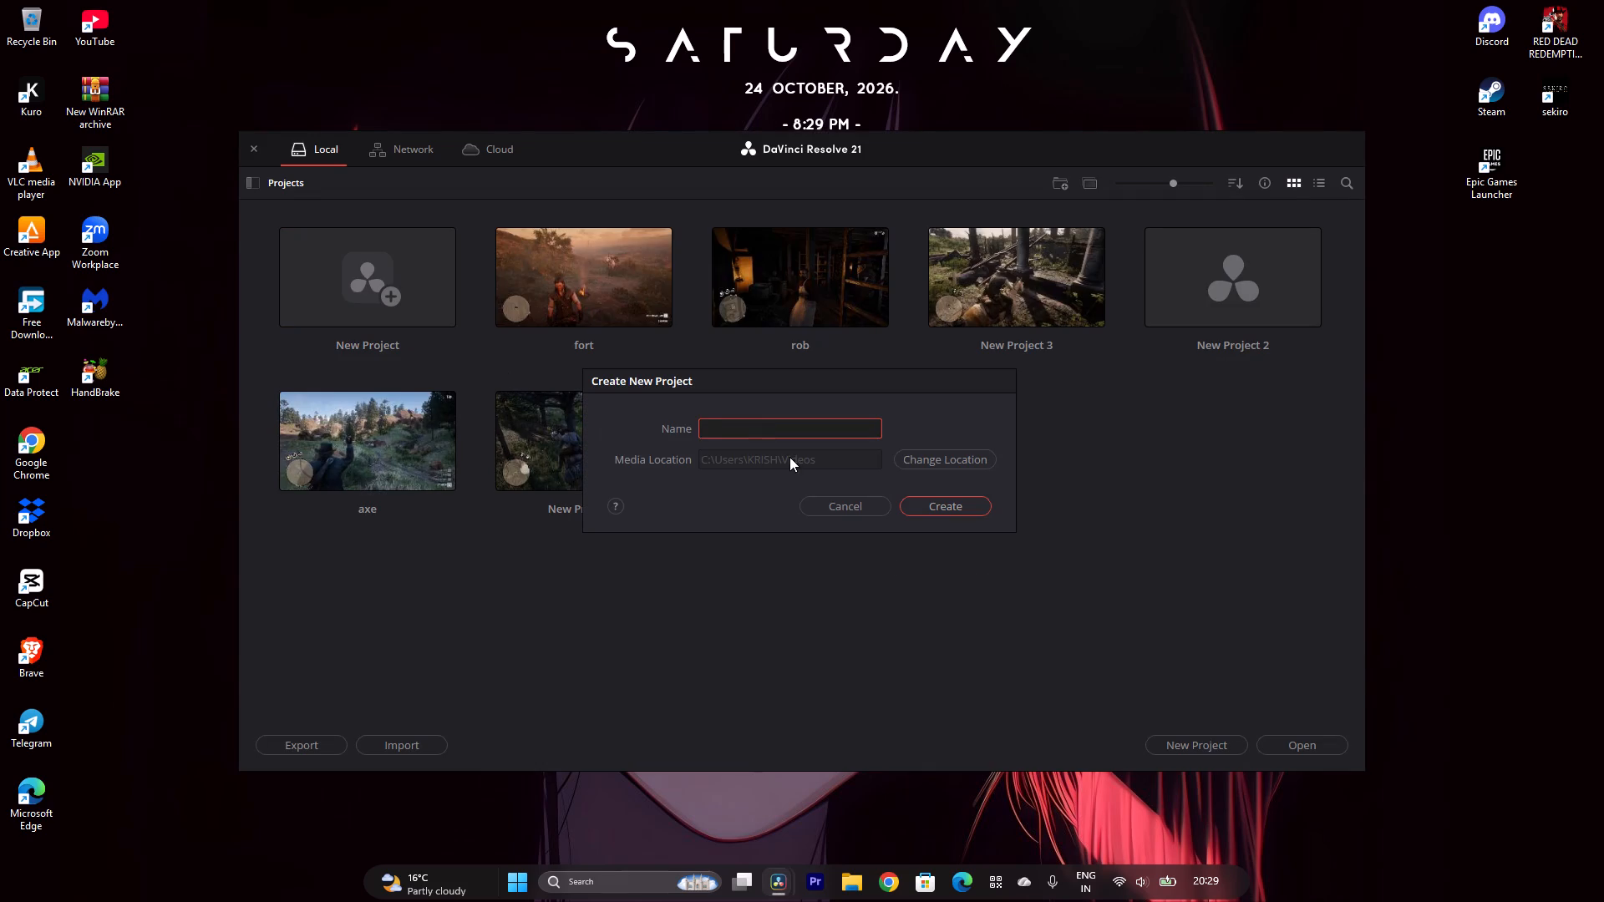
{"action": "type", "text": "gang"}
{"action": "left_click", "coordinate": [941, 506]}
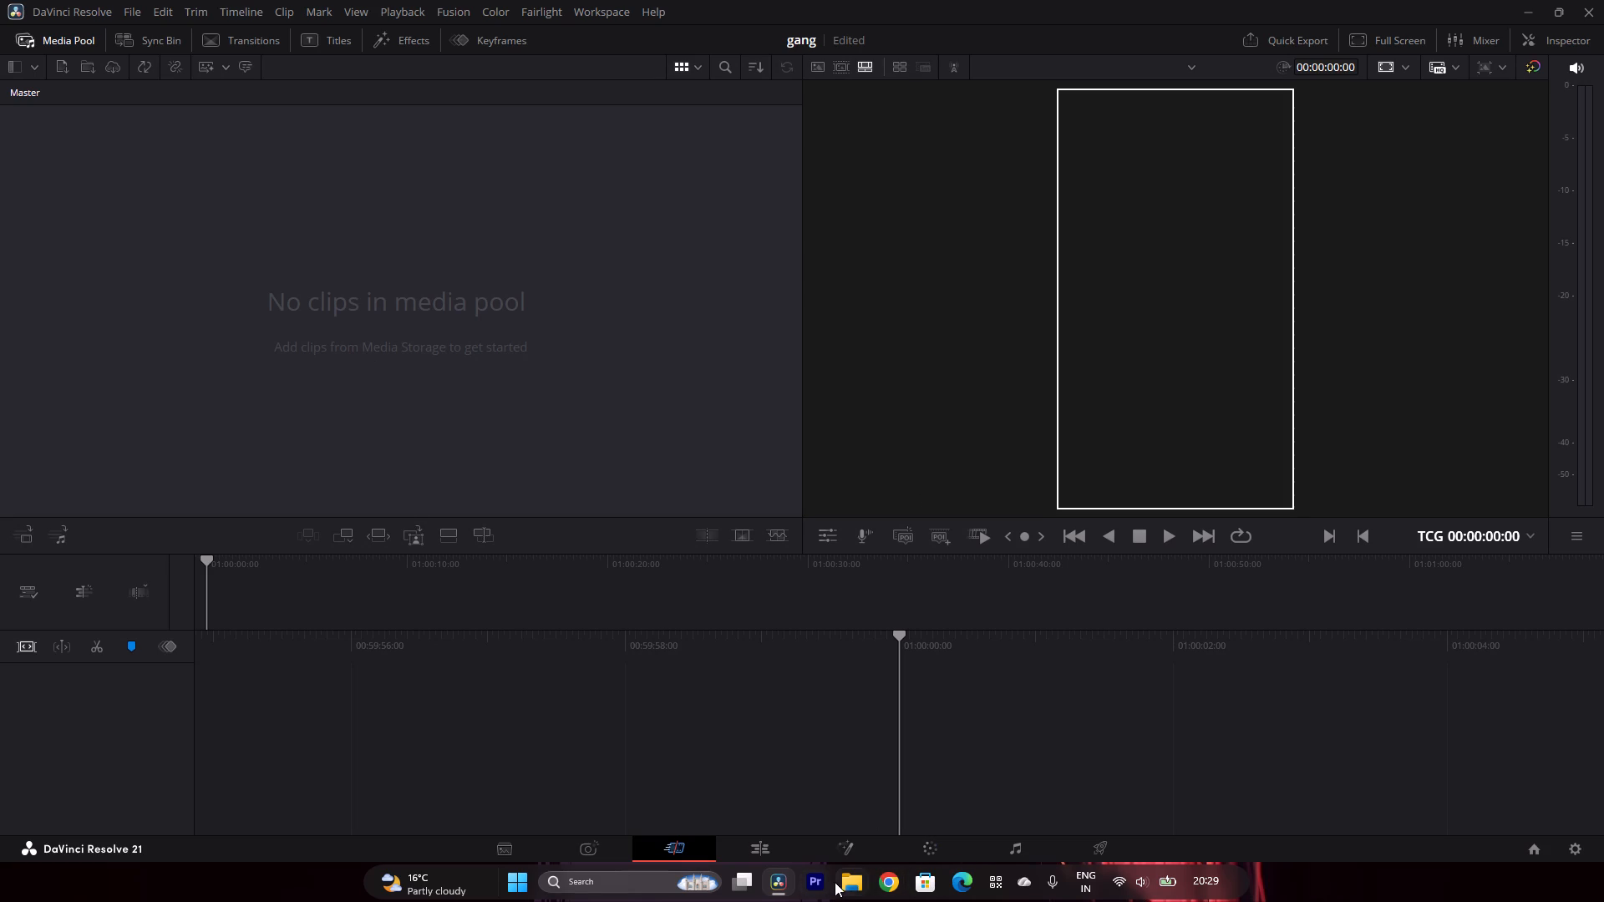
Import the 2026.10.24 - 17.34.57.01 gameplay recording from Videos > NVIDIA > Red Dead Redemption 2 into the media pool.
{"action": "left_click", "coordinate": [843, 884]}
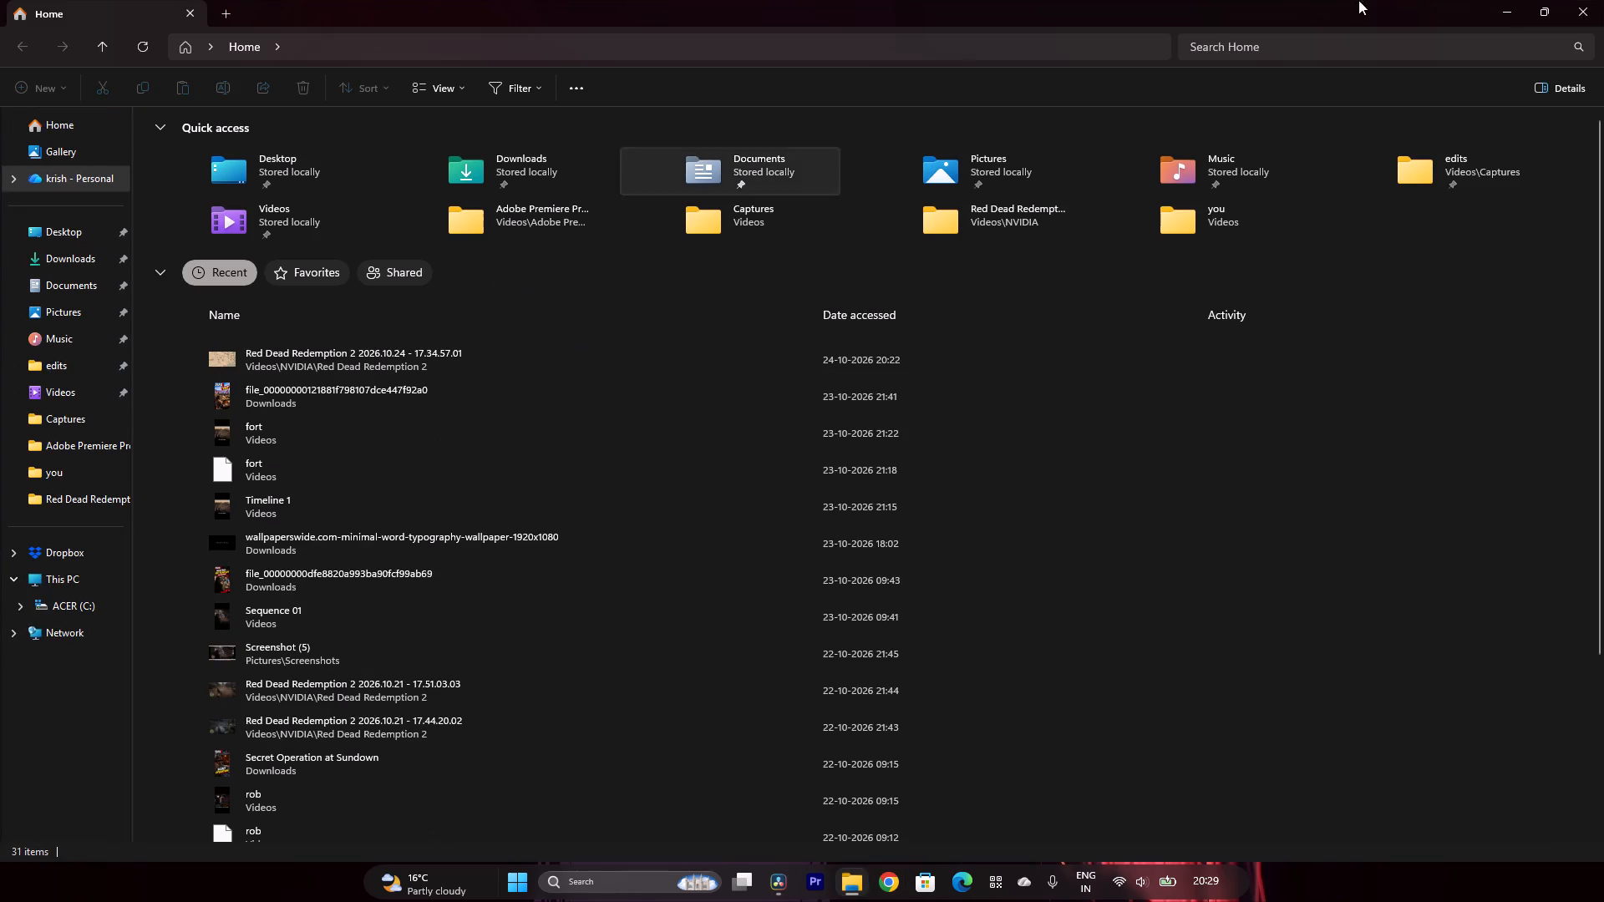
{"action": "left_click", "coordinate": [1549, 7]}
{"action": "scroll", "coordinate": [94, 821], "scroll_direction": "down", "scroll_amount": 2}
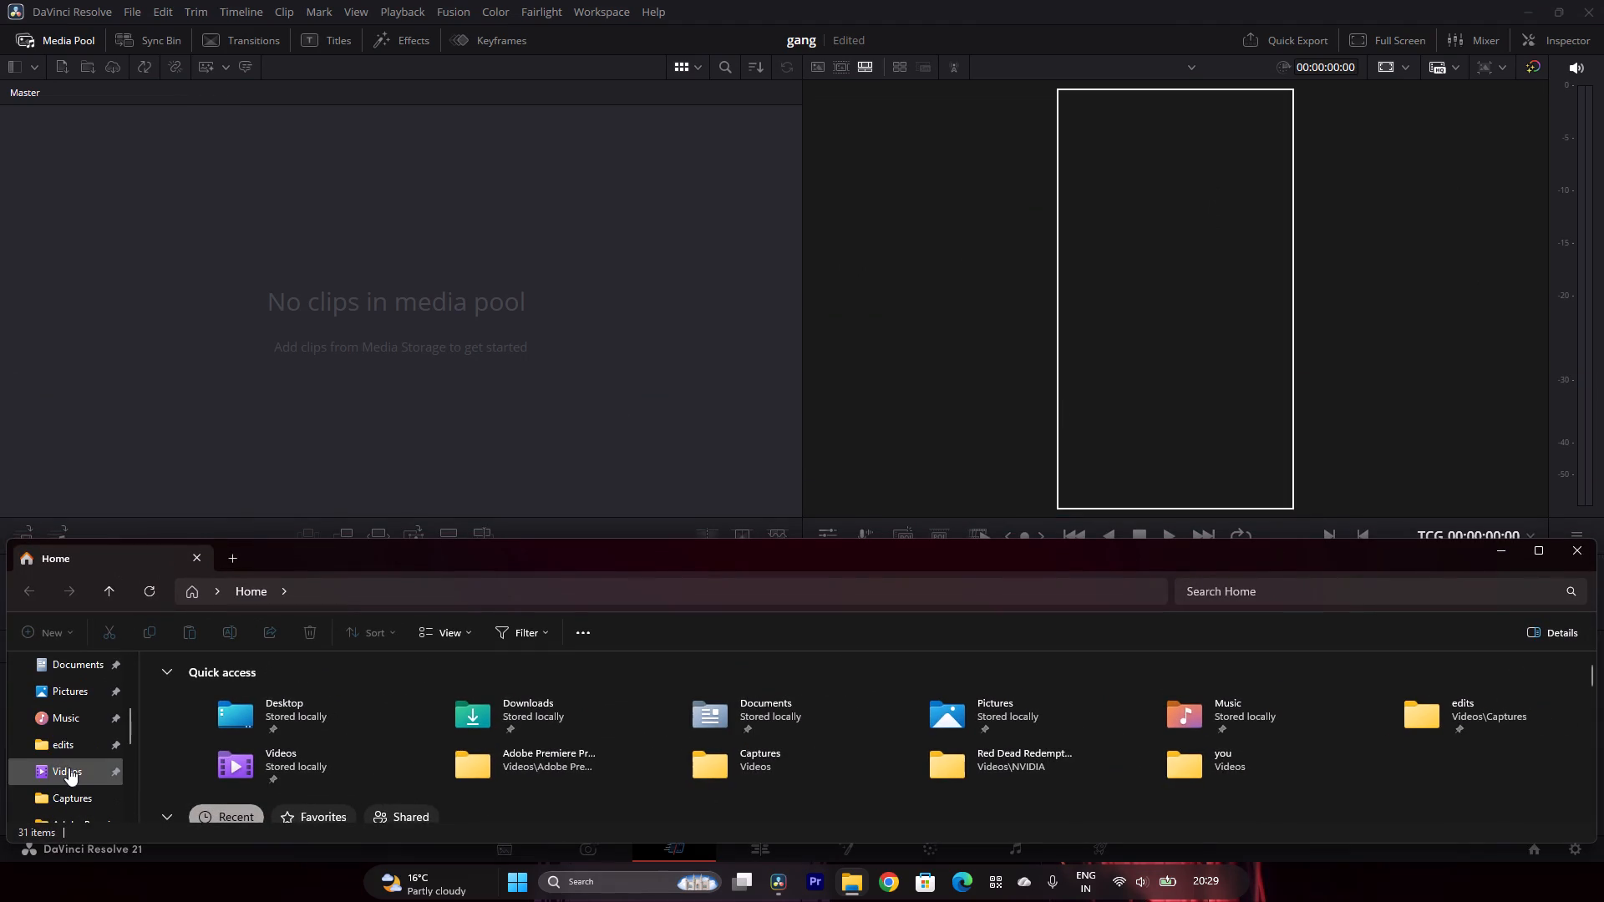
{"action": "left_click", "coordinate": [69, 768]}
{"action": "left_click", "coordinate": [718, 720]}
{"action": "double_click", "coordinate": [825, 714]}
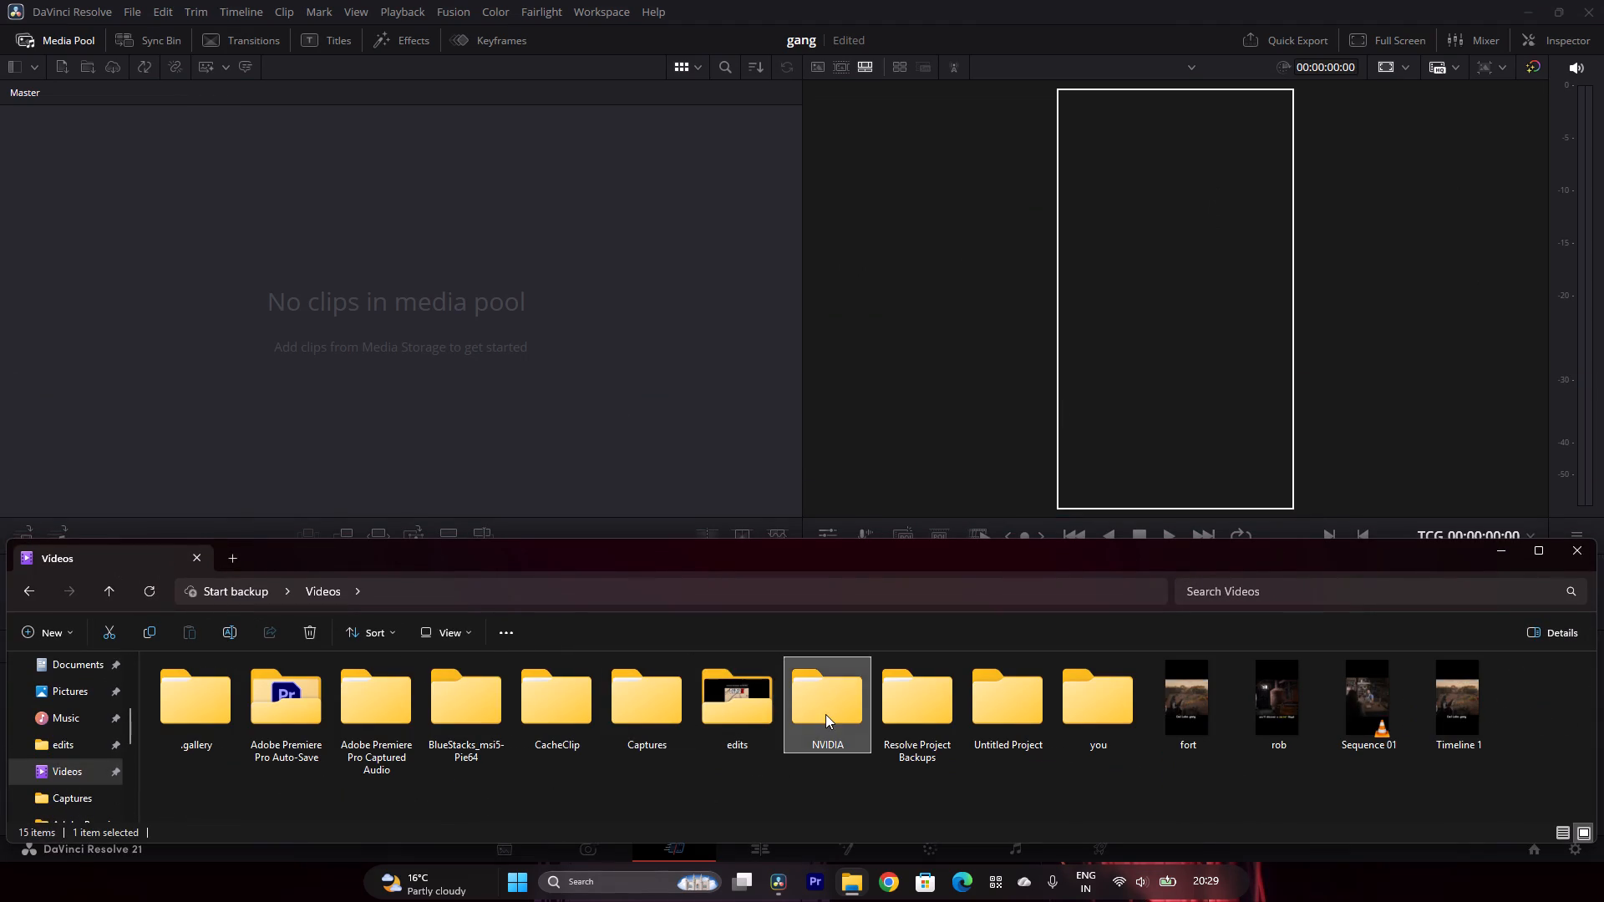
{"action": "double_click", "coordinate": [182, 710]}
{"action": "left_click_drag", "start_coordinate": [1119, 738], "coordinate": [417, 262]}
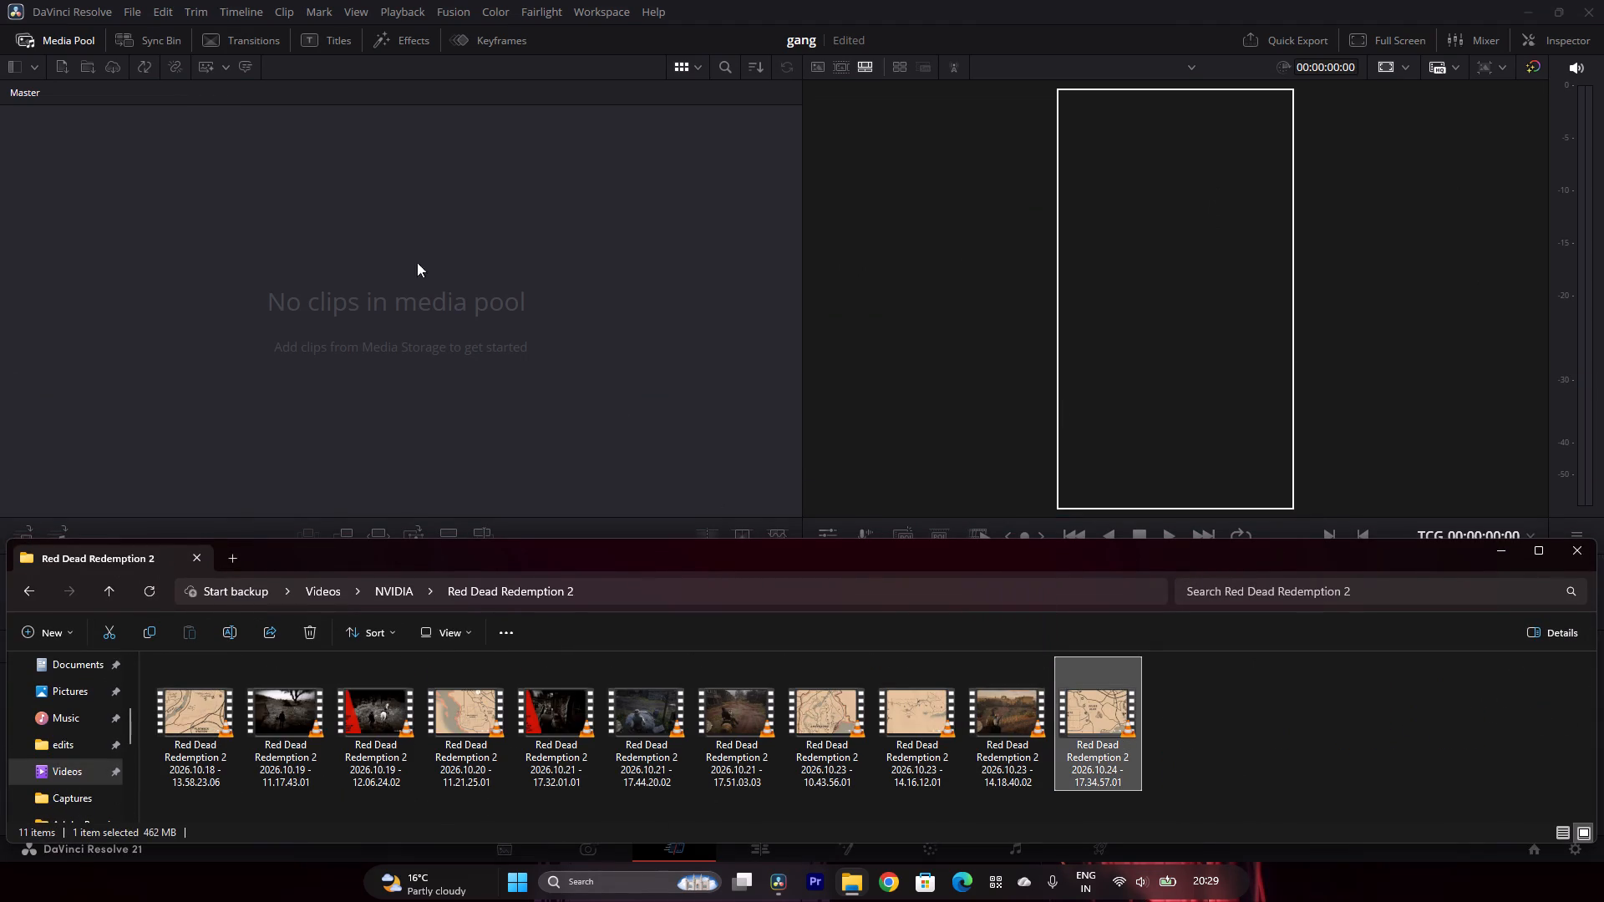
{"action": "left_click_drag", "start_coordinate": [417, 262], "coordinate": [370, 211]}
{"action": "left_click", "coordinate": [821, 516]}
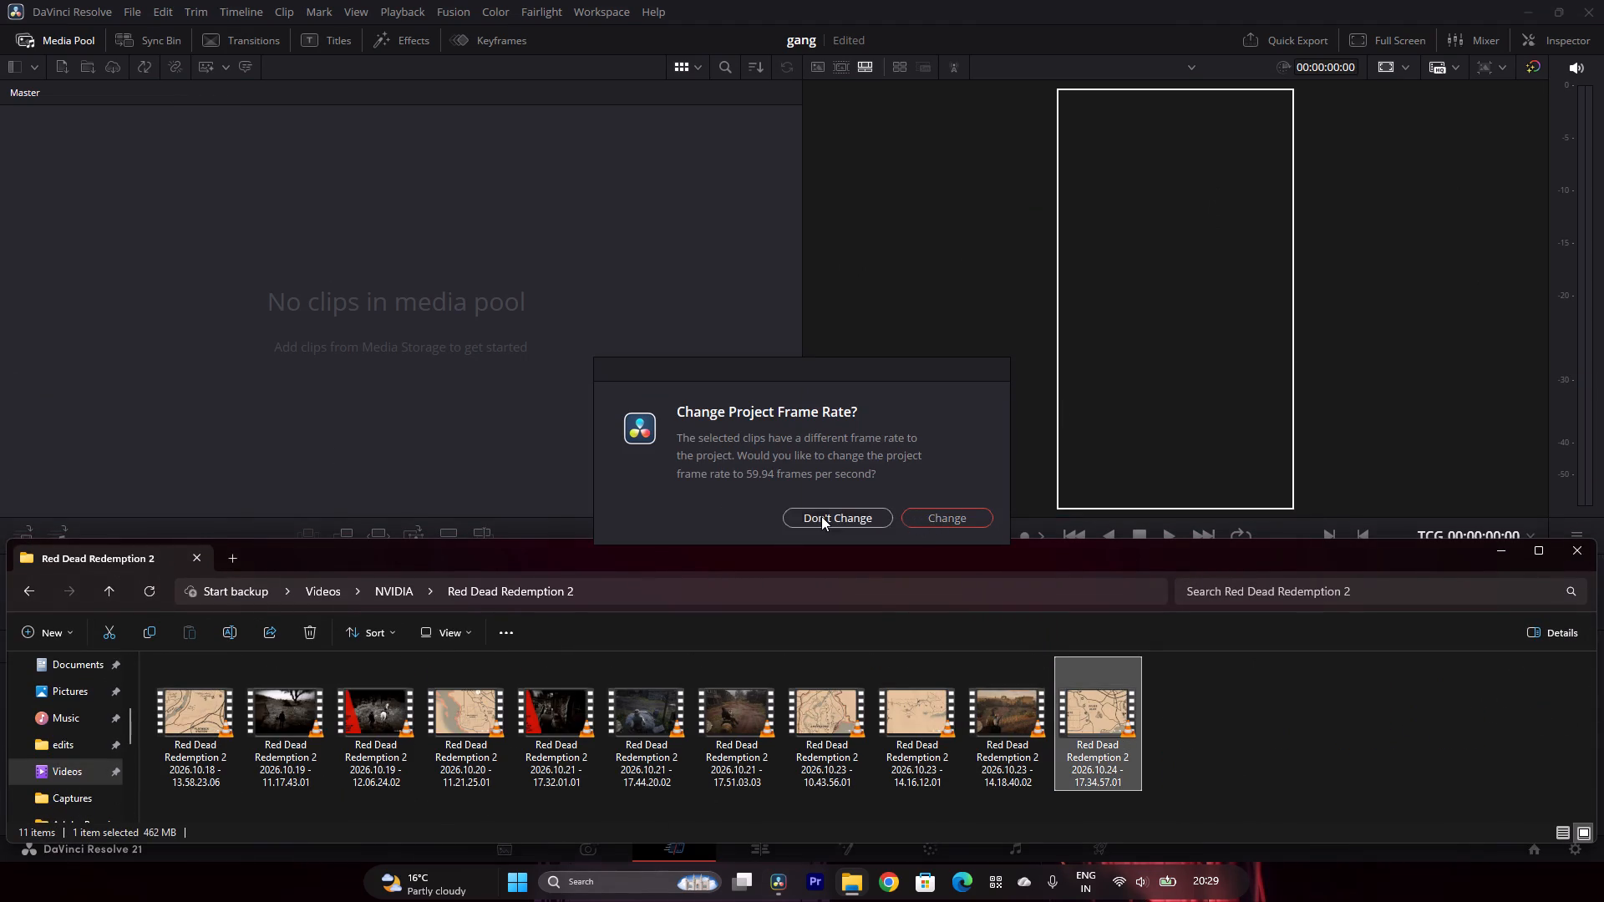
Import the AUDIO EDIT music file from the edits folder into the media pool.
{"action": "left_click", "coordinate": [68, 735]}
{"action": "left_click_drag", "start_coordinate": [207, 691], "coordinate": [279, 358]}
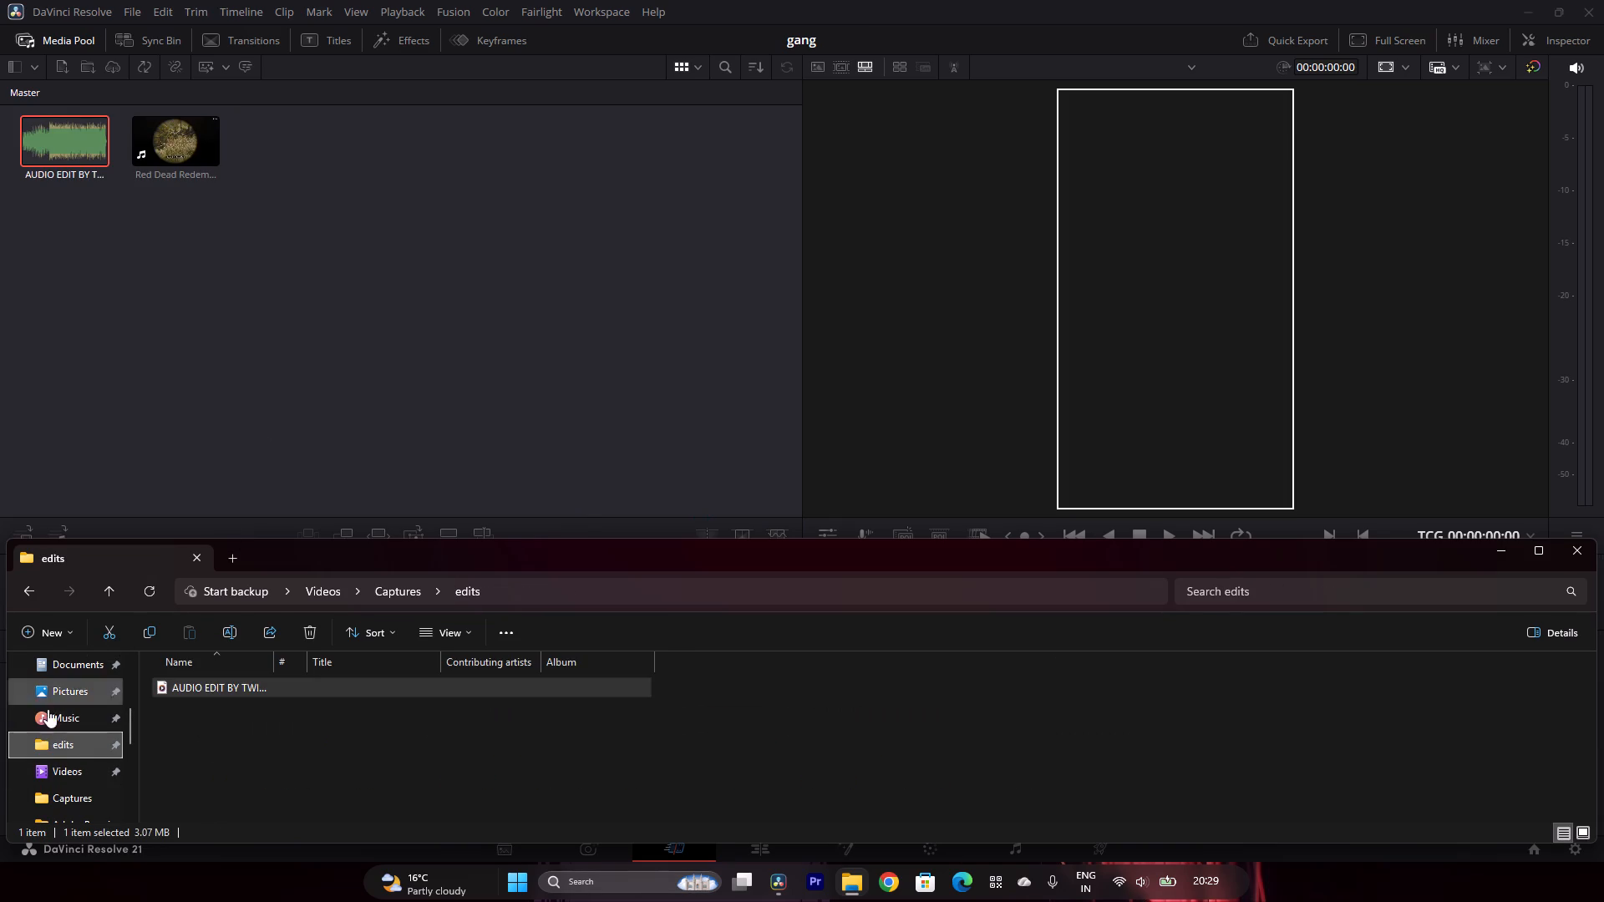
Import the newest Speechma voiceover from Downloads into the media pool and close the file window.
{"action": "scroll", "coordinate": [48, 713], "scroll_direction": "up", "scroll_amount": 2}
{"action": "left_click", "coordinate": [94, 809]}
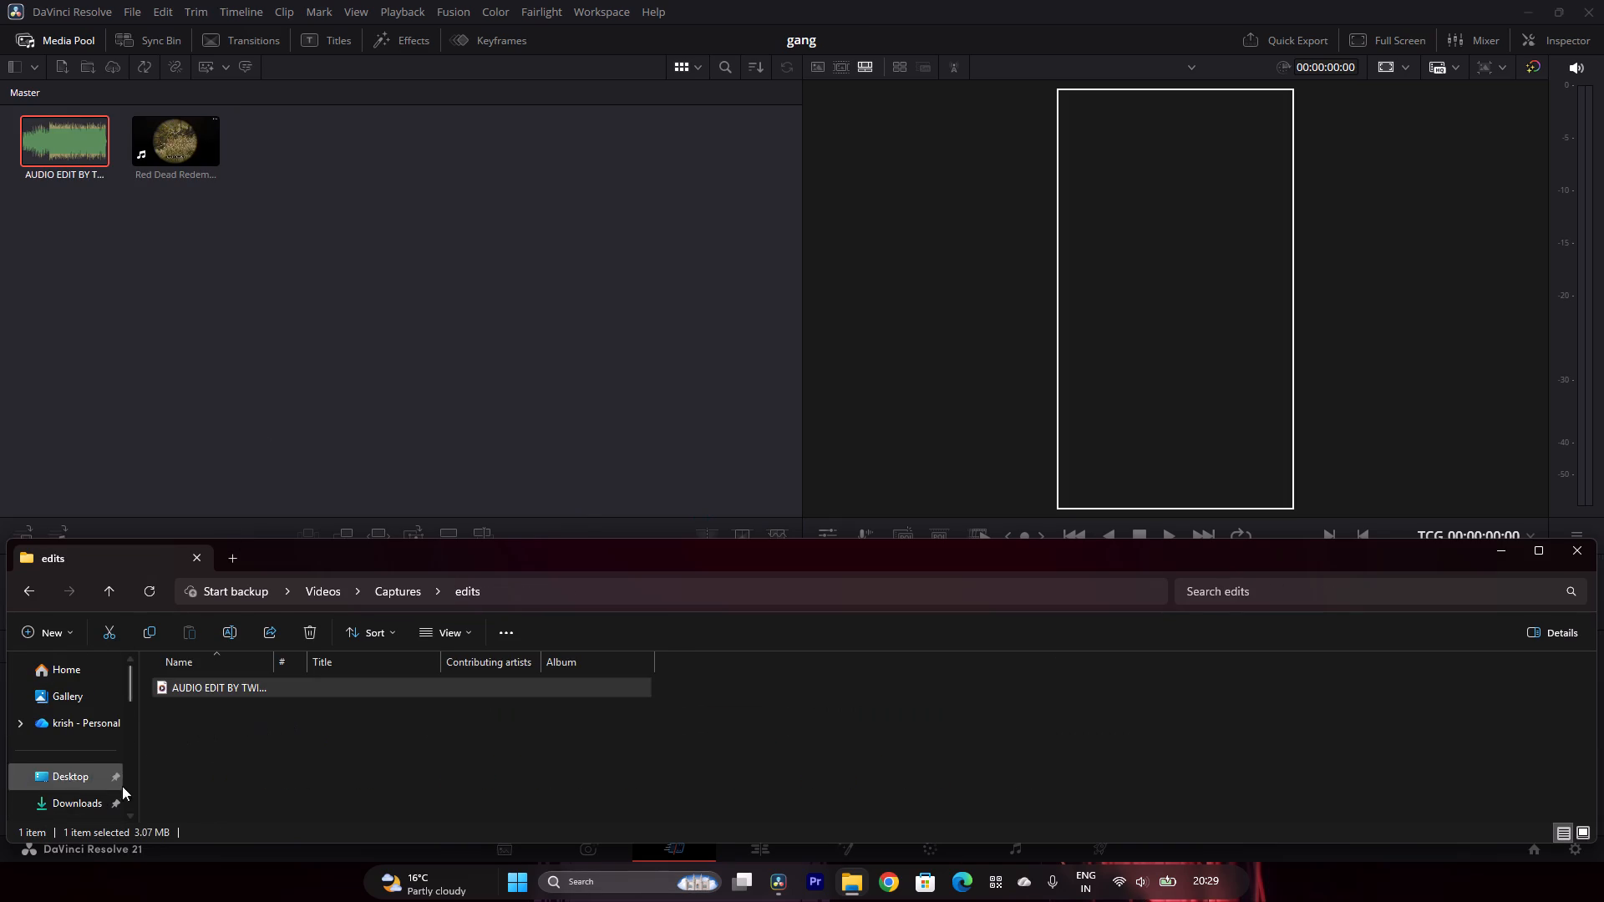
{"action": "left_click", "coordinate": [91, 808]}
{"action": "left_click_drag", "start_coordinate": [165, 753], "coordinate": [348, 244]}
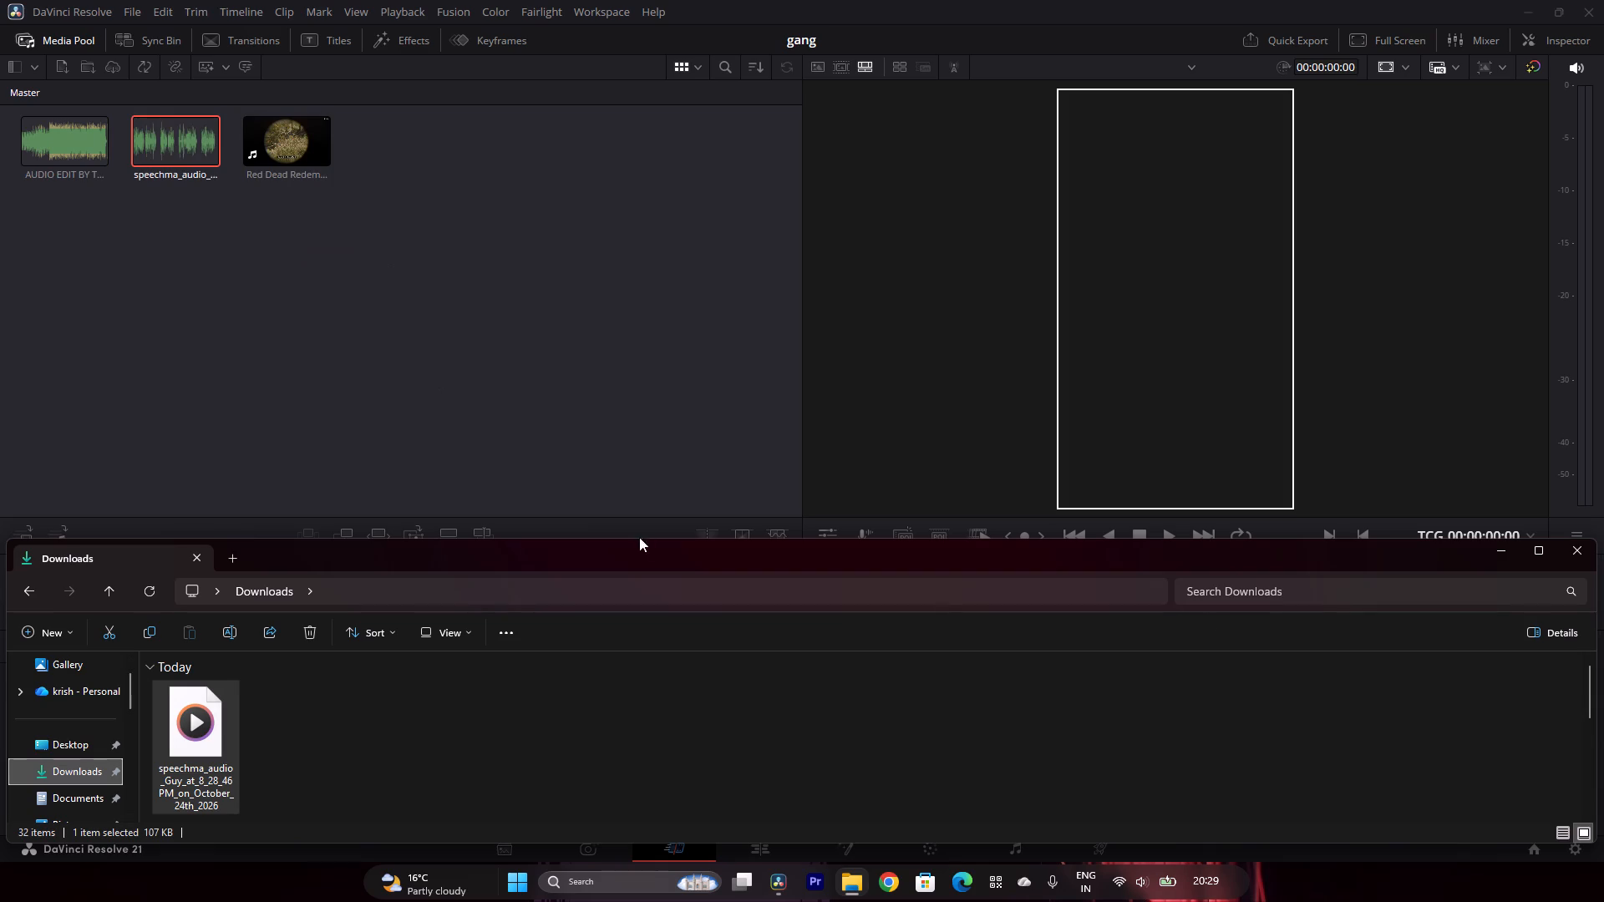
{"action": "left_click", "coordinate": [1595, 558]}
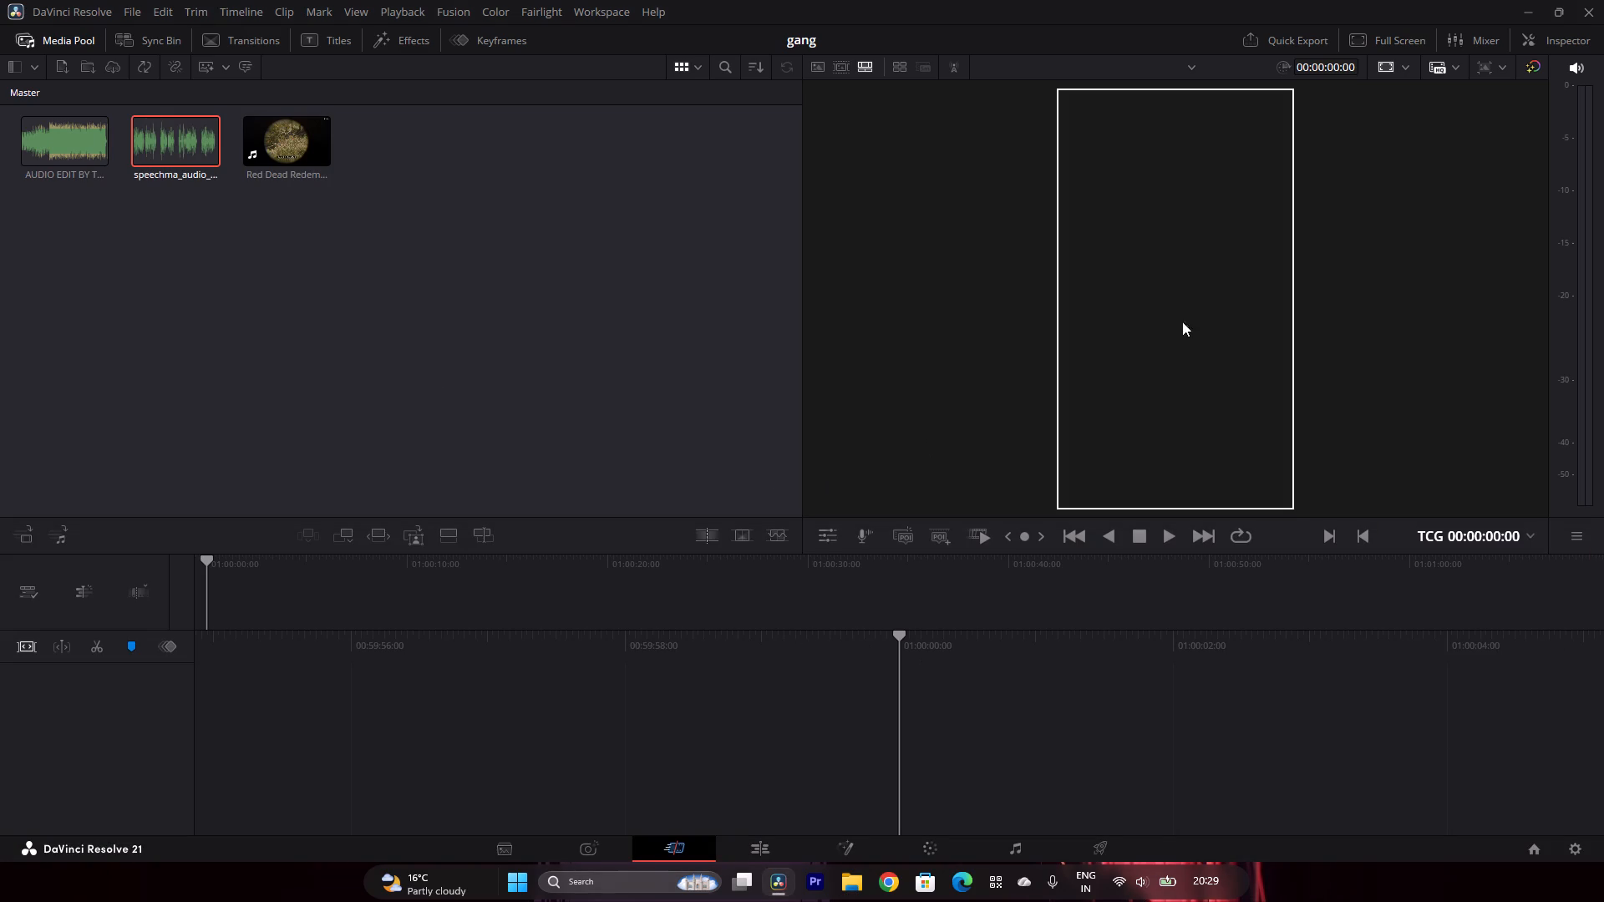
Set the project's timeline format to vertical resolution, 1080 x 1920, and save the project settings.
{"action": "left_click", "coordinate": [1575, 855]}
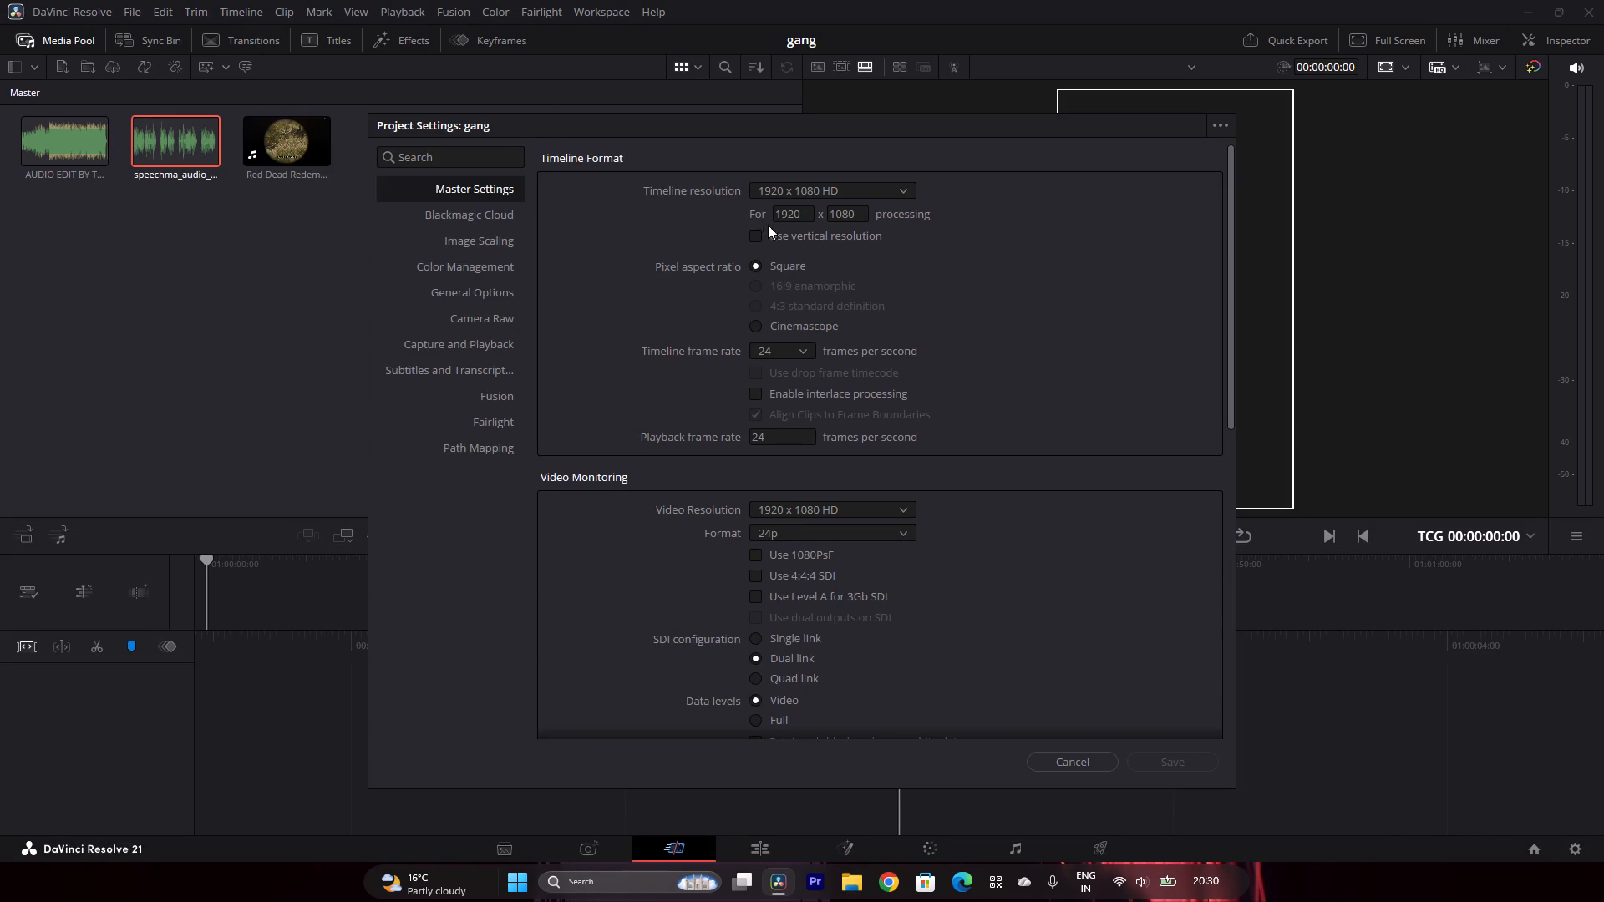
{"action": "left_click", "coordinate": [766, 234]}
{"action": "scroll", "coordinate": [850, 372], "scroll_direction": "down", "scroll_amount": 3}
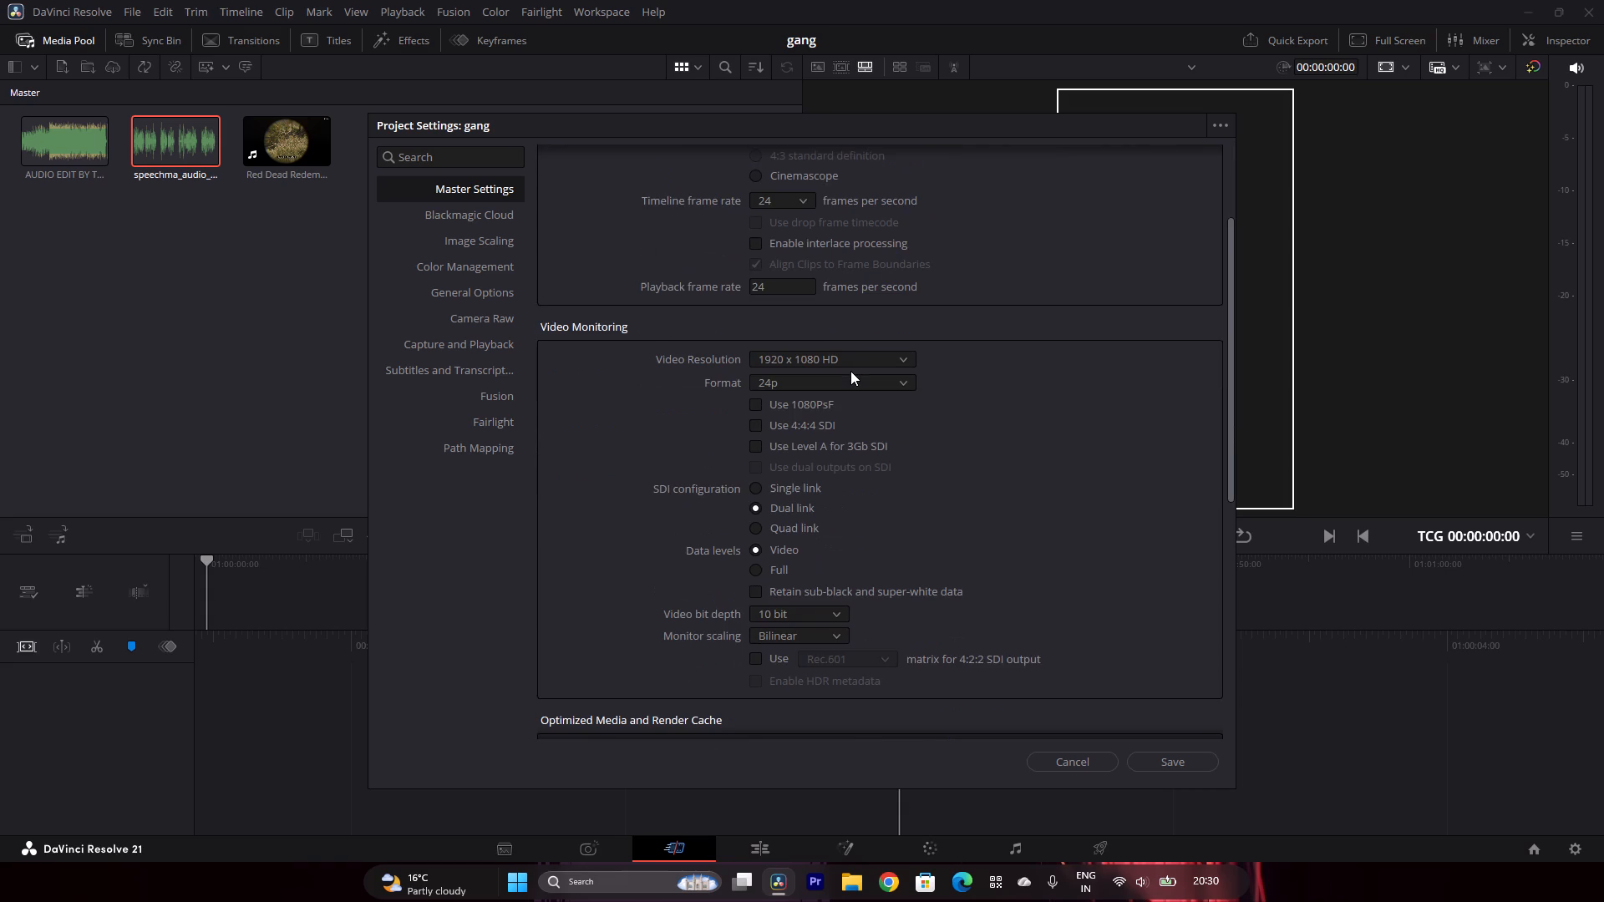
{"action": "scroll", "coordinate": [850, 371], "scroll_direction": "up", "scroll_amount": 1}
{"action": "left_click", "coordinate": [1176, 758]}
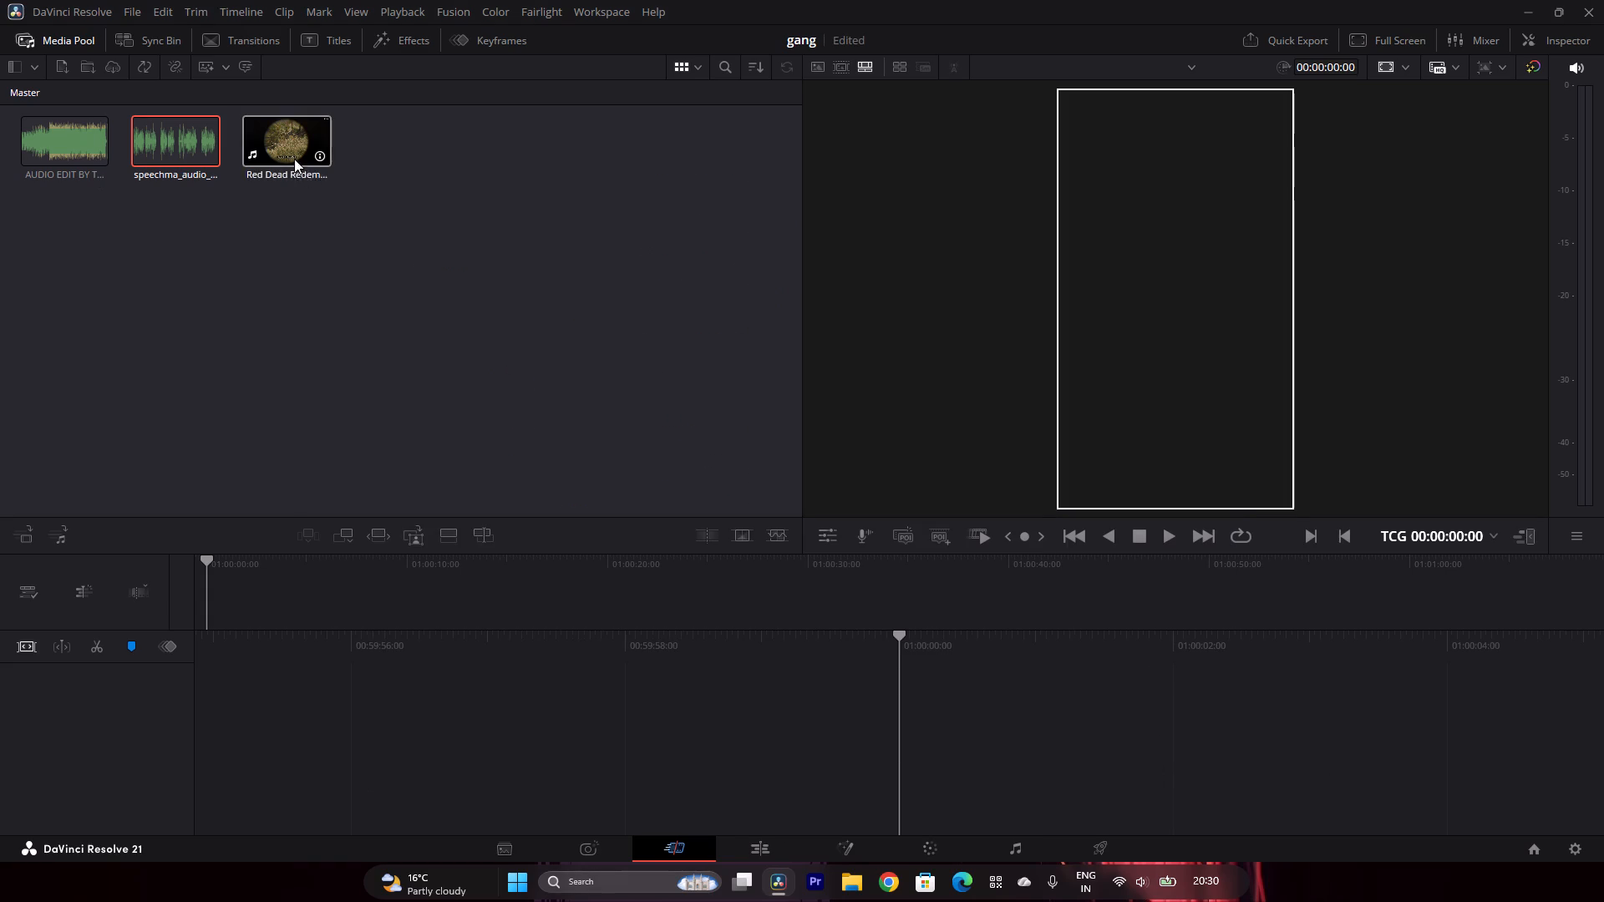
Place the gameplay recording at the start of a new timeline.
{"action": "left_click_drag", "start_coordinate": [294, 159], "coordinate": [258, 591]}
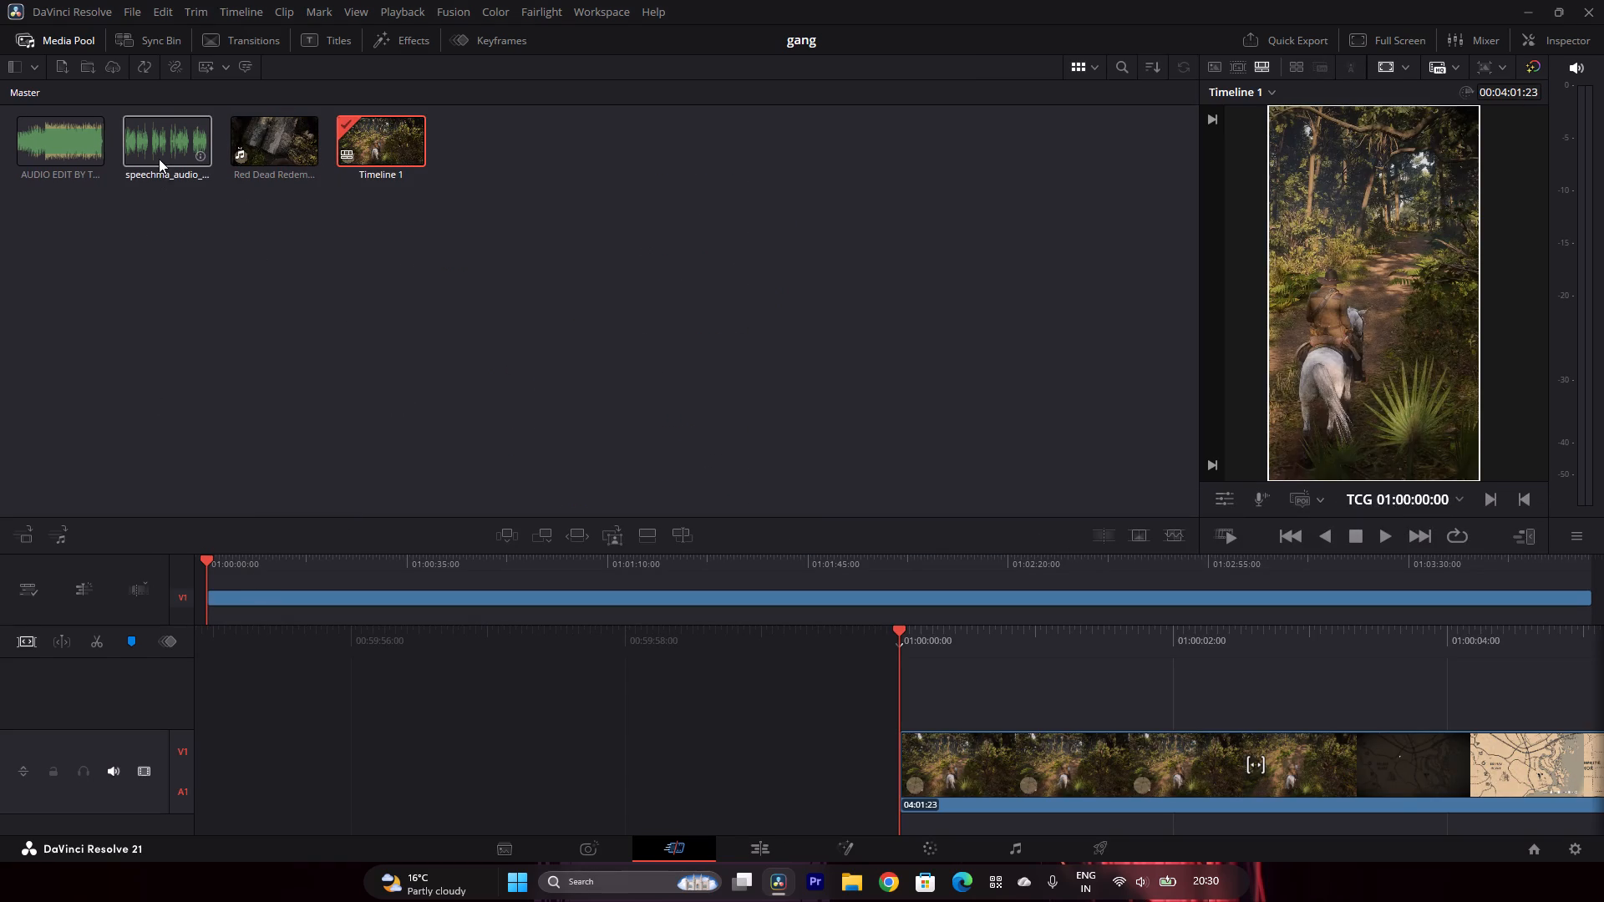
Add the Speechma voiceover beneath the gameplay clip on a separate audio track, starting at 01:00:00:00.
{"action": "left_click_drag", "start_coordinate": [175, 144], "coordinate": [205, 592]}
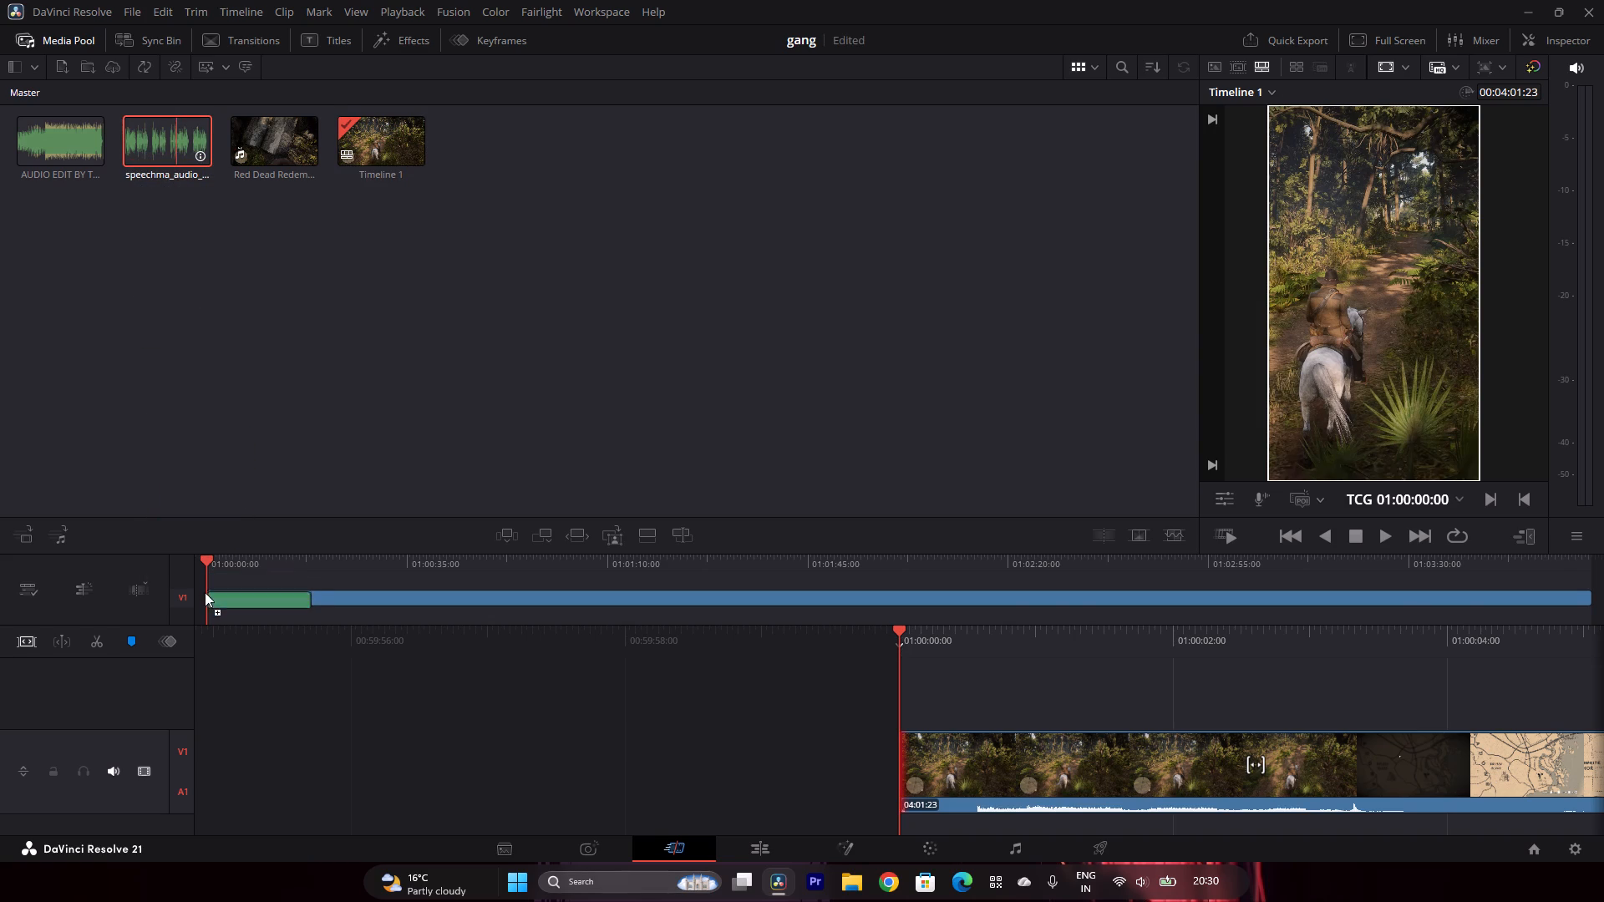
{"action": "left_click_drag", "start_coordinate": [205, 592], "coordinate": [206, 606]}
{"action": "left_click_drag", "start_coordinate": [164, 136], "coordinate": [165, 136]}
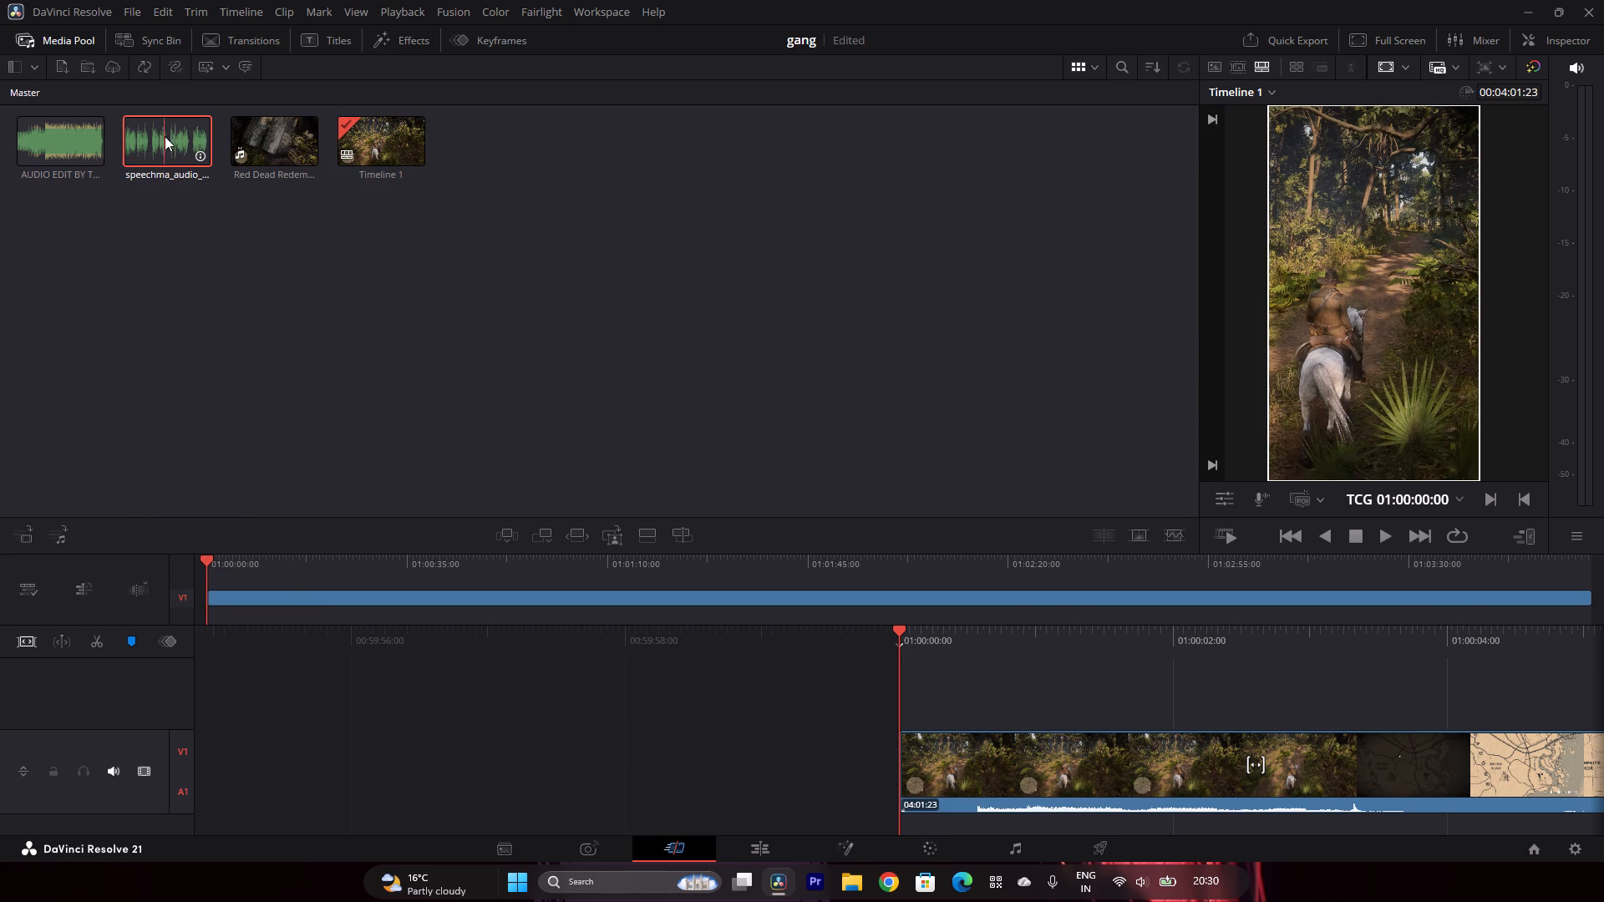
{"action": "left_click_drag", "start_coordinate": [165, 136], "coordinate": [199, 618]}
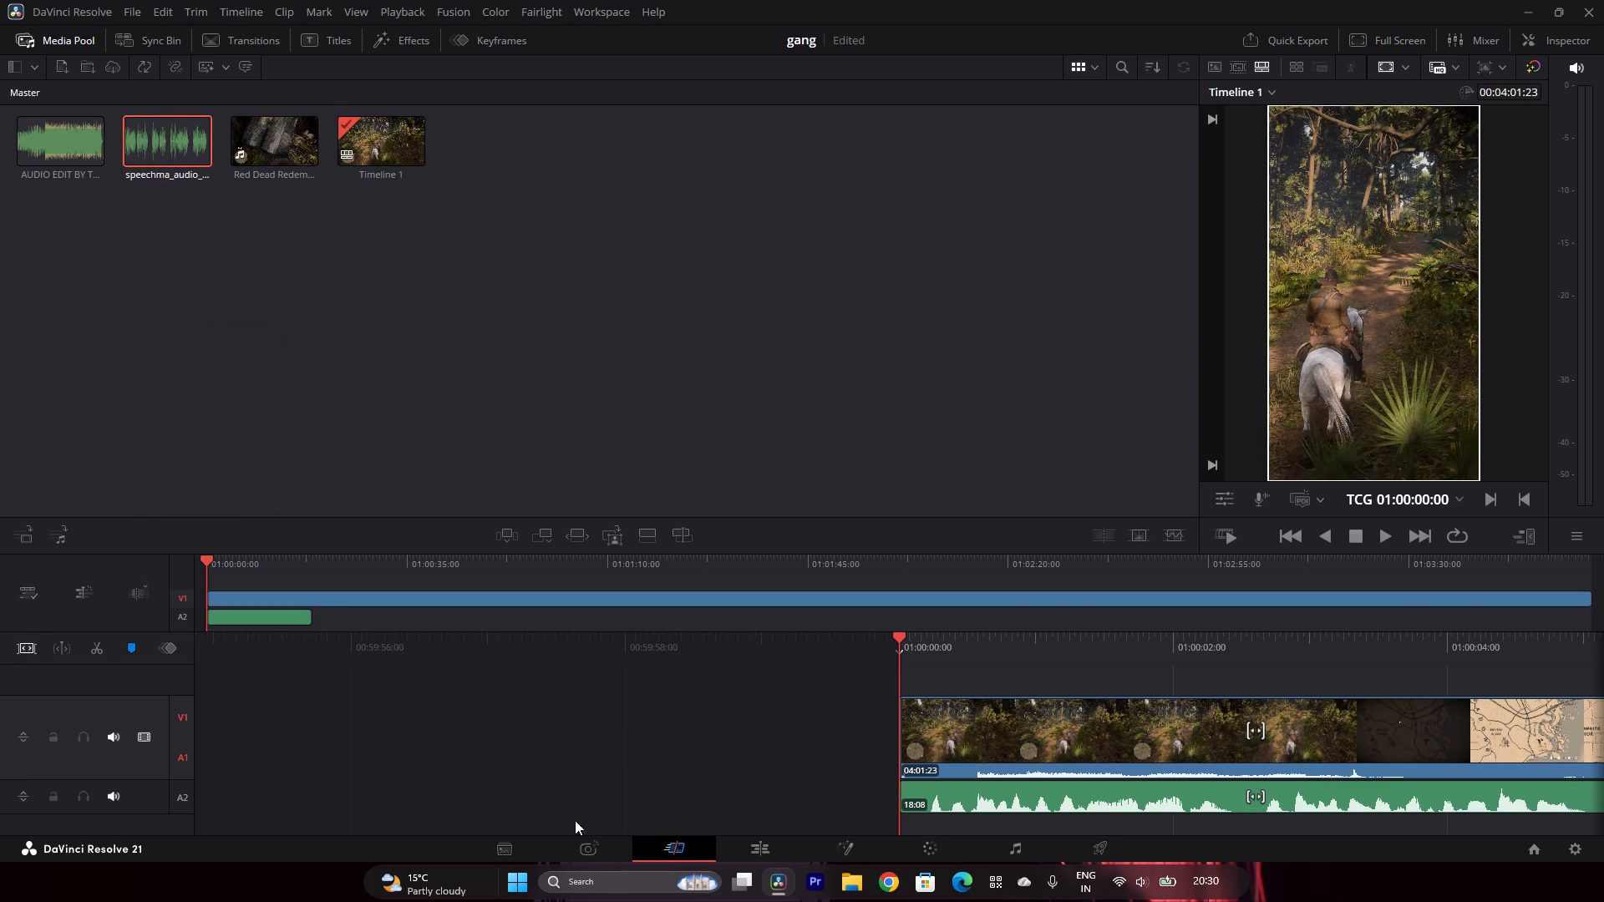
Play the opening of the timeline on the Edit page to check the gameplay with the voiceover, and stop playback.
{"action": "left_click", "coordinate": [762, 848]}
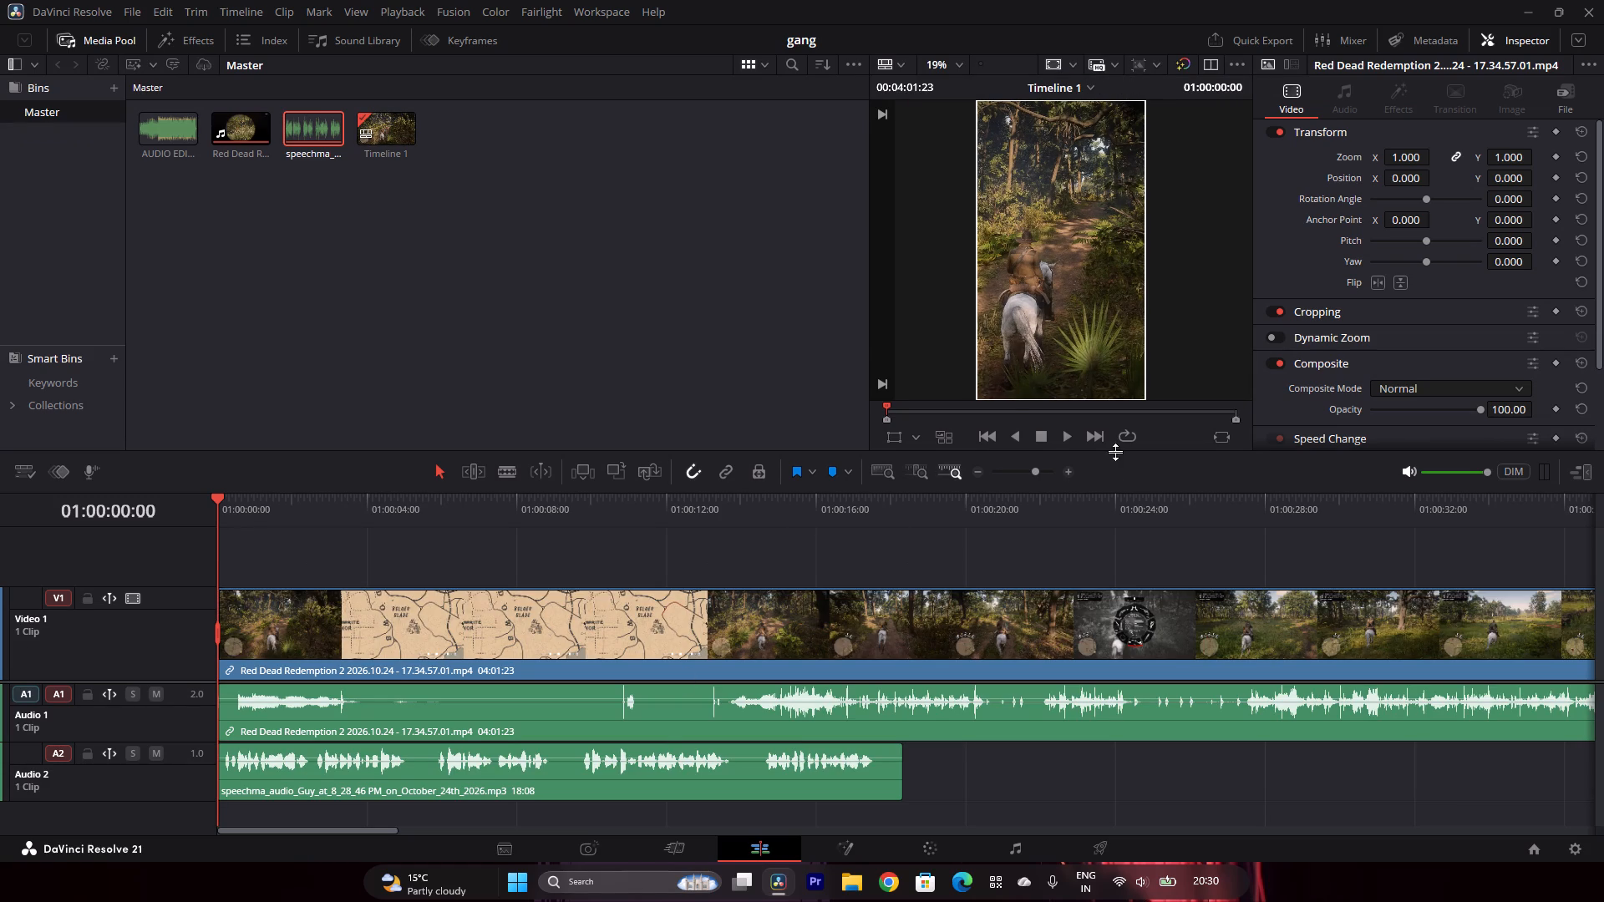
{"action": "left_click", "coordinate": [1063, 434]}
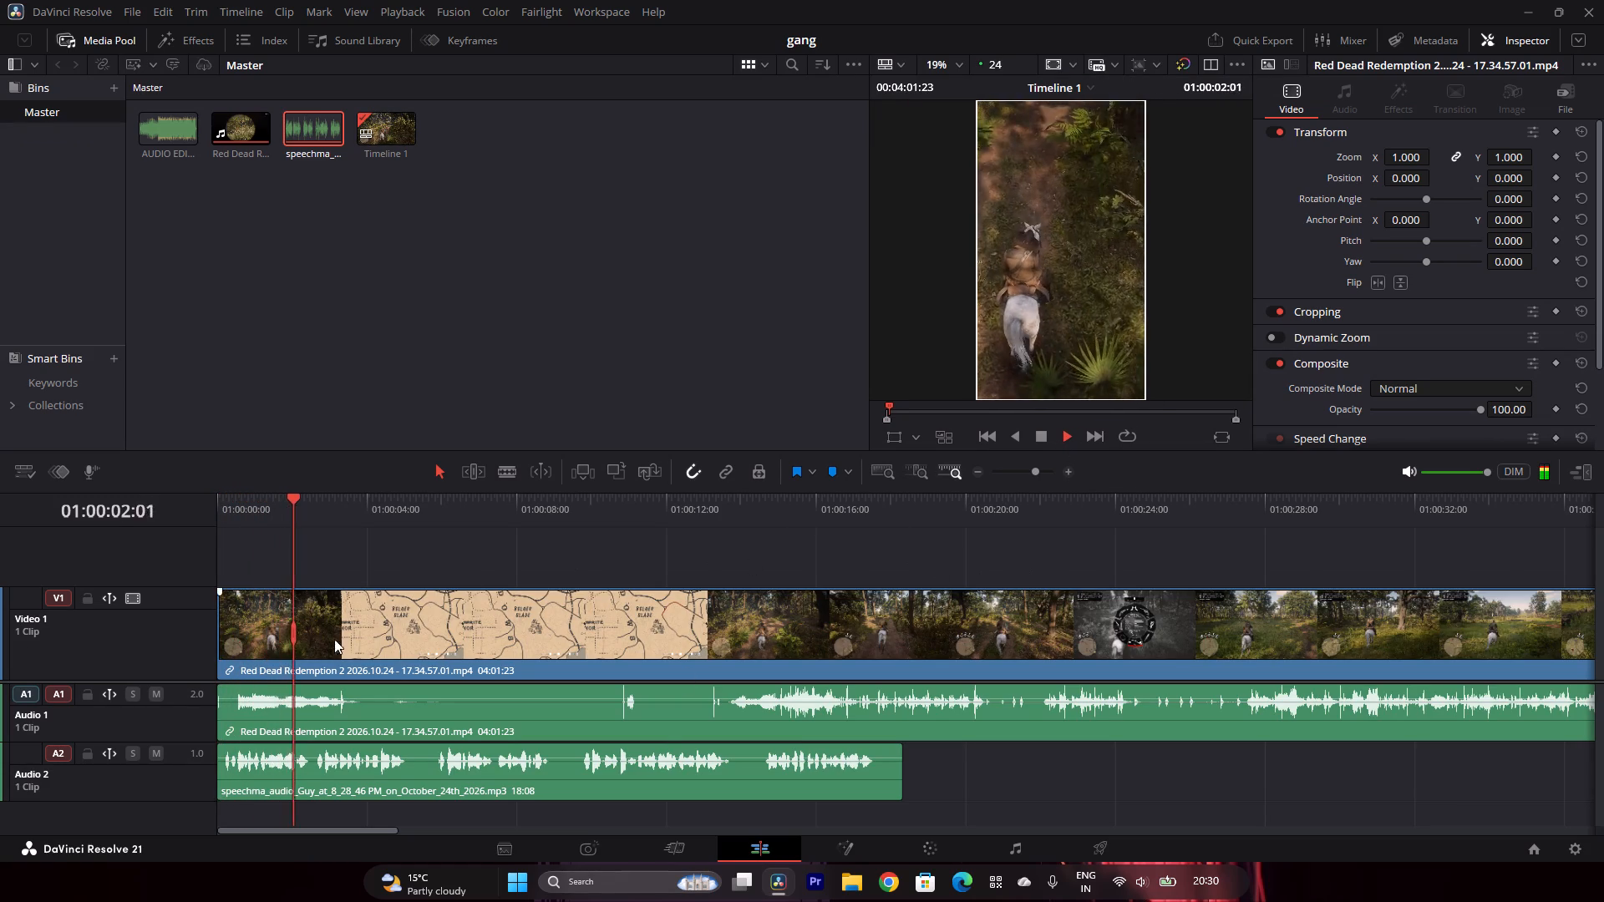
{"action": "left_click", "coordinate": [675, 849]}
{"action": "left_click", "coordinate": [676, 849]}
{"action": "left_click", "coordinate": [667, 850]}
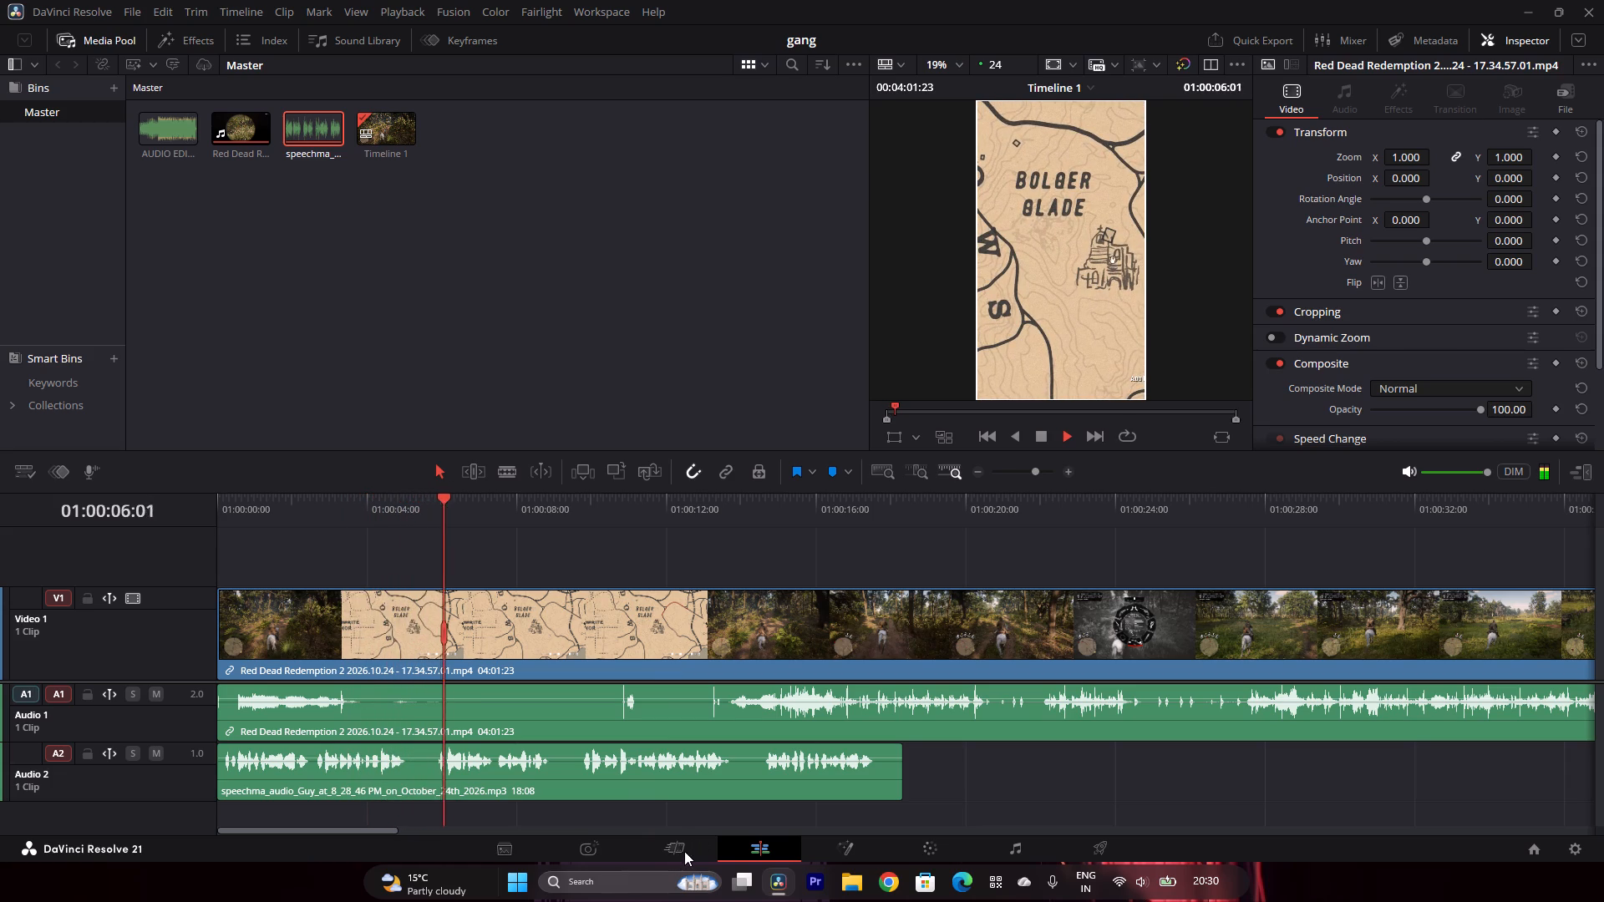
{"action": "double_click", "coordinate": [685, 851]}
{"action": "left_click", "coordinate": [1041, 434]}
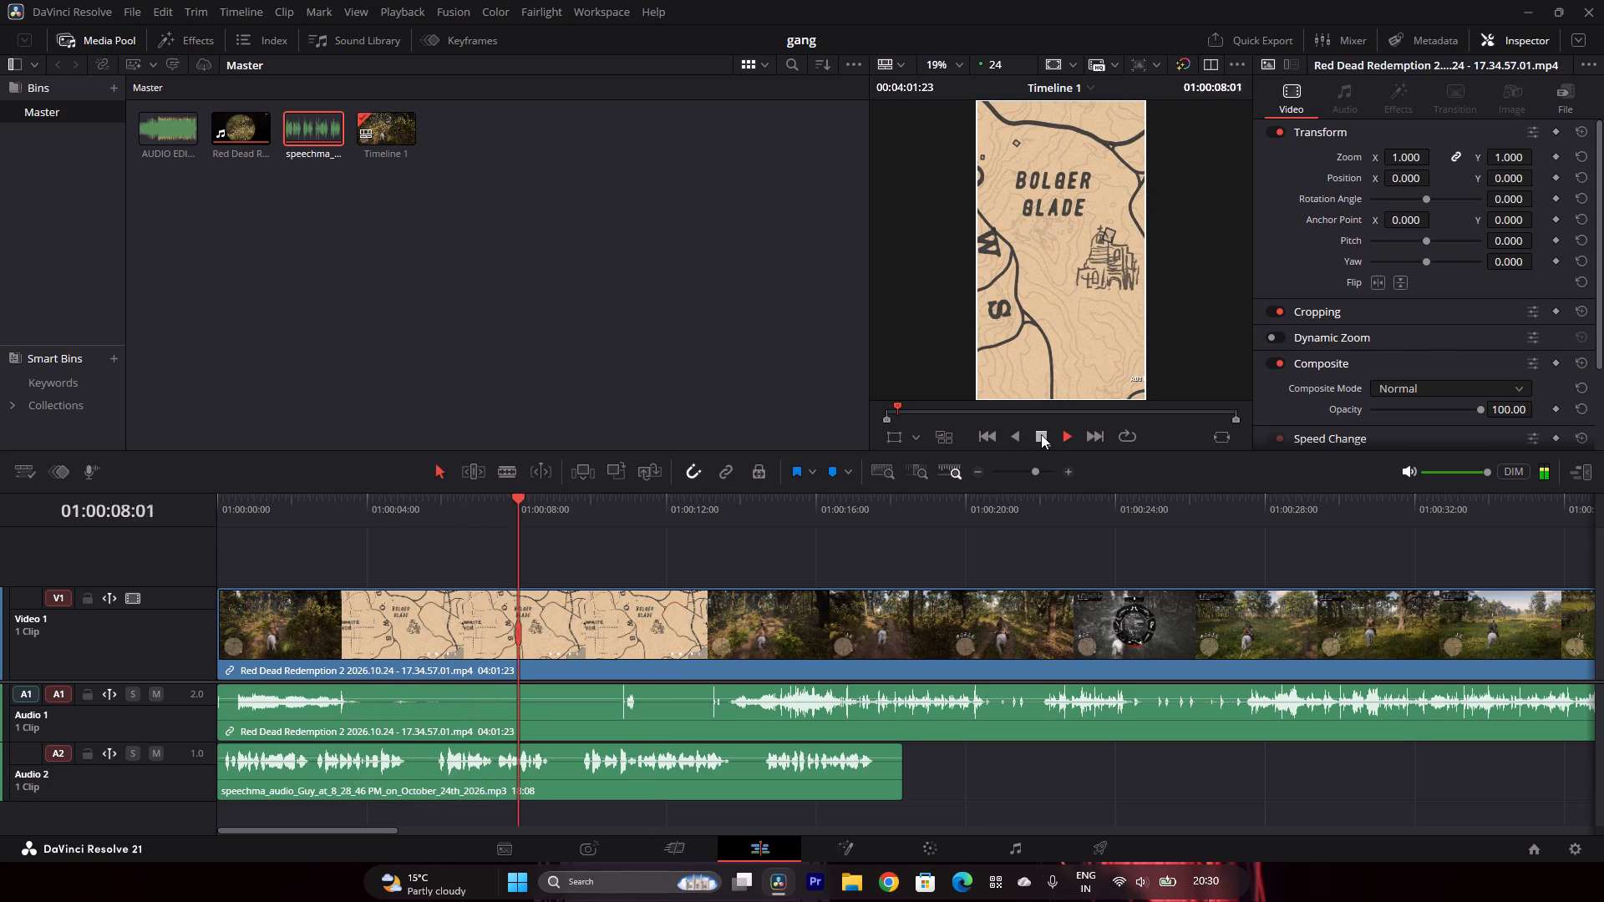
Return to the Cut page and mute the gameplay clip's audio track, A1.
{"action": "left_click", "coordinate": [664, 844]}
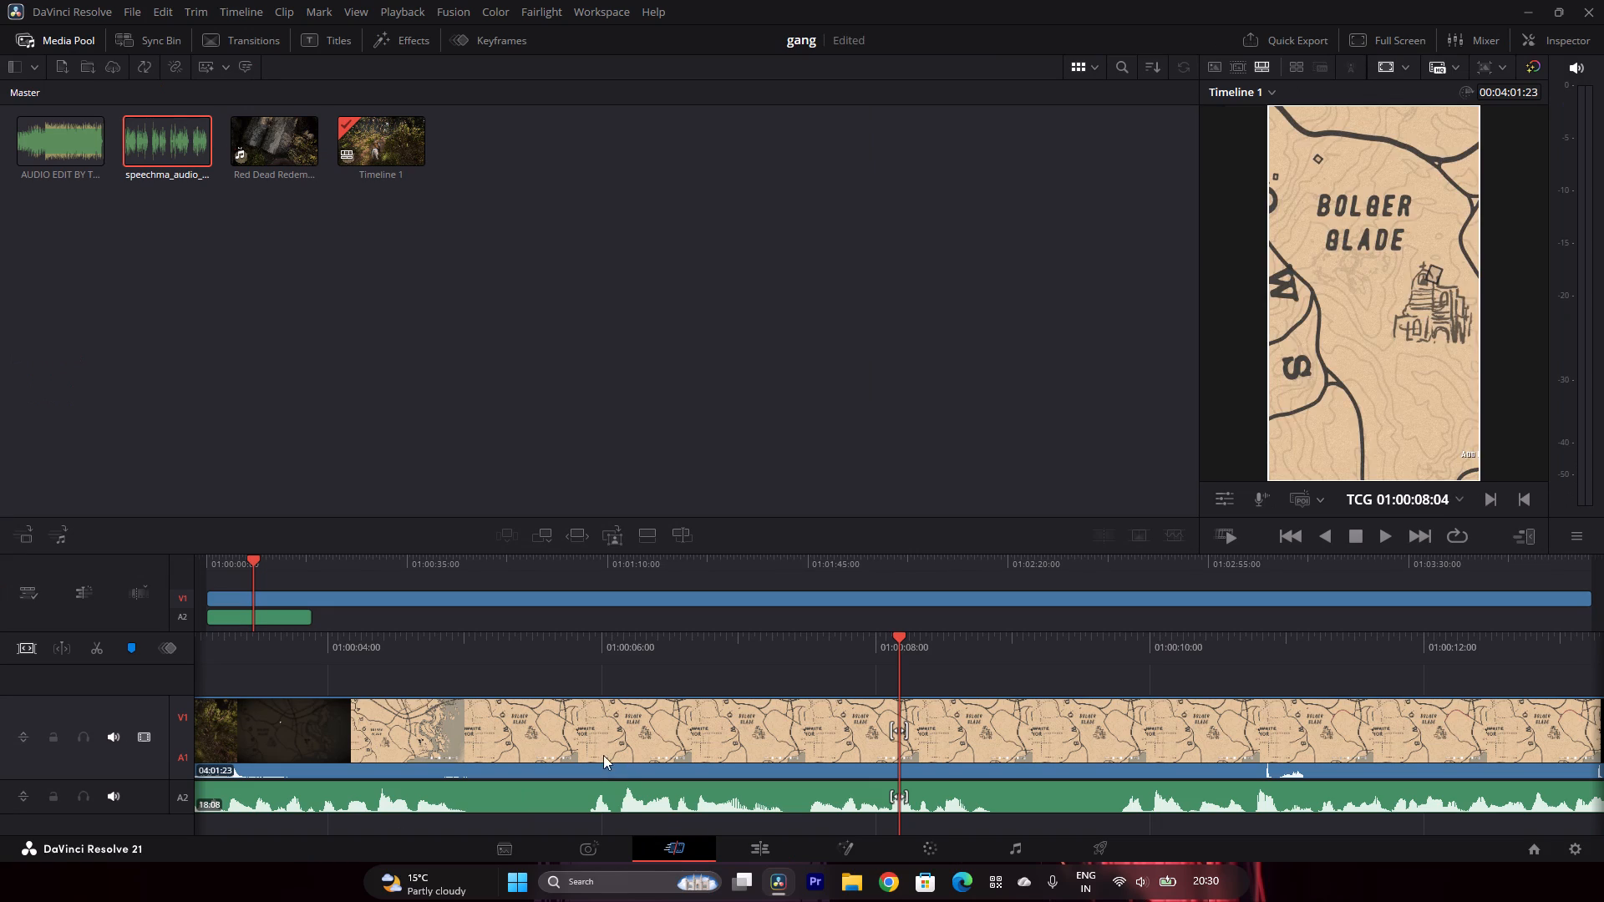
{"action": "left_click", "coordinate": [108, 733]}
On the Edit page, play and scrub the opening map shot to find a cut point, parking the playhead at 01:00:10:22.
{"action": "scroll", "coordinate": [298, 656], "scroll_direction": "down", "scroll_amount": 2}
{"action": "left_click", "coordinate": [744, 840]}
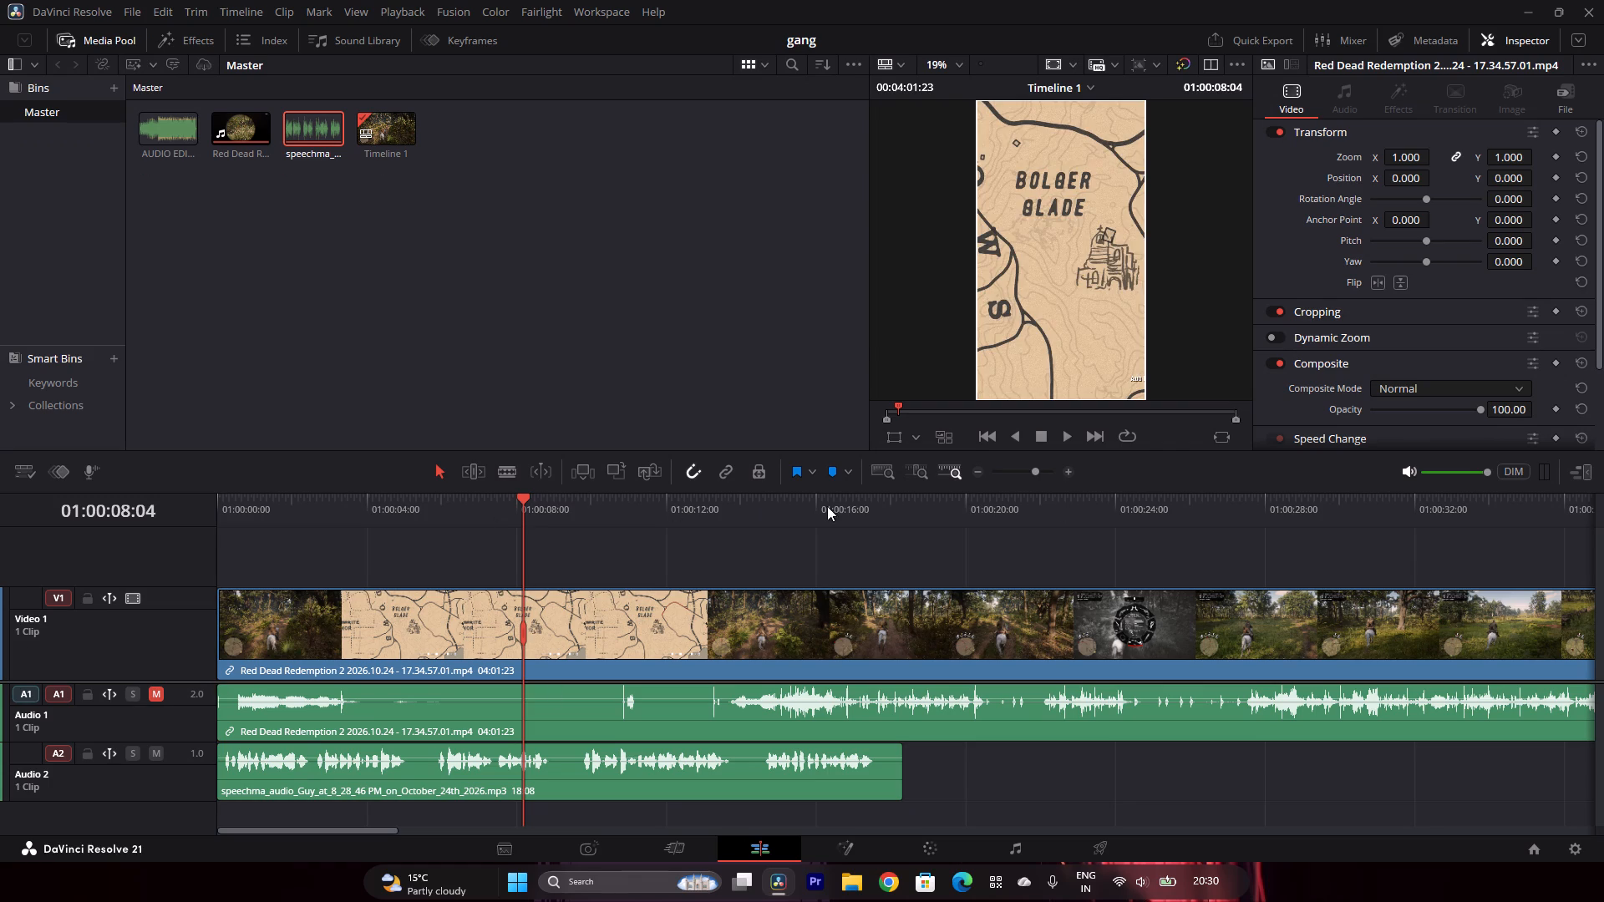
{"action": "left_click", "coordinate": [1069, 434]}
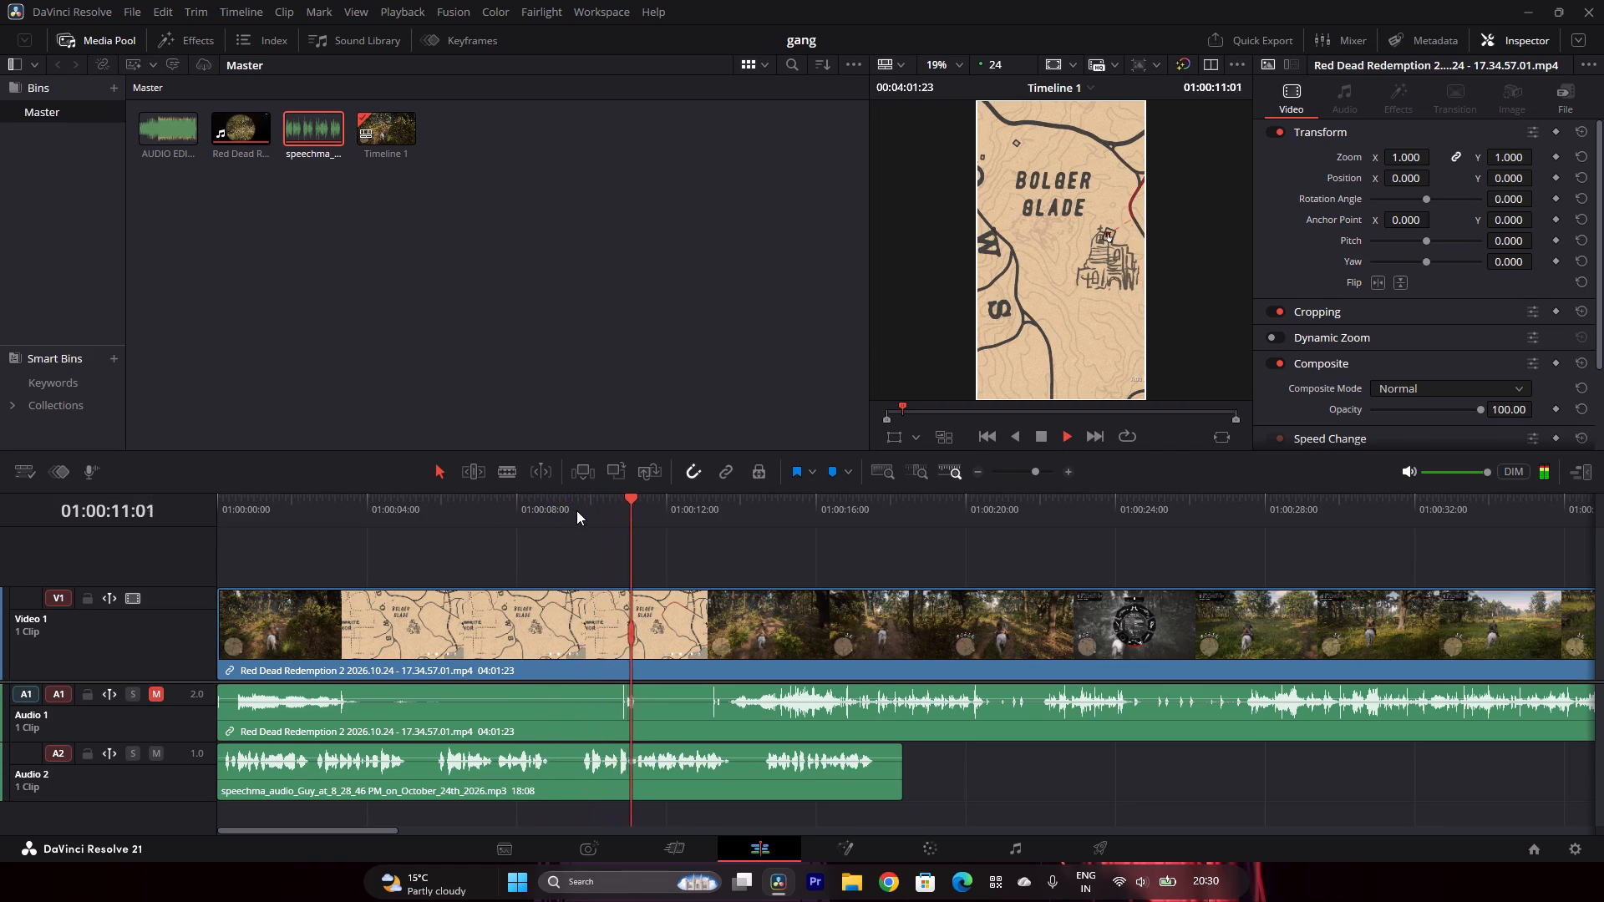
{"action": "left_click", "coordinate": [621, 498]}
{"action": "left_click_drag", "start_coordinate": [627, 501], "coordinate": [811, 501]}
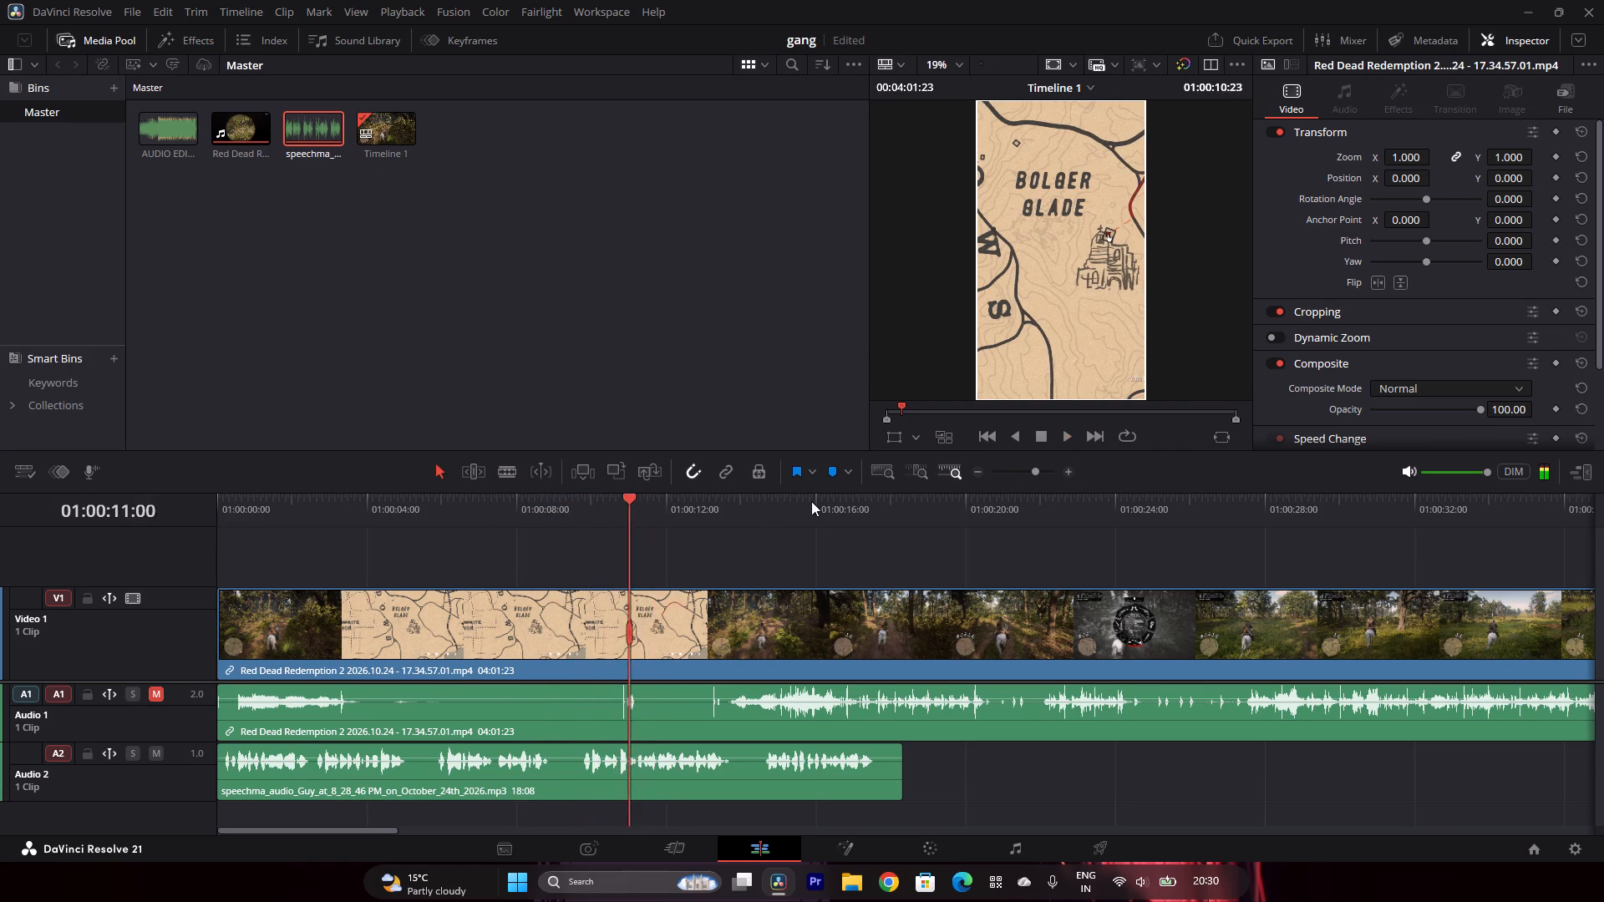
{"action": "left_click_drag", "start_coordinate": [811, 501], "coordinate": [637, 501]}
{"action": "left_click", "coordinate": [1054, 440]}
{"action": "left_click_drag", "start_coordinate": [1033, 435], "coordinate": [1043, 435]}
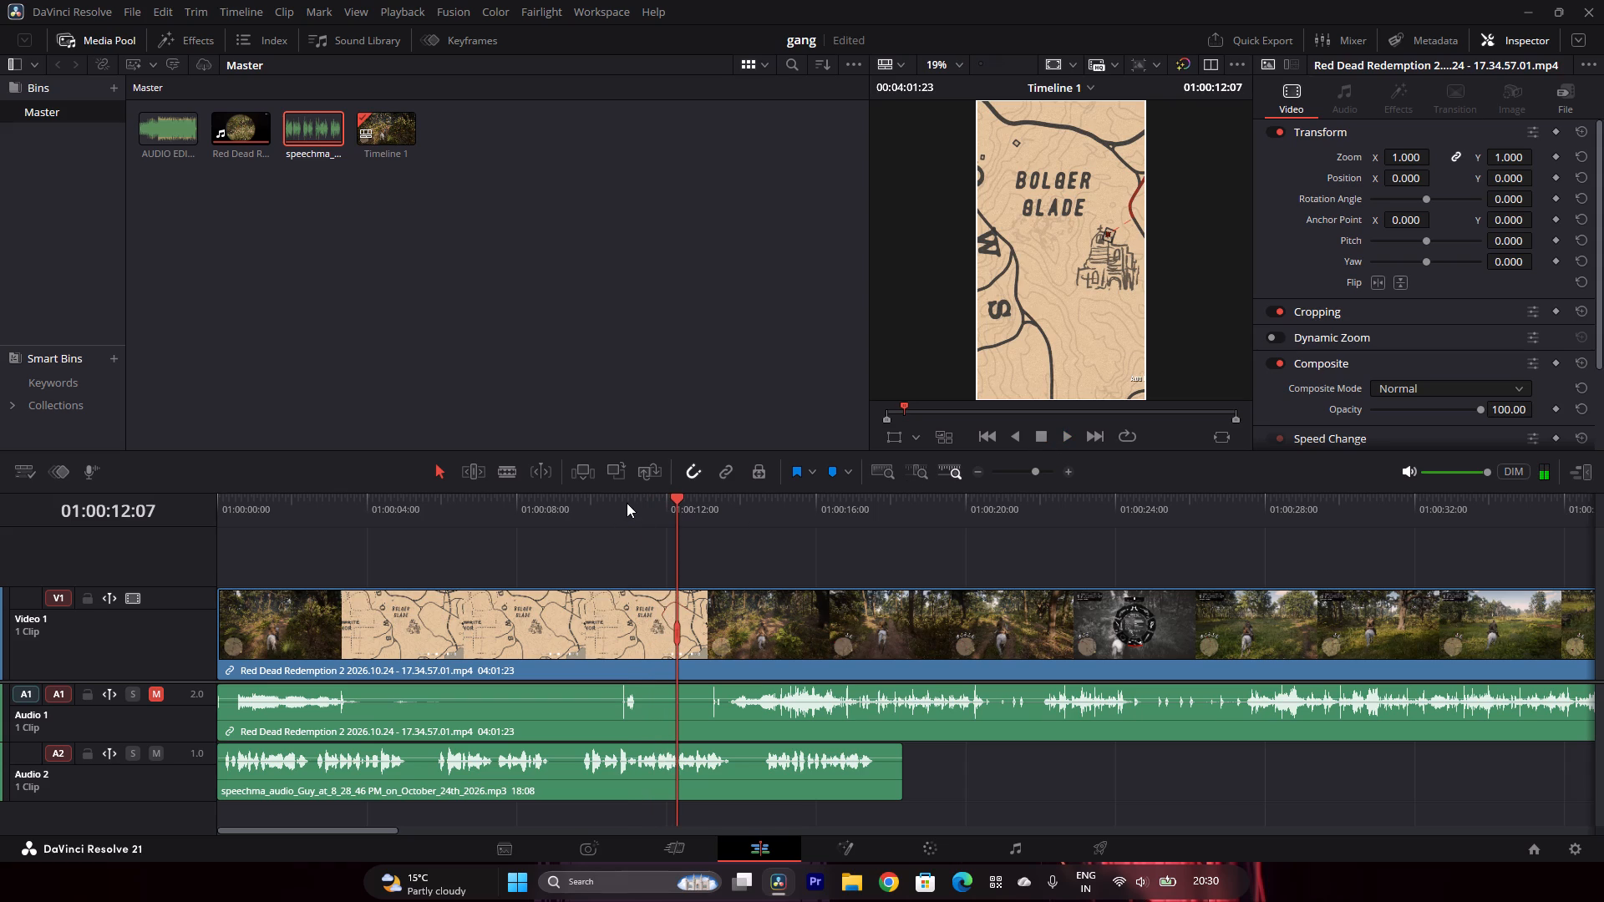
{"action": "left_click", "coordinate": [627, 503]}
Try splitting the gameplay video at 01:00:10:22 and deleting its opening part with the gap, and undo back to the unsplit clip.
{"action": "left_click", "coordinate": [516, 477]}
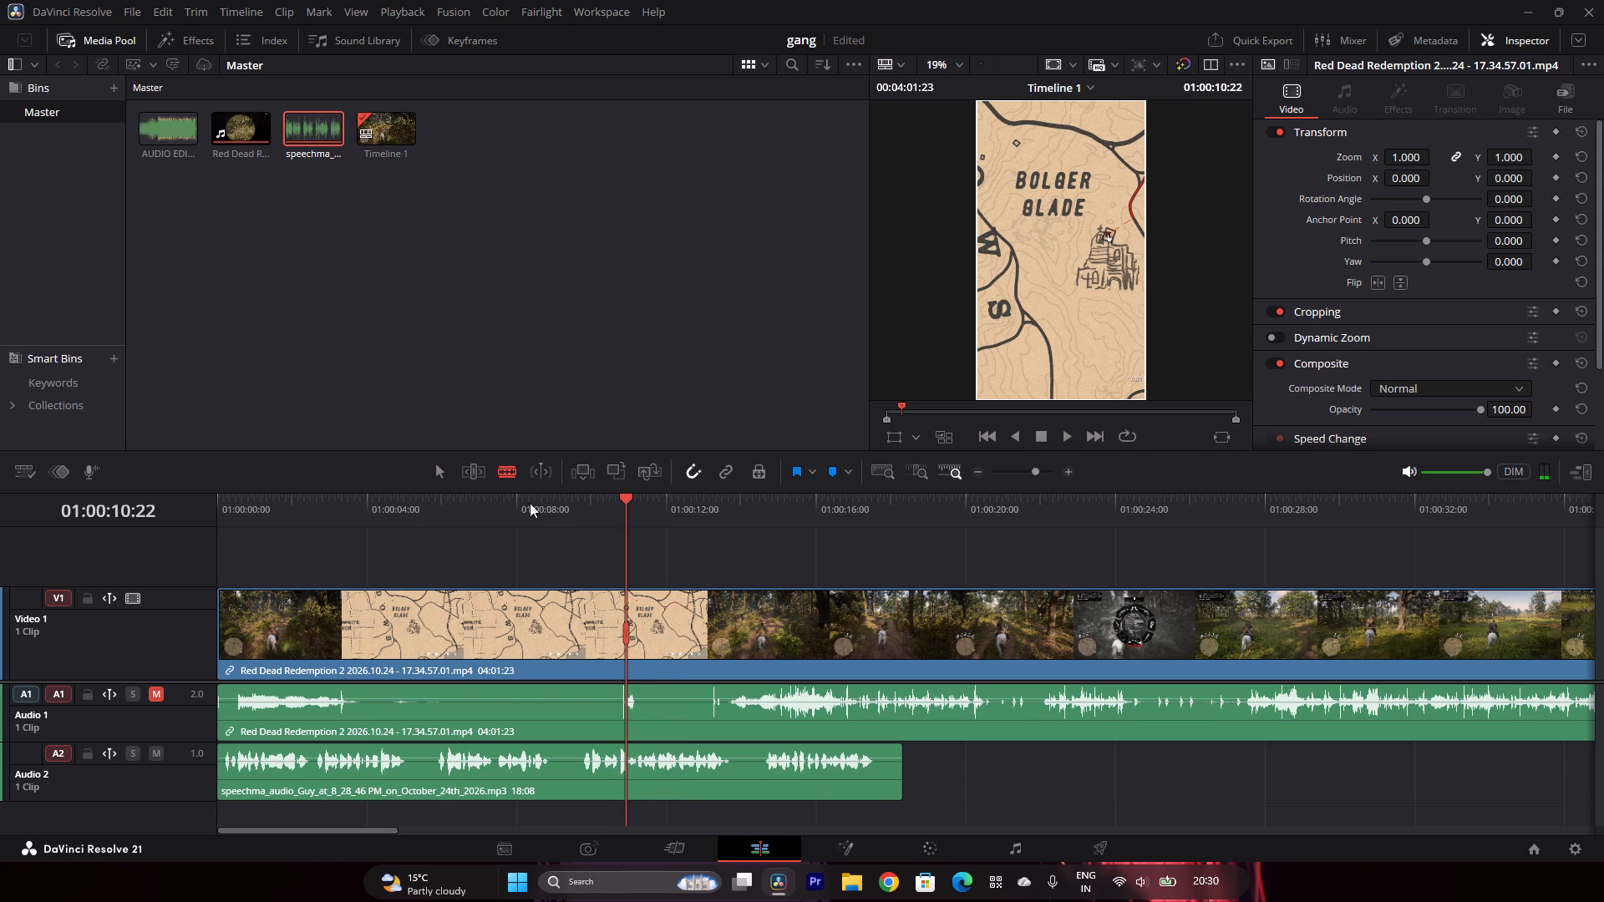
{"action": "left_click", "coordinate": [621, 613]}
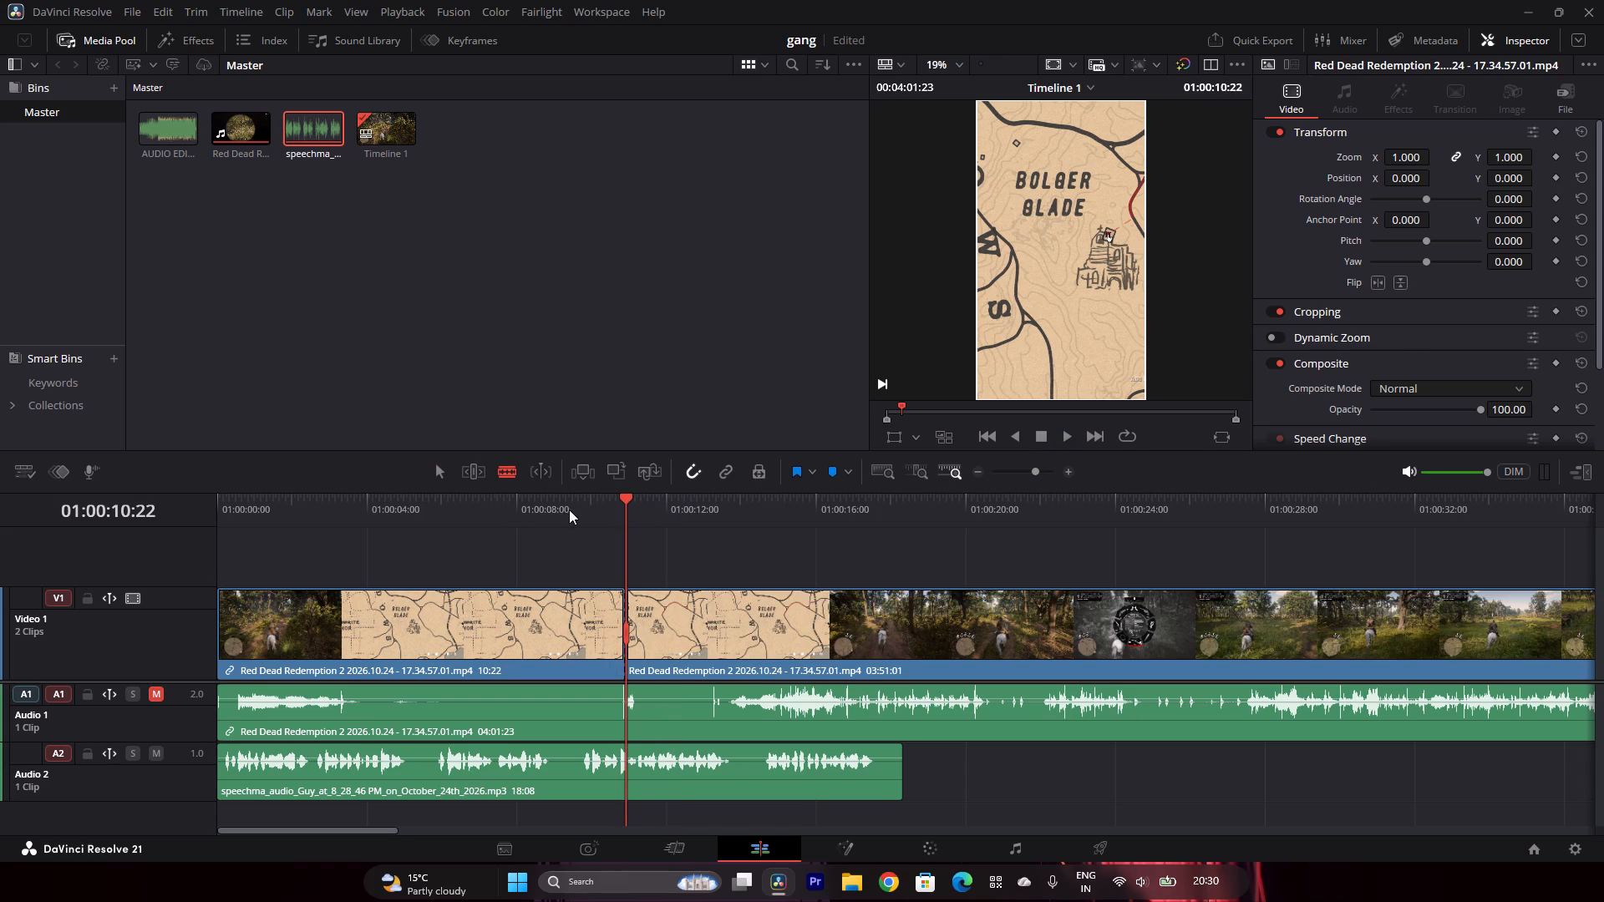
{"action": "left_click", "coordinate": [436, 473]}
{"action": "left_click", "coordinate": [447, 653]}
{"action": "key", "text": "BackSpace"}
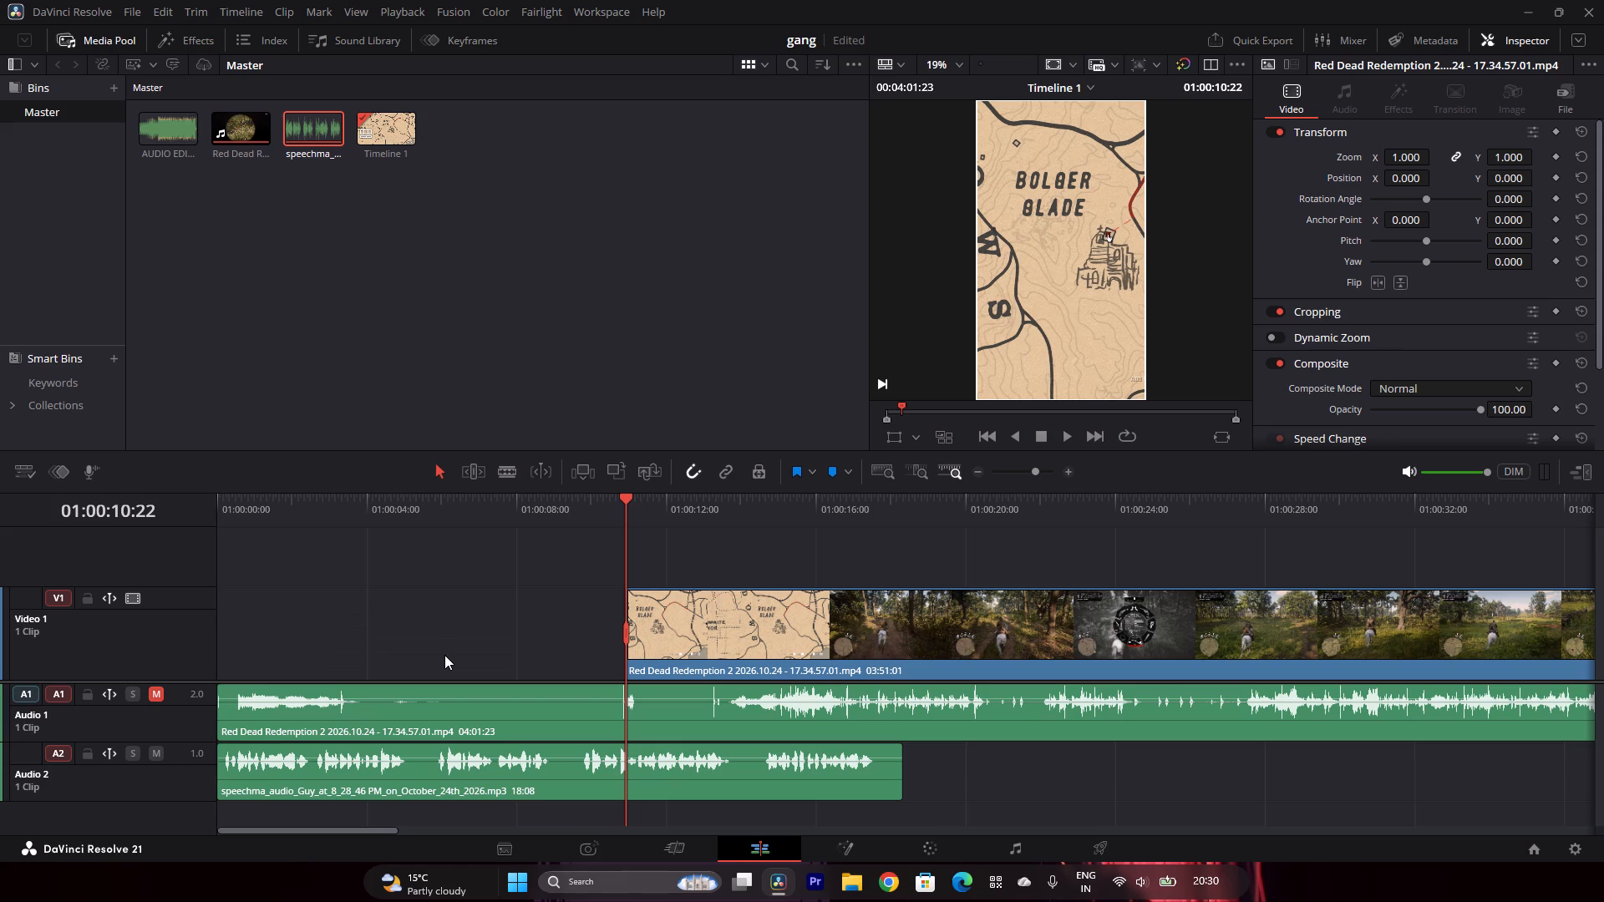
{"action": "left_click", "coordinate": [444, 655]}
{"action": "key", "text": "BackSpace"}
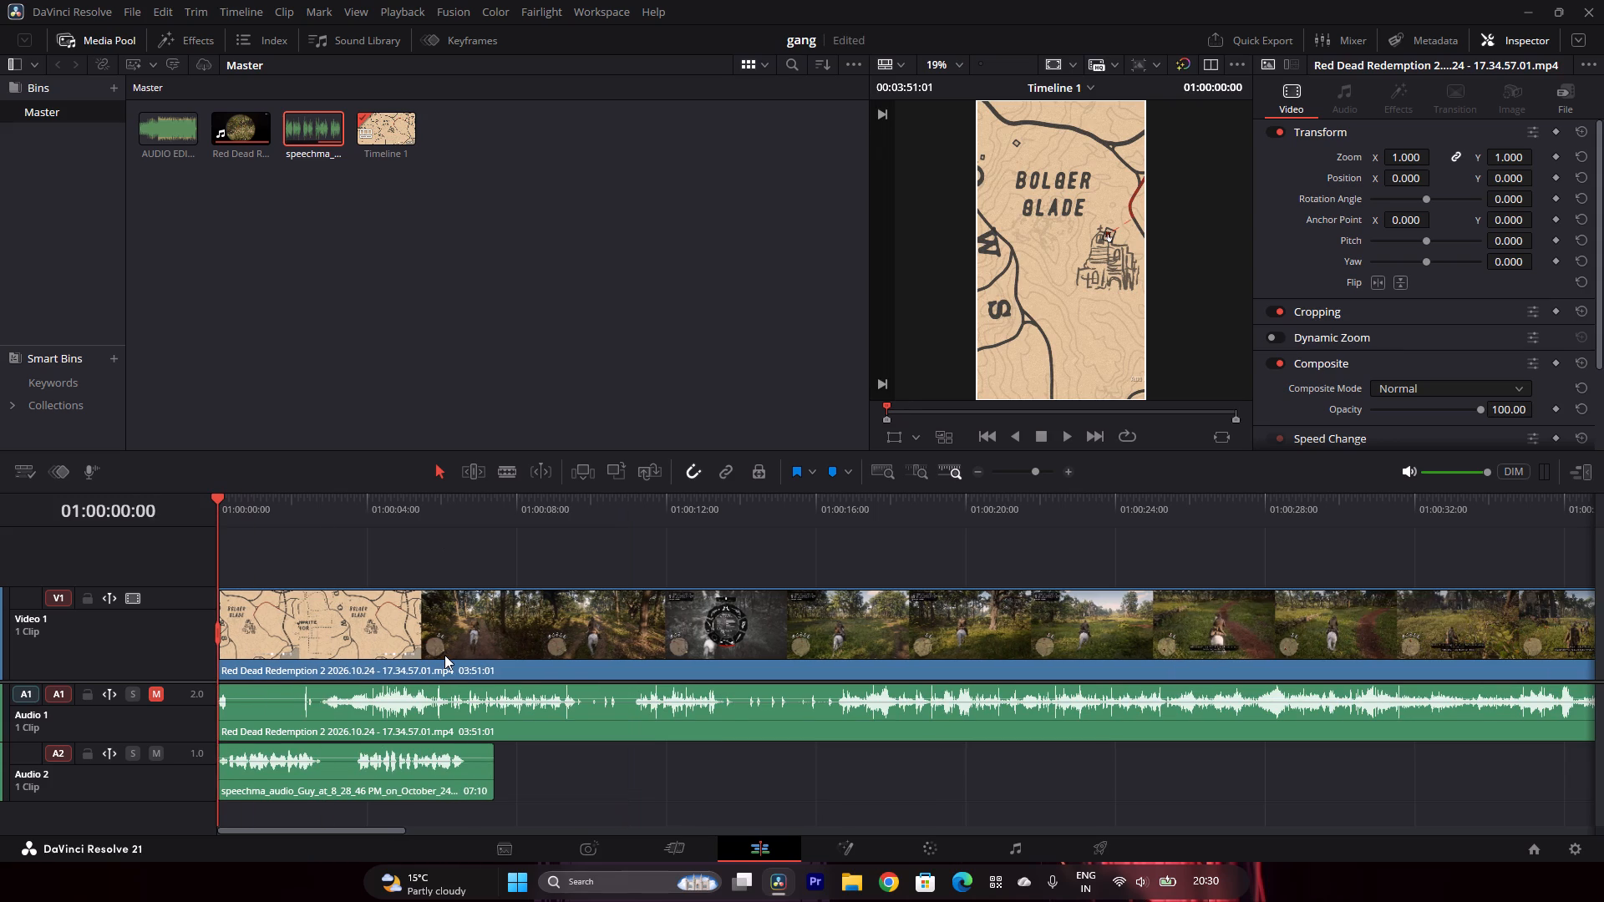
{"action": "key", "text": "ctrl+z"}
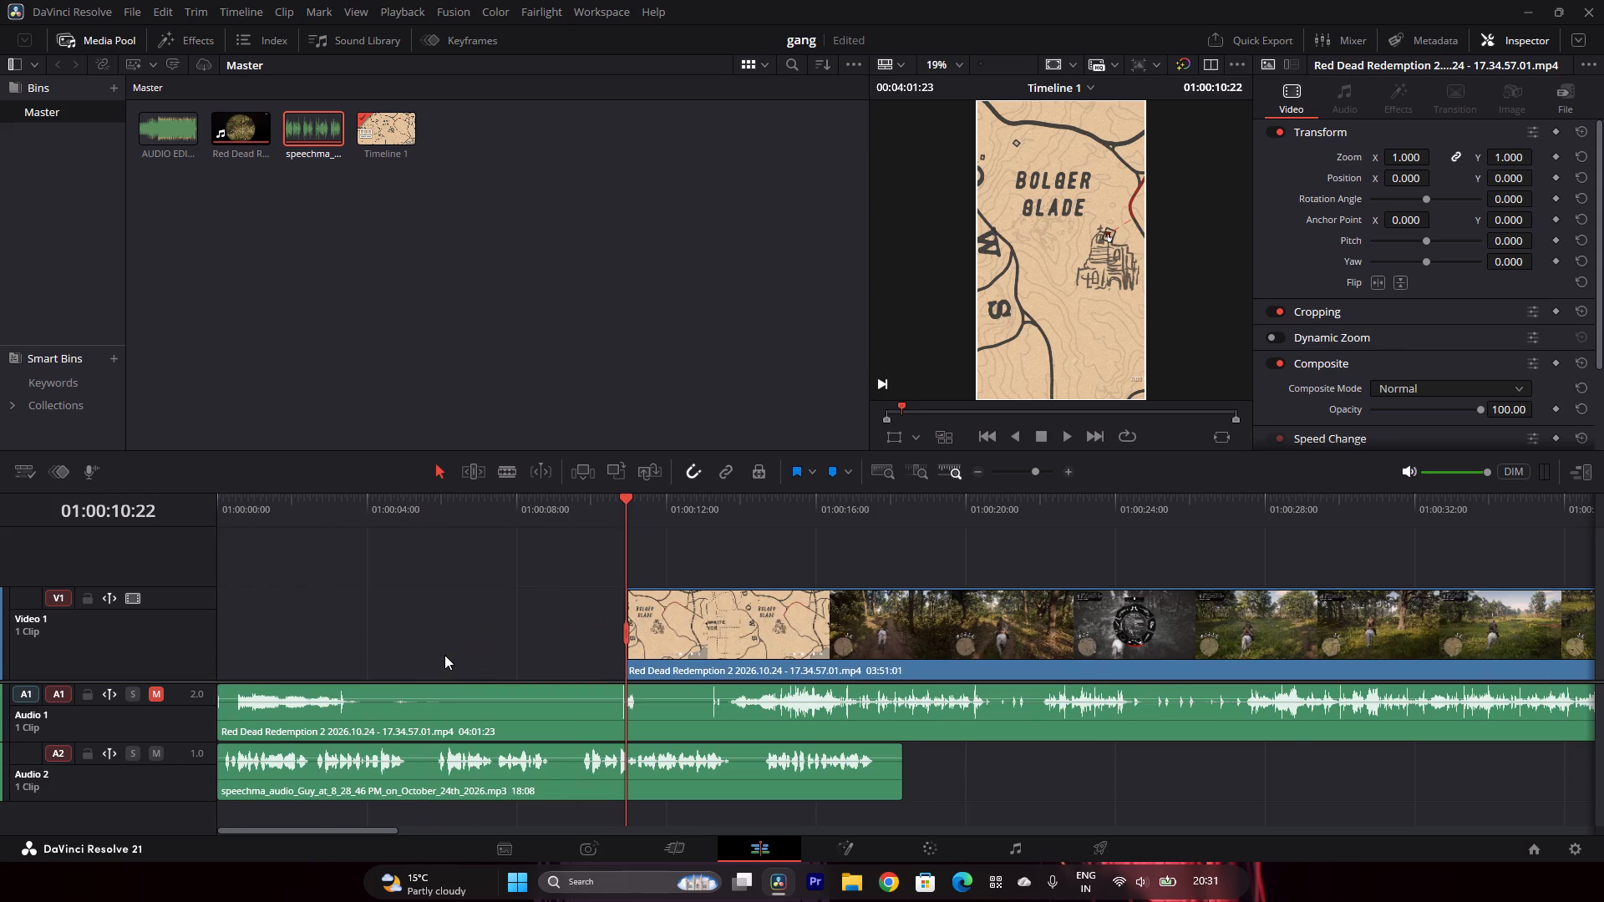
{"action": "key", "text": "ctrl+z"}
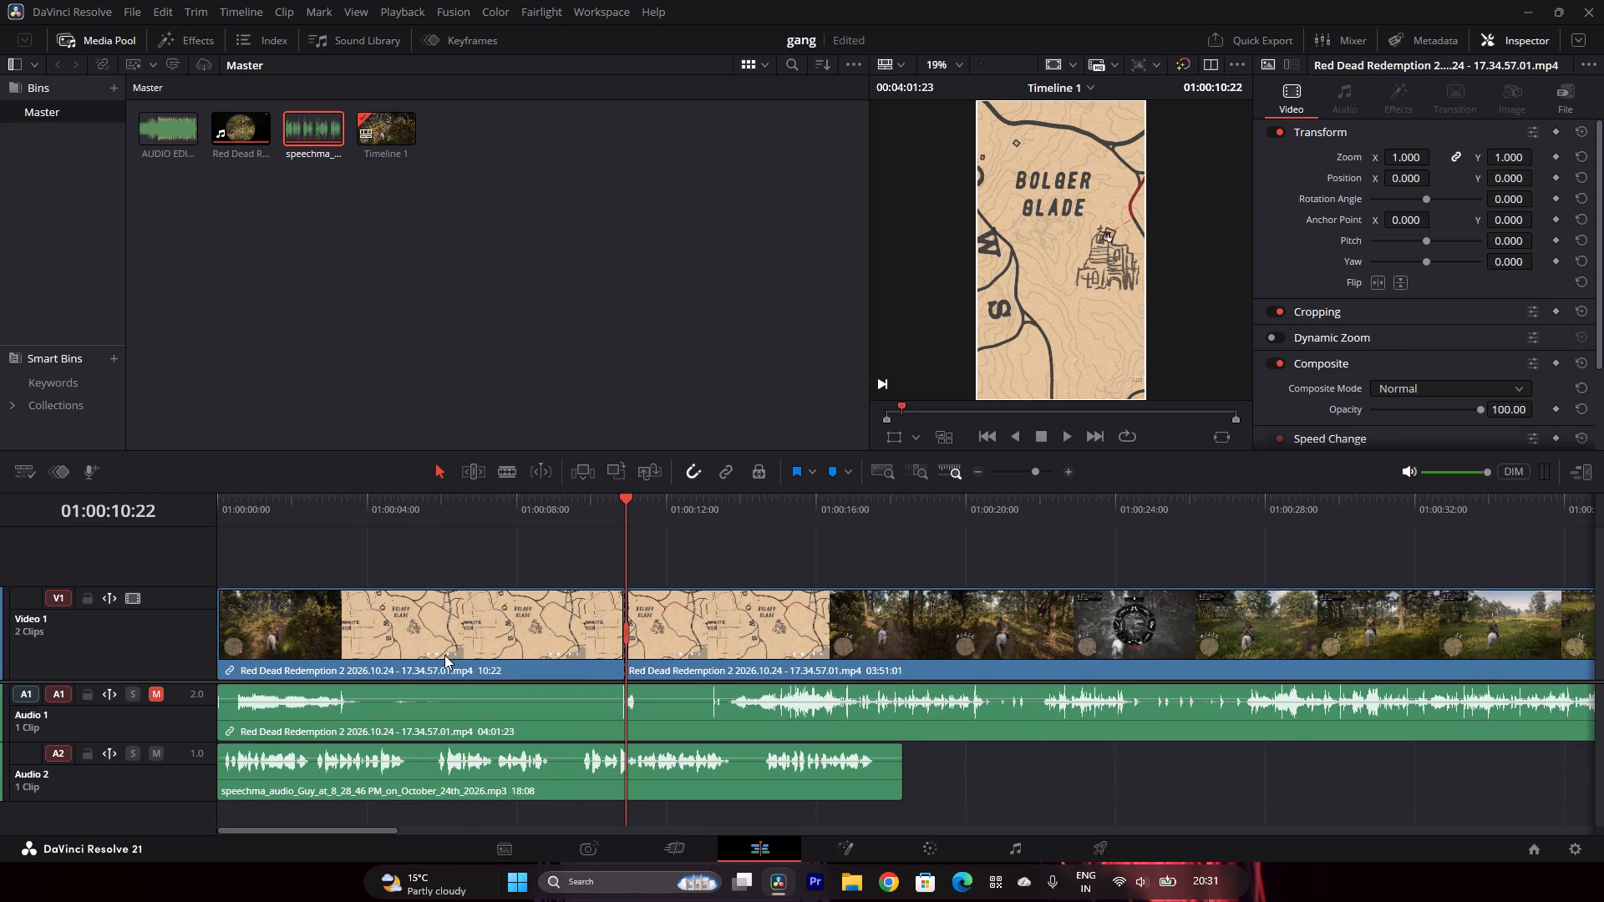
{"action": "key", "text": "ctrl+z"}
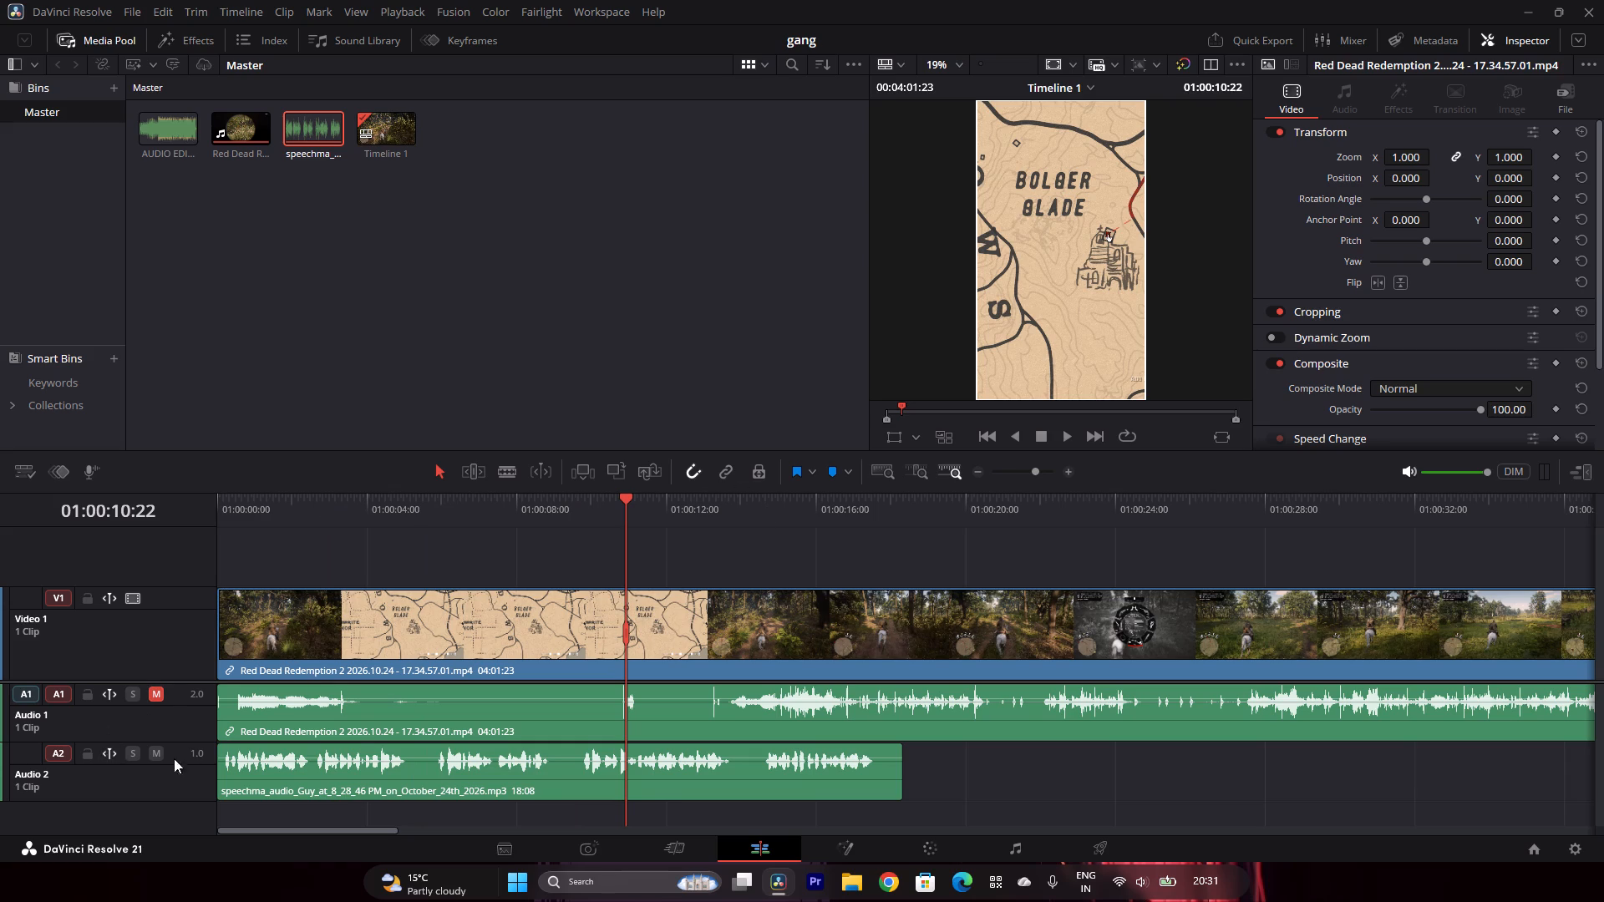
Lock the voiceover's audio track, A2.
{"action": "left_click", "coordinate": [88, 751]}
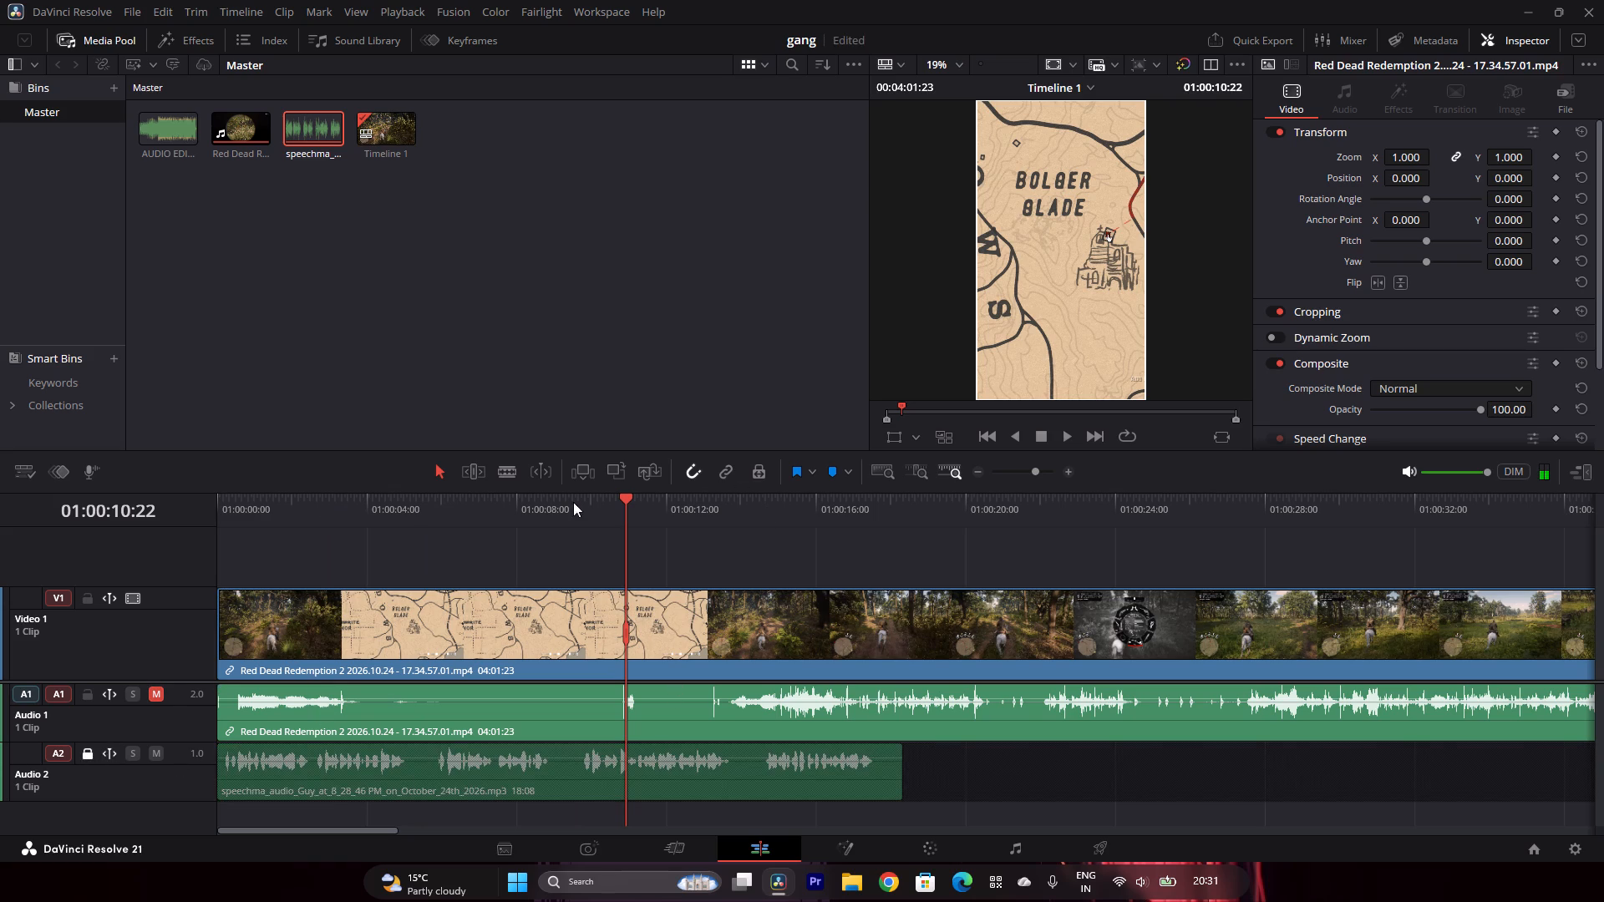
Split the gameplay clip at 01:00:10:22, delete the part before the cut, and close the gap at the timeline start.
{"action": "left_click", "coordinate": [500, 473]}
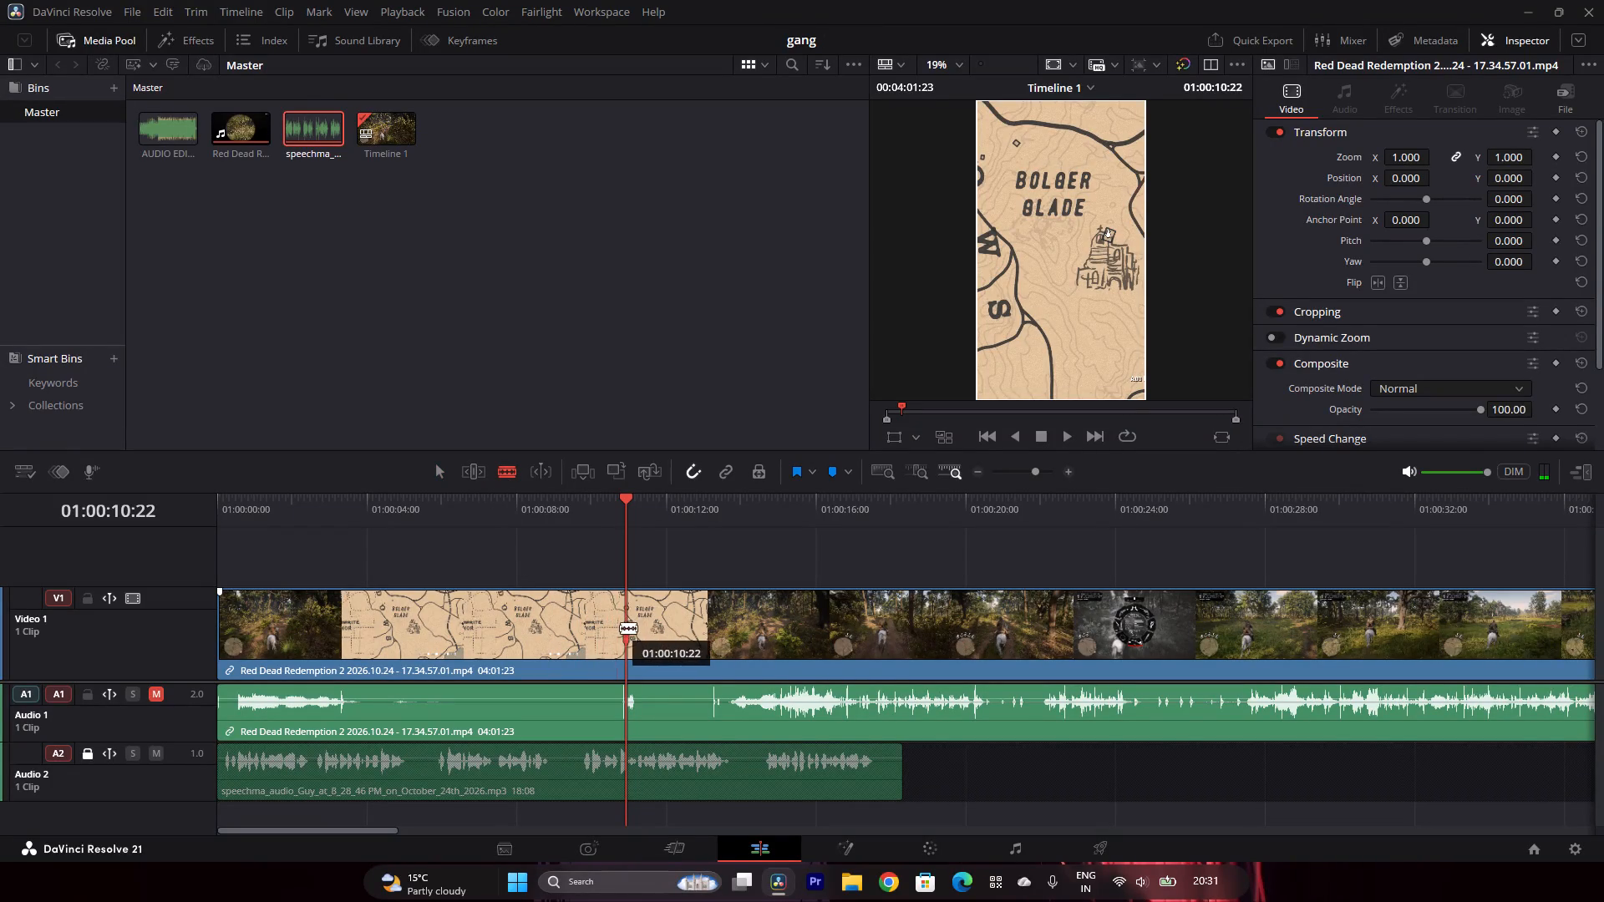
{"action": "left_click", "coordinate": [622, 627]}
{"action": "left_click", "coordinate": [452, 470]}
{"action": "left_click", "coordinate": [505, 635]}
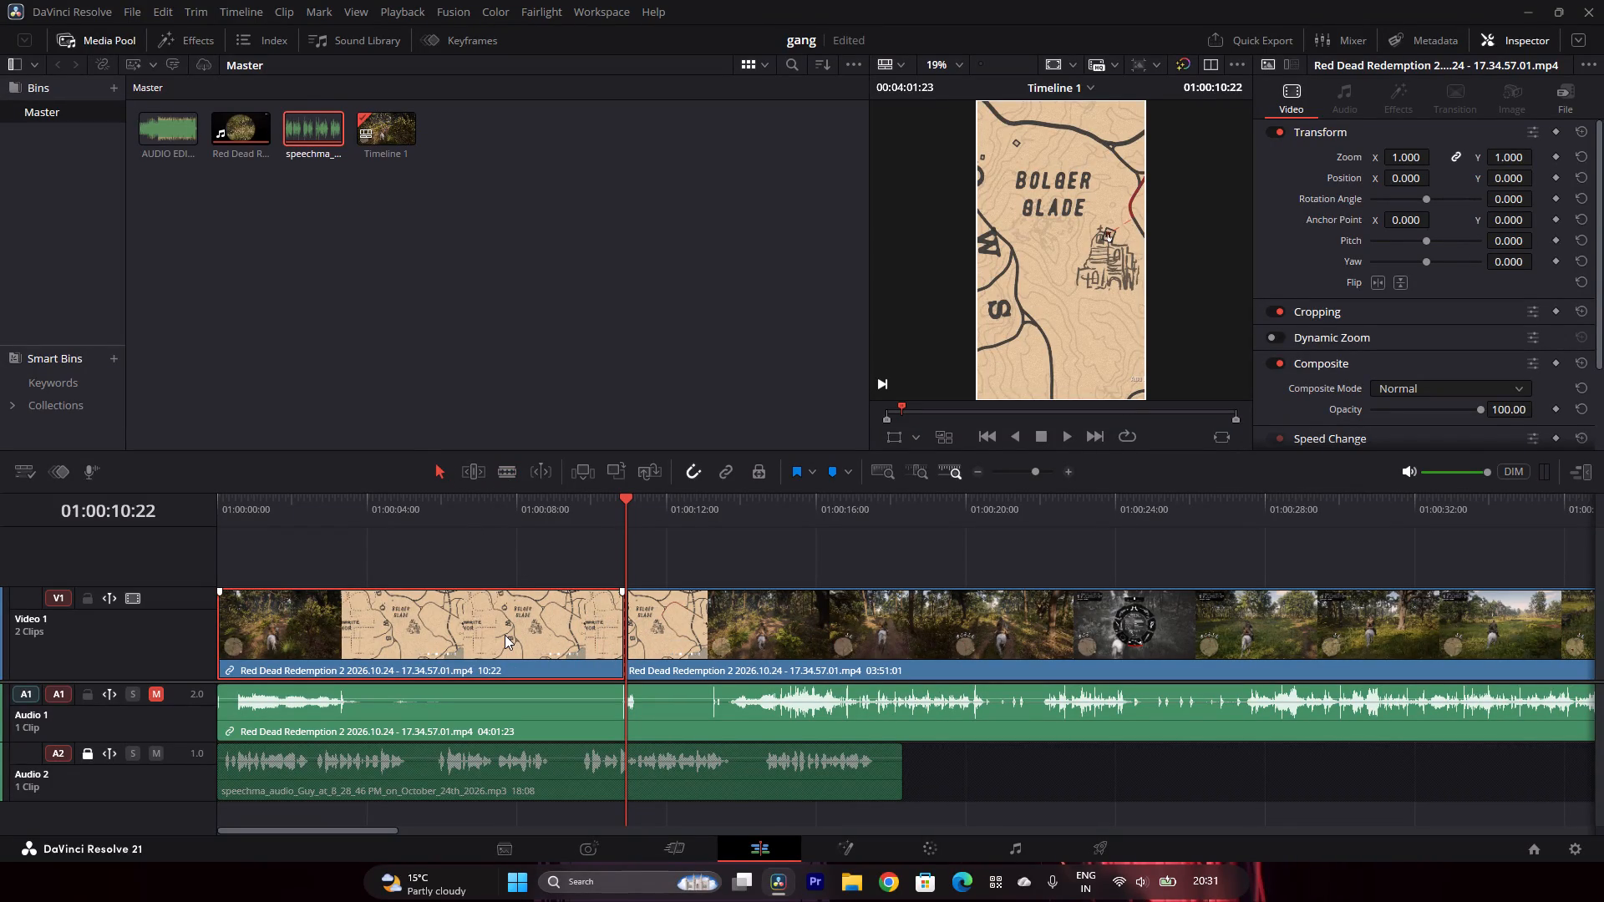
{"action": "key", "text": "BackSpace"}
{"action": "left_click", "coordinate": [503, 641]}
{"action": "key", "text": "BackSpace"}
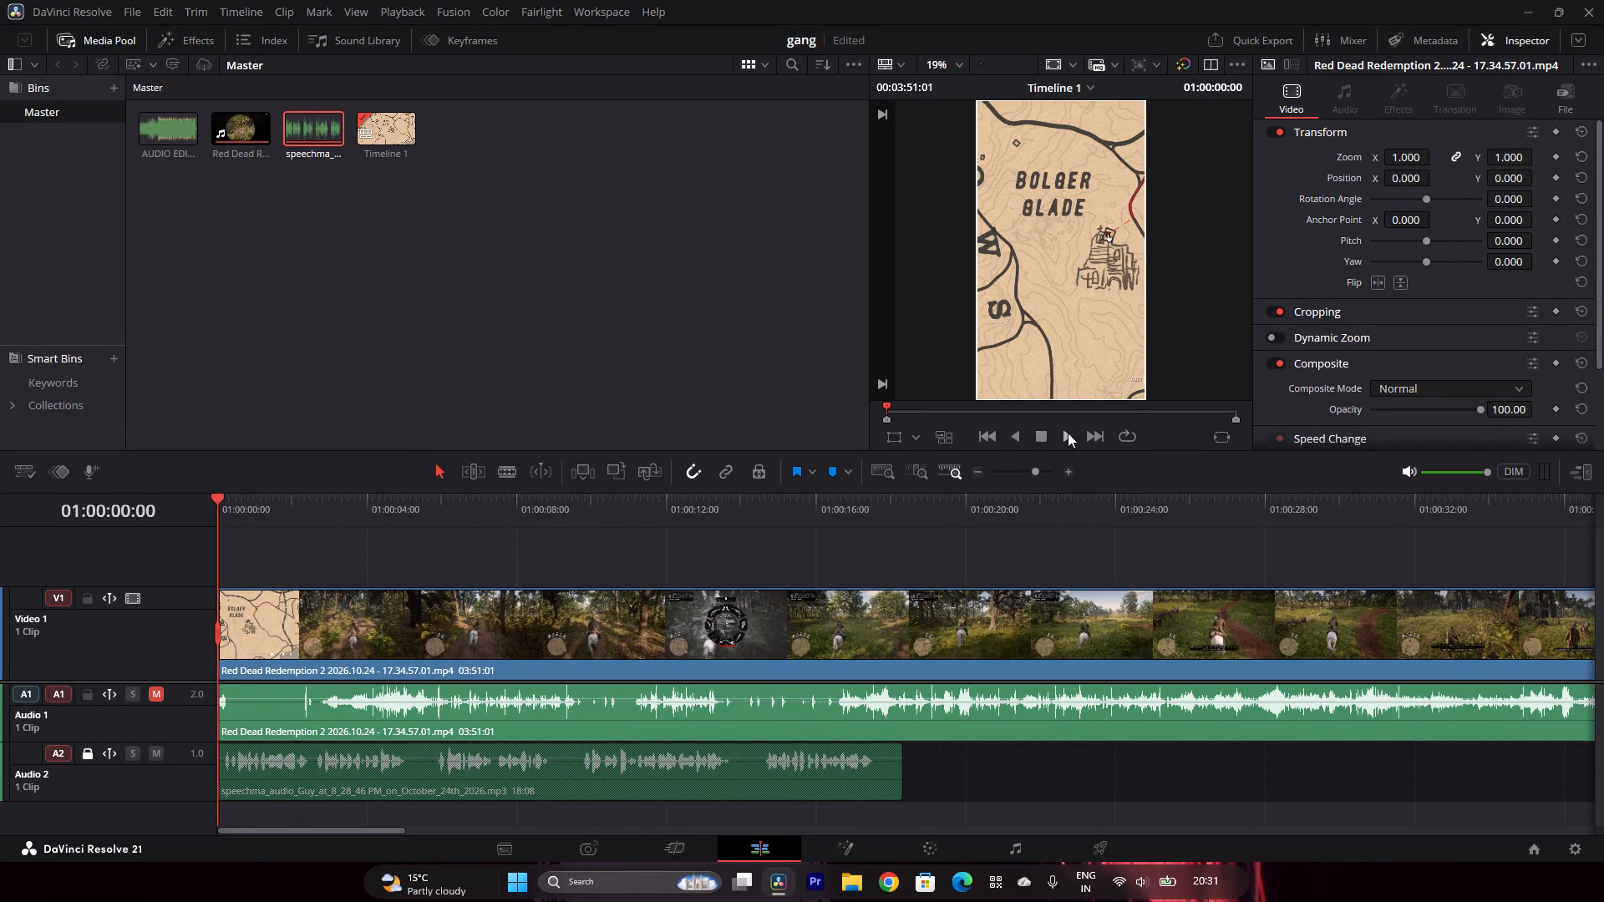
Scale the gameplay clip down to a linked X and Y zoom of 0.480.
{"action": "left_click", "coordinate": [991, 619]}
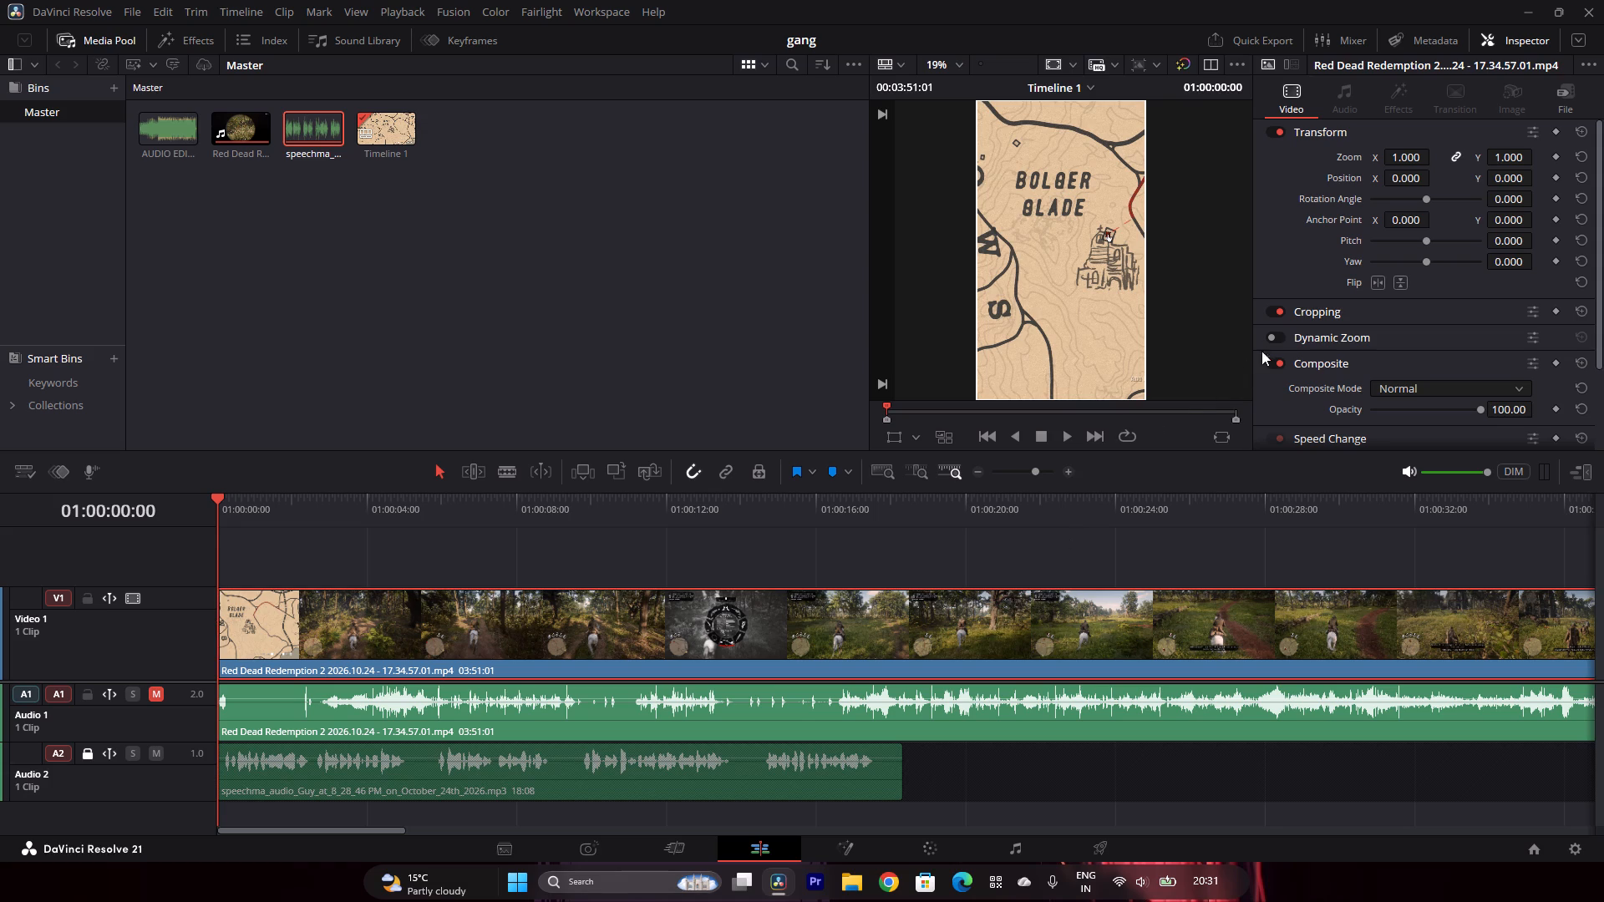
{"action": "left_click_drag", "start_coordinate": [1514, 160], "coordinate": [1455, 171]}
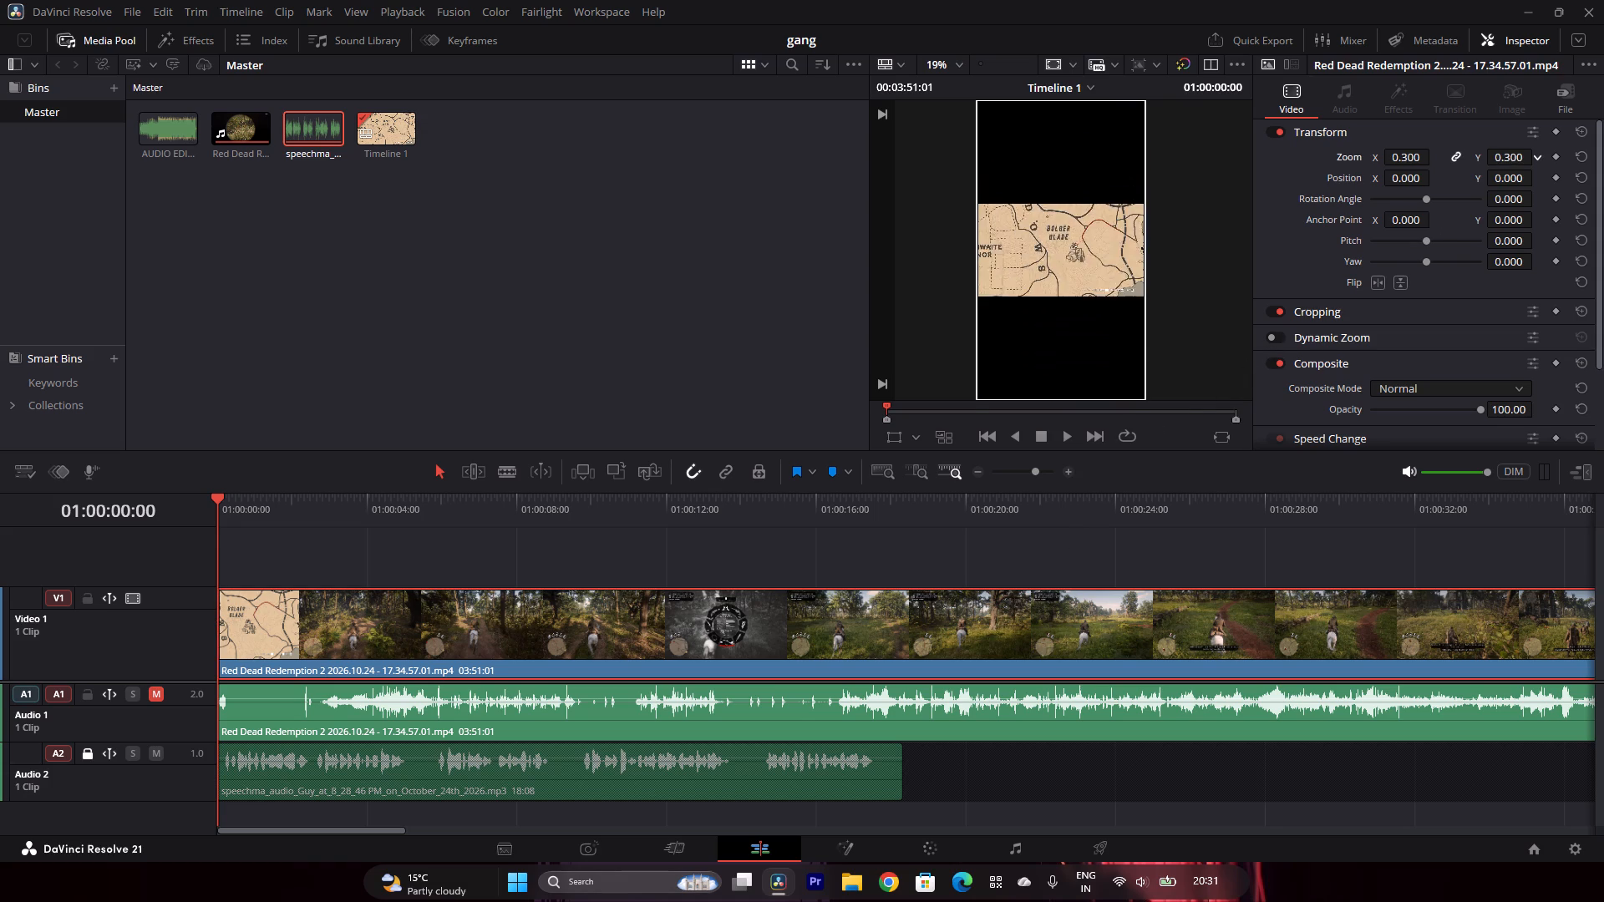
{"action": "left_click_drag", "start_coordinate": [1455, 171], "coordinate": [1475, 165]}
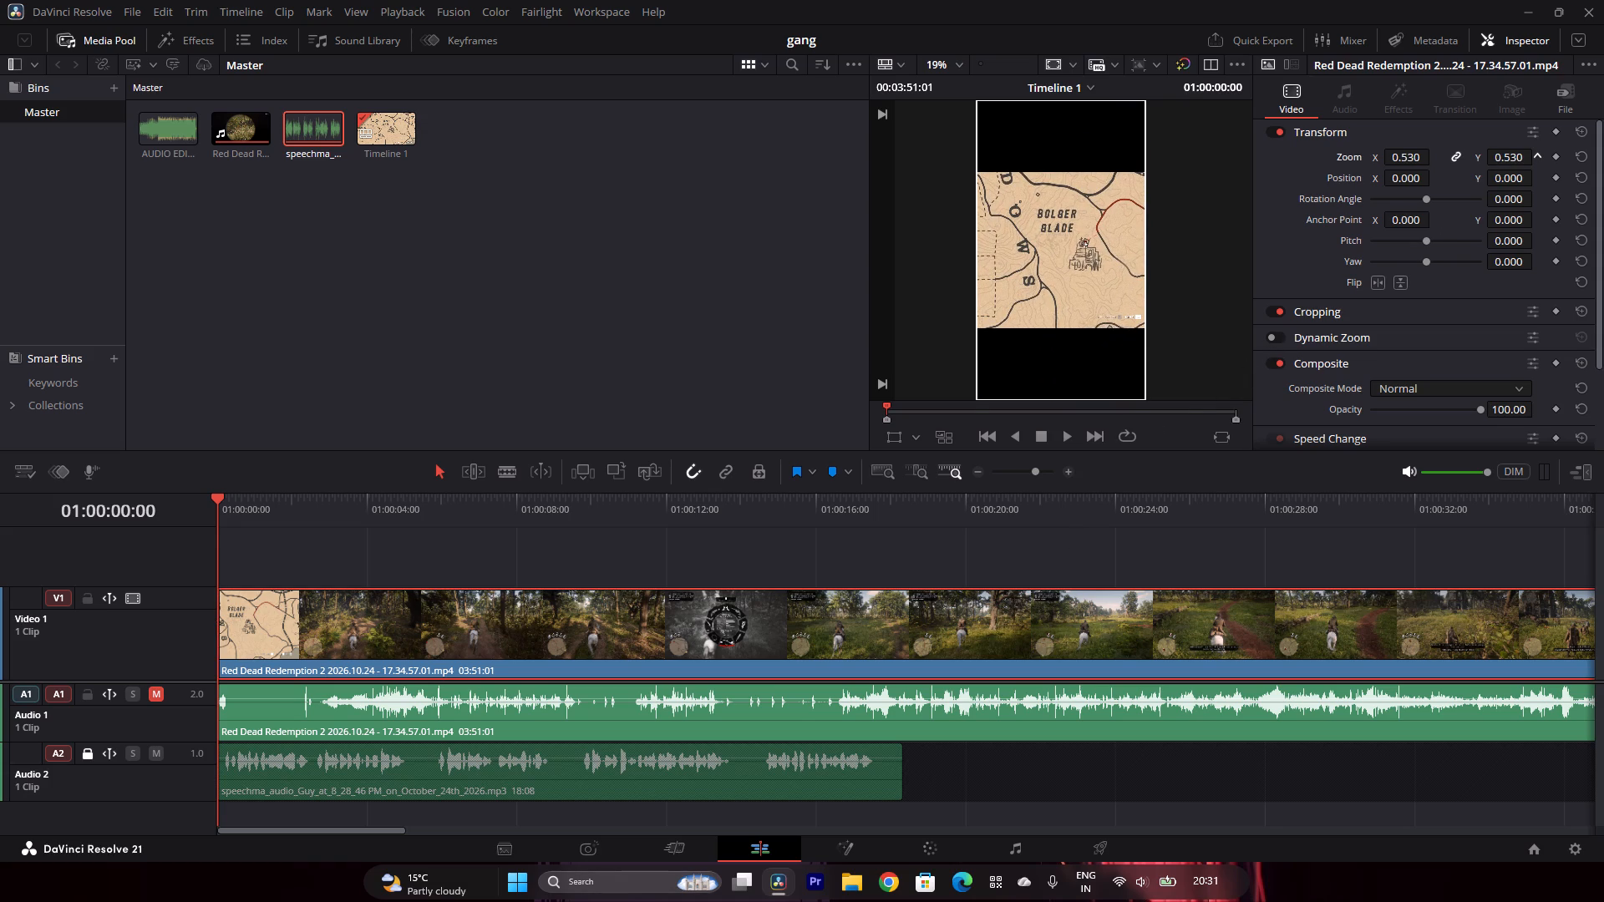
{"action": "left_click_drag", "start_coordinate": [1475, 165], "coordinate": [1470, 166]}
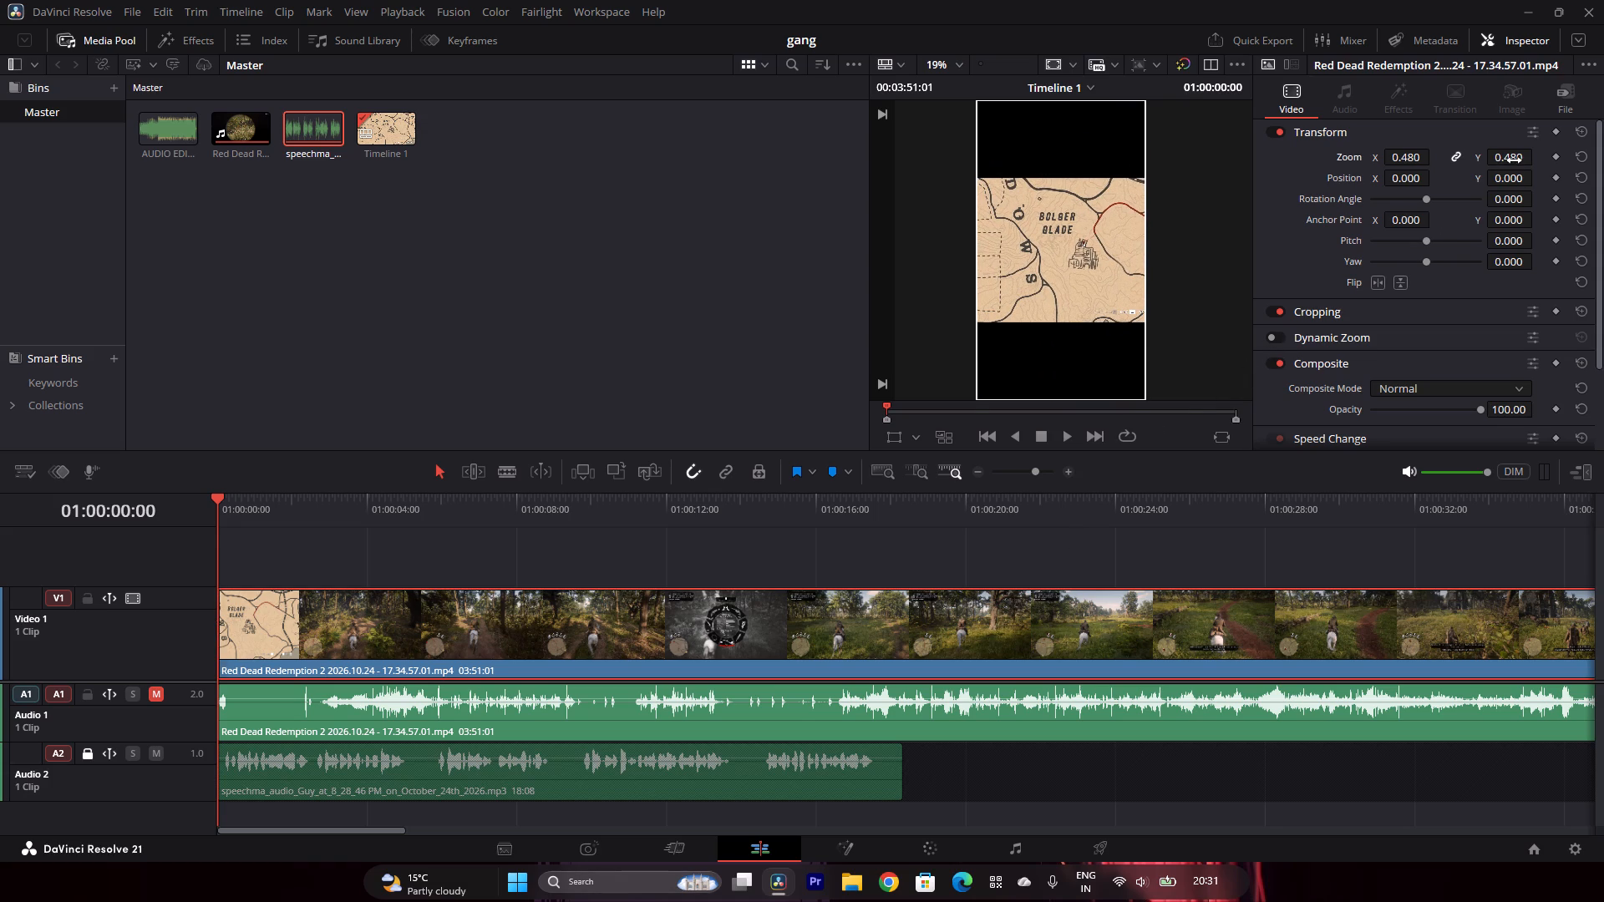
Play the scaled footage from the start and split the gameplay clip at 01:00:02:18, just after the map shot.
{"action": "left_click", "coordinate": [1070, 436]}
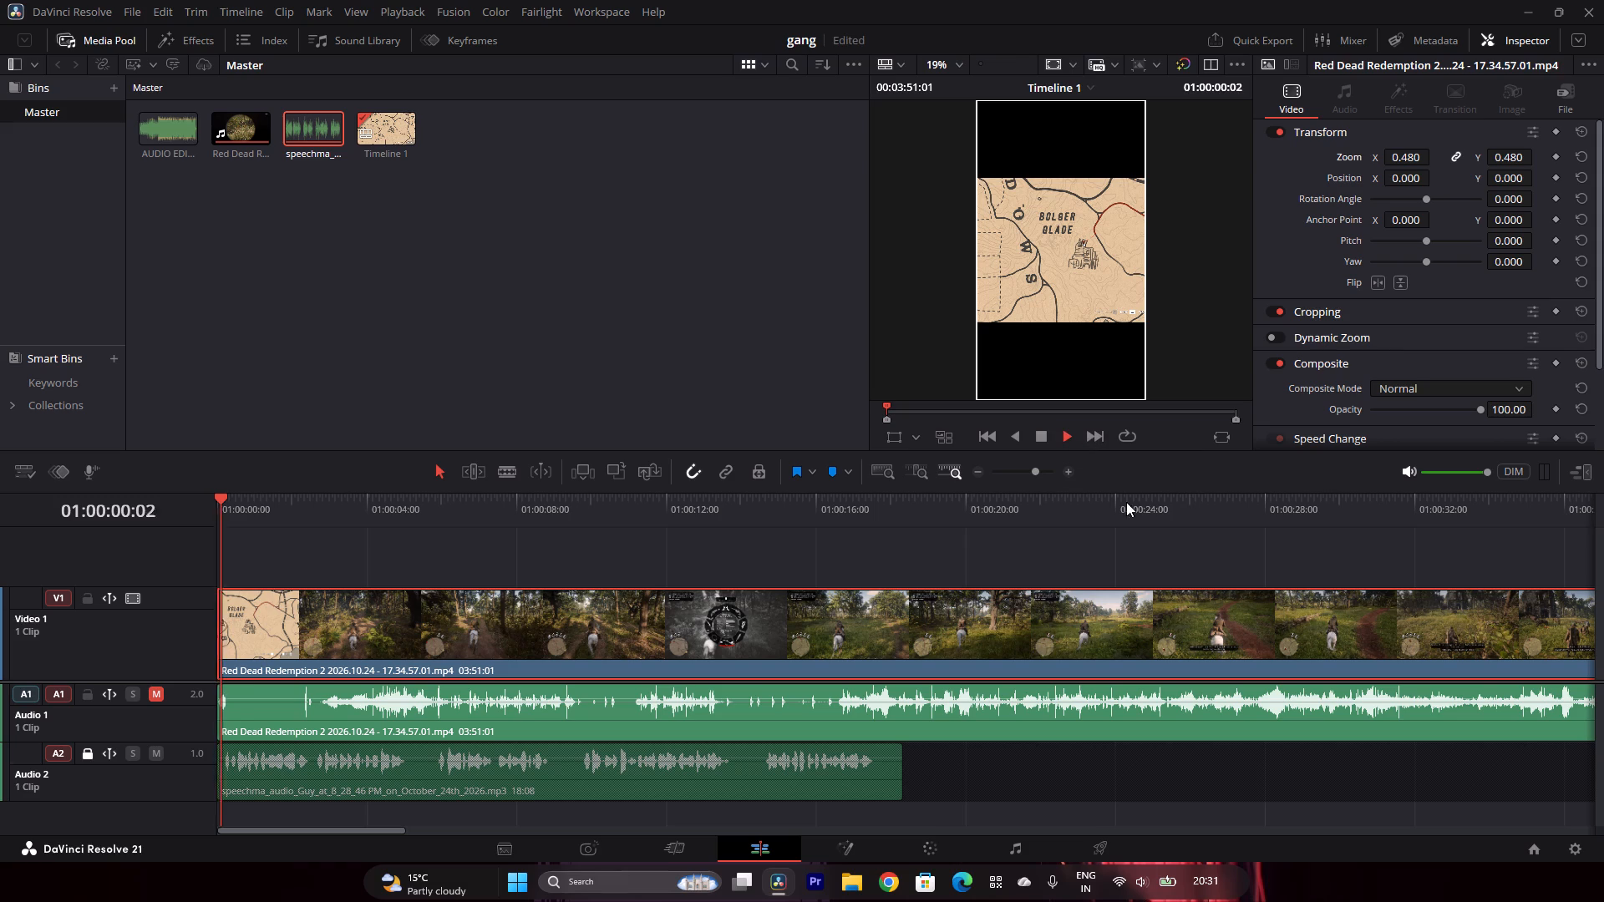
{"action": "left_click", "coordinate": [1510, 38]}
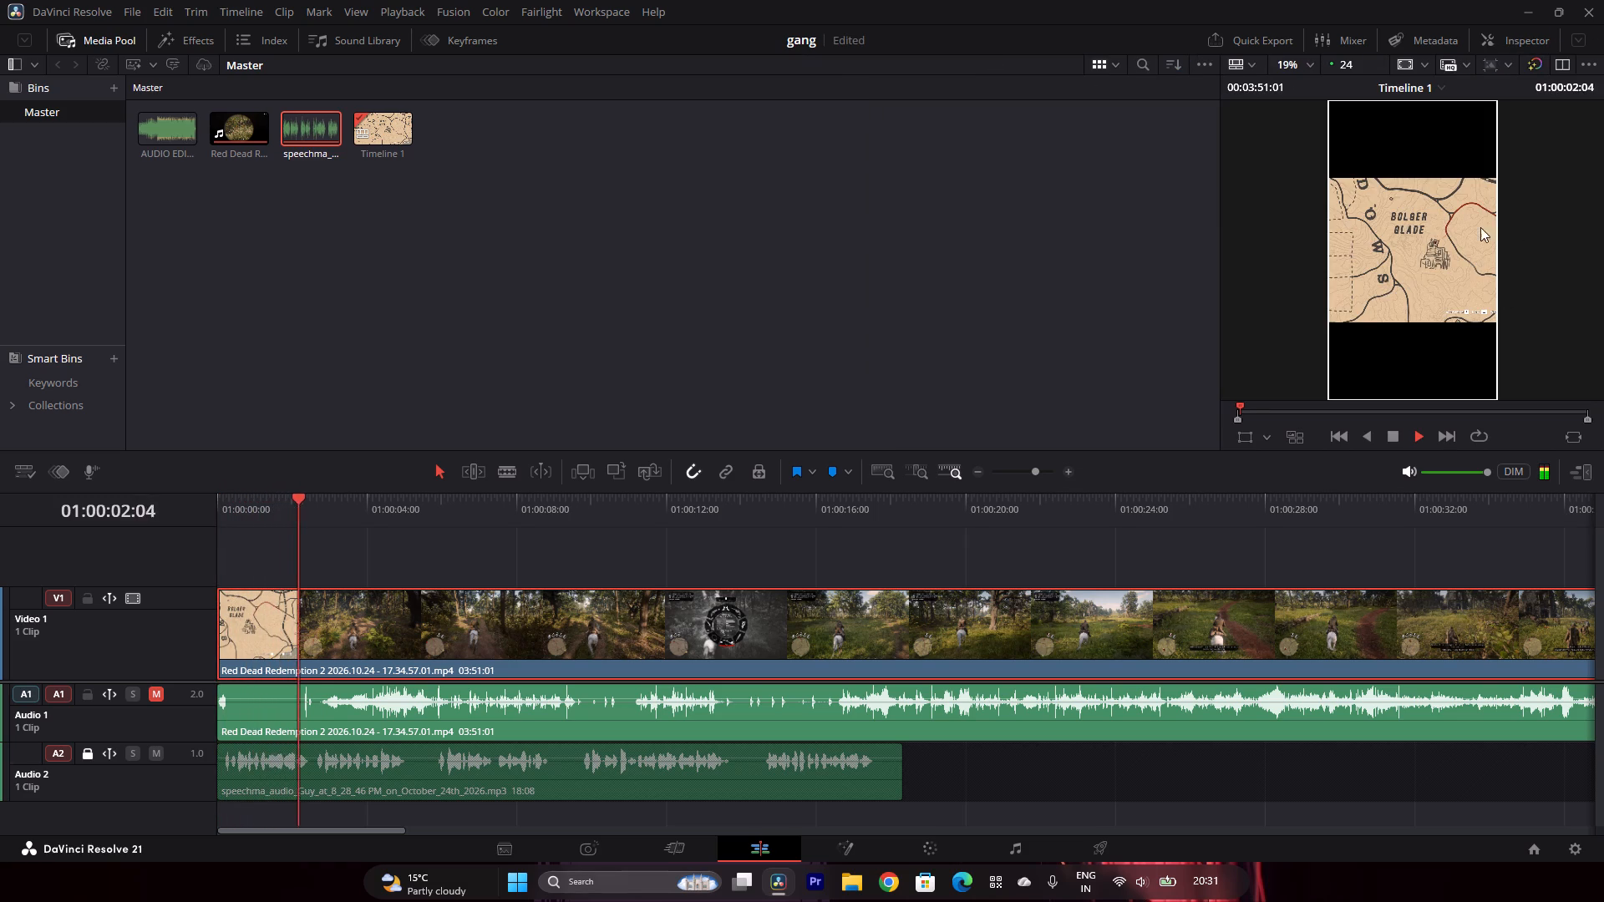
{"action": "left_click", "coordinate": [1576, 42]}
{"action": "left_click", "coordinate": [1517, 40]}
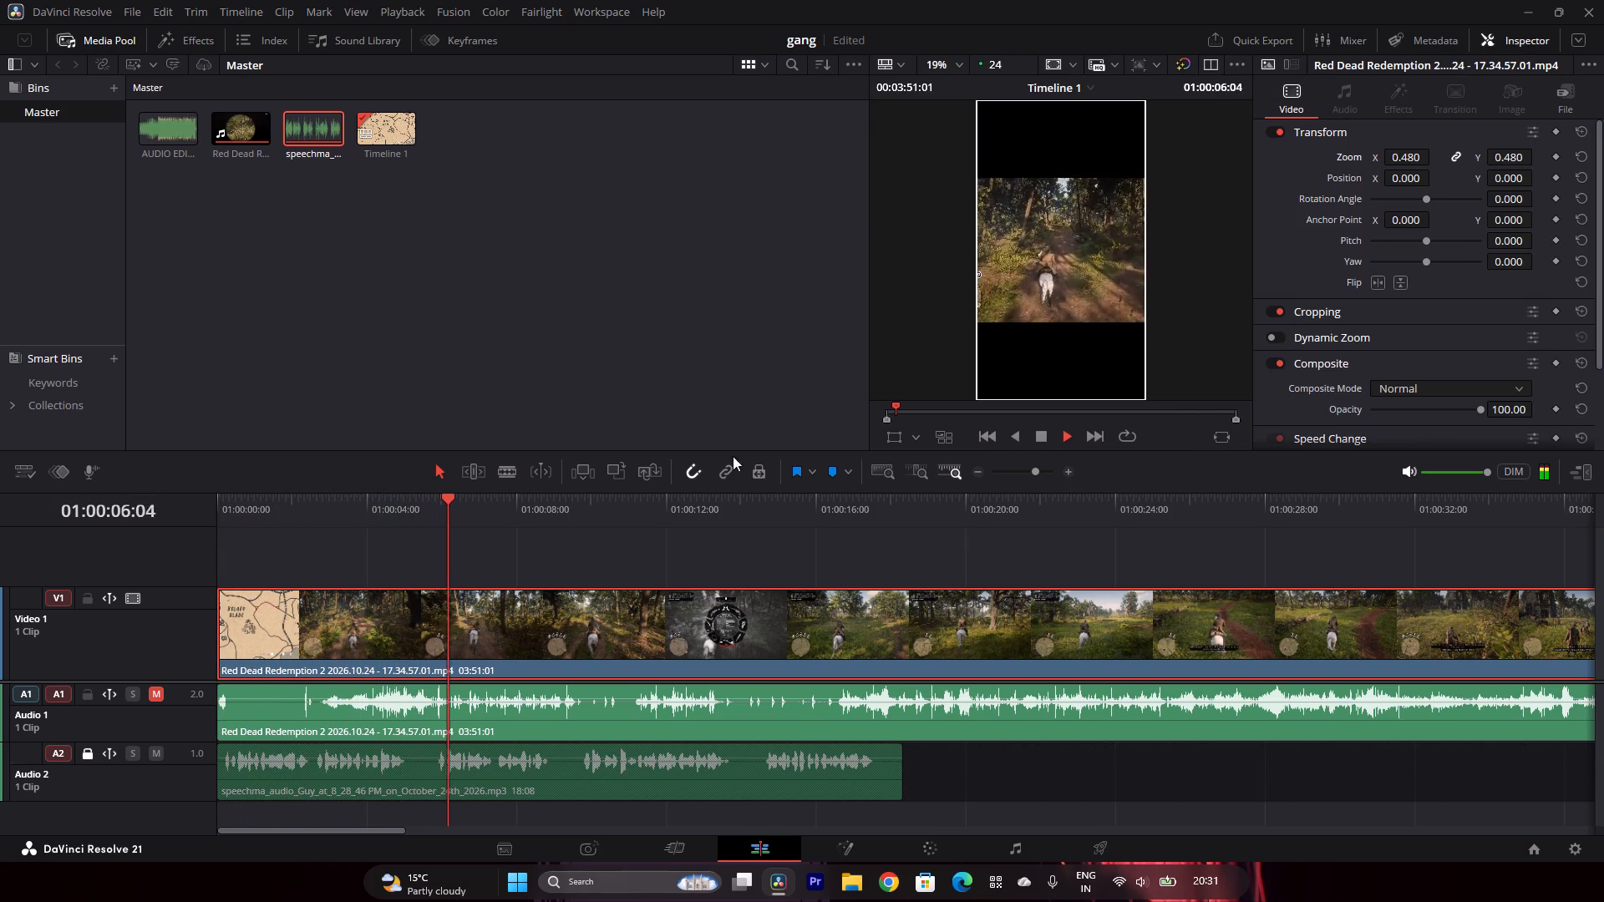
{"action": "left_click_drag", "start_coordinate": [355, 500], "coordinate": [123, 514]}
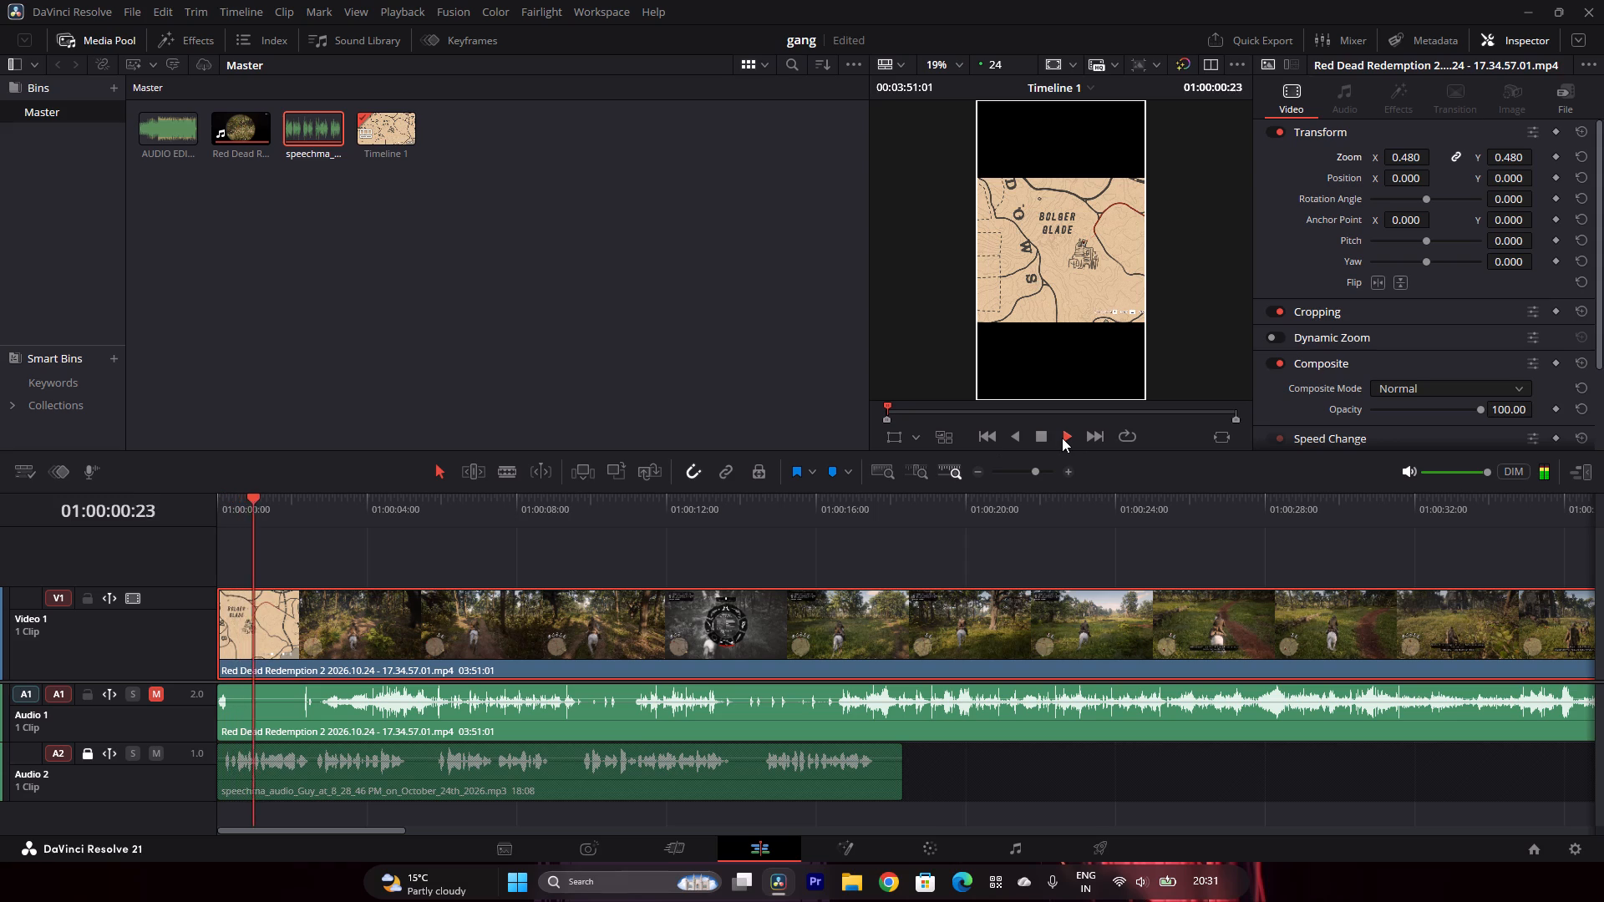
{"action": "left_click", "coordinate": [1043, 433]}
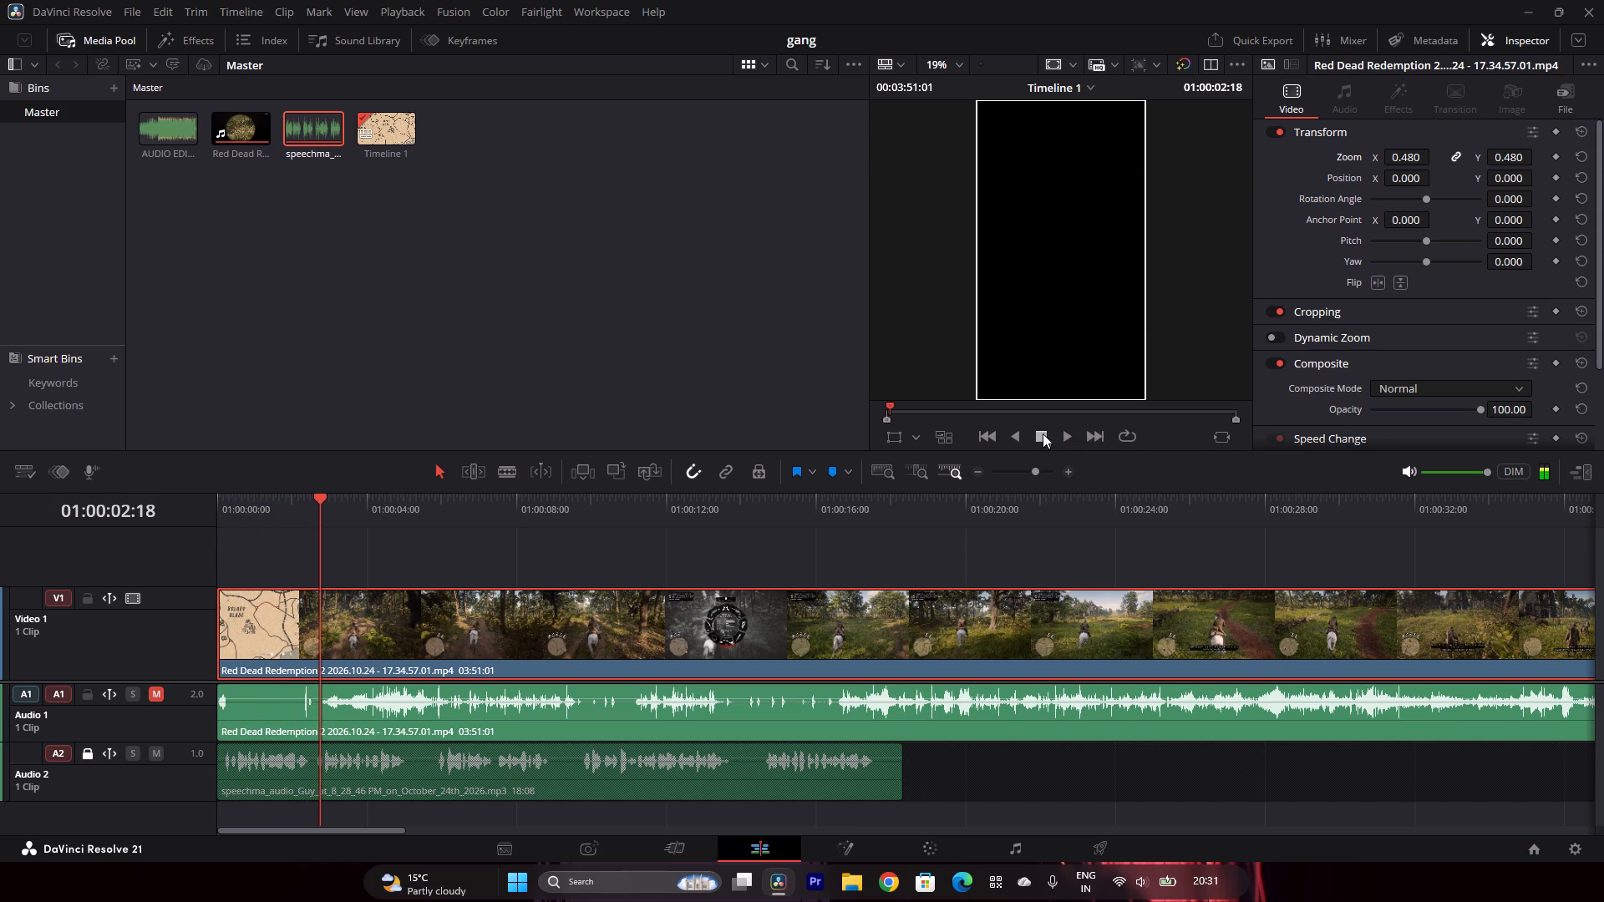
{"action": "left_click", "coordinate": [505, 470]}
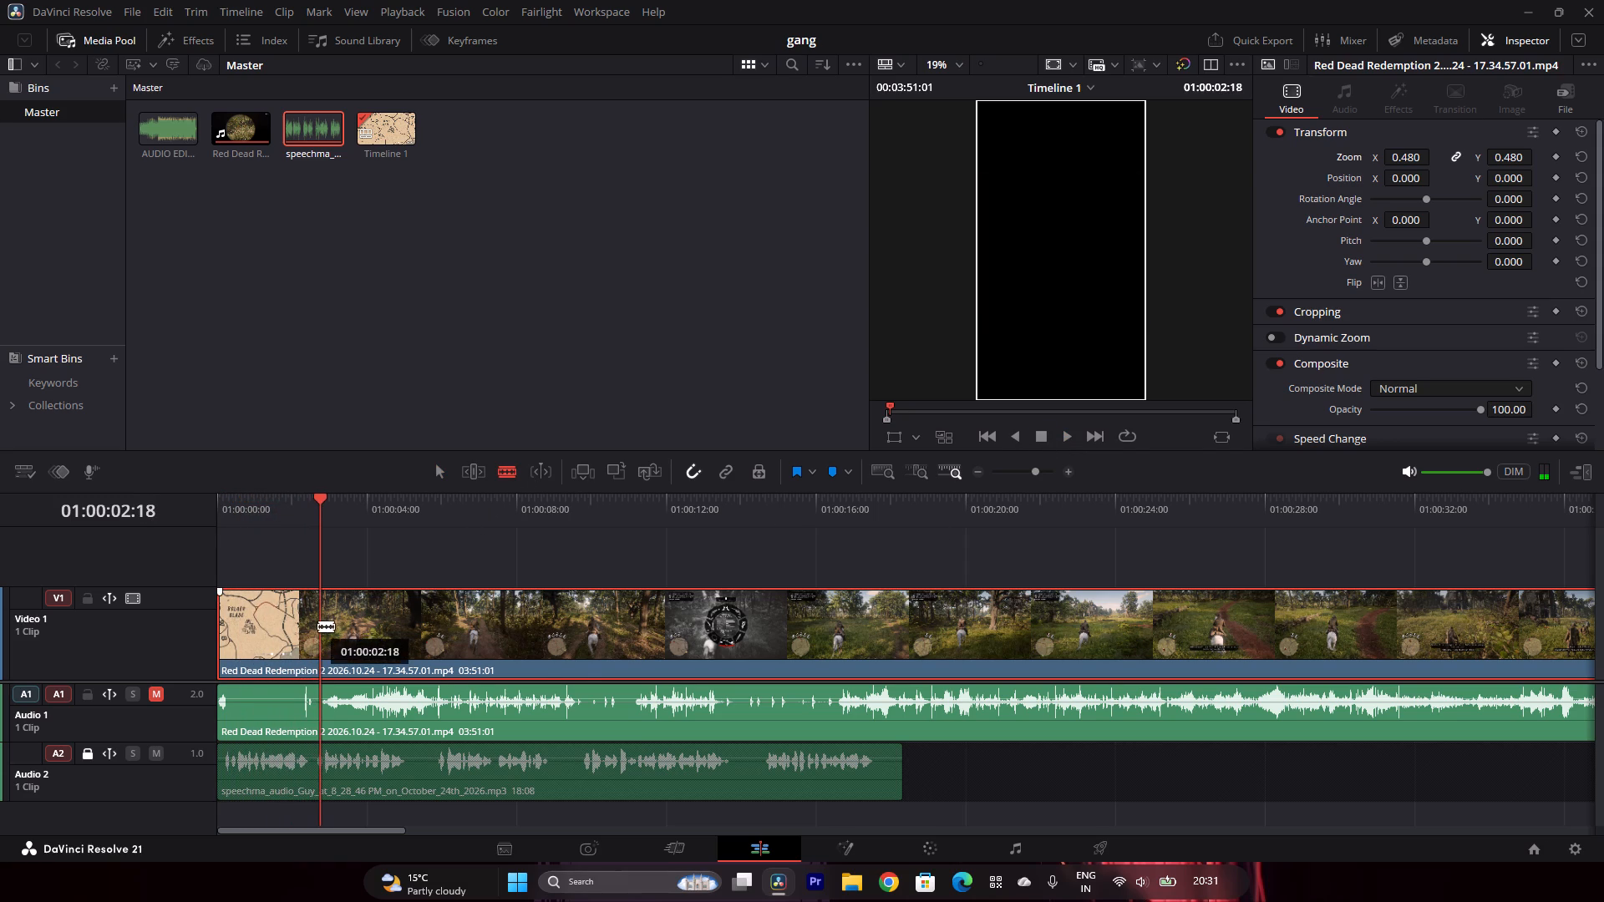
{"action": "left_click", "coordinate": [317, 626]}
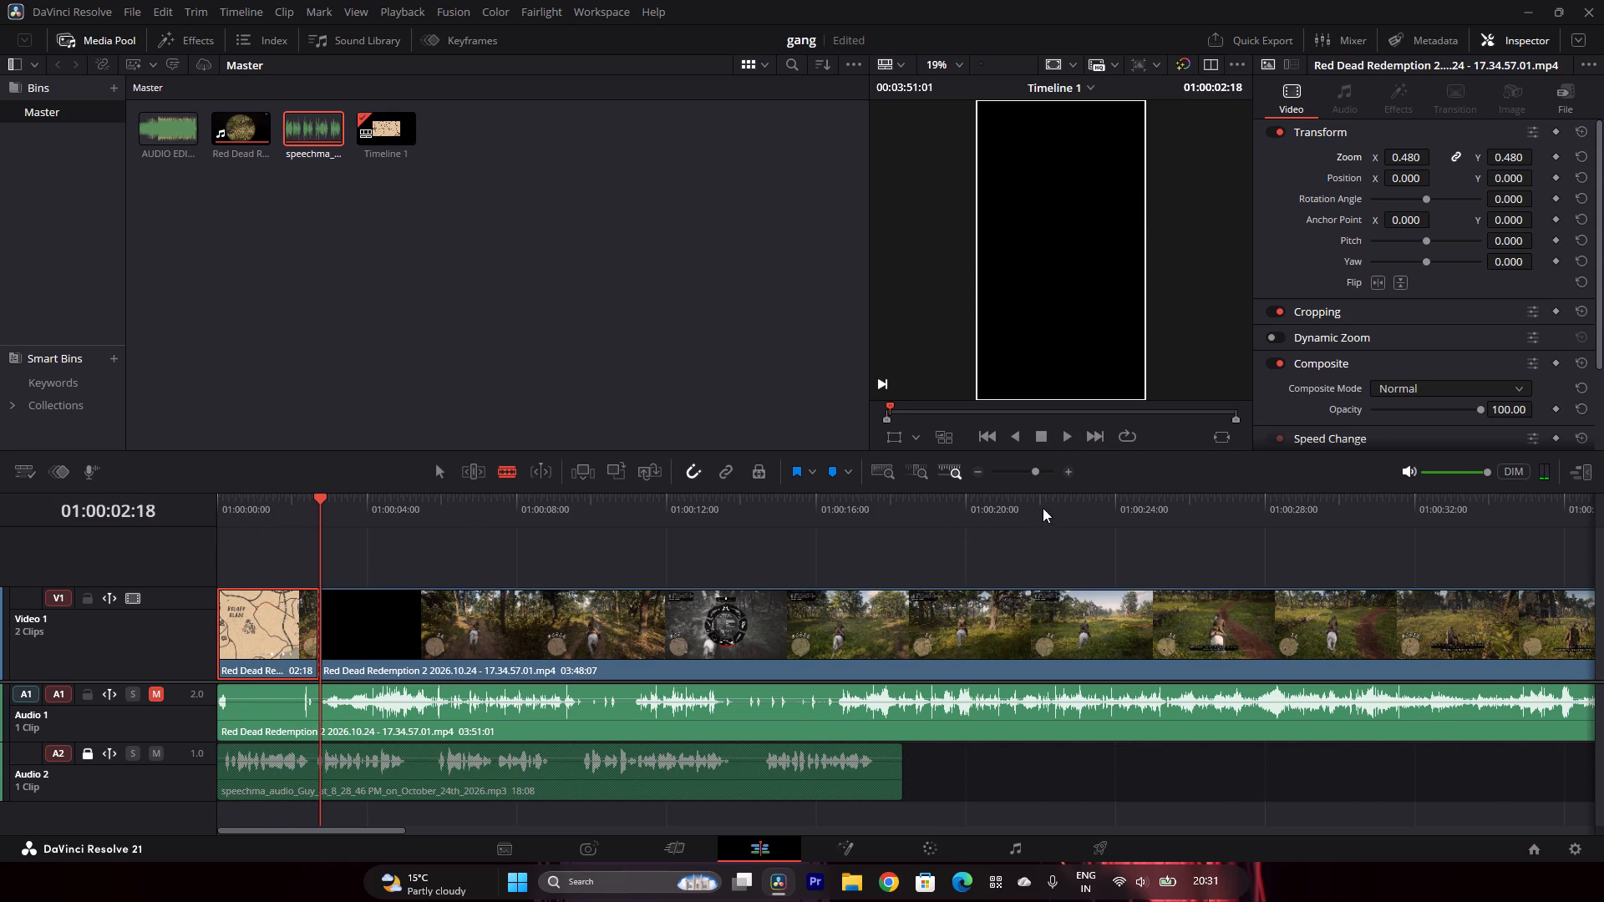
{"action": "left_click", "coordinate": [445, 475]}
Find the shot of the character walking up to the ruined church and split the gameplay clip at 01:01:30:11.
{"action": "left_click", "coordinate": [1002, 471]}
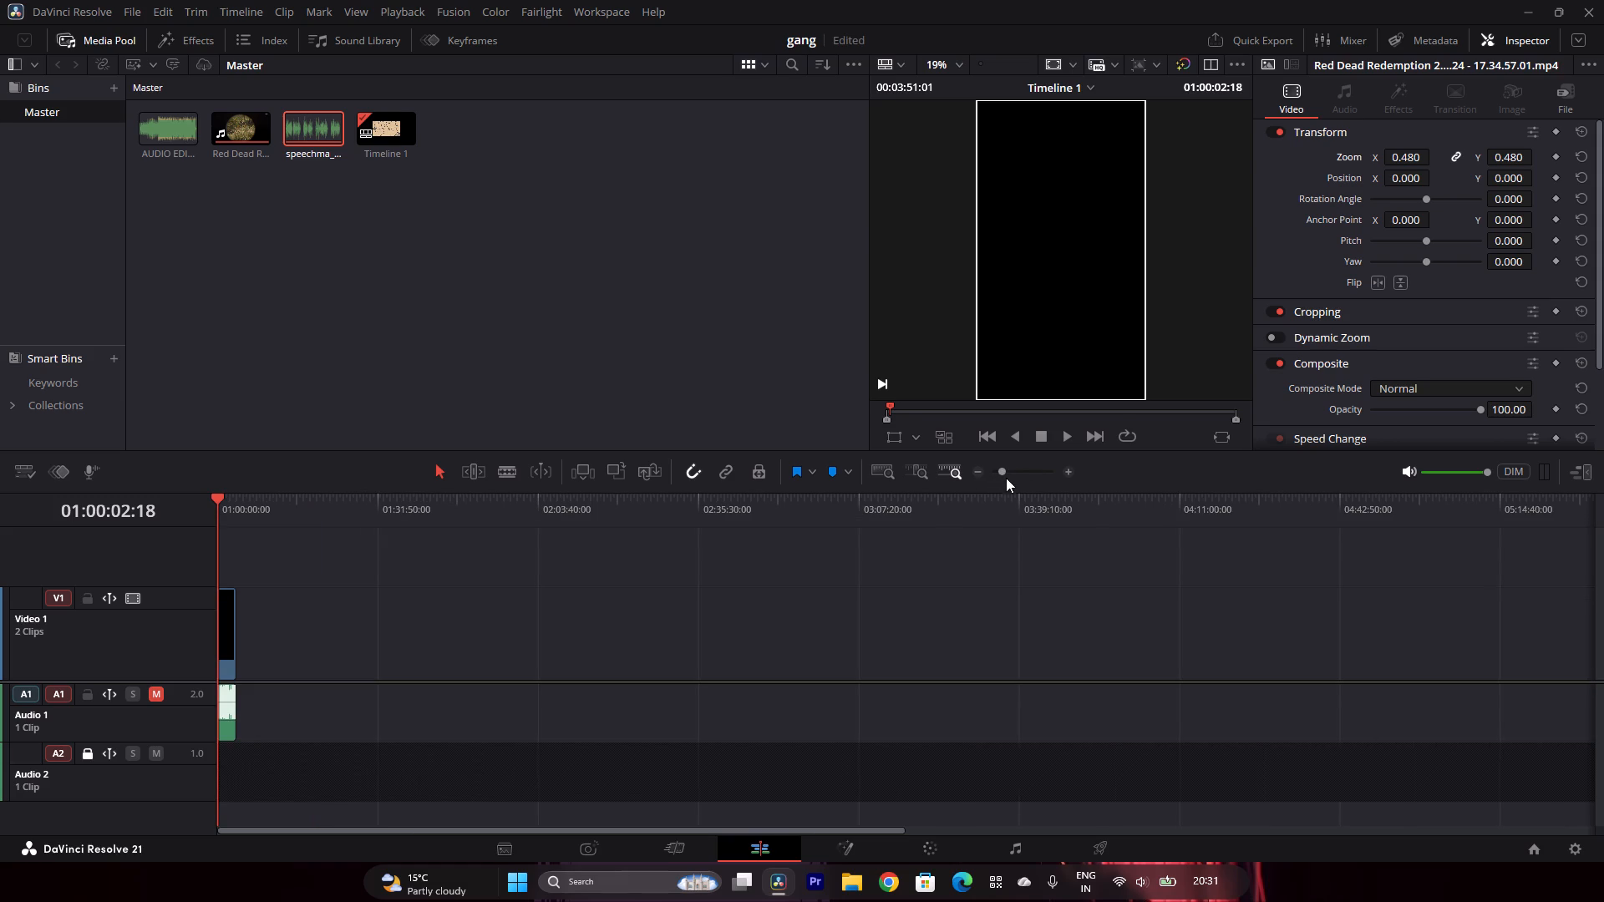
{"action": "left_click", "coordinate": [1064, 471]}
{"action": "triple_click", "coordinate": [1065, 471]}
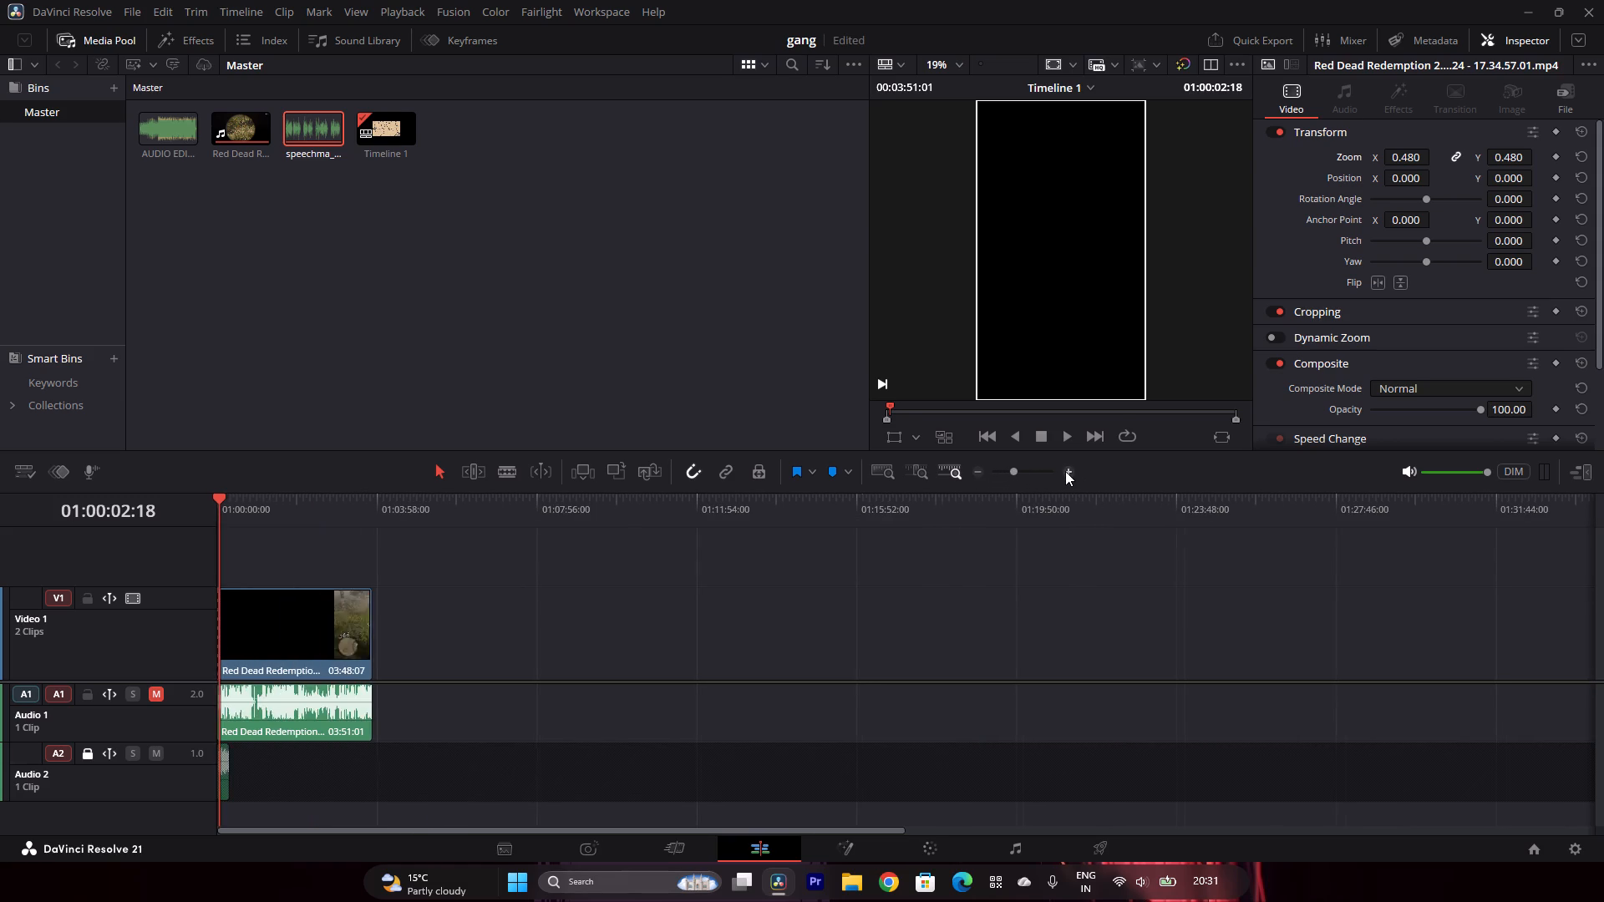
{"action": "double_click", "coordinate": [1065, 471]}
{"action": "left_click", "coordinate": [272, 503]}
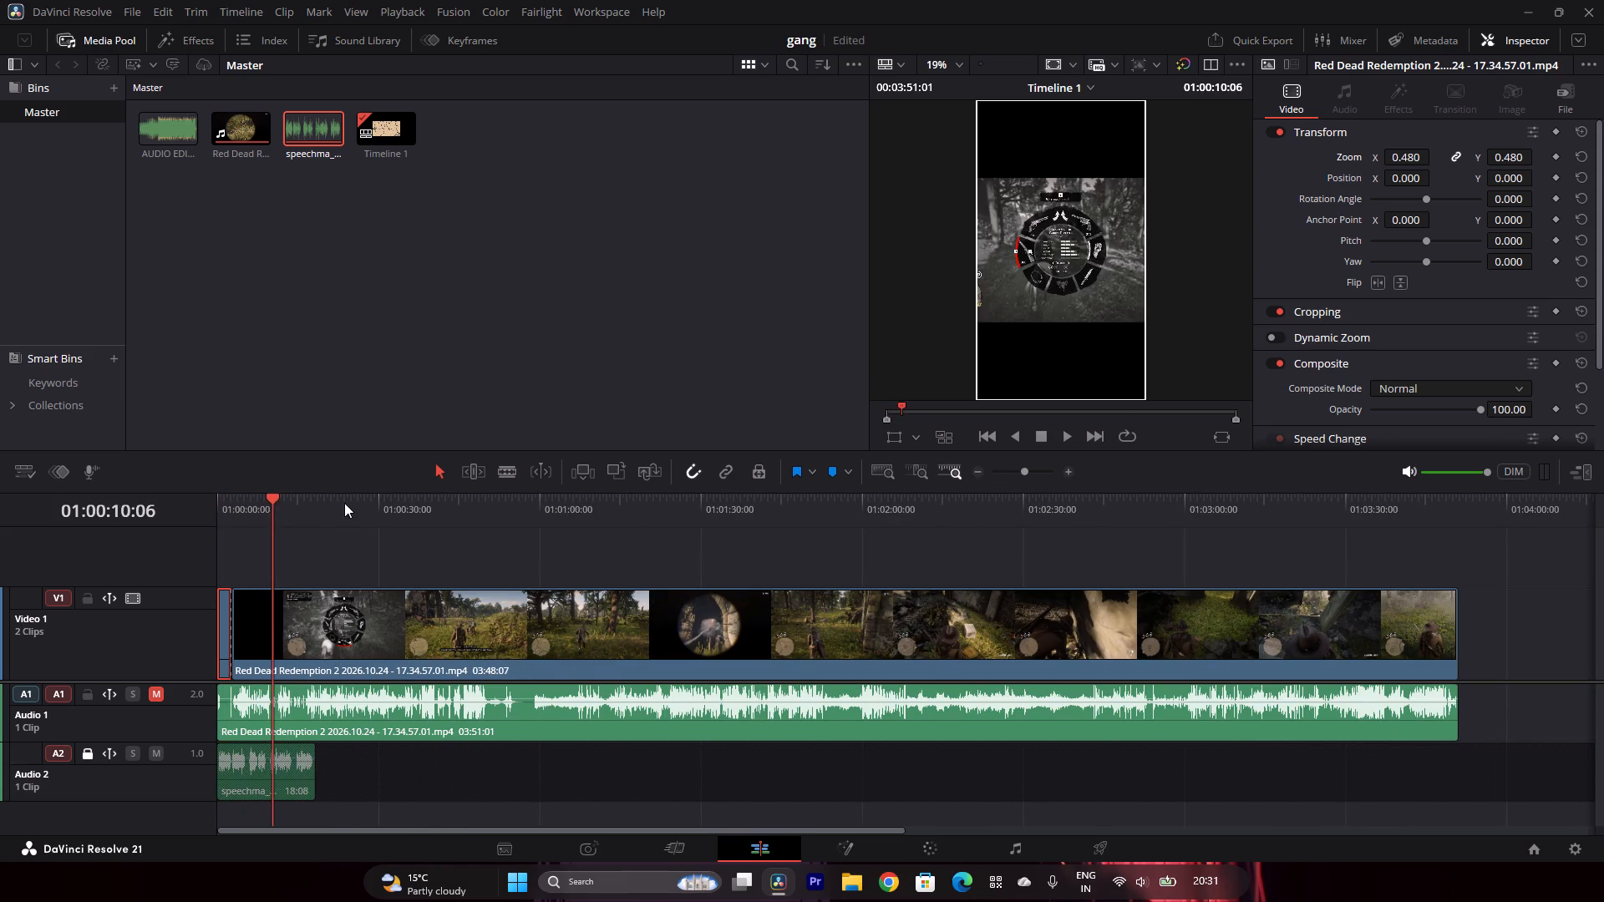
{"action": "left_click", "coordinate": [344, 503]}
{"action": "left_click_drag", "start_coordinate": [381, 502], "coordinate": [397, 505]}
{"action": "left_click", "coordinate": [420, 504]}
{"action": "left_click", "coordinate": [447, 506]}
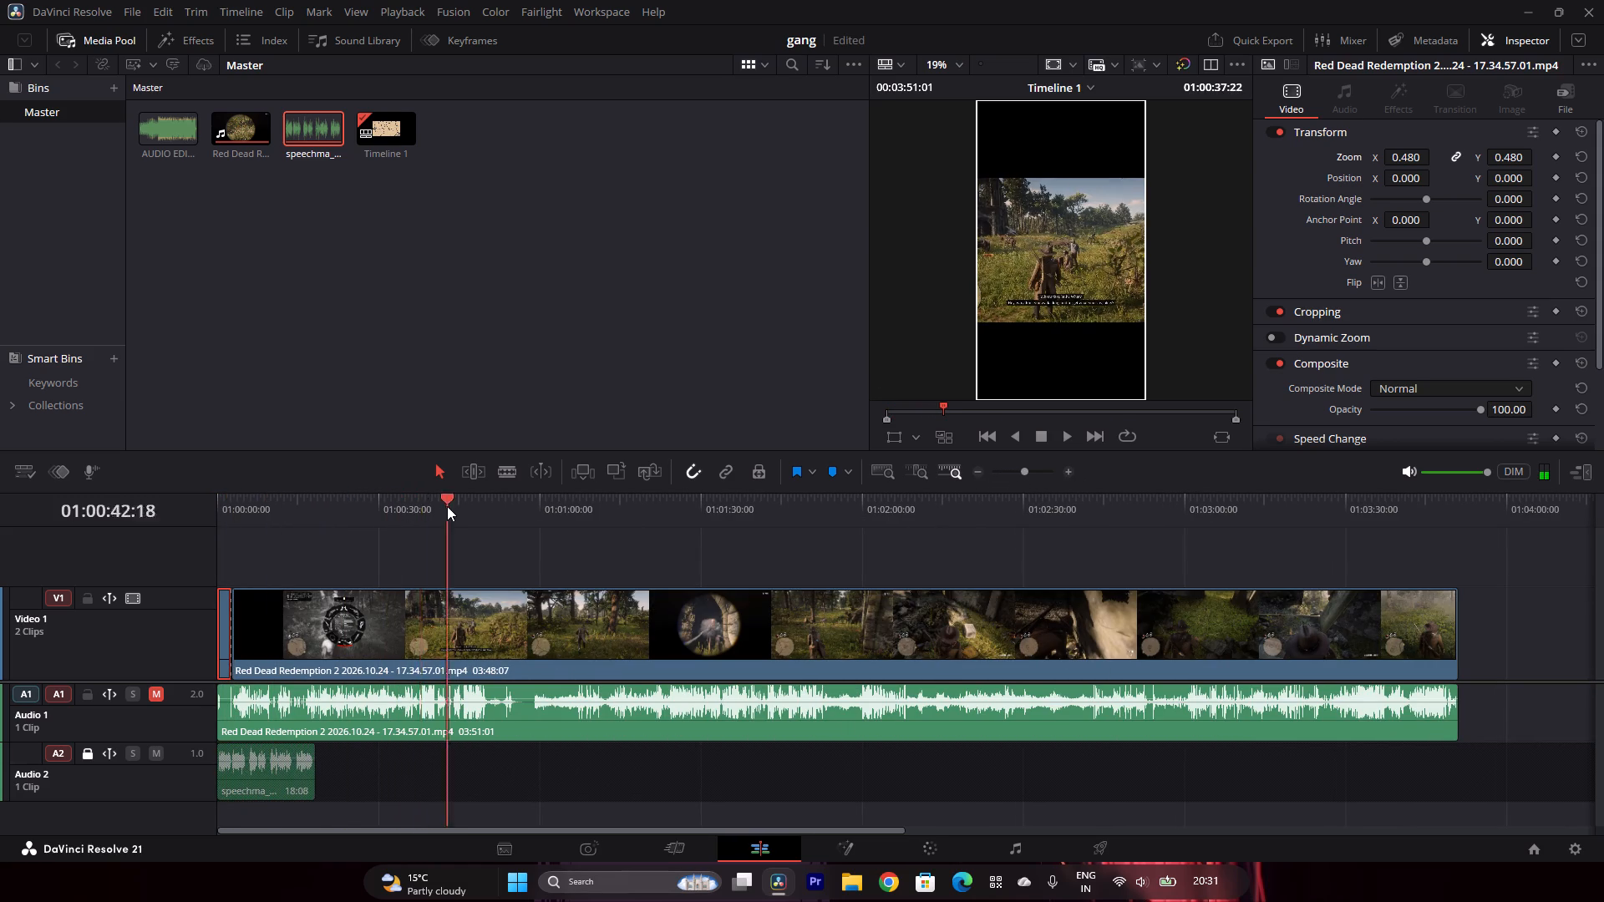
{"action": "left_click", "coordinate": [484, 510]}
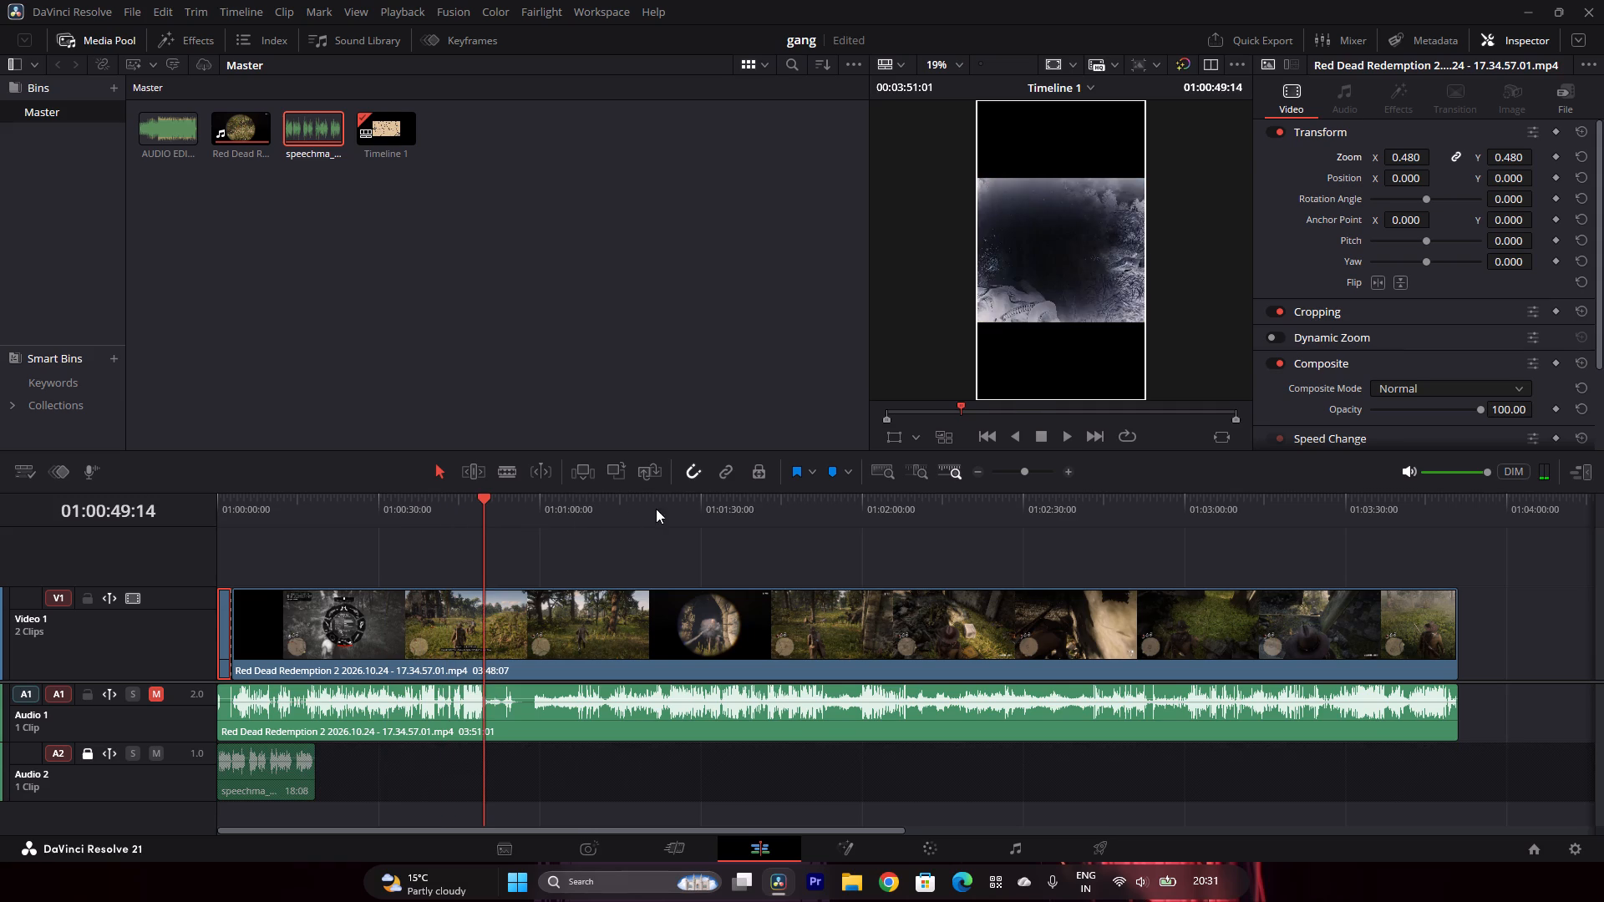
{"action": "left_click_drag", "start_coordinate": [669, 509], "coordinate": [710, 514]}
{"action": "left_click_drag", "start_coordinate": [775, 507], "coordinate": [785, 507]}
{"action": "left_click", "coordinate": [723, 495]}
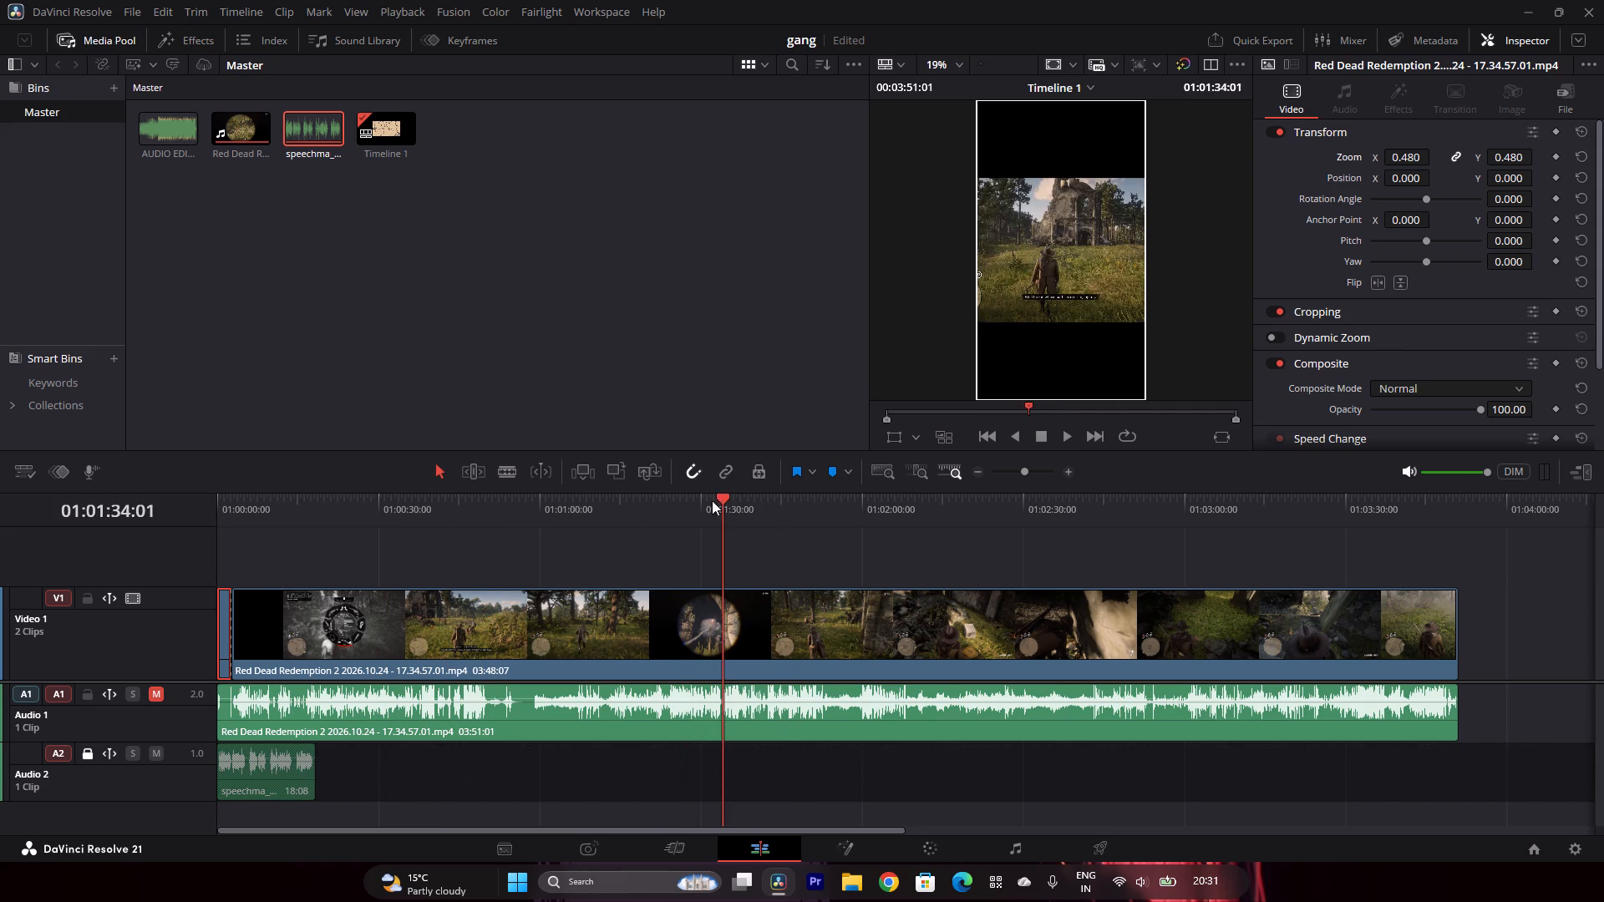
{"action": "left_click", "coordinate": [696, 501]}
{"action": "left_click", "coordinate": [660, 501]}
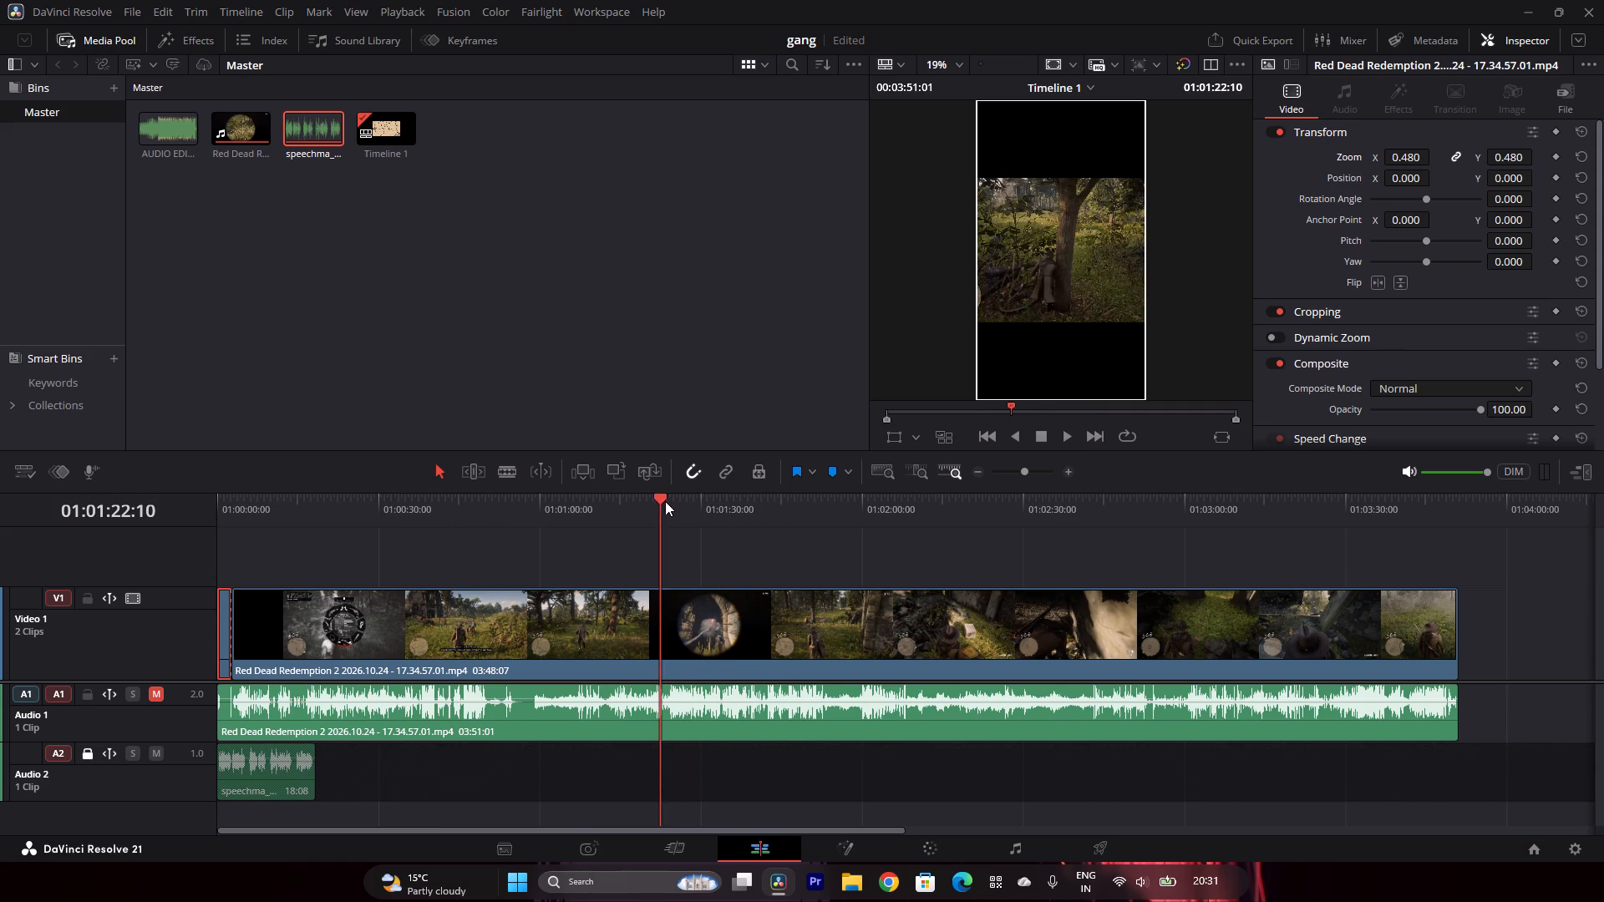
{"action": "left_click", "coordinate": [686, 500]}
{"action": "left_click", "coordinate": [698, 501]}
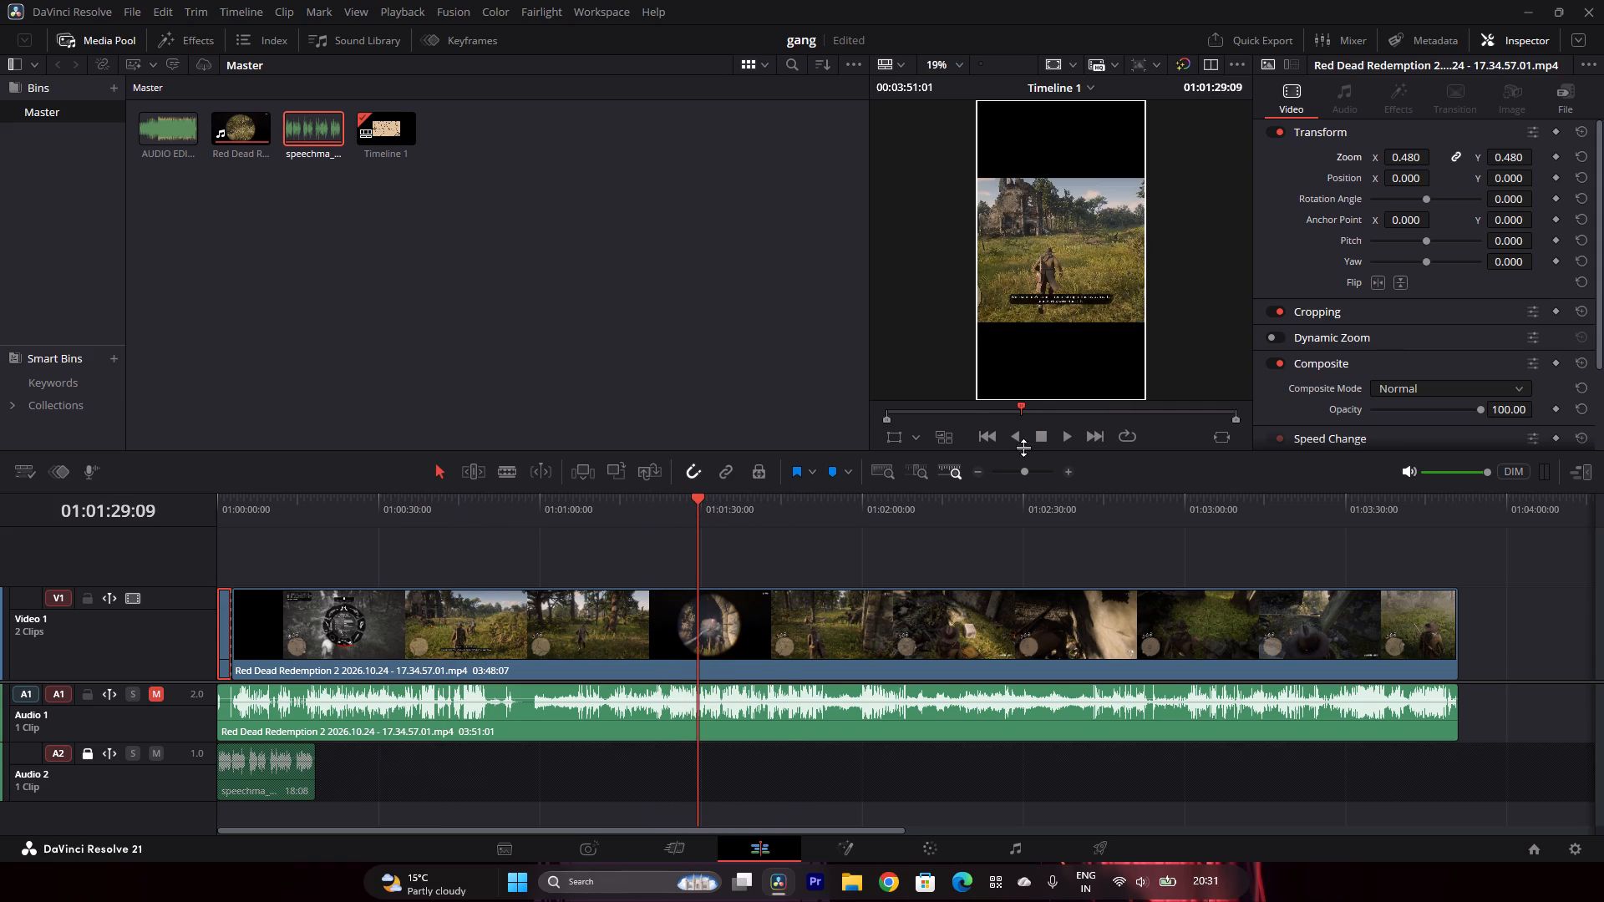
{"action": "left_click", "coordinate": [1062, 435]}
{"action": "left_click", "coordinate": [1043, 433]}
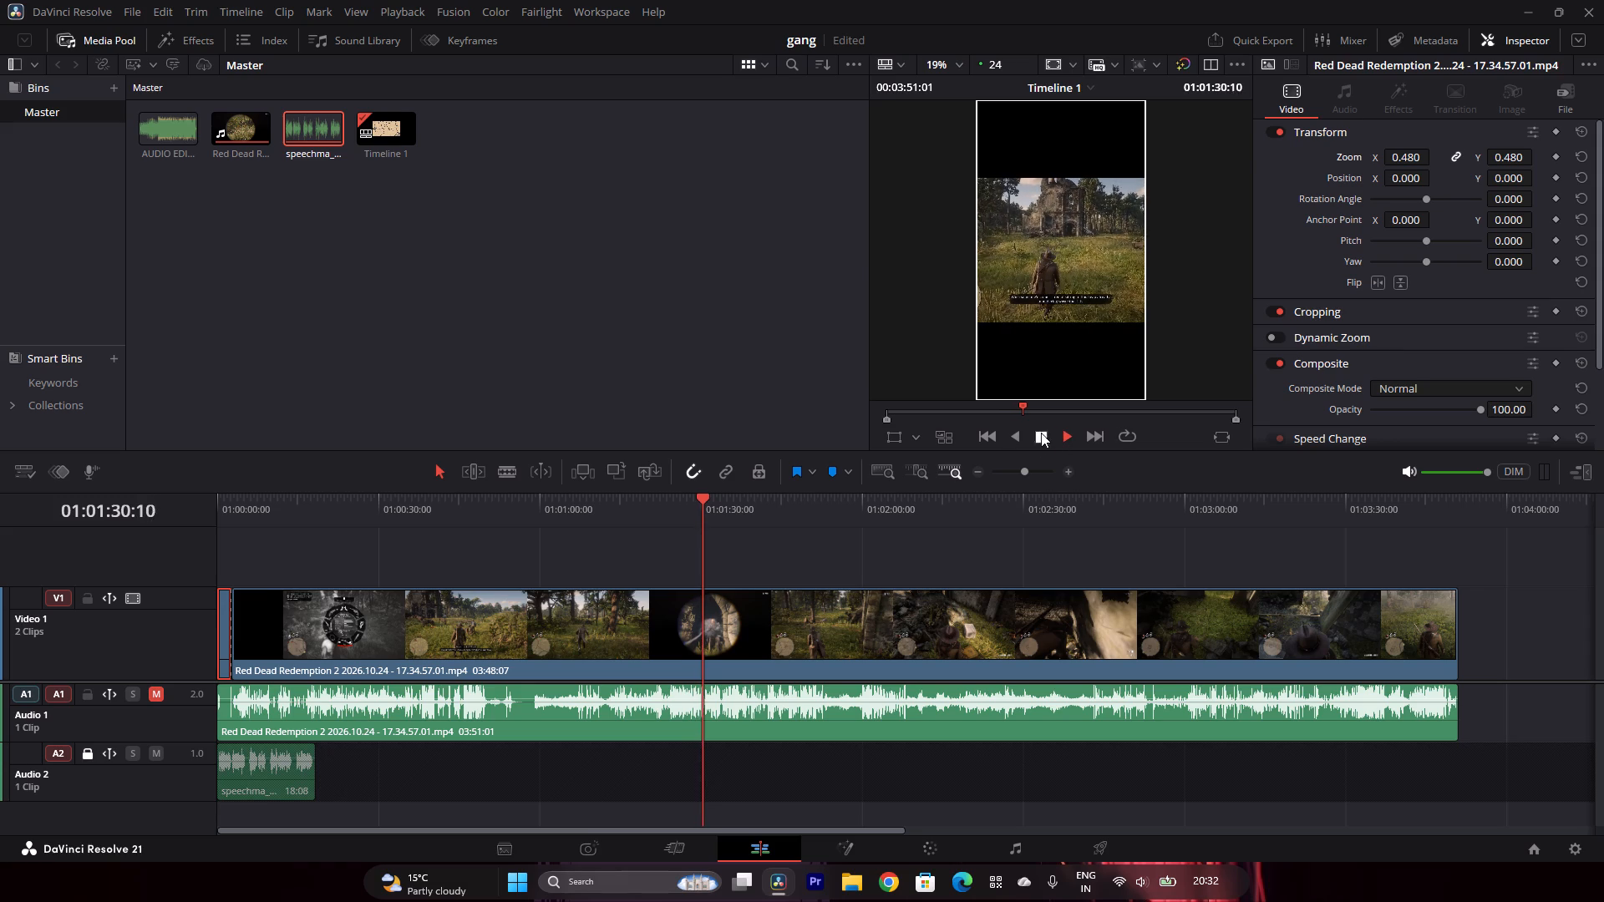
{"action": "left_click", "coordinate": [508, 470]}
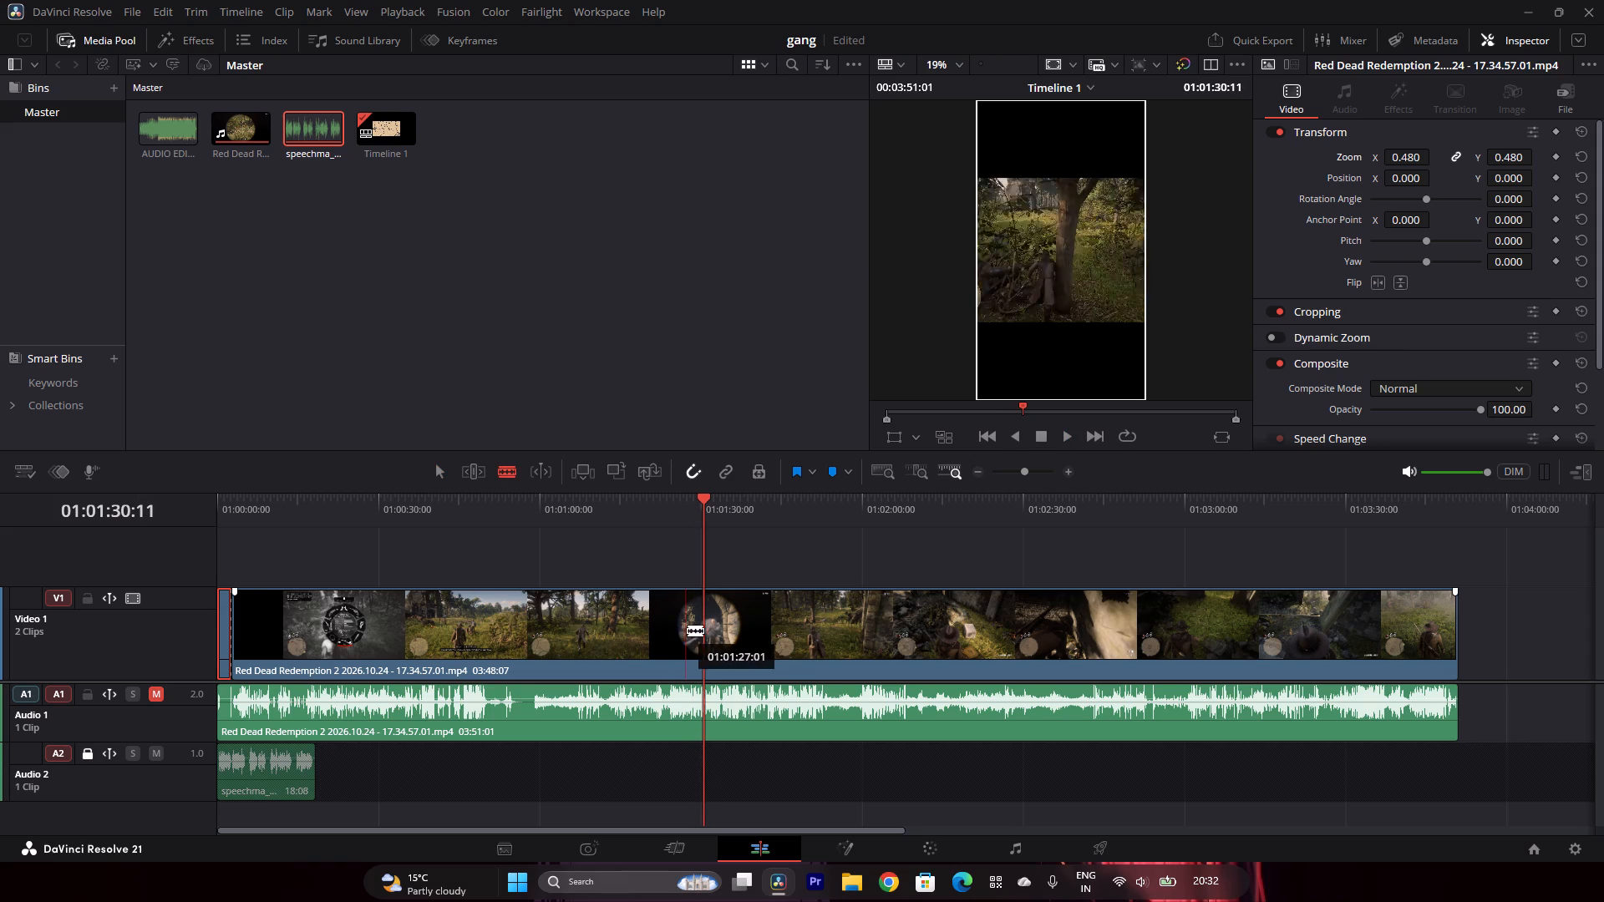
{"action": "left_click", "coordinate": [706, 631]}
Delete the gameplay section between the map shot and the 01:01:30:11 cut, and close the gap.
{"action": "left_click", "coordinate": [439, 475]}
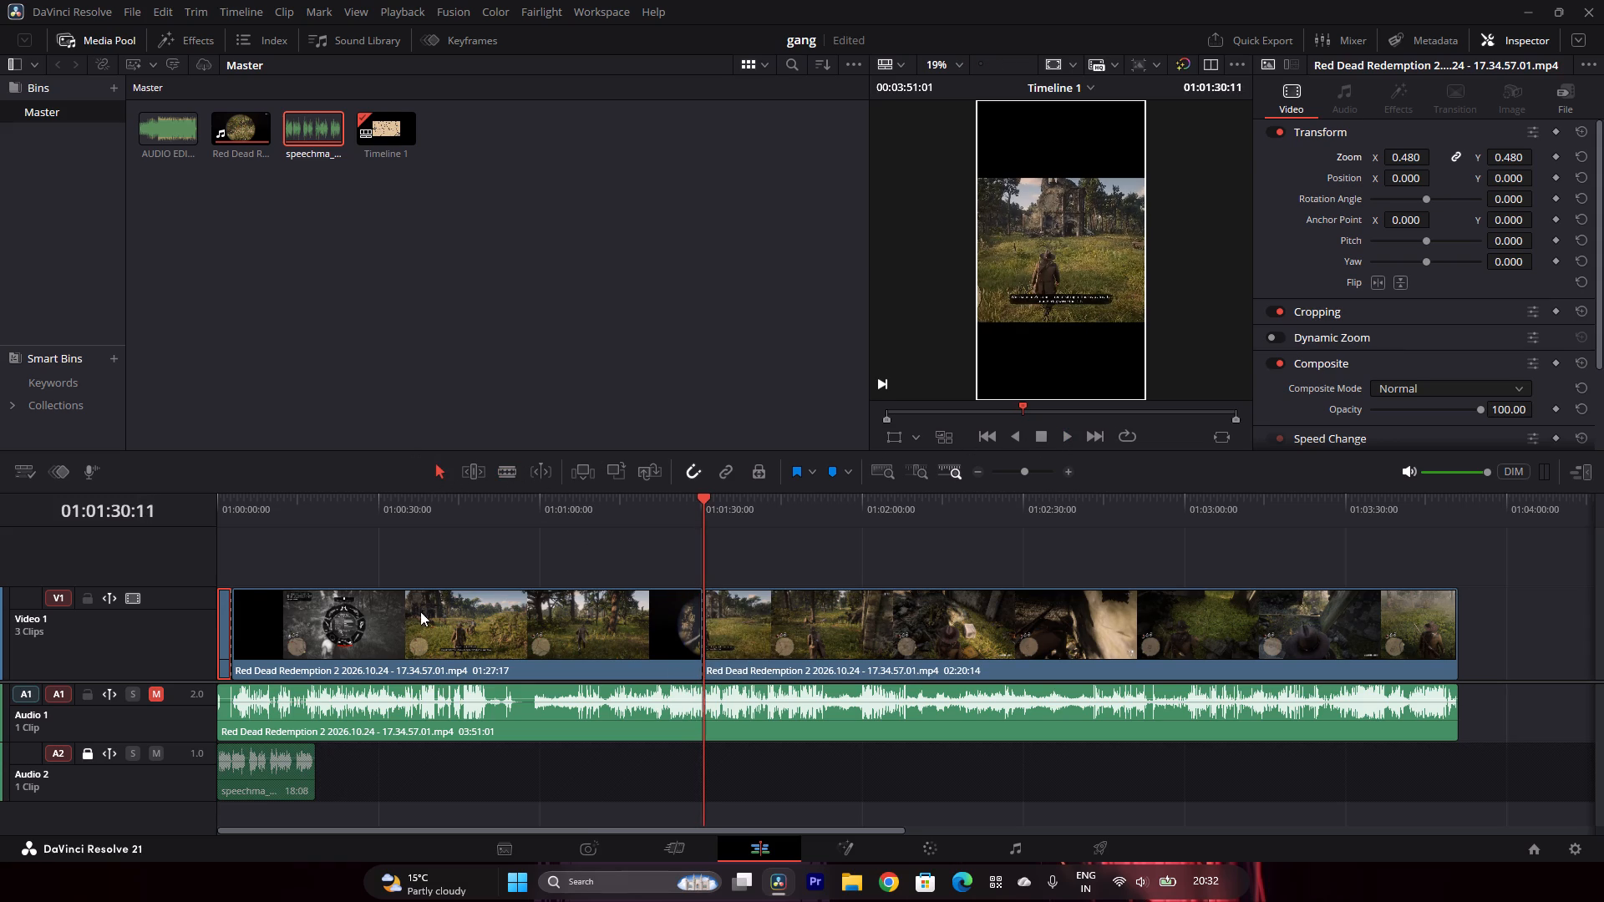
{"action": "left_click", "coordinate": [419, 599]}
{"action": "key", "text": "BackSpace"}
{"action": "left_click", "coordinate": [416, 600]}
{"action": "key", "text": "BackSpace"}
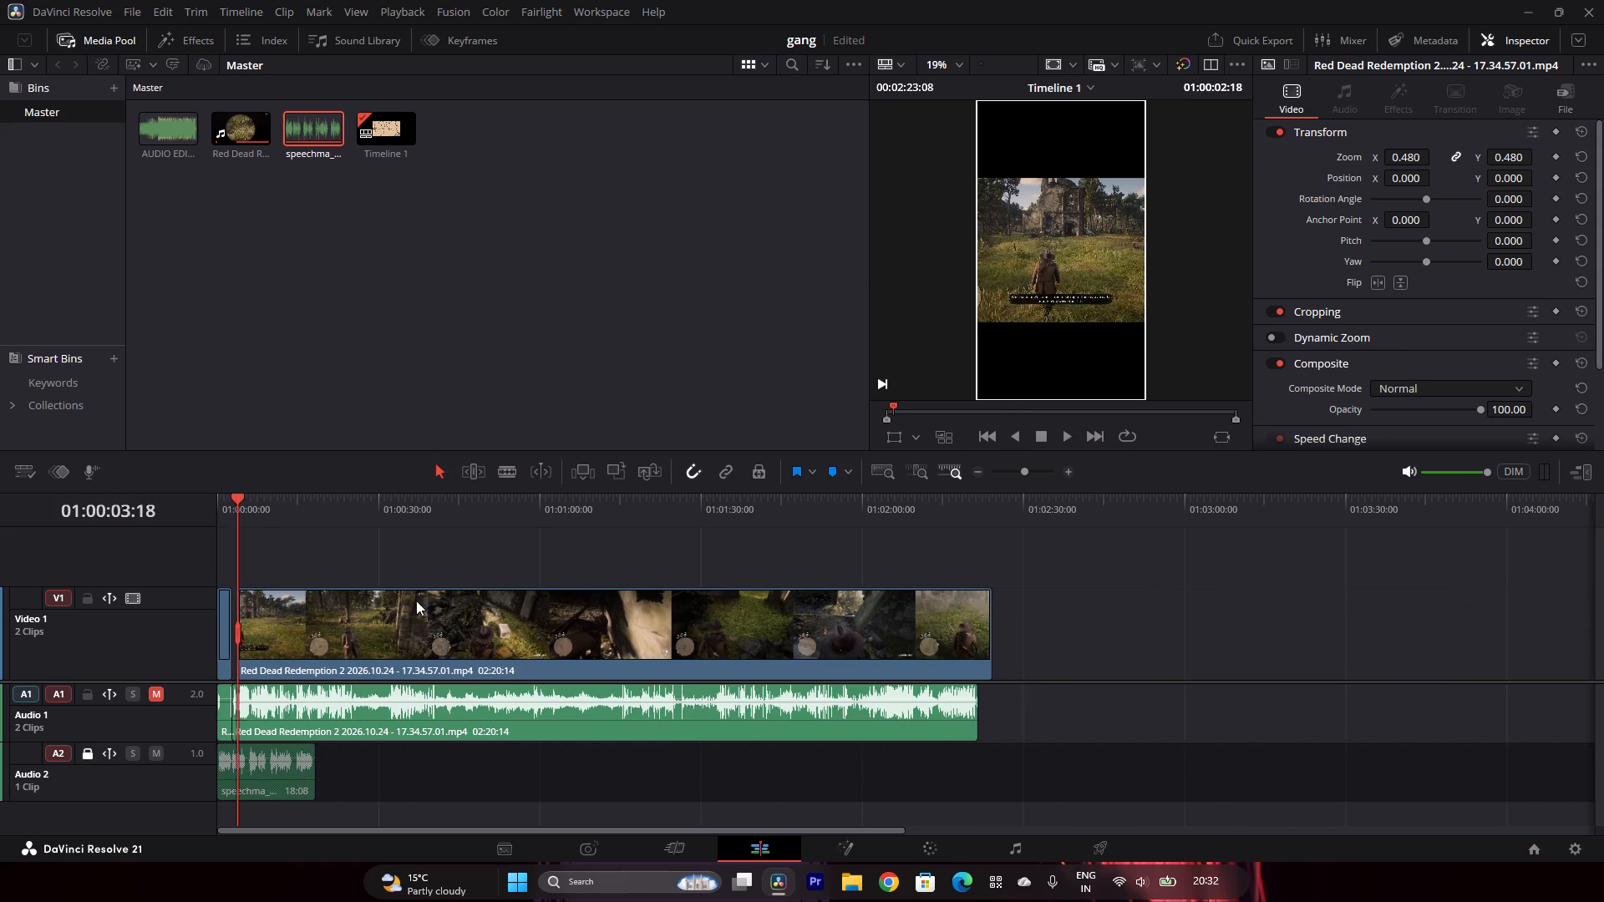
Play the church approach shot and split the gameplay clip at 01:00:06:02.
{"action": "left_click", "coordinate": [1061, 438]}
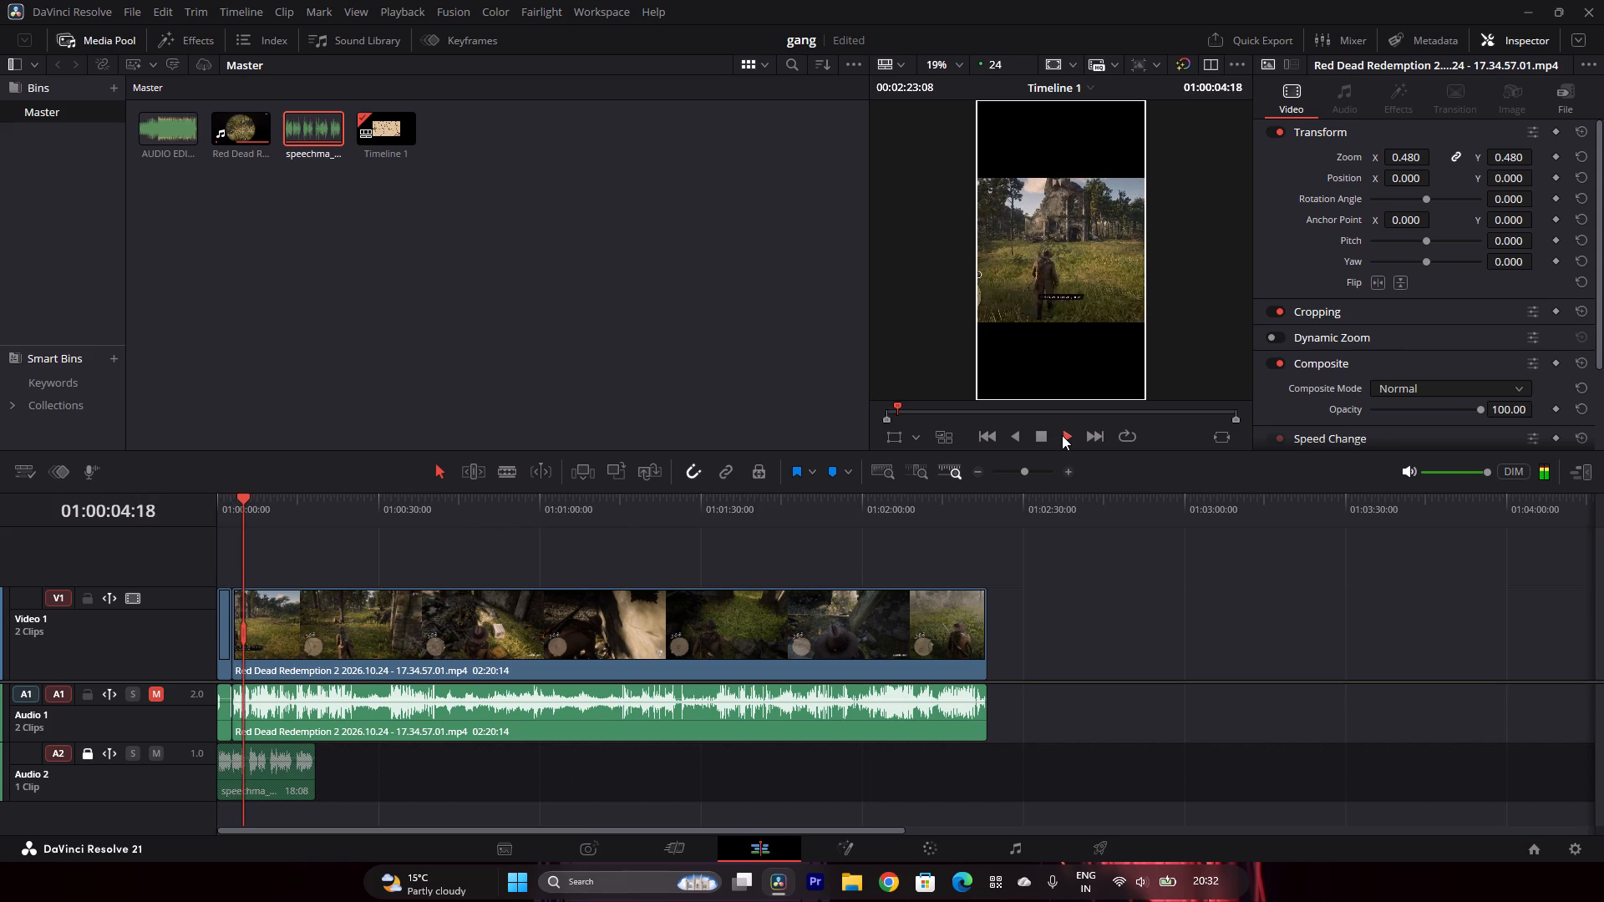
{"action": "left_click", "coordinate": [1041, 435]}
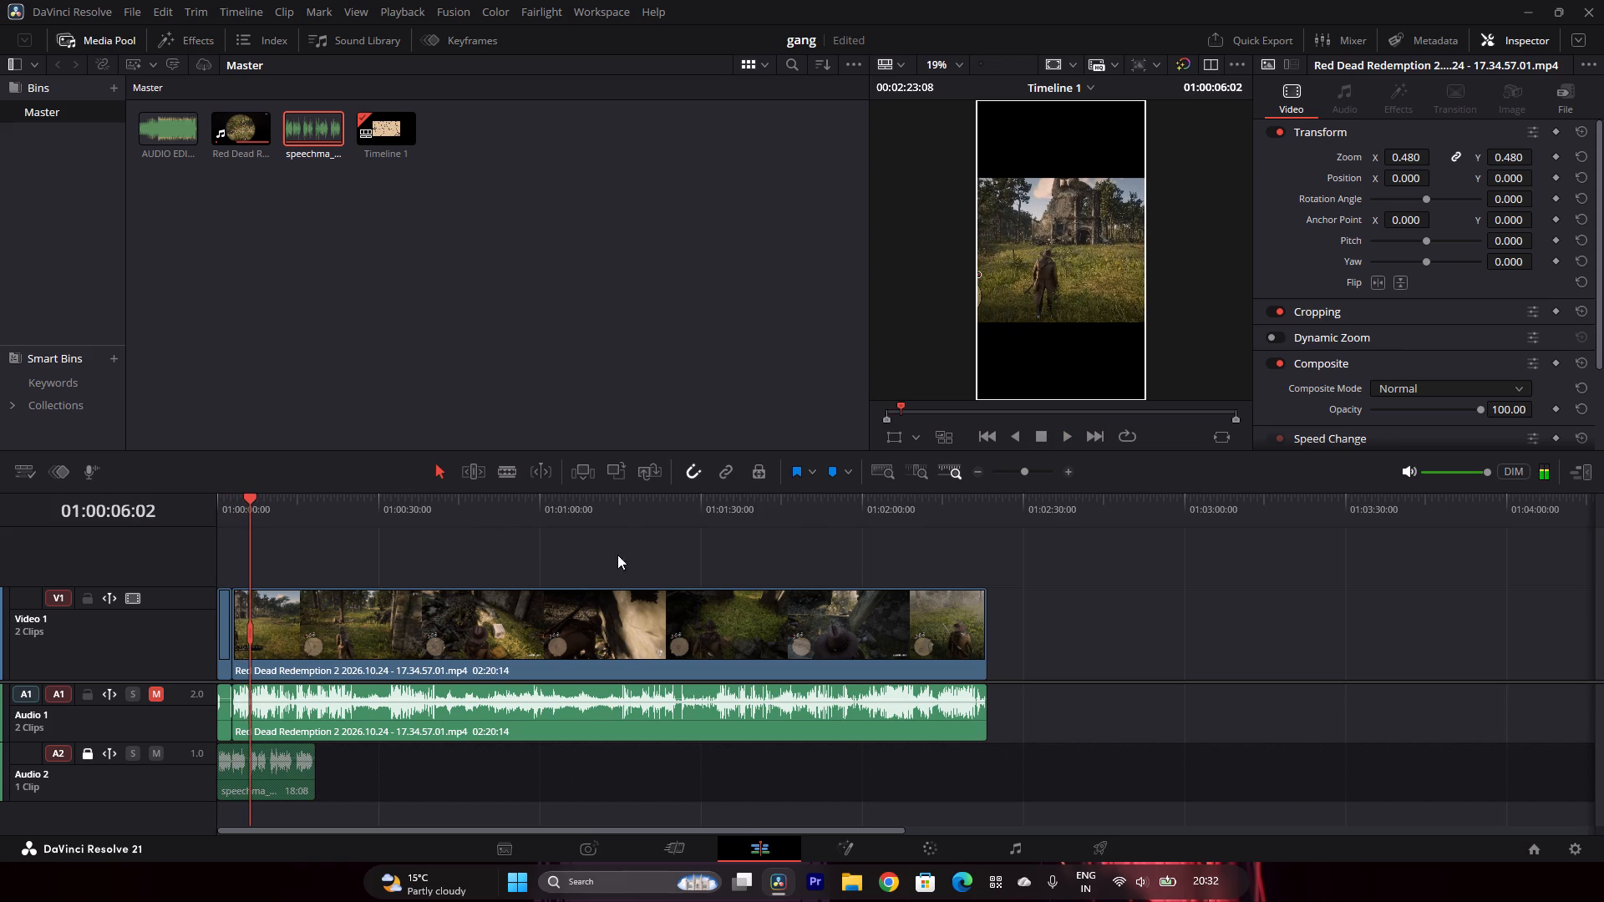
{"action": "left_click", "coordinate": [501, 473]}
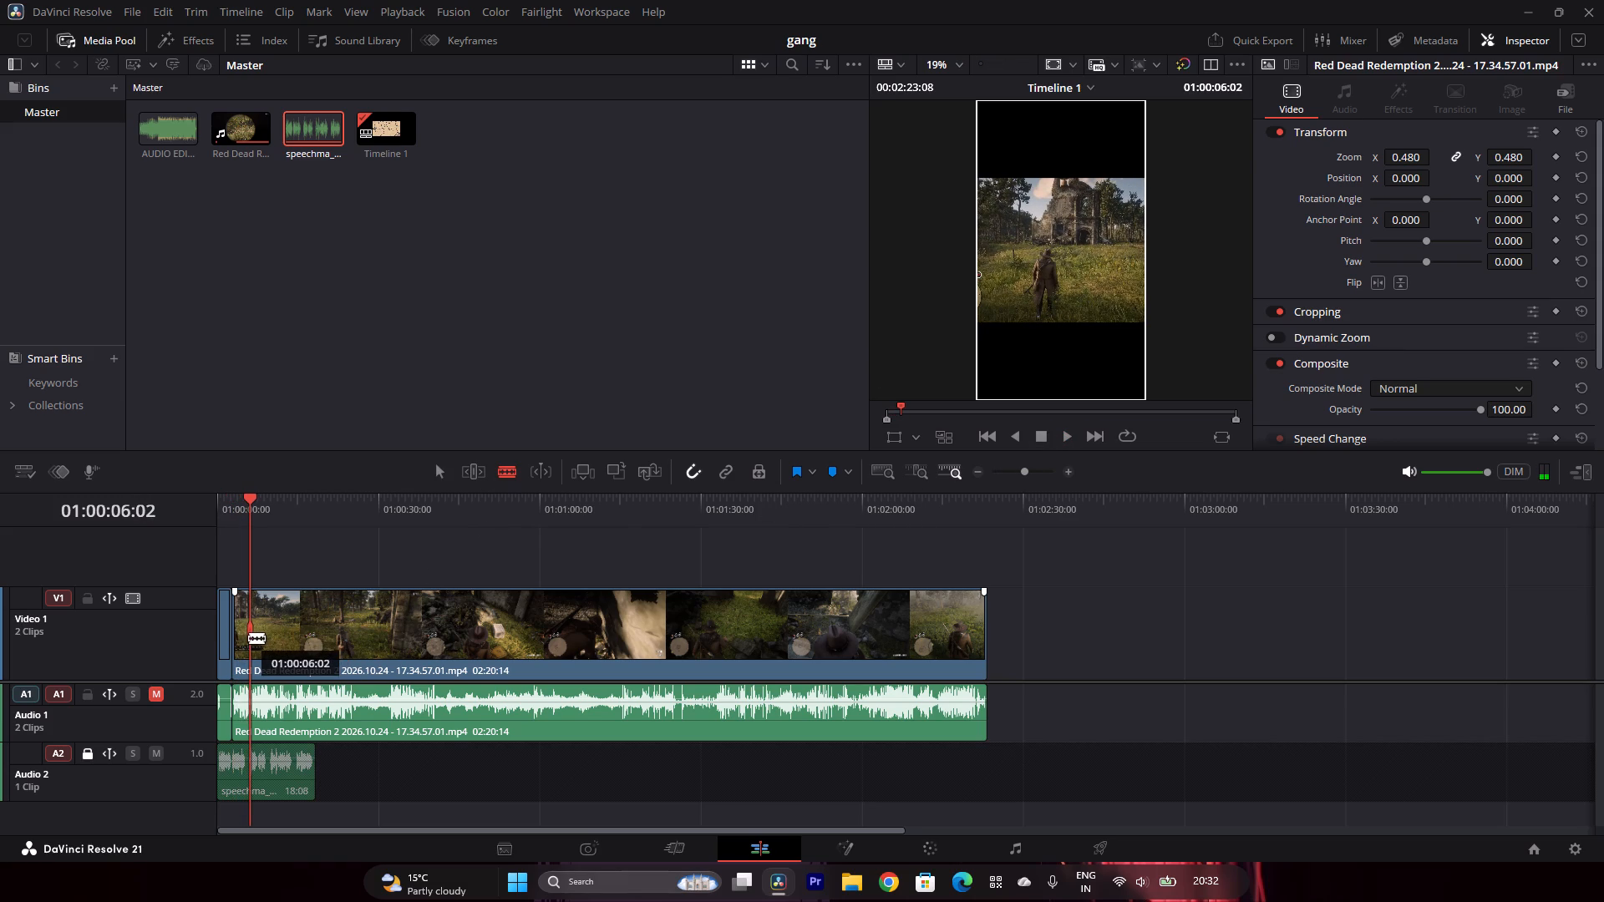
{"action": "left_click", "coordinate": [248, 636]}
{"action": "left_click", "coordinate": [443, 473]}
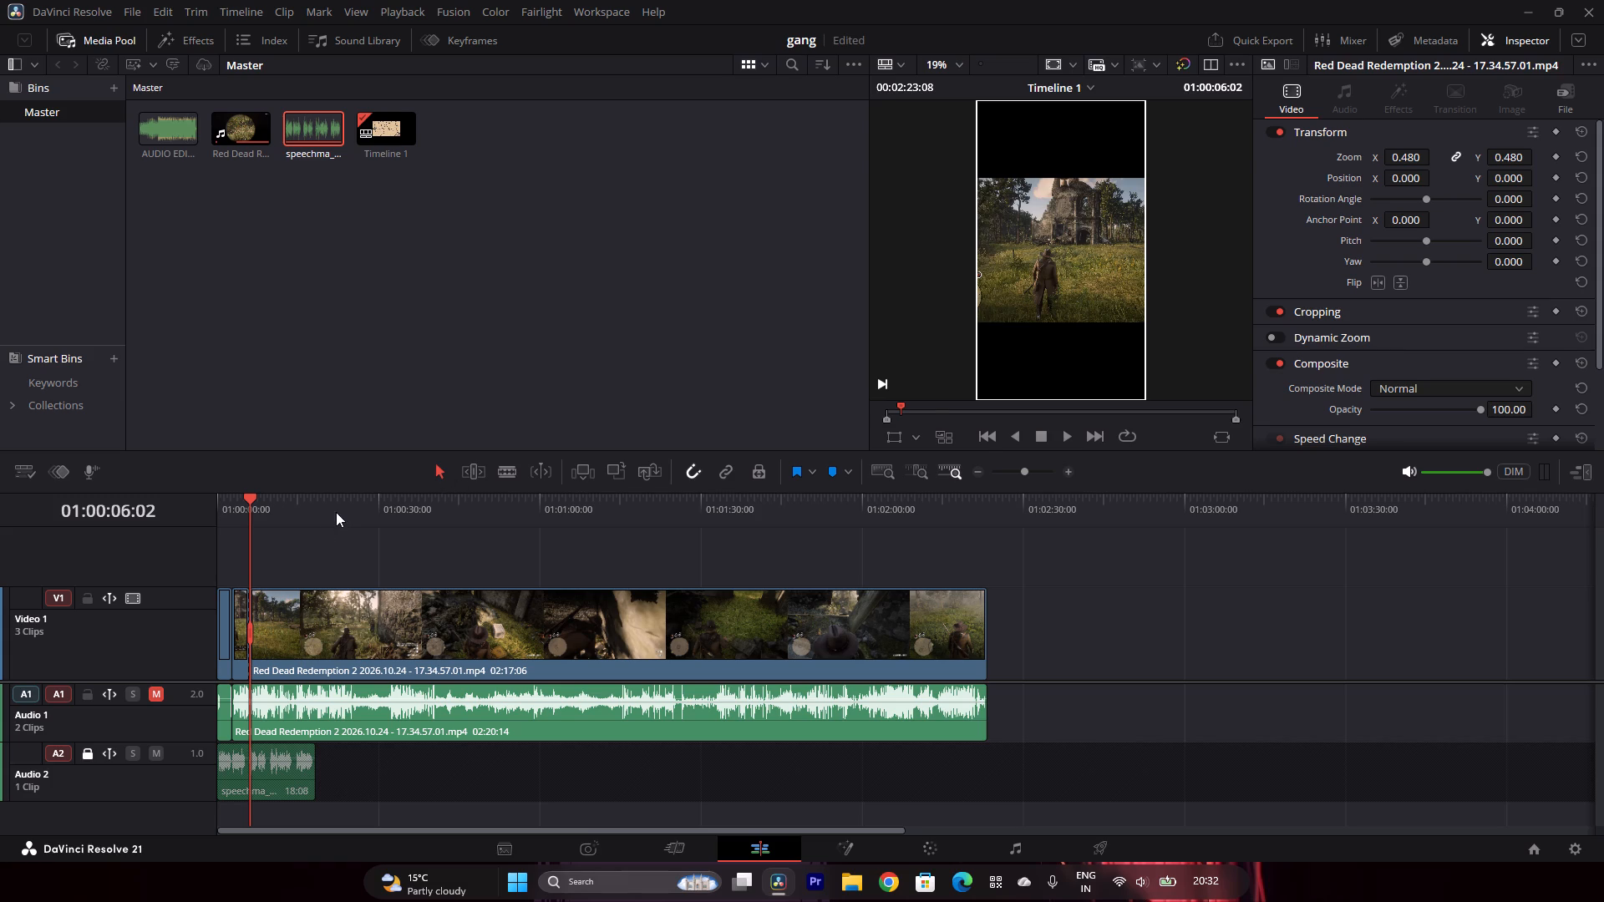
Scan the gameplay after the 01:00:06:02 cut, up to 01:00:27:06, for the next usable moment.
{"action": "left_click", "coordinate": [323, 503]}
{"action": "left_click", "coordinate": [302, 499]}
{"action": "left_click", "coordinate": [293, 497]}
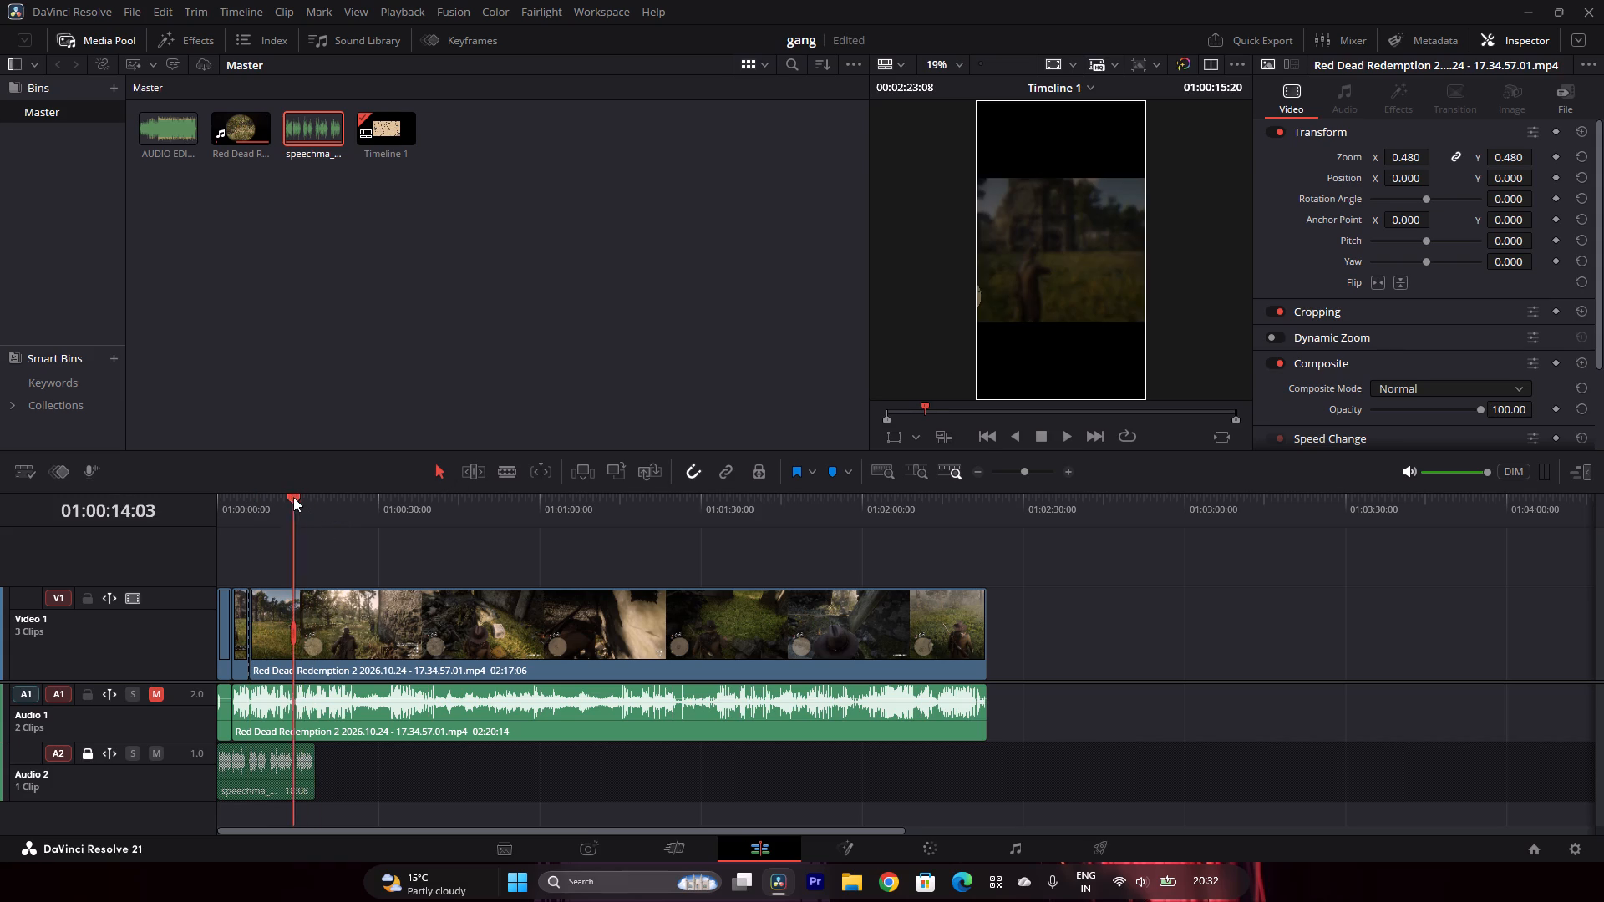
{"action": "left_click", "coordinate": [279, 497]}
{"action": "left_click", "coordinate": [265, 499]}
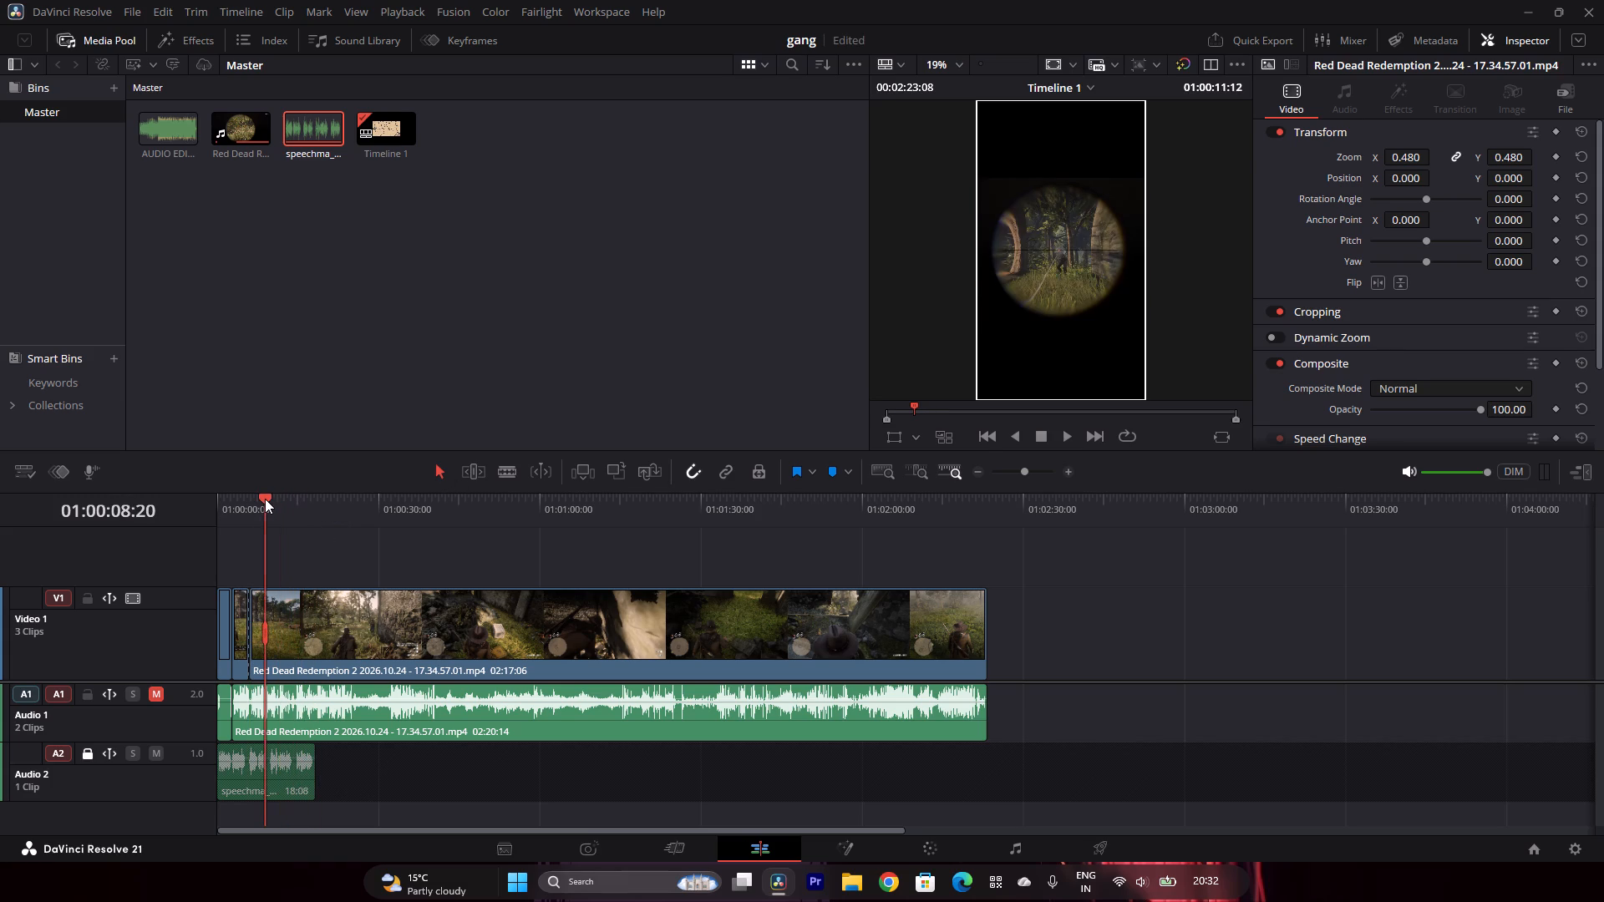
{"action": "left_click", "coordinate": [253, 497]}
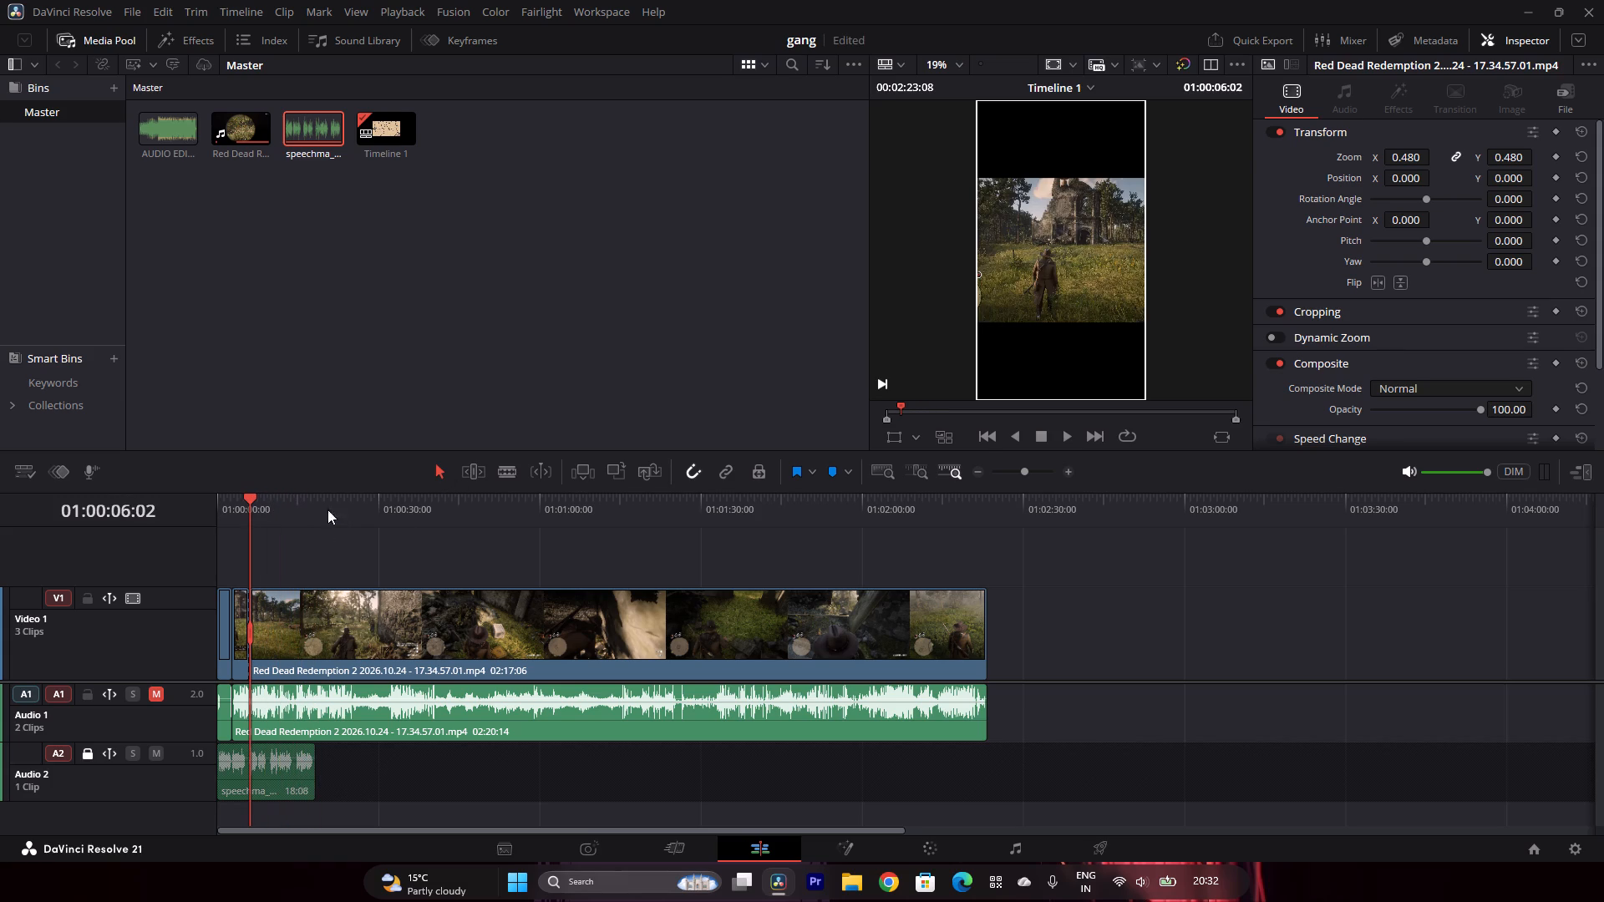
{"action": "left_click", "coordinate": [1068, 469]}
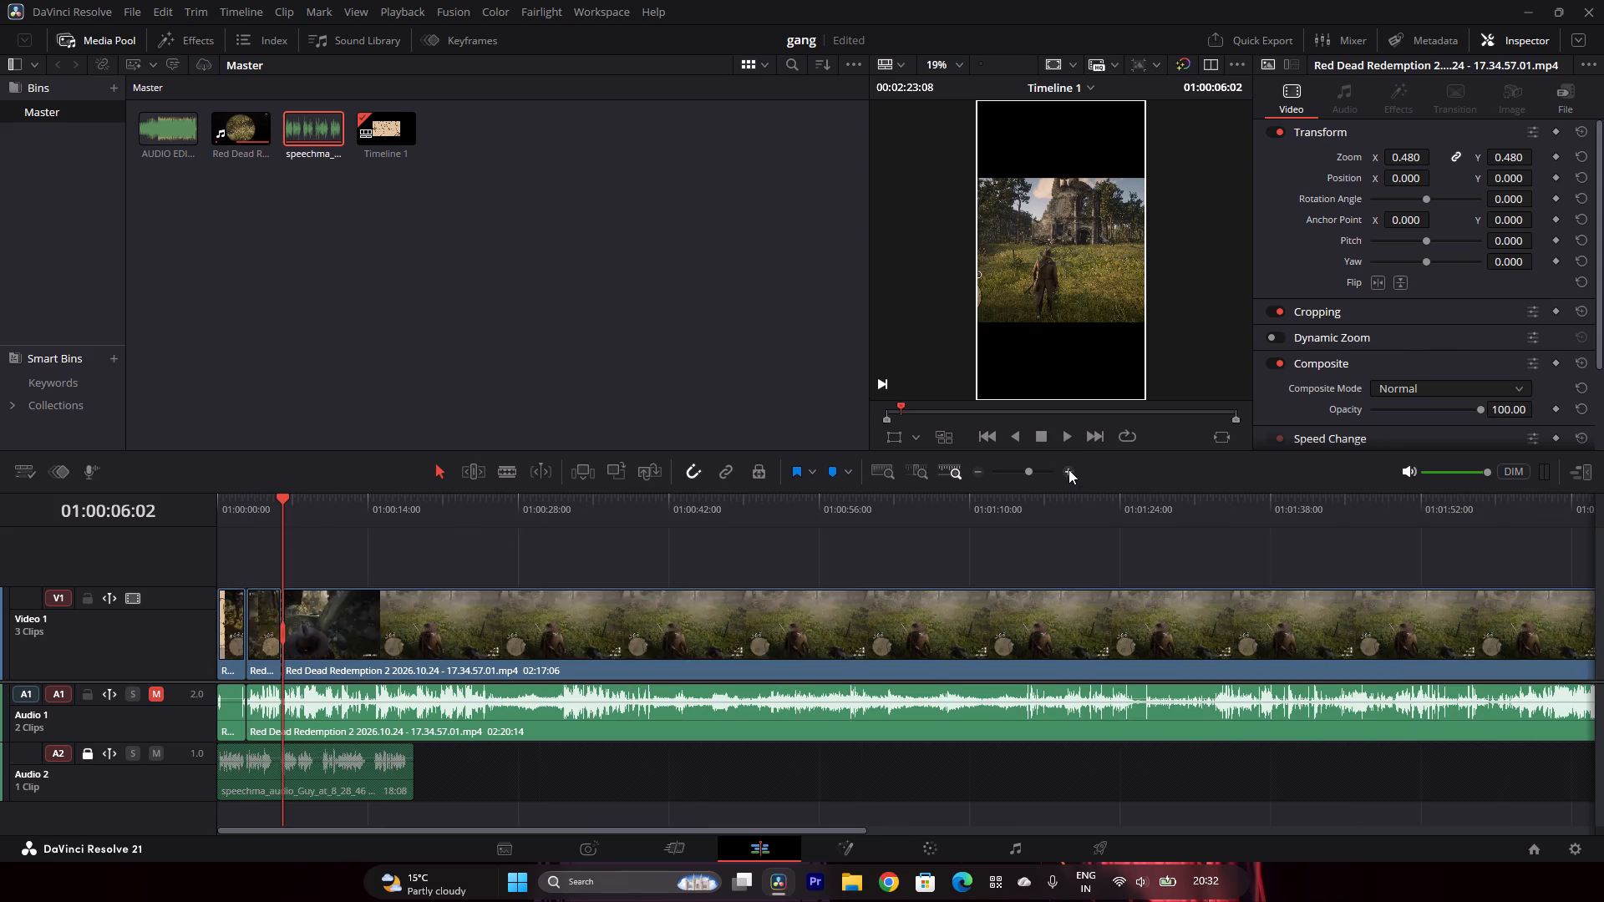
{"action": "left_click", "coordinate": [1068, 469]}
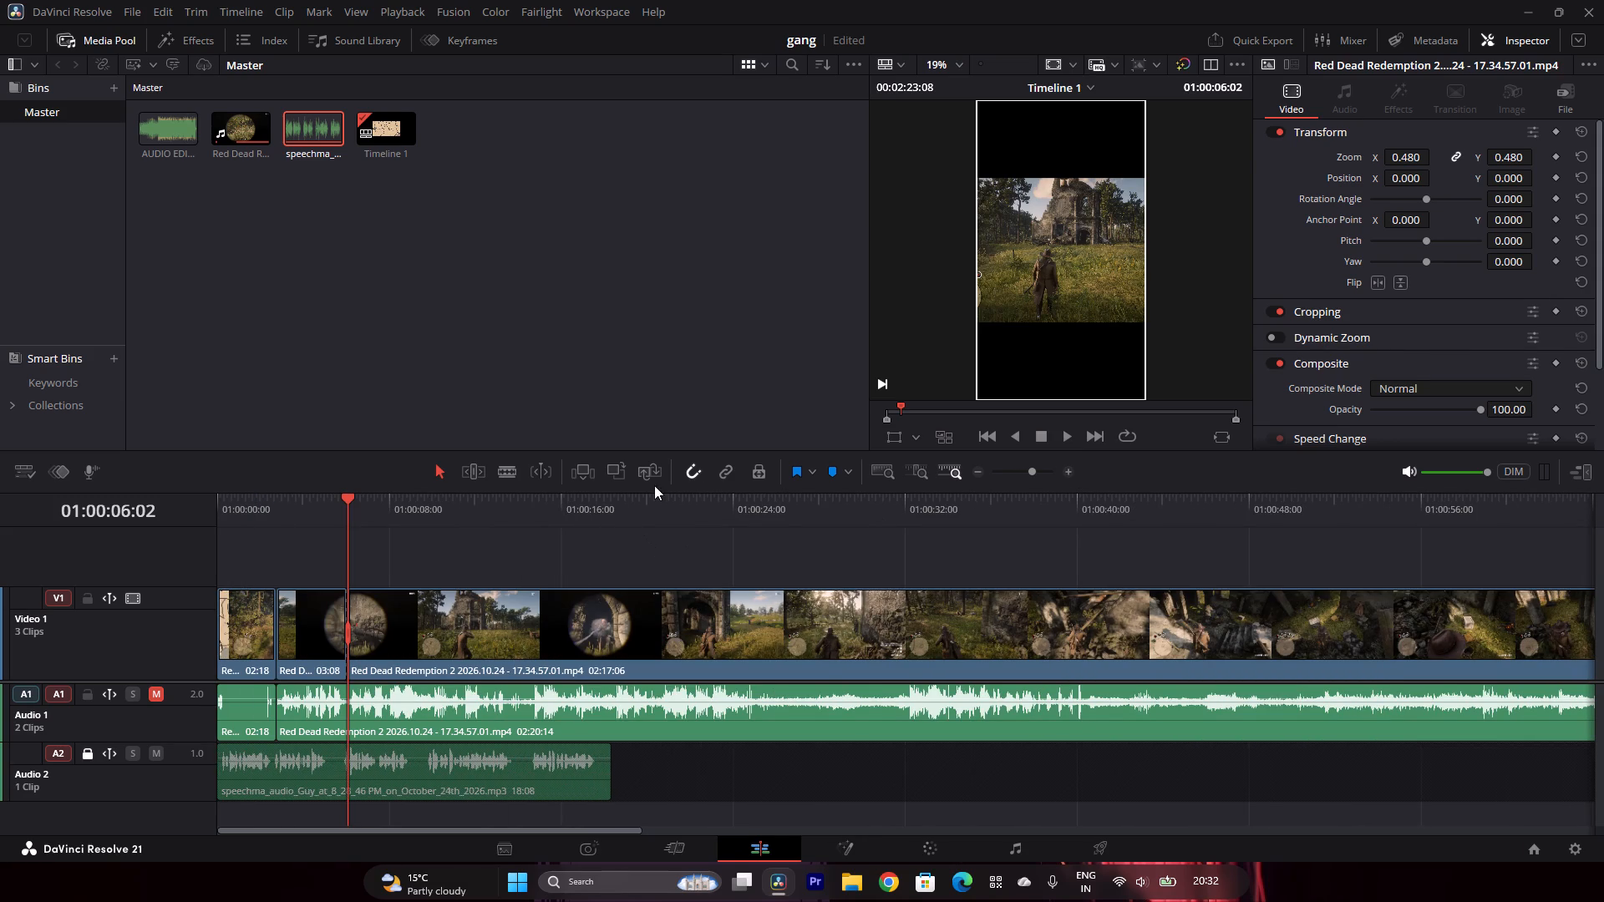
{"action": "left_click", "coordinate": [683, 507]}
{"action": "left_click", "coordinate": [726, 506]}
{"action": "left_click", "coordinate": [782, 500]}
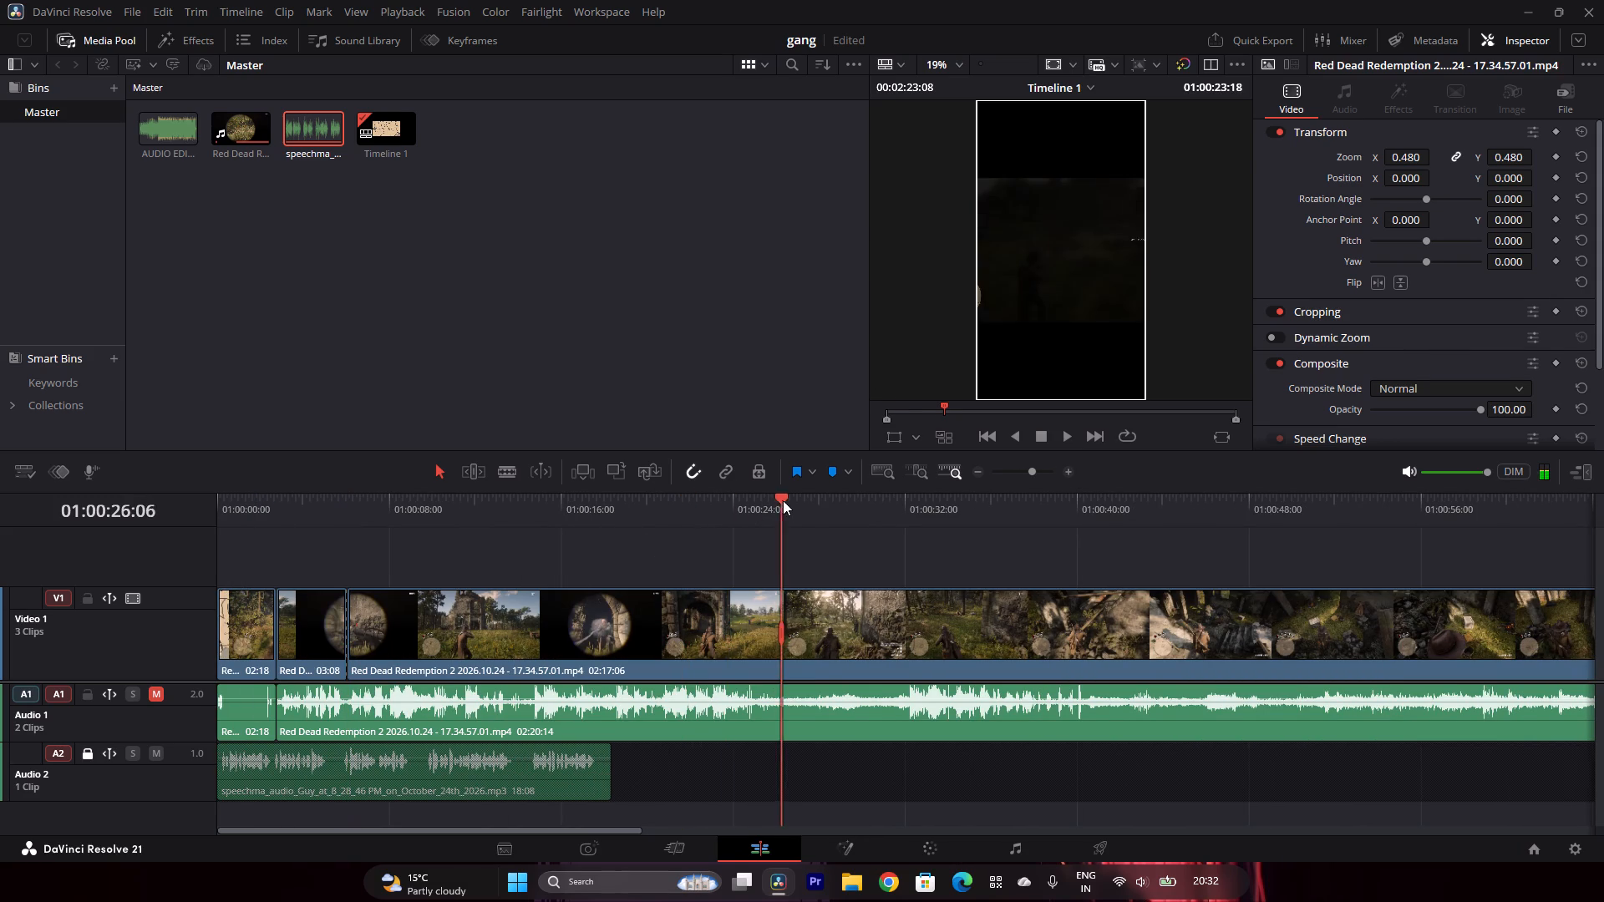
{"action": "left_click", "coordinate": [803, 502]}
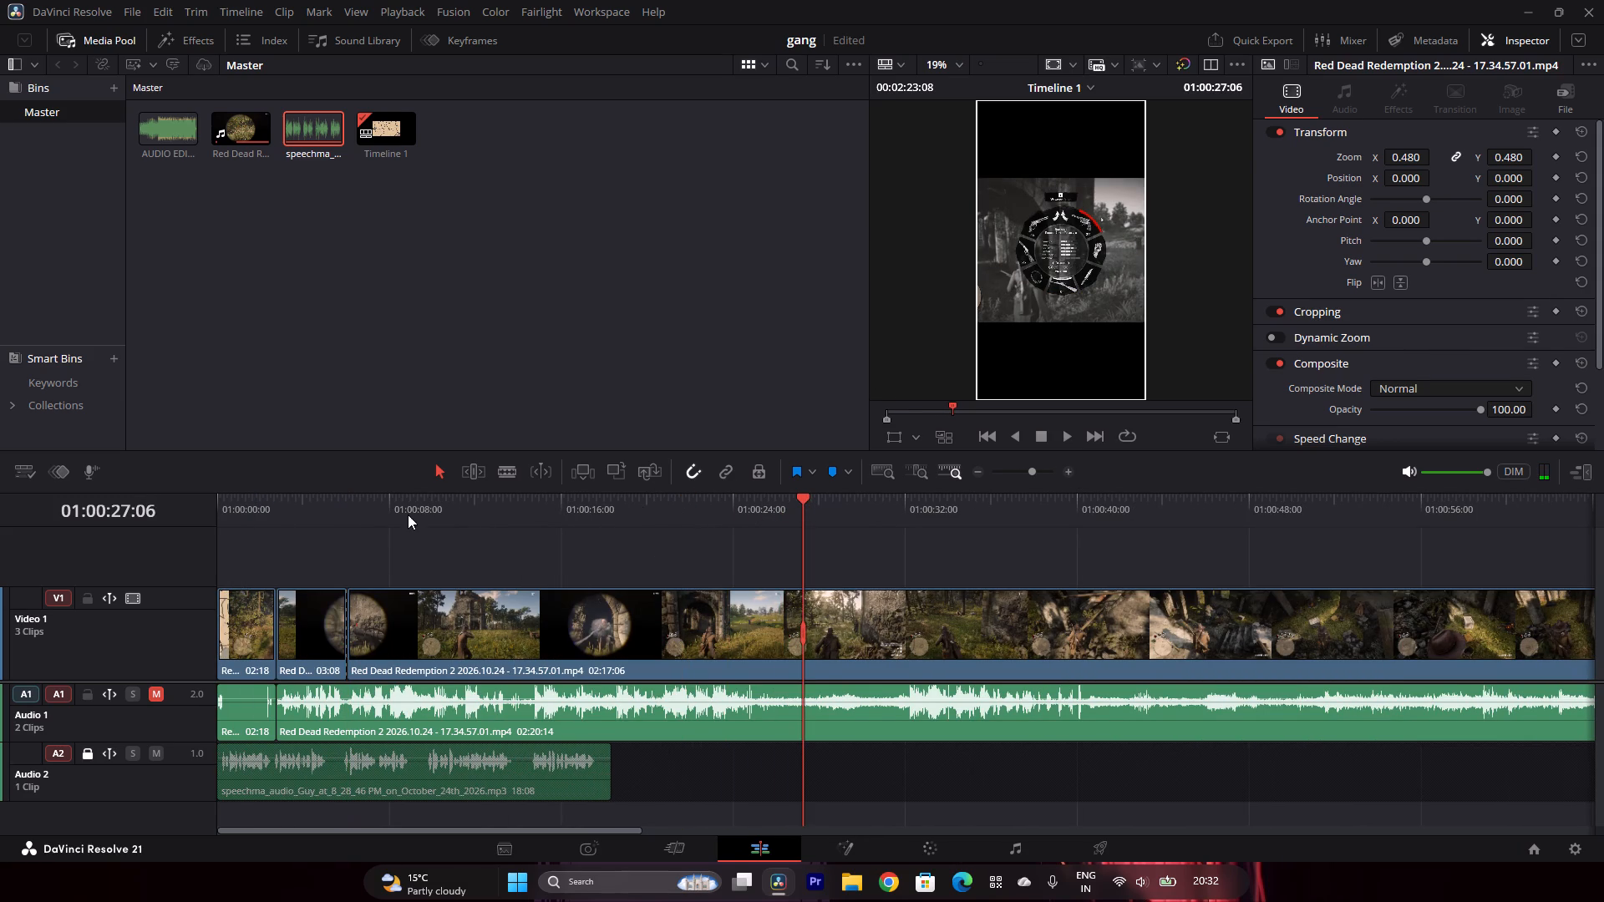
{"action": "left_click", "coordinate": [417, 508]}
{"action": "left_click", "coordinate": [403, 504]}
{"action": "left_click", "coordinate": [365, 504]}
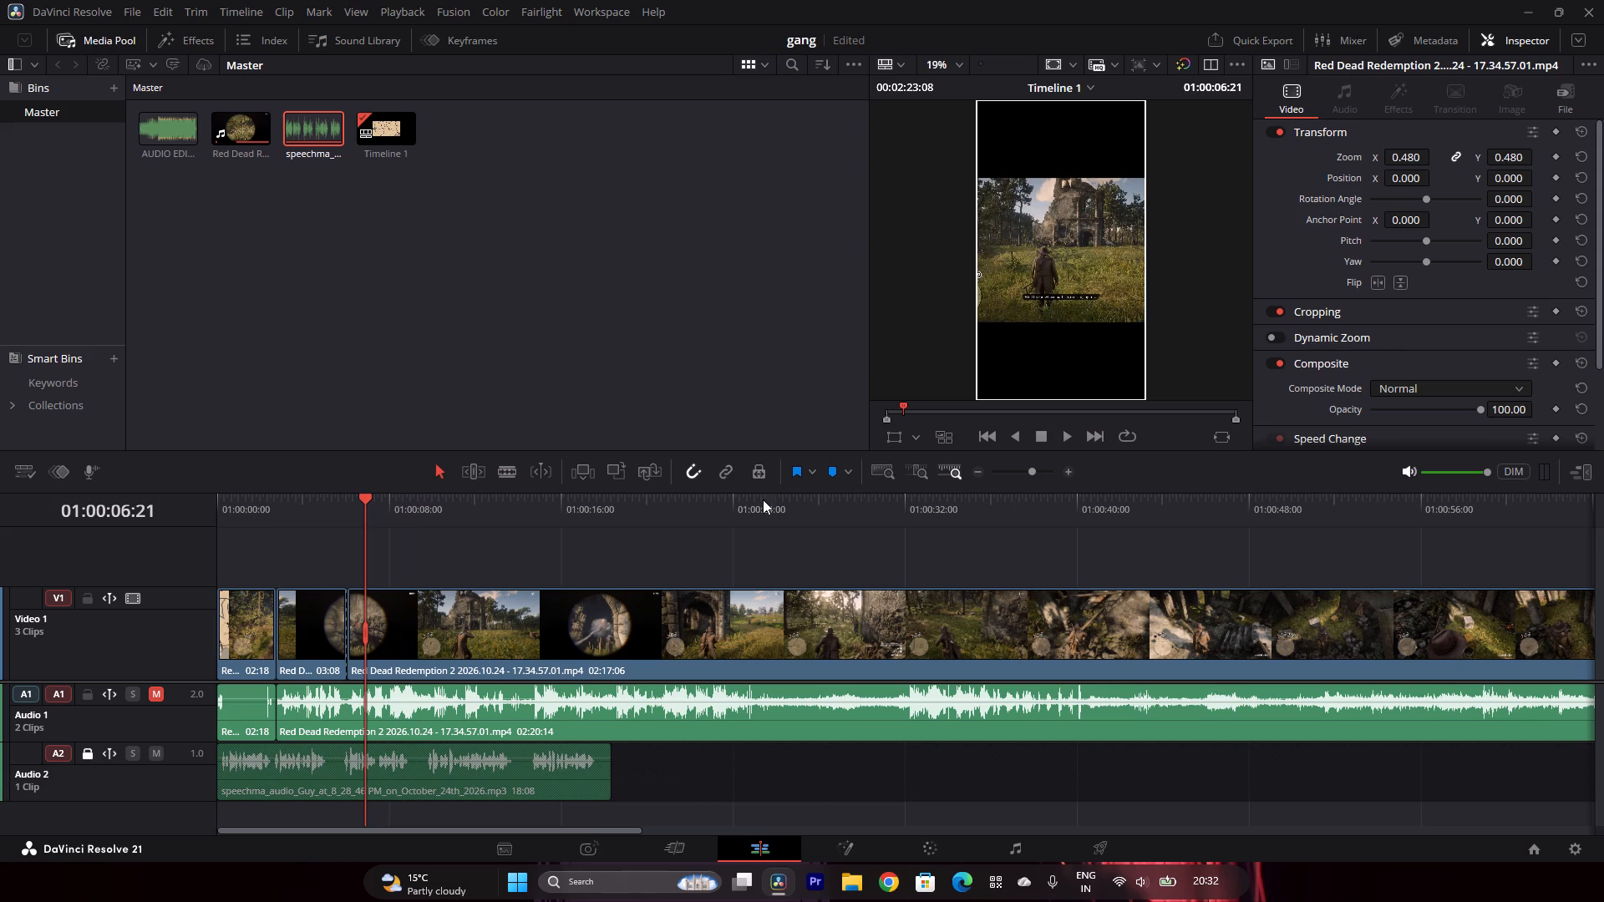
Play through the binocular shot beside the church ruins and split the gameplay clip just before 01:00:13:09, ahead of the next blackout.
{"action": "left_click", "coordinate": [1064, 434]}
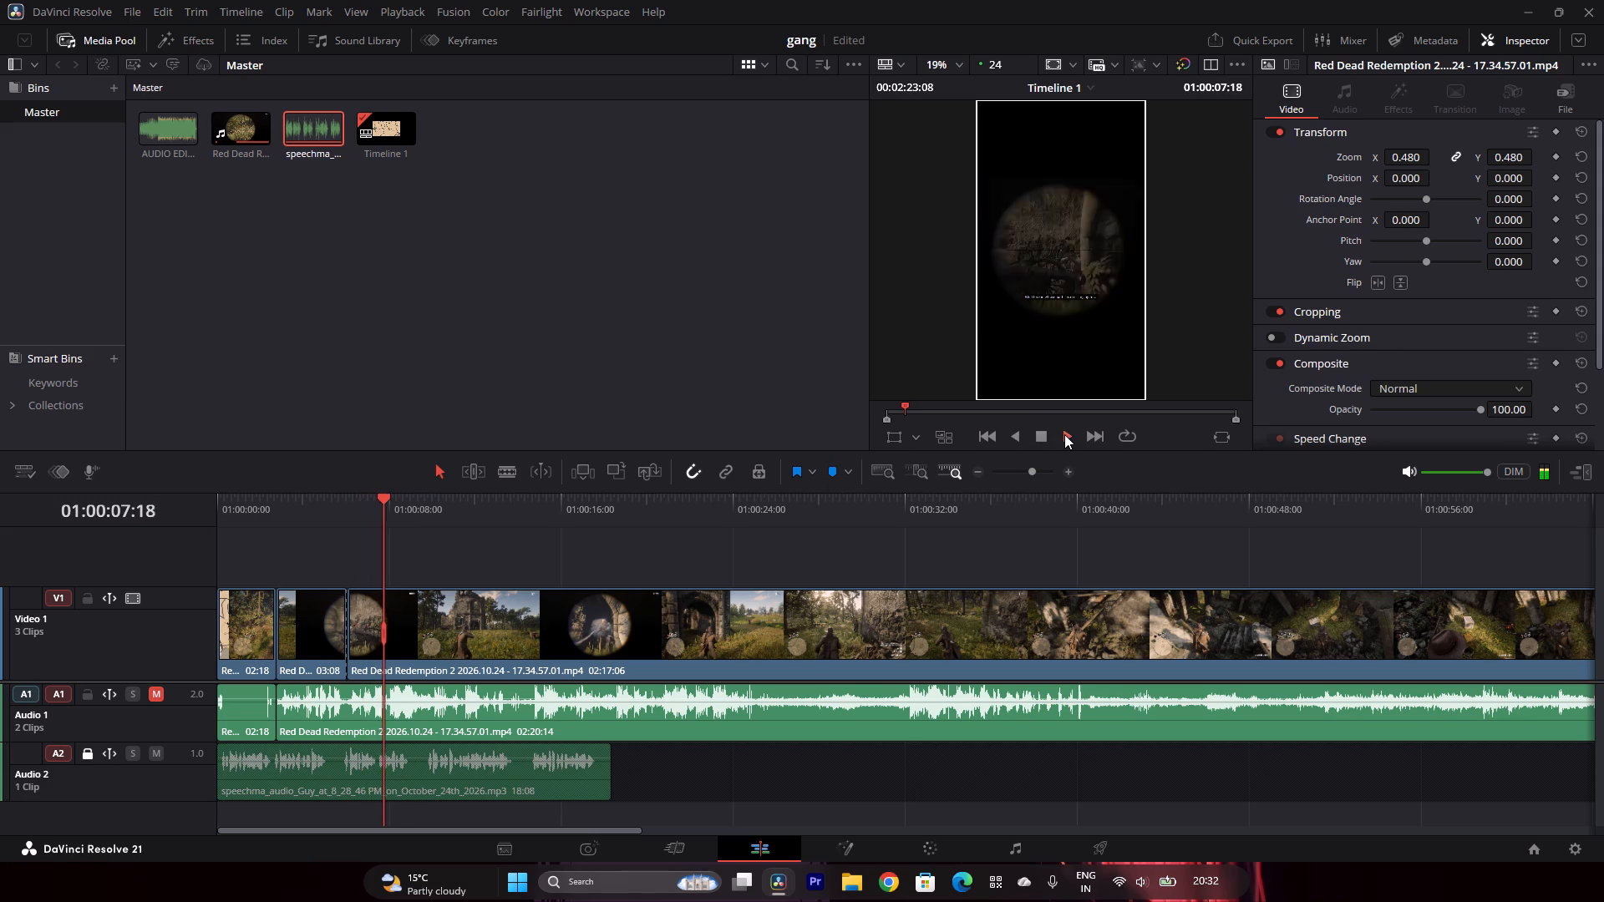
{"action": "left_click", "coordinate": [378, 500]}
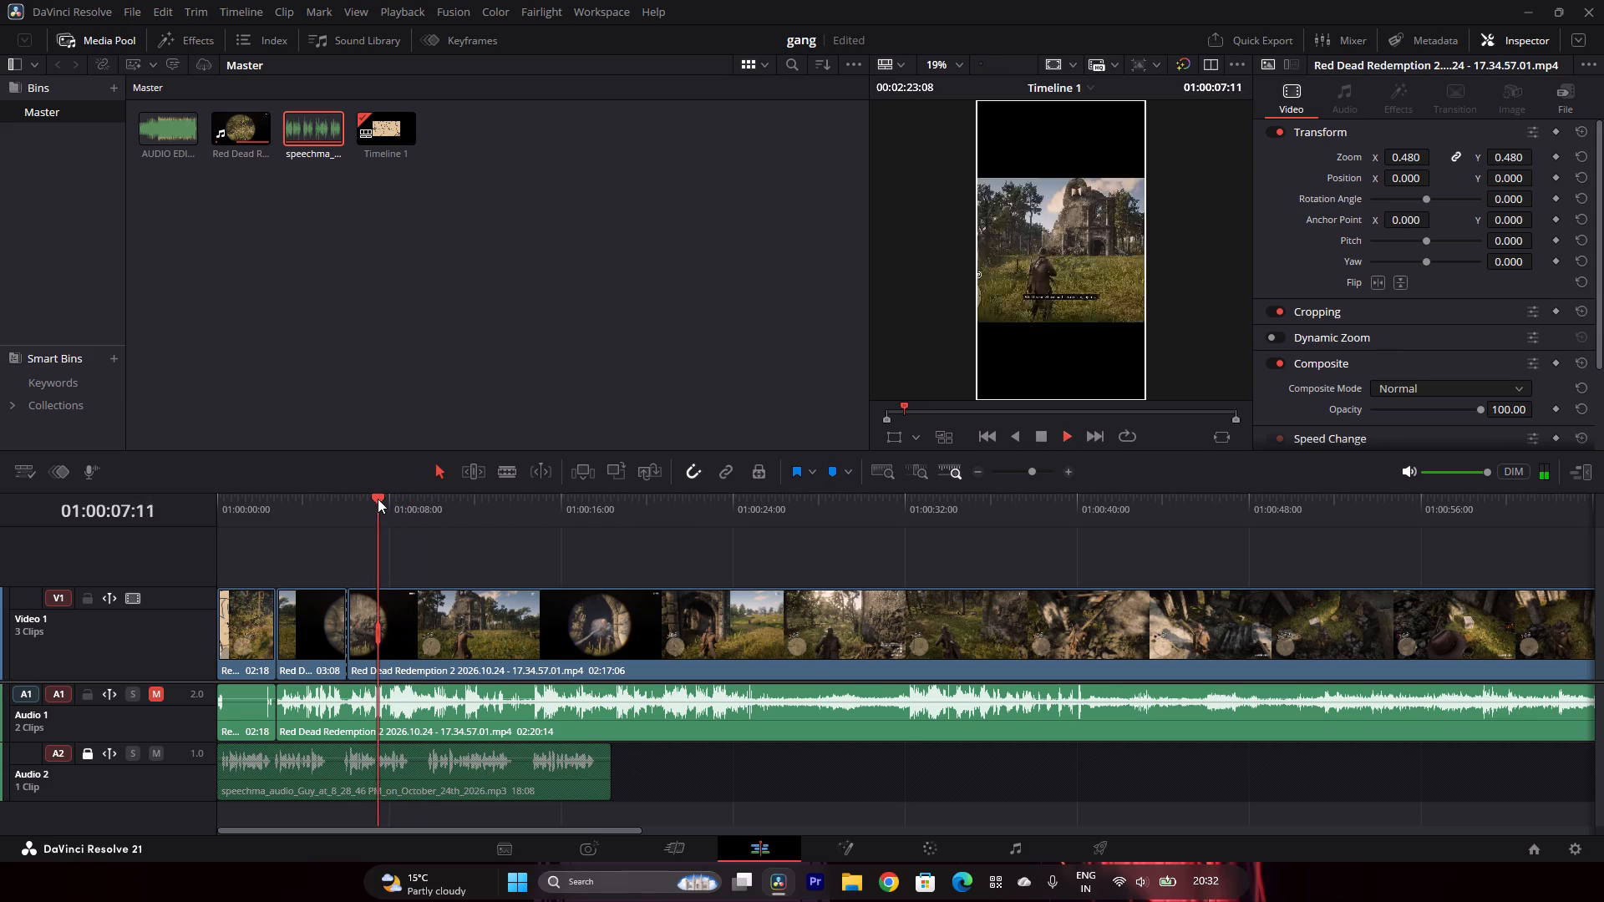
{"action": "left_click", "coordinate": [421, 499]}
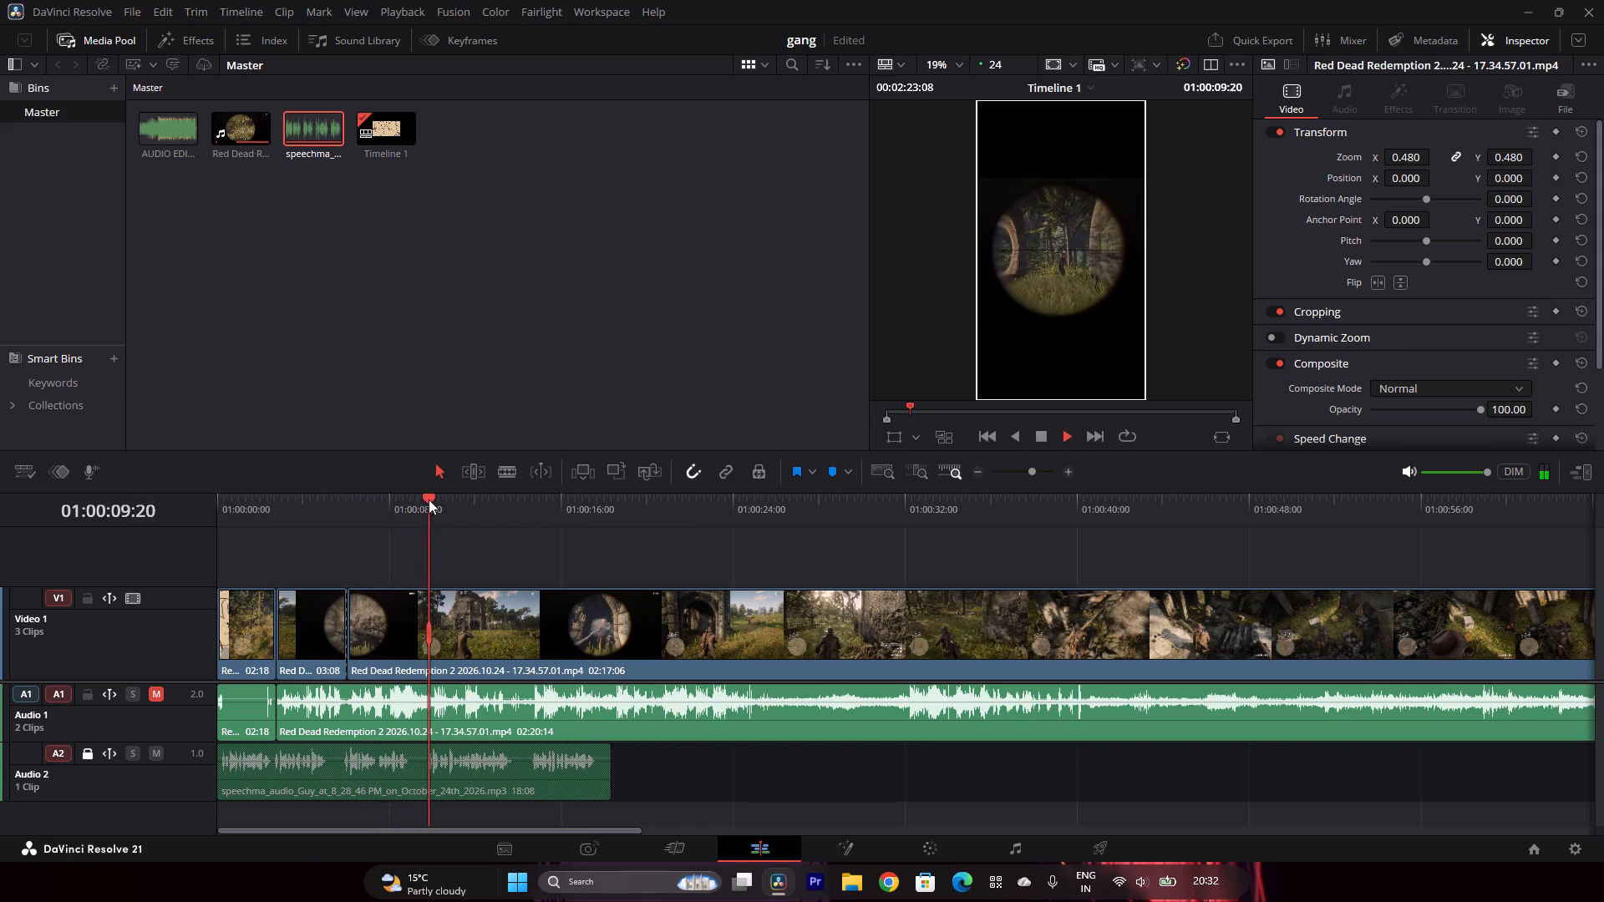
{"action": "left_click", "coordinate": [1034, 433]}
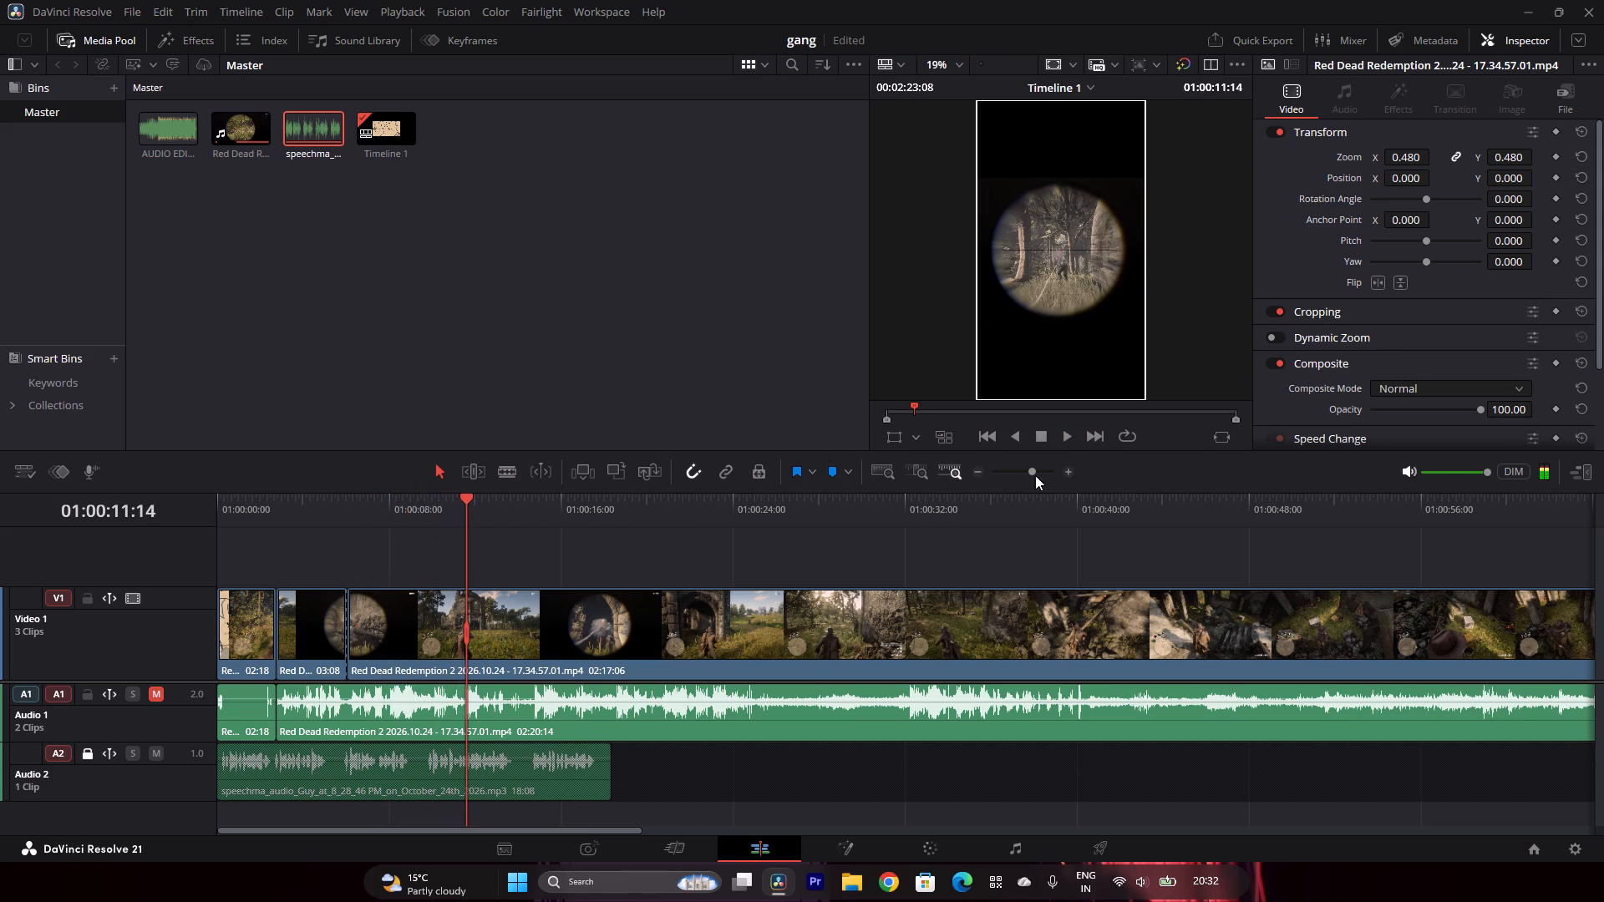
{"action": "left_click", "coordinate": [1057, 435]}
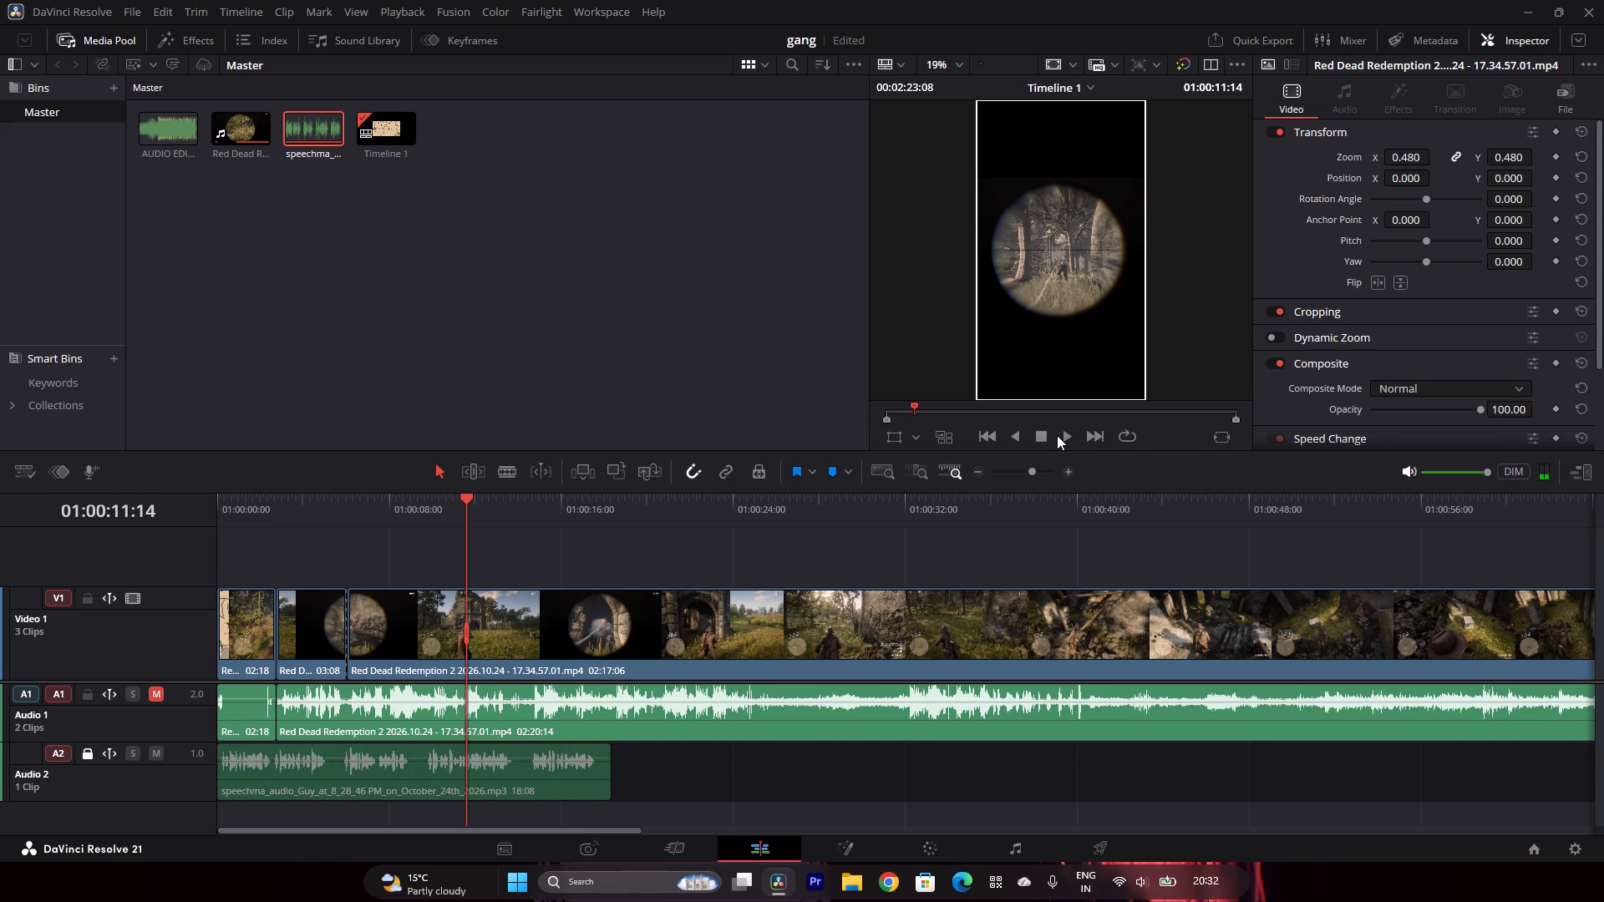
{"action": "left_click", "coordinate": [1062, 435]}
{"action": "left_click", "coordinate": [1043, 436]}
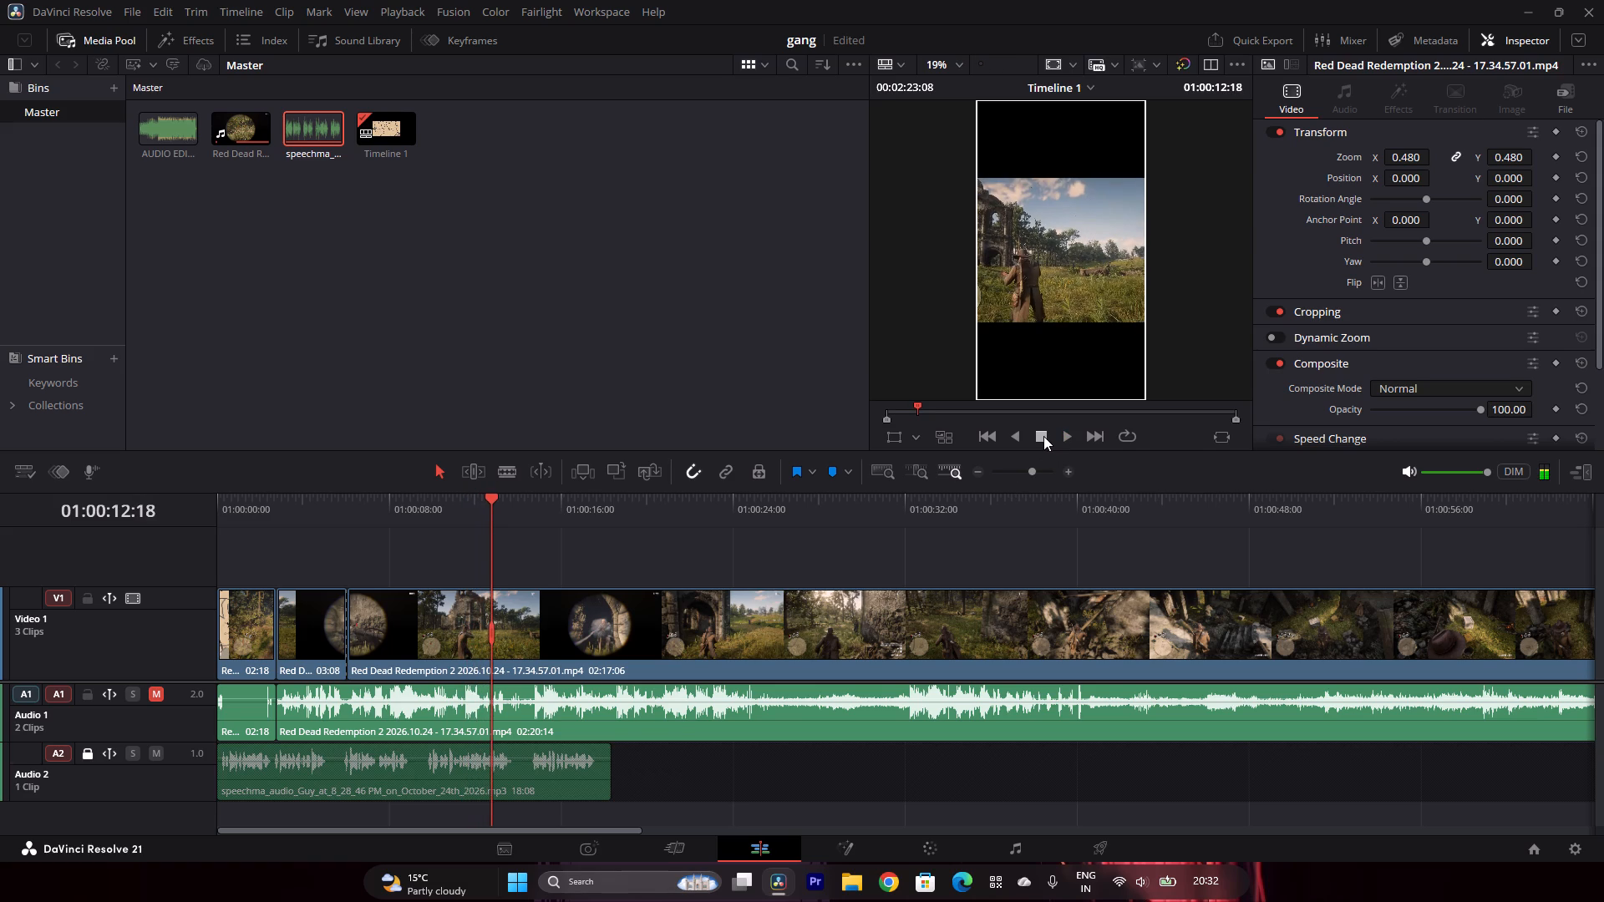
{"action": "left_click", "coordinate": [1043, 436]}
{"action": "left_click", "coordinate": [1049, 436]}
{"action": "left_click", "coordinate": [1061, 436]}
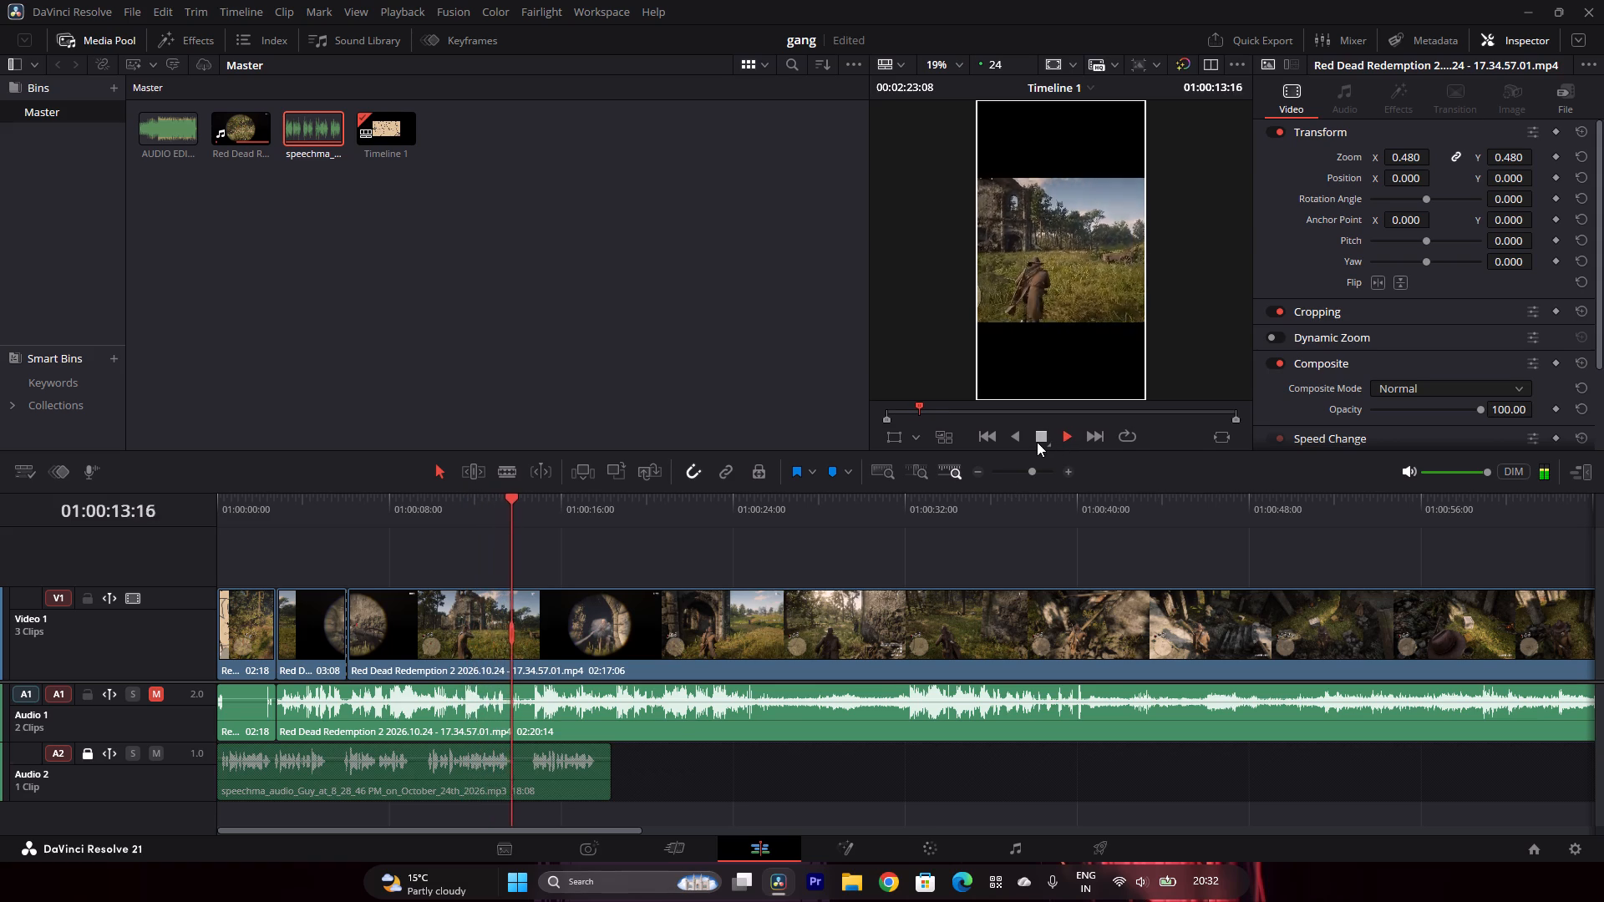
{"action": "left_click", "coordinate": [1037, 442]}
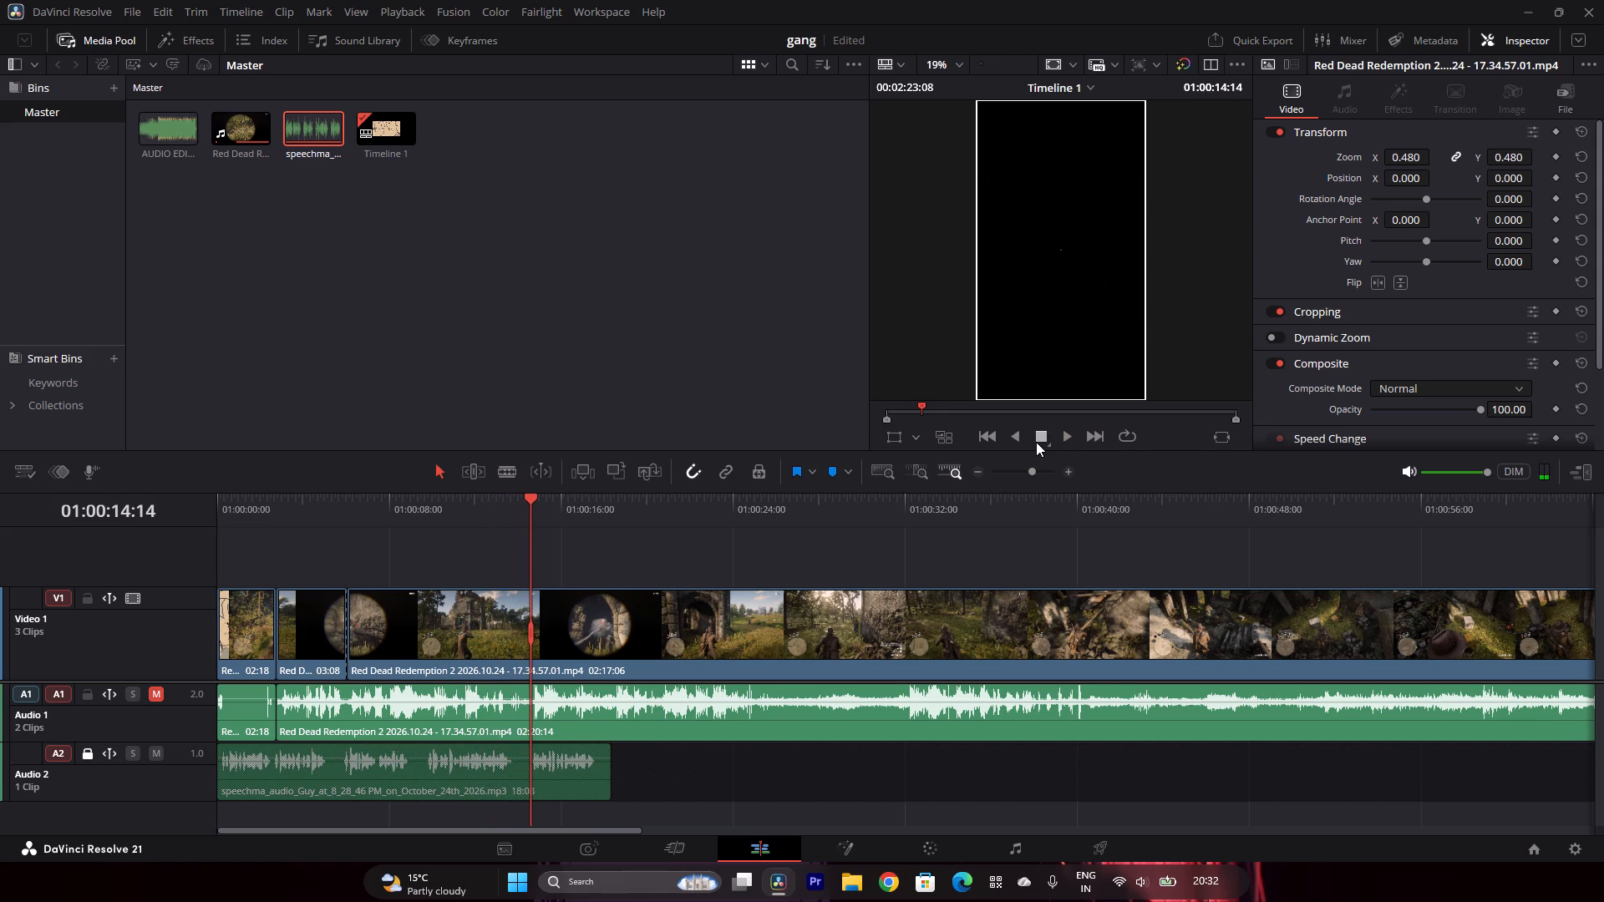
{"action": "key", "text": "Left"}
{"action": "key", "text": "Left"}
{"action": "key", "text": "Left"}
{"action": "key", "text": "Left"}
{"action": "key", "text": "Left"}
{"action": "key", "text": "Left"}
{"action": "key", "text": "Left"}
{"action": "key", "text": "Left"}
{"action": "key", "text": "Left"}
{"action": "key", "text": "Left"}
{"action": "key", "text": "Left"}
{"action": "key", "text": "Left"}
{"action": "key", "text": "Left"}
{"action": "key", "text": "Left"}
{"action": "key", "text": "Left"}
{"action": "key", "text": "Left"}
{"action": "key", "text": "Left"}
{"action": "key", "text": "Left"}
{"action": "key", "text": "Left"}
{"action": "key", "text": "Left"}
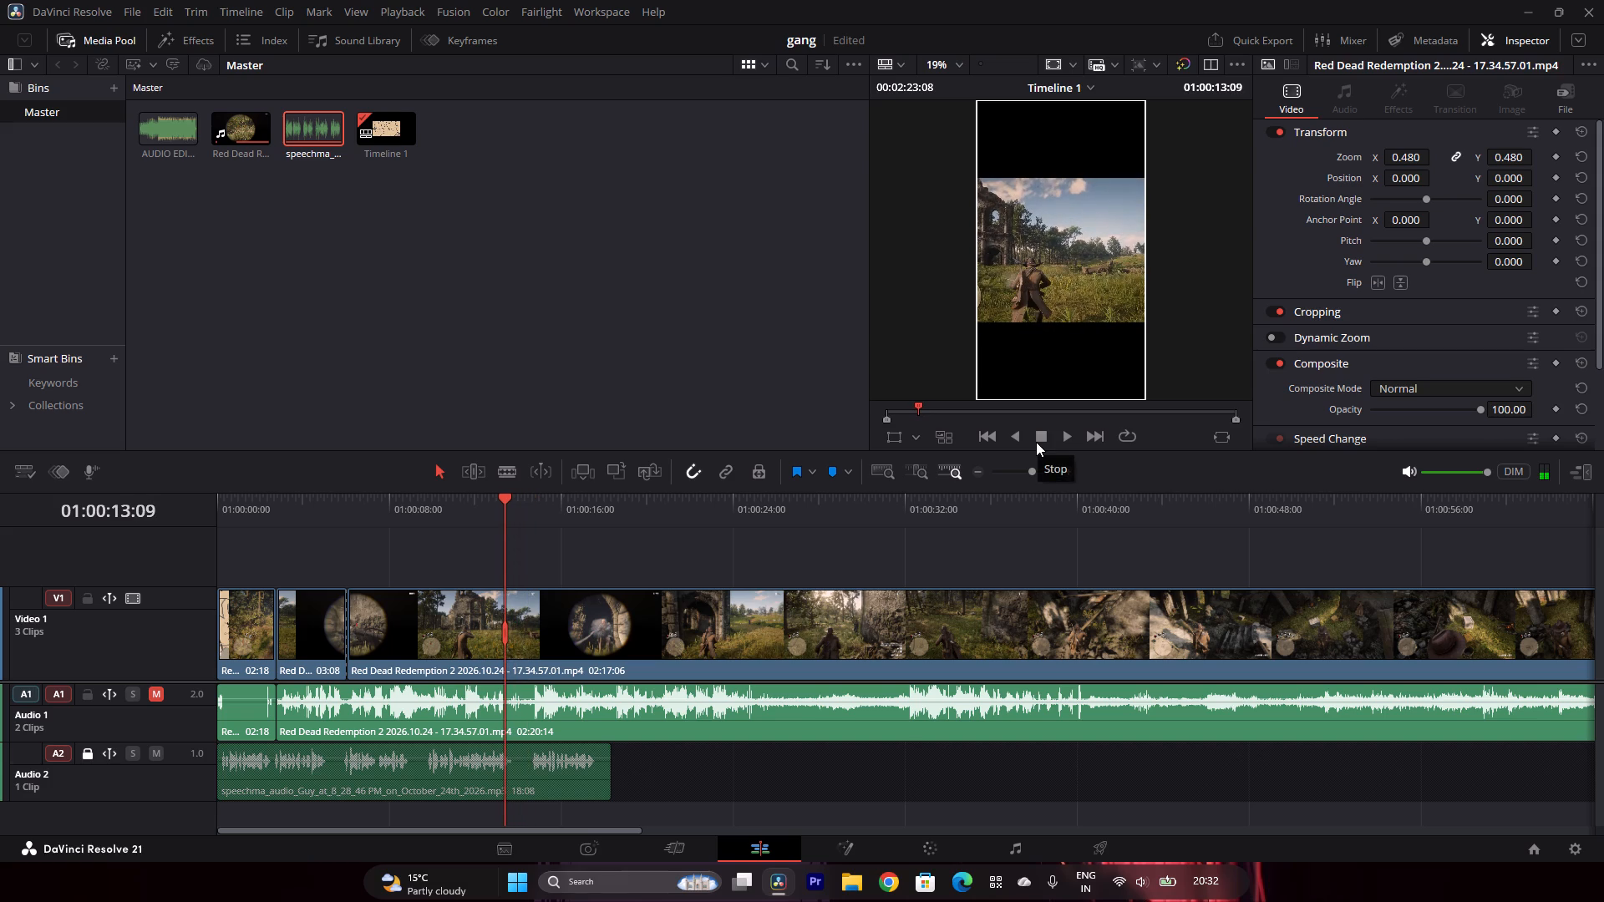
{"action": "left_click", "coordinate": [503, 471]}
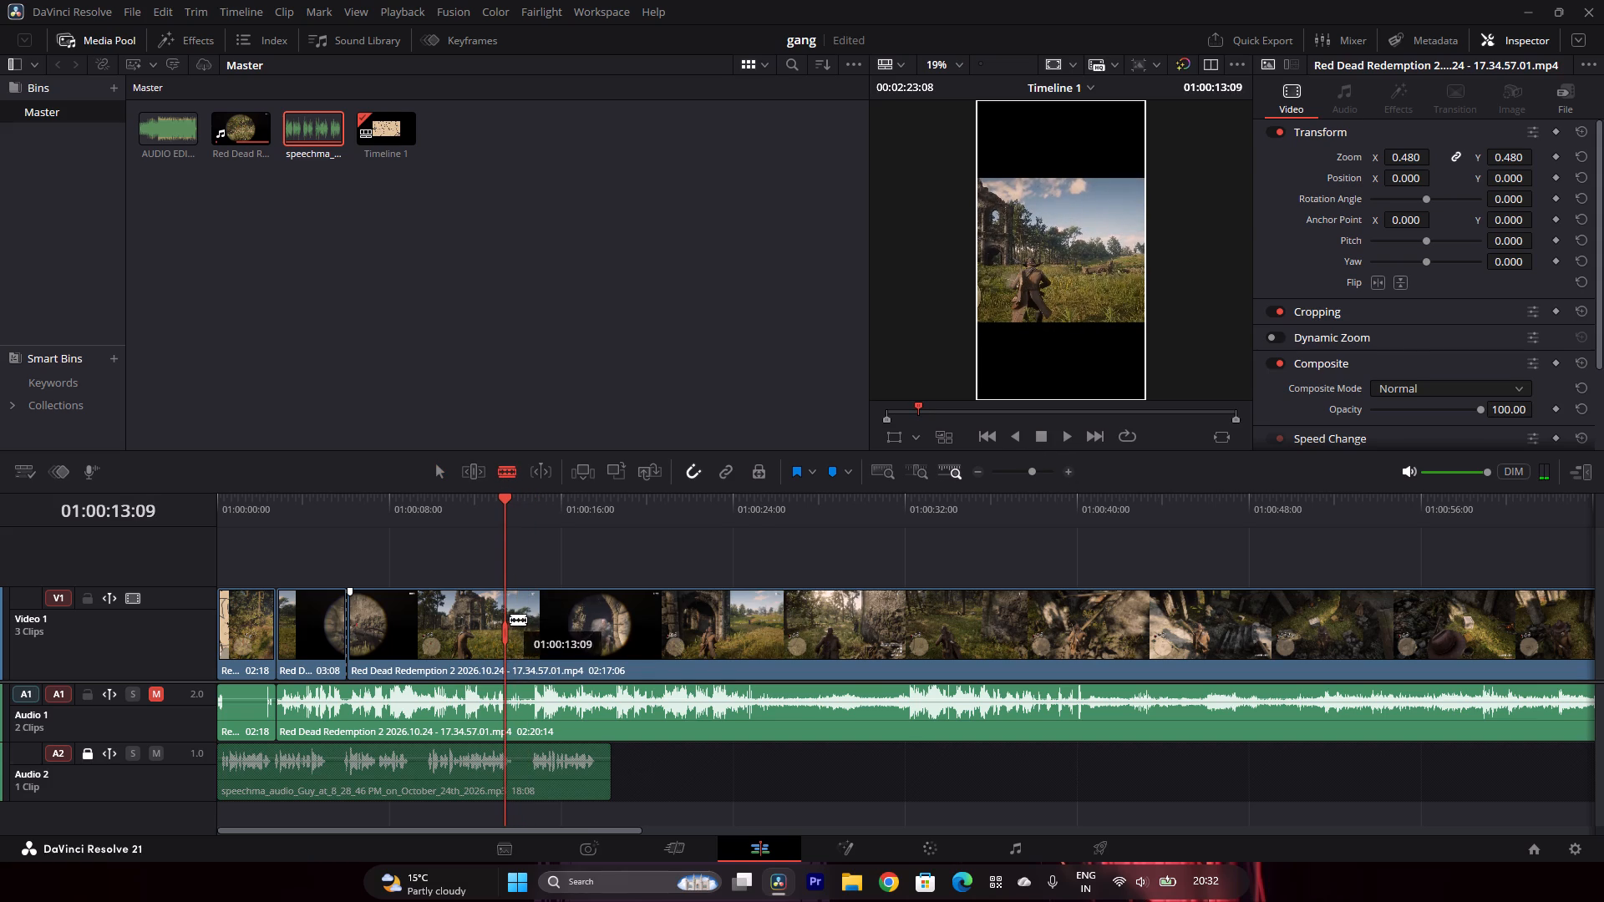
{"action": "left_click", "coordinate": [495, 624]}
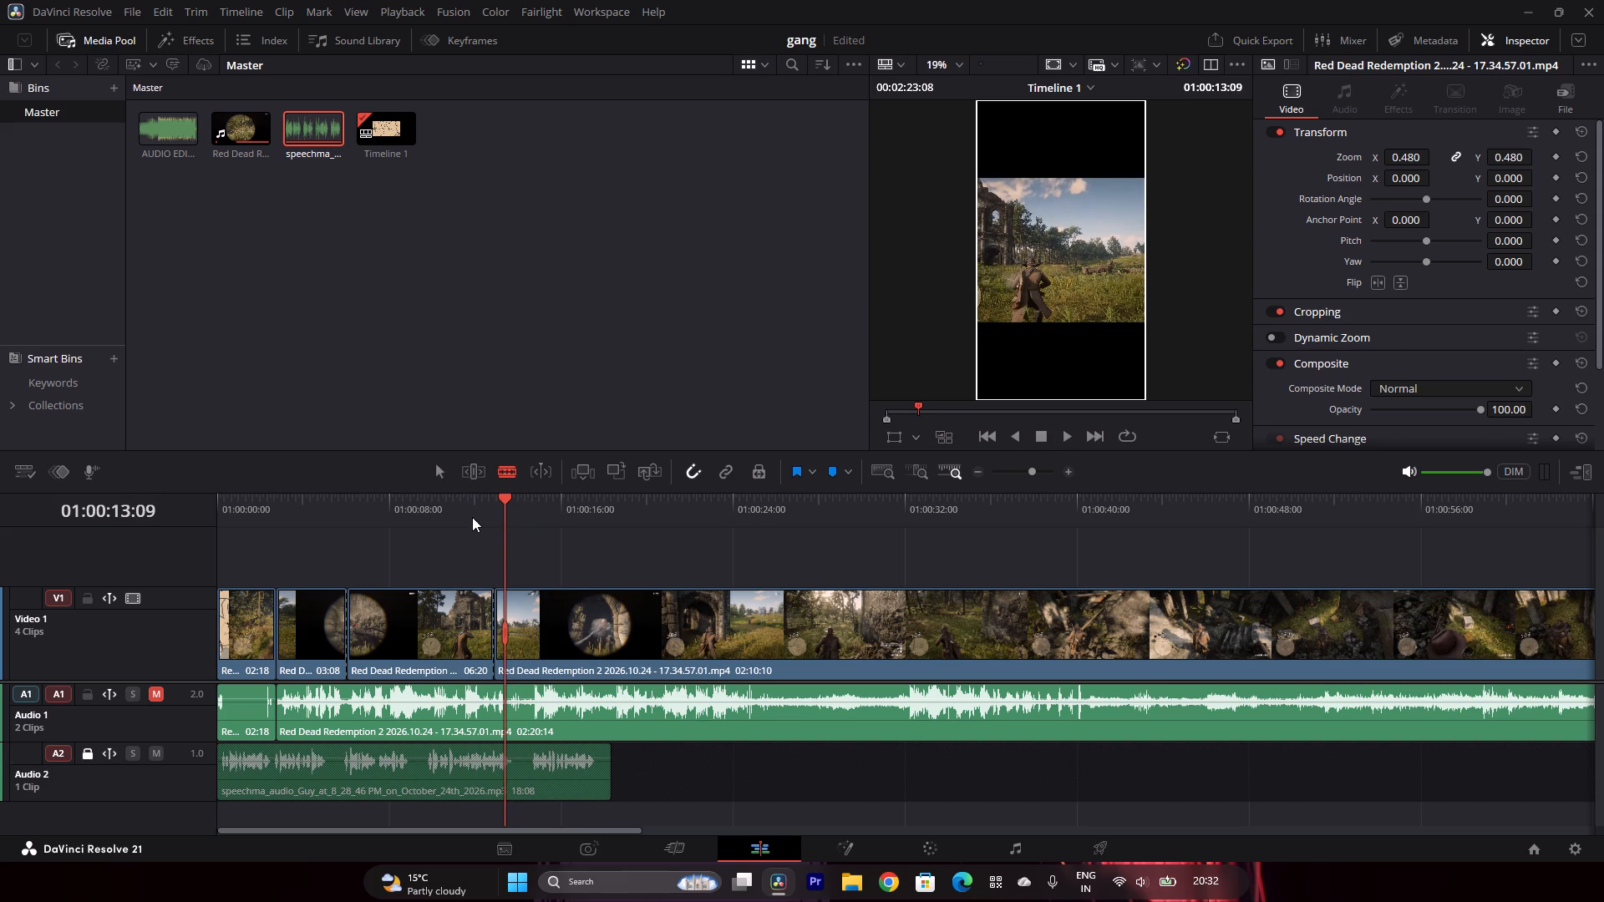
Undo the last split and split the gameplay clip at 01:00:13:09 instead.
{"action": "key", "text": "ctrl+z"}
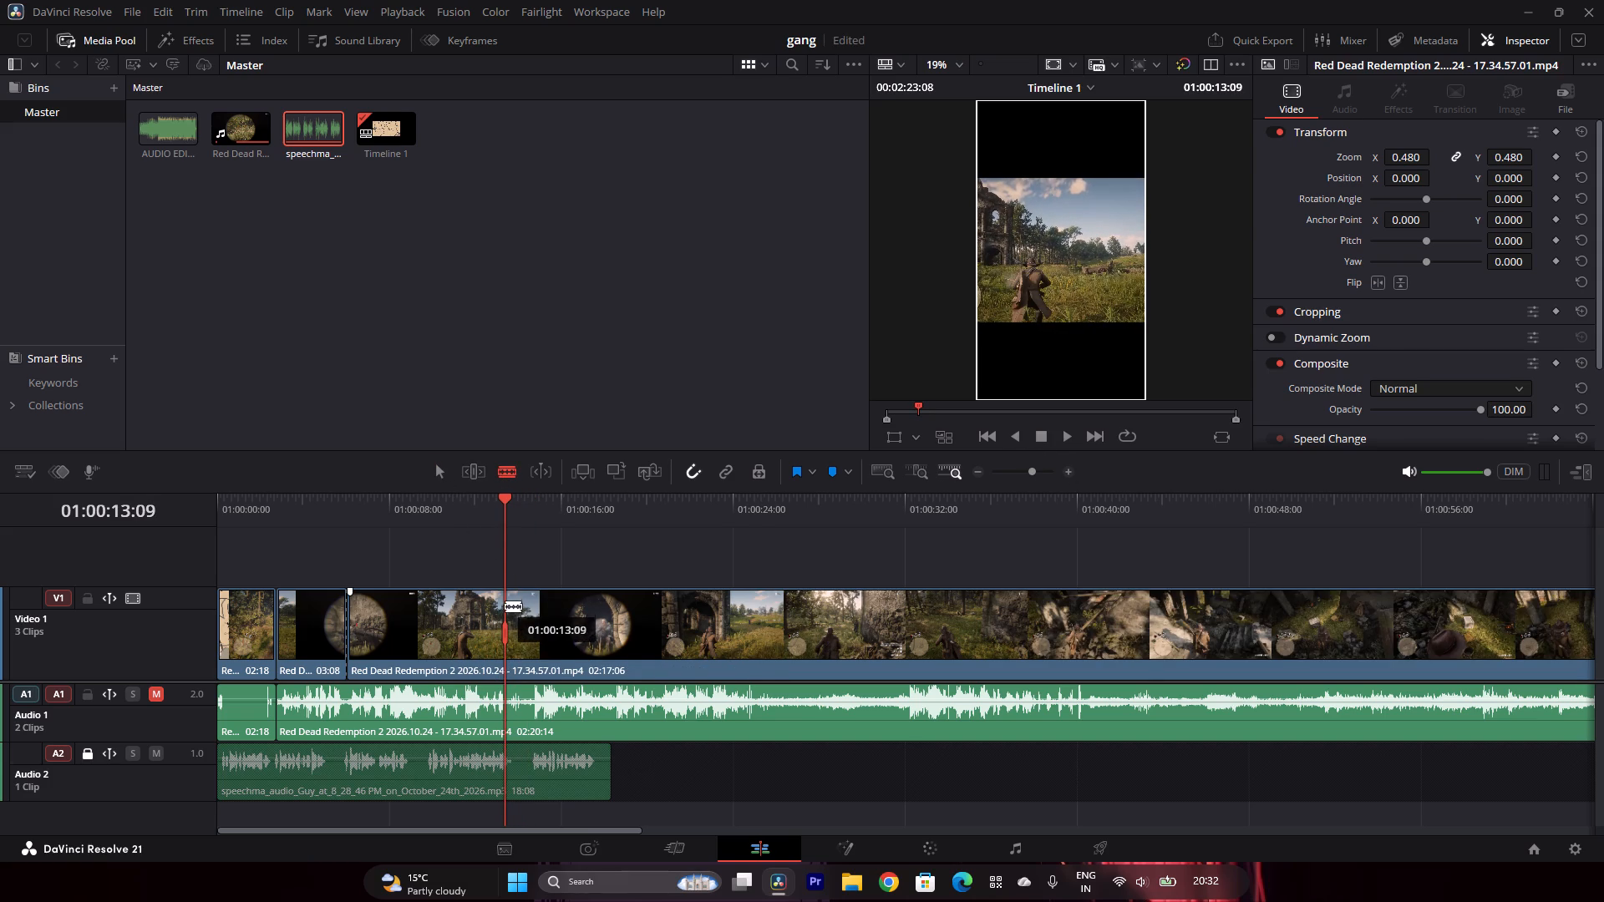
{"action": "left_click", "coordinate": [505, 607]}
Delete the gameplay section between the 01:00:06:02 and 01:00:13:09 cuts, and close the gap.
{"action": "left_click", "coordinate": [438, 469]}
{"action": "left_click", "coordinate": [451, 603]}
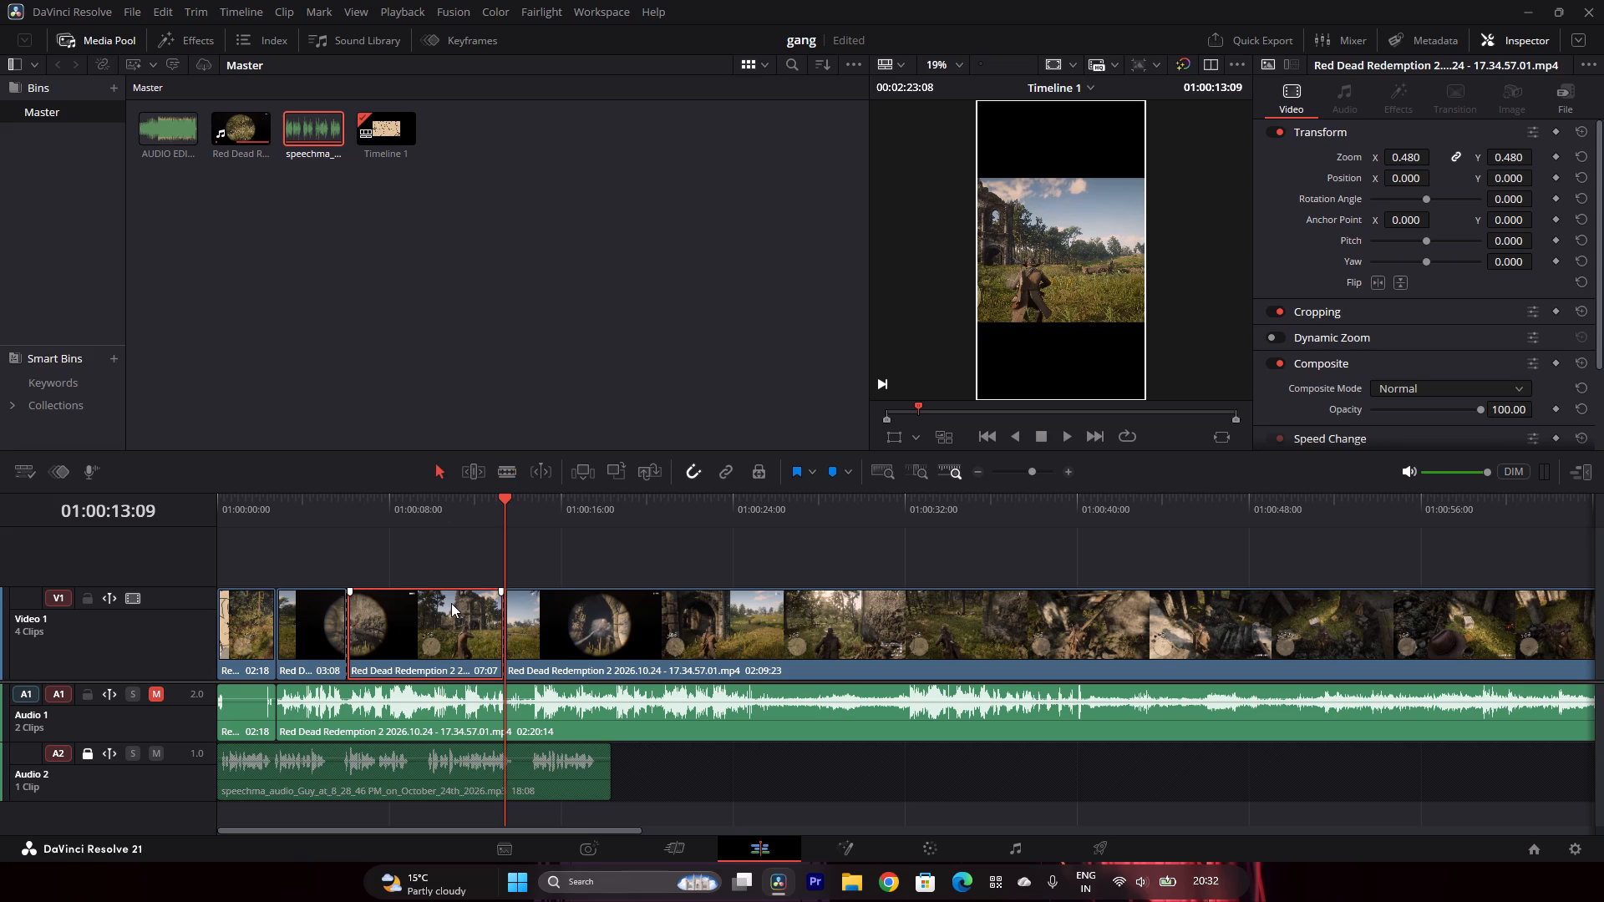
{"action": "key", "text": "BackSpace"}
{"action": "left_click", "coordinate": [449, 619]}
{"action": "key", "text": "BackSpace"}
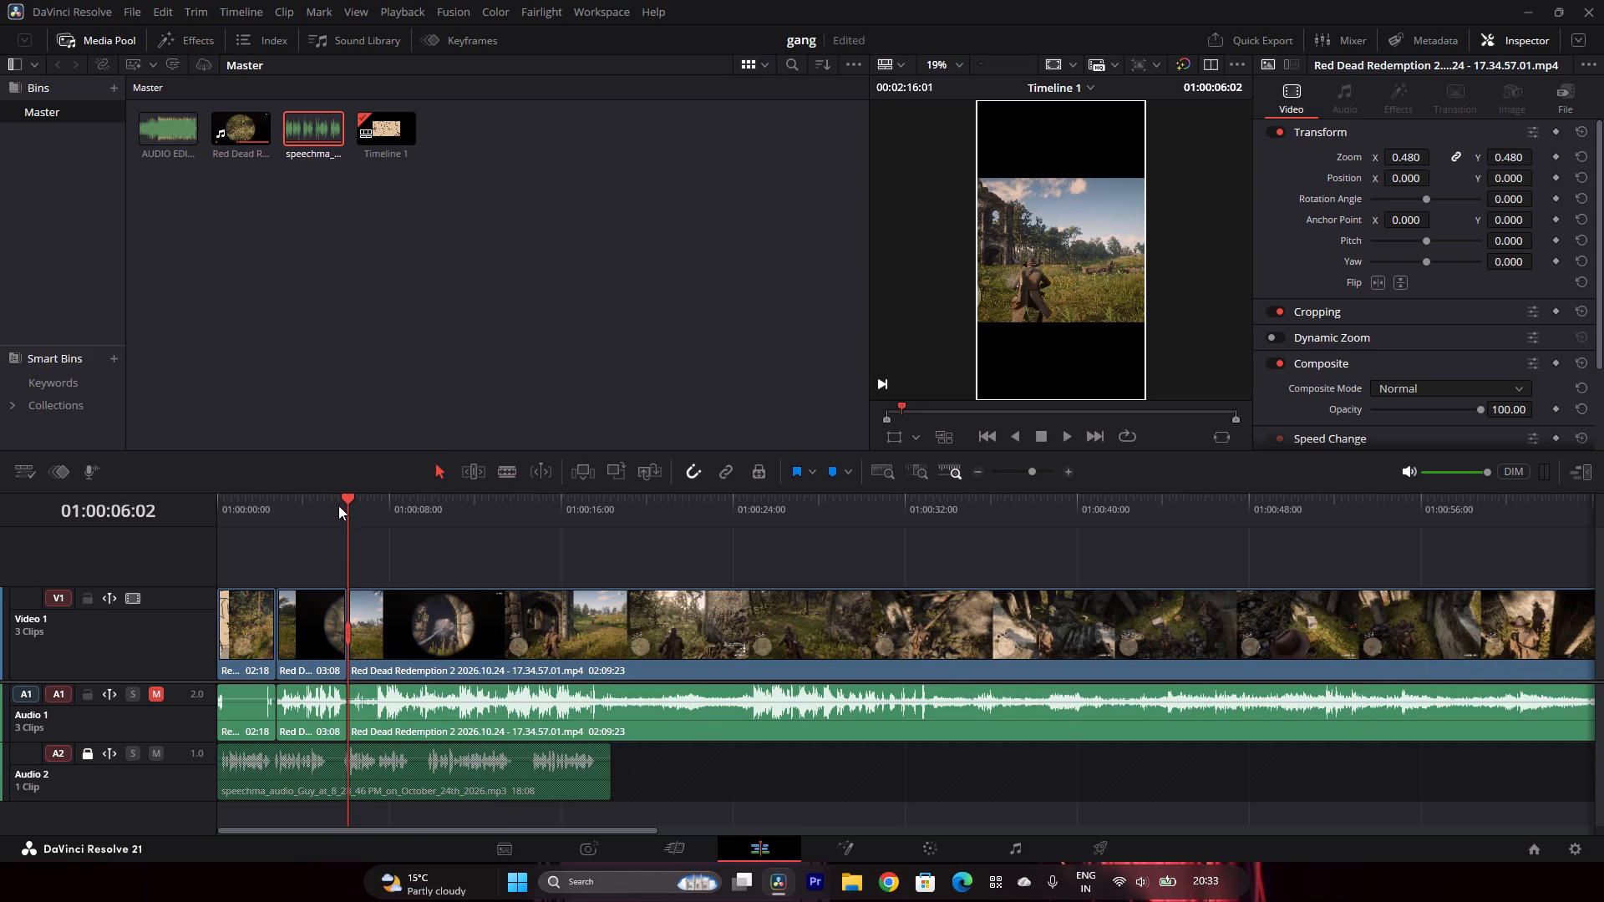
Play across the 01:00:06:02 cut and roll that edit point earlier, making the second gameplay shot 02:21 long.
{"action": "left_click", "coordinate": [325, 497]}
{"action": "left_click", "coordinate": [1060, 433]}
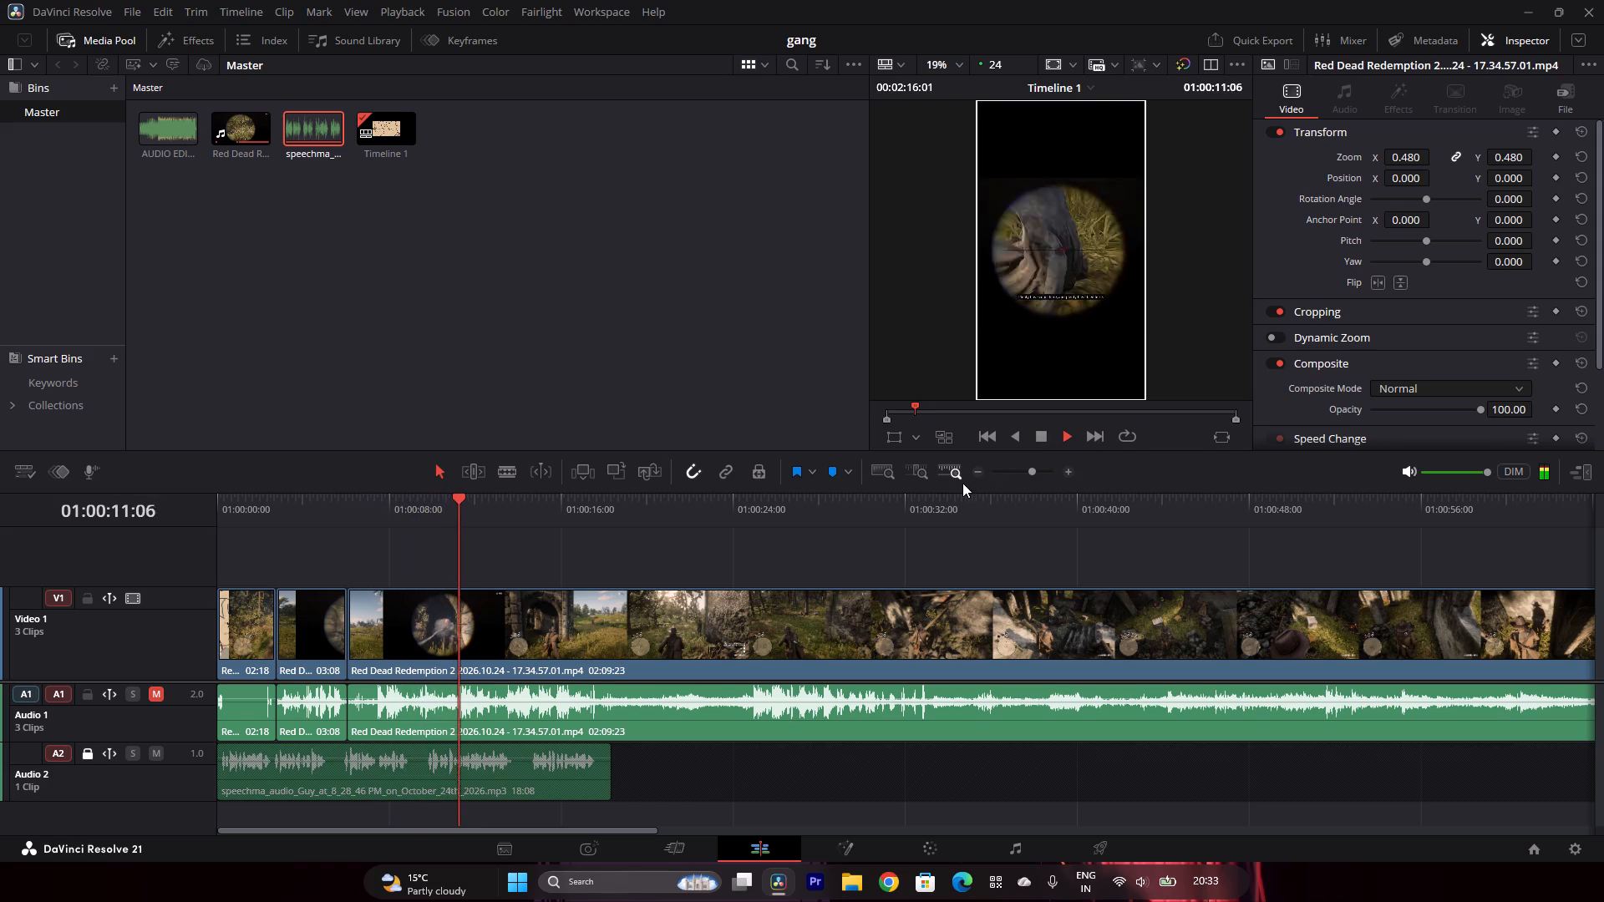
{"action": "left_click", "coordinate": [317, 497]}
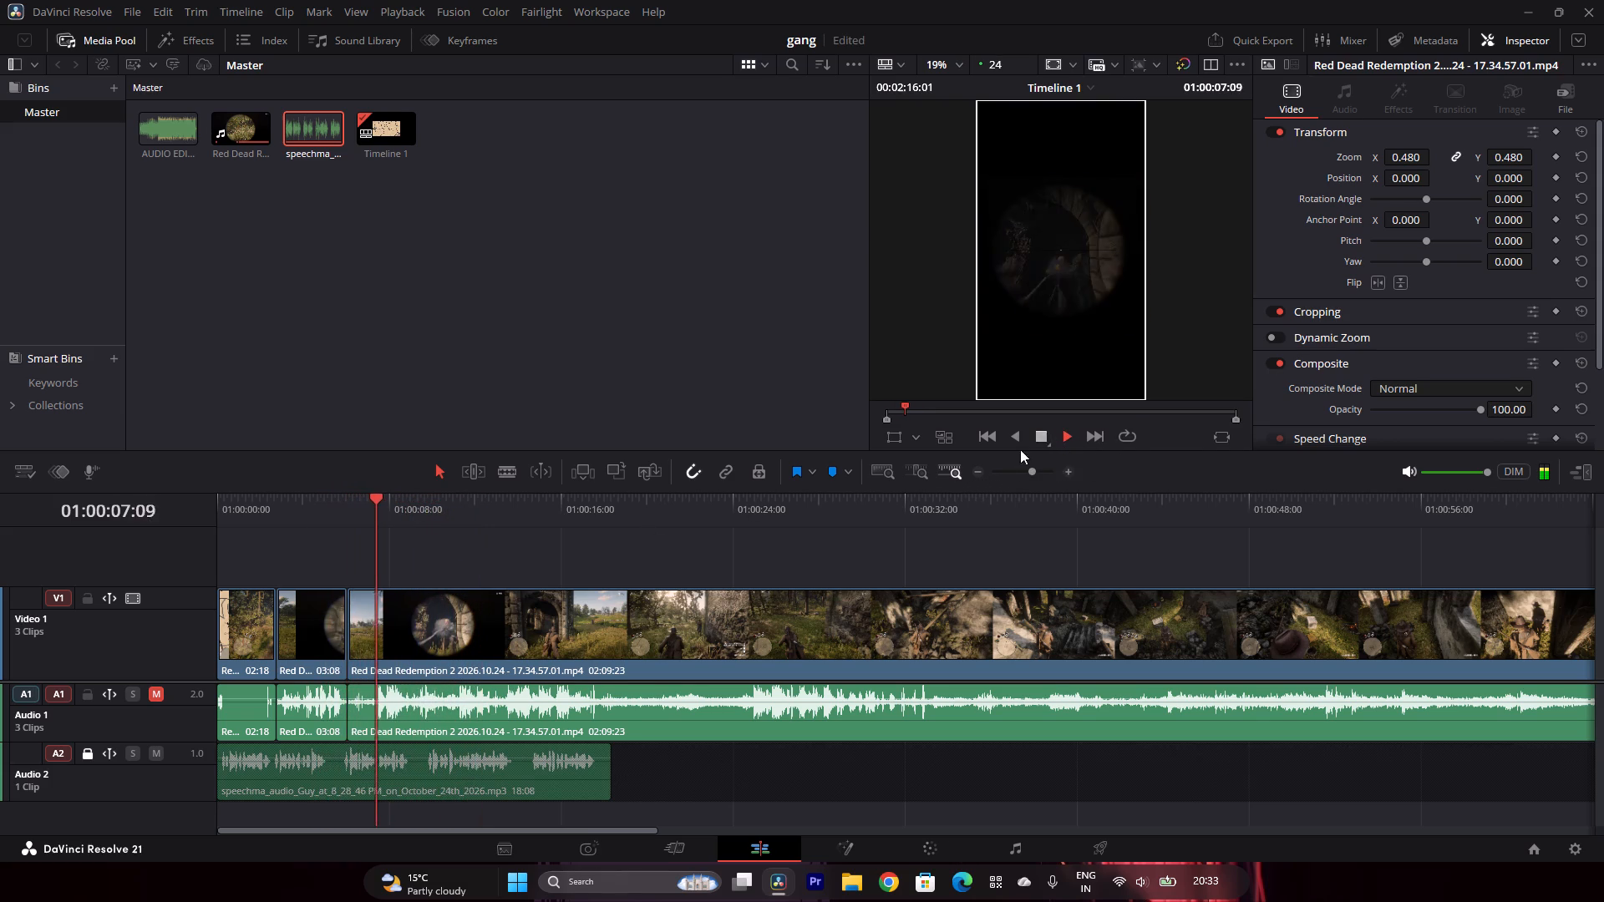
{"action": "left_click", "coordinate": [344, 620]}
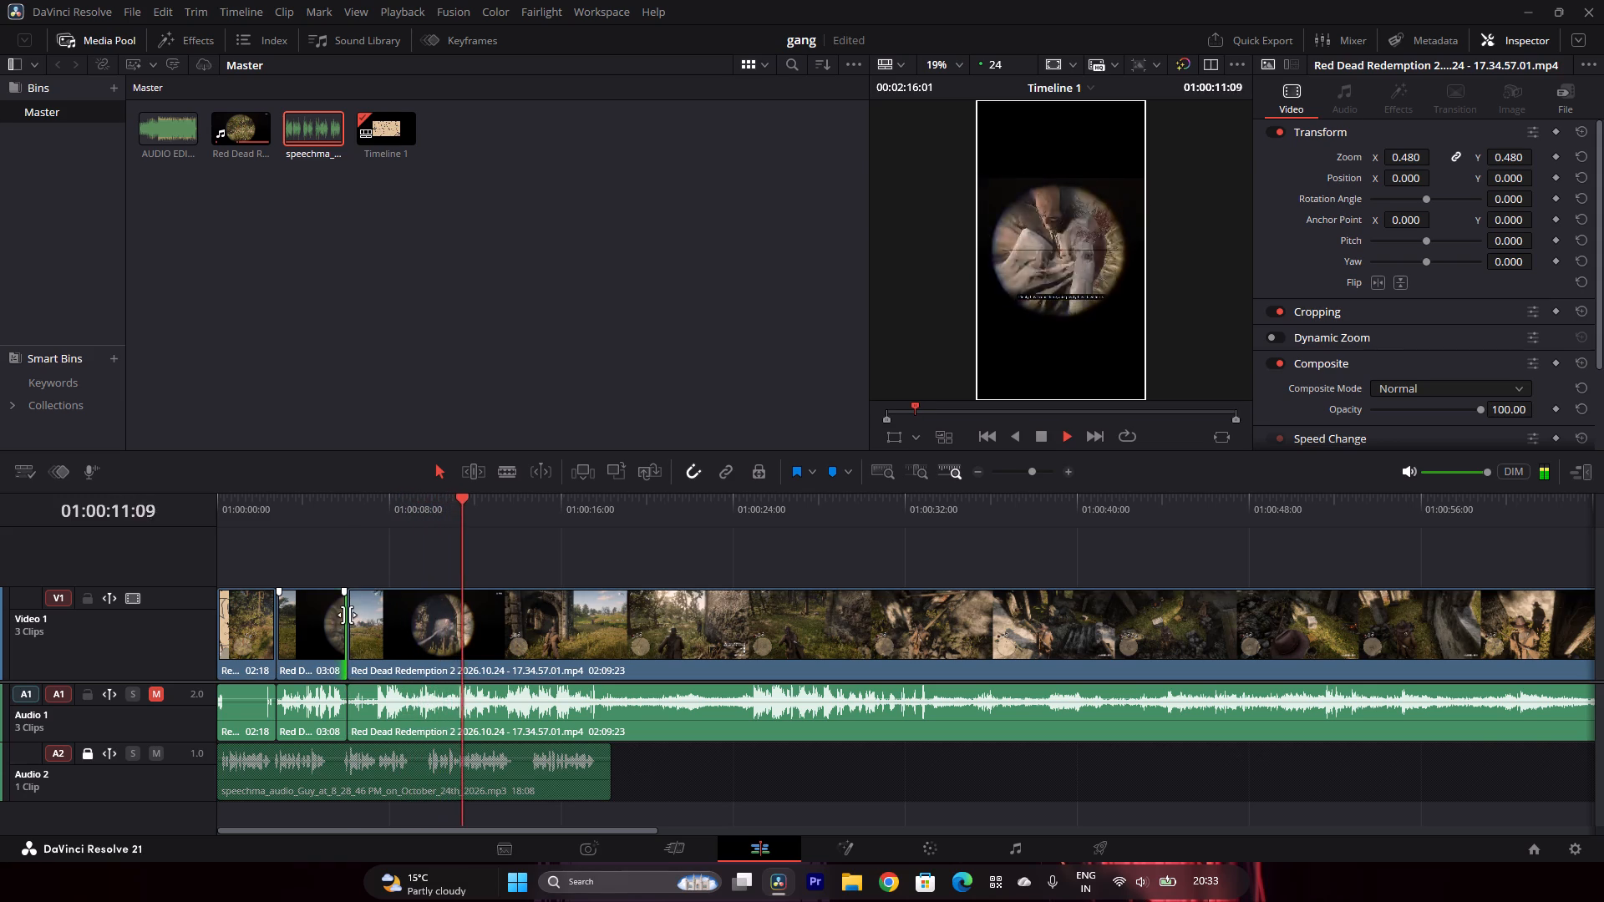
{"action": "left_click", "coordinate": [347, 615]}
{"action": "left_click", "coordinate": [386, 570]}
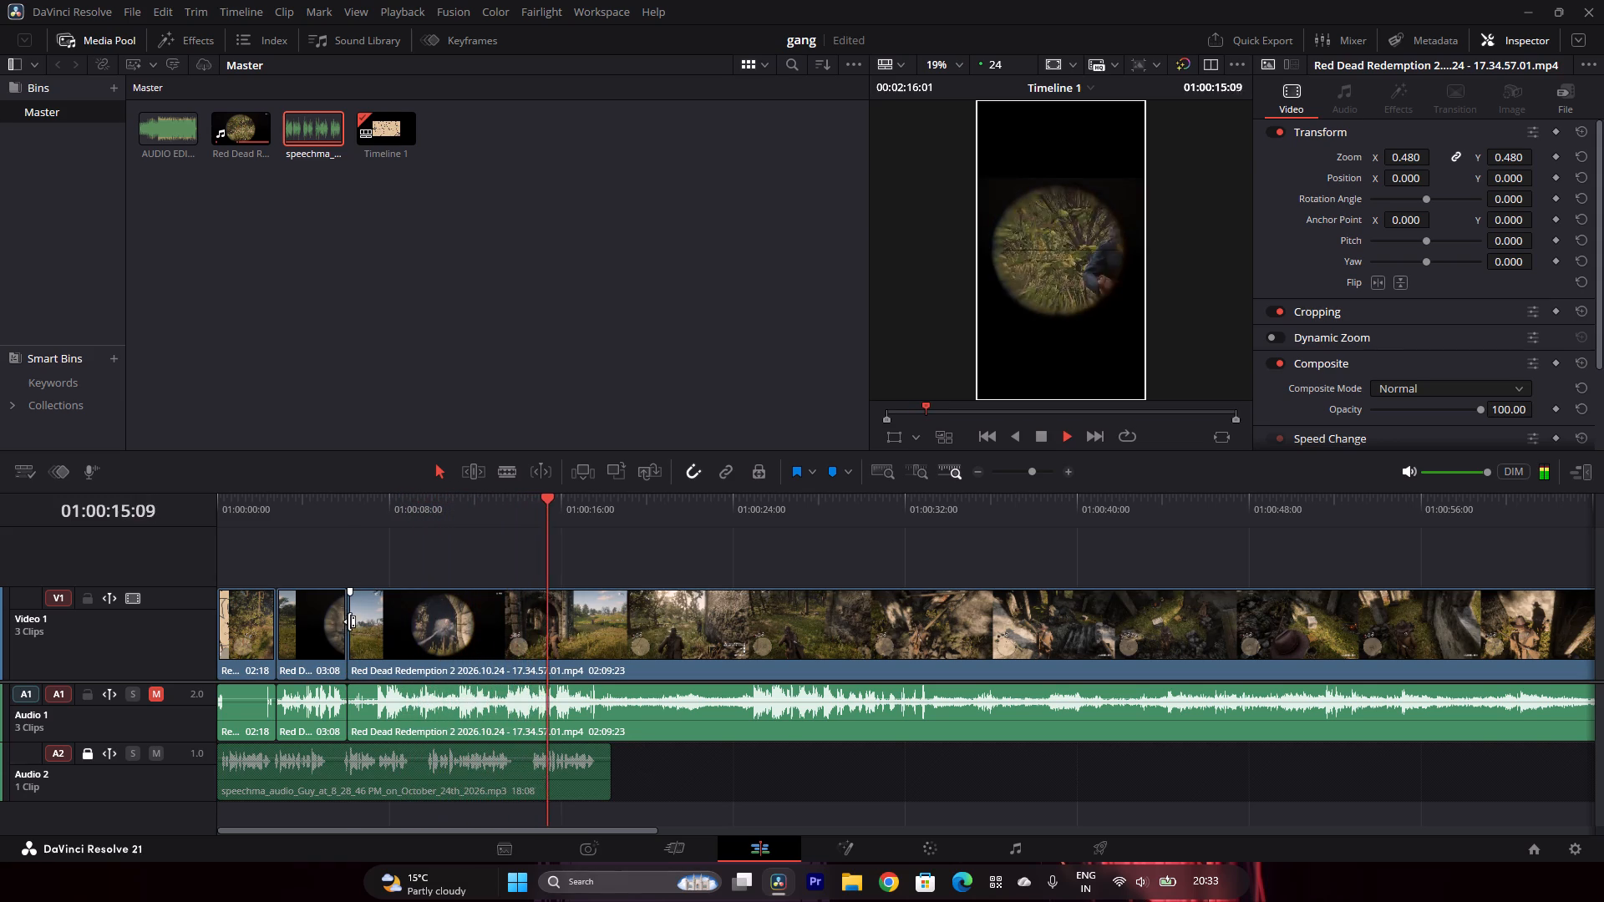
{"action": "left_click", "coordinate": [343, 619]}
{"action": "left_click", "coordinate": [337, 622]}
{"action": "left_click", "coordinate": [310, 622]}
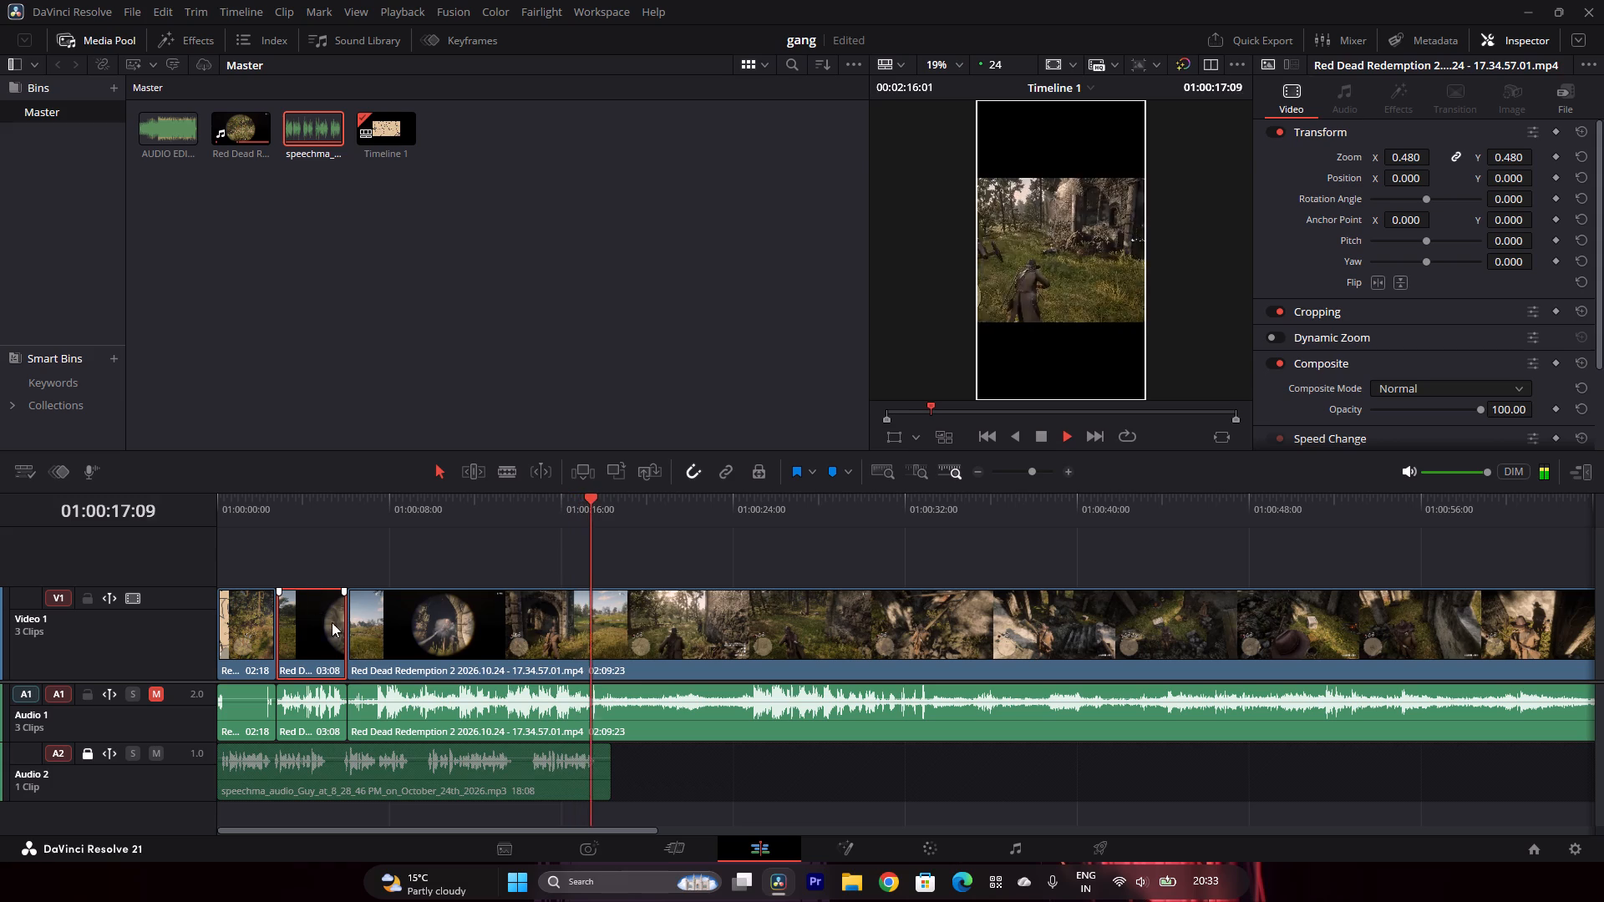
{"action": "left_click", "coordinate": [344, 626]}
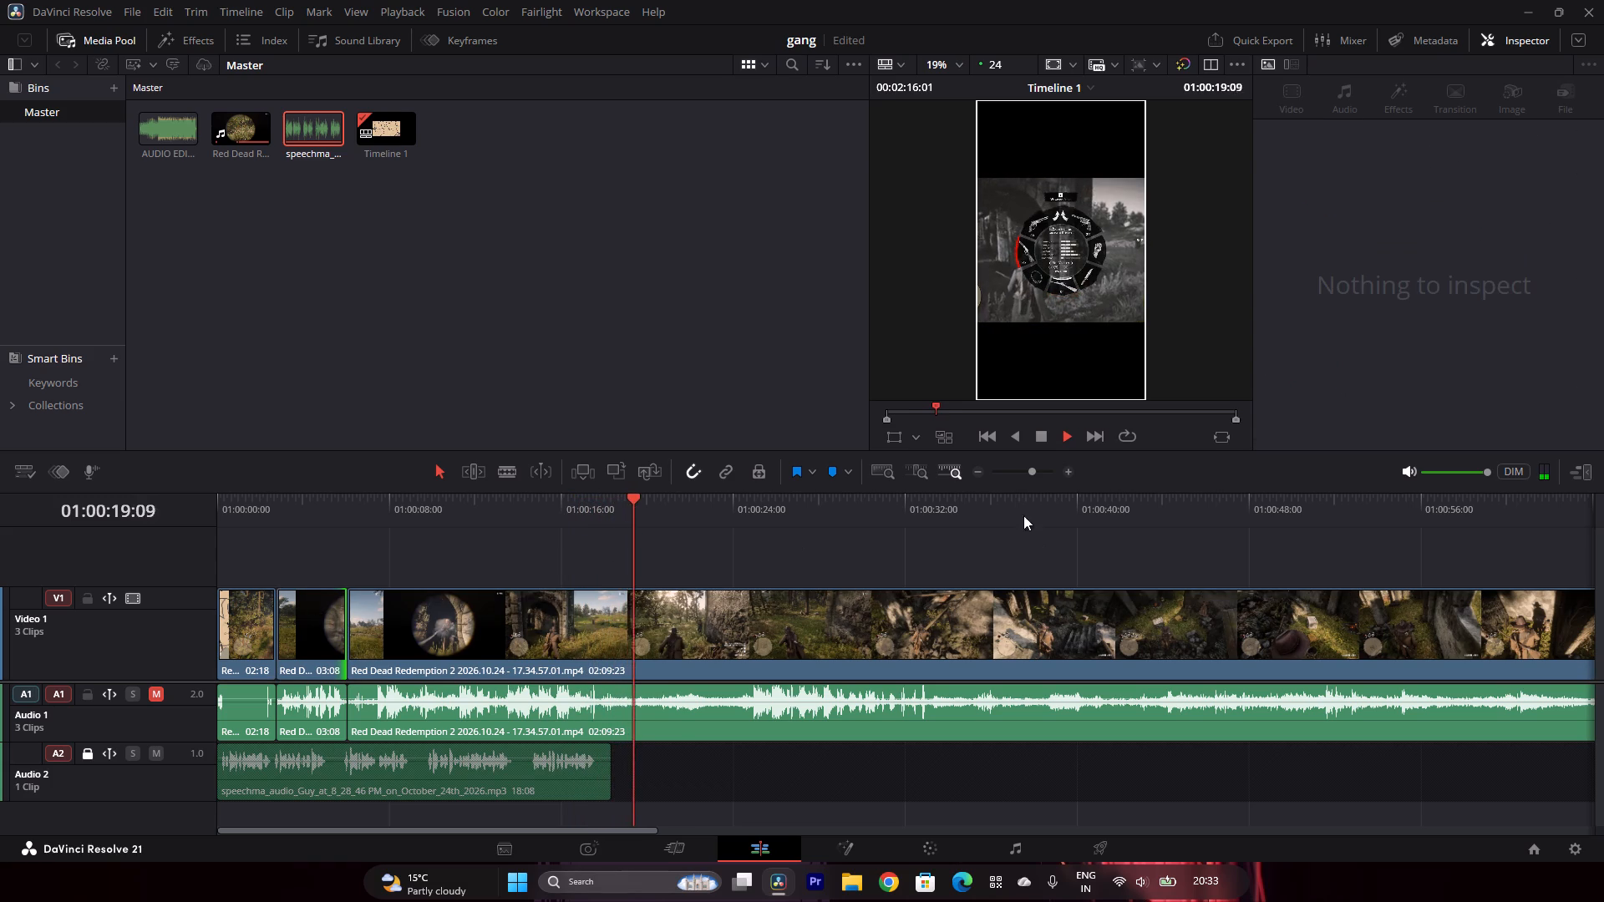
{"action": "left_click", "coordinate": [1040, 433]}
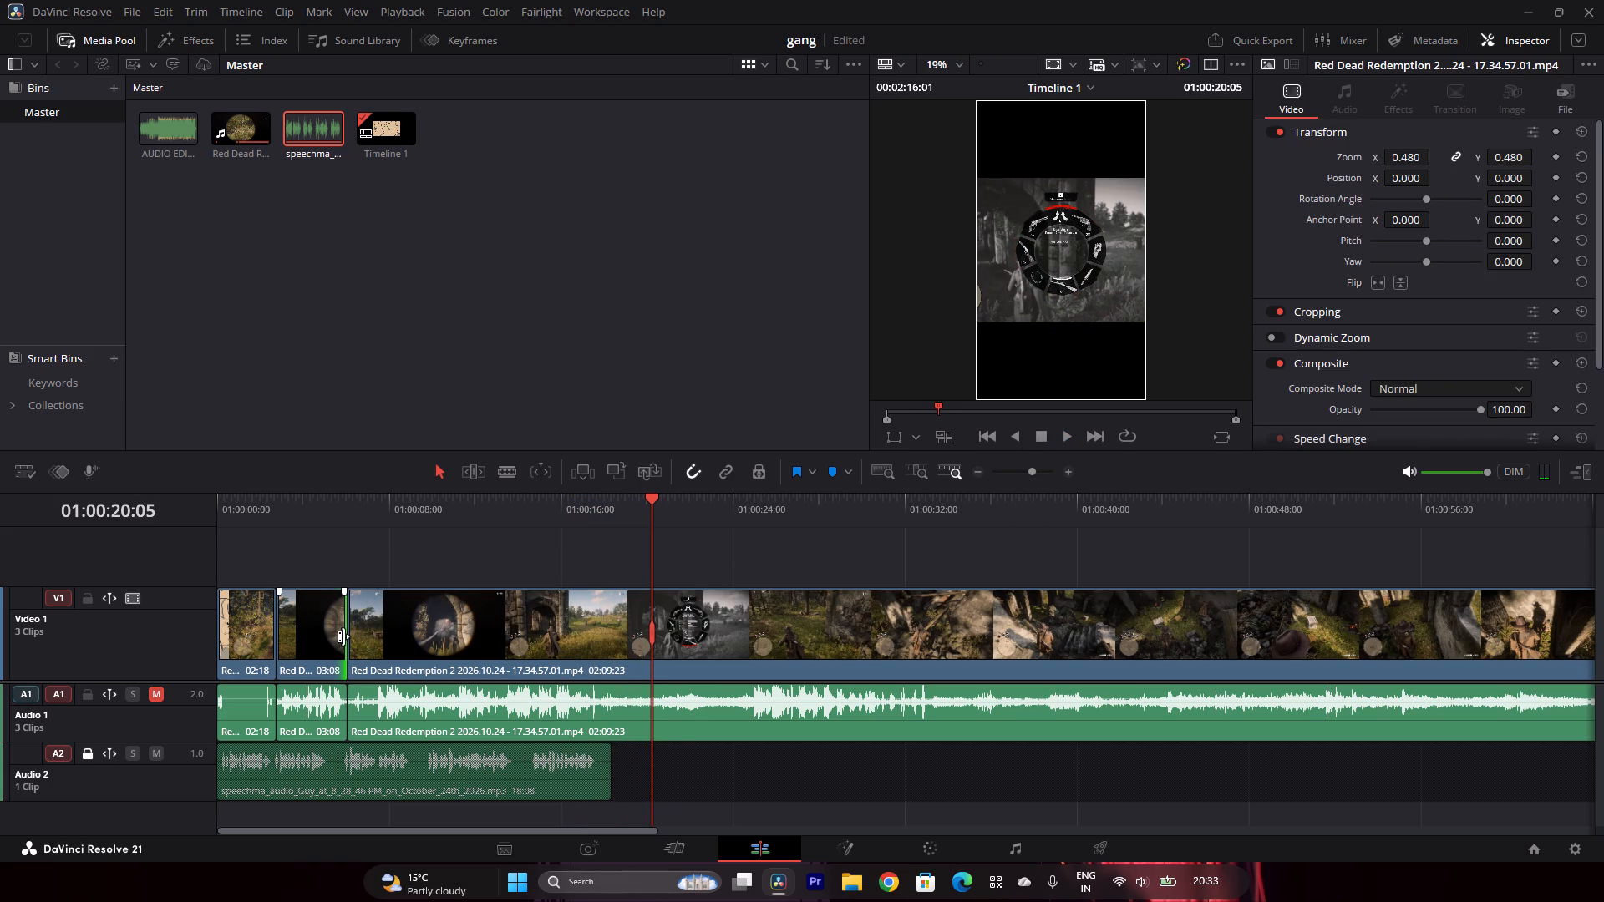
{"action": "left_click", "coordinate": [348, 631]}
{"action": "left_click", "coordinate": [320, 628]}
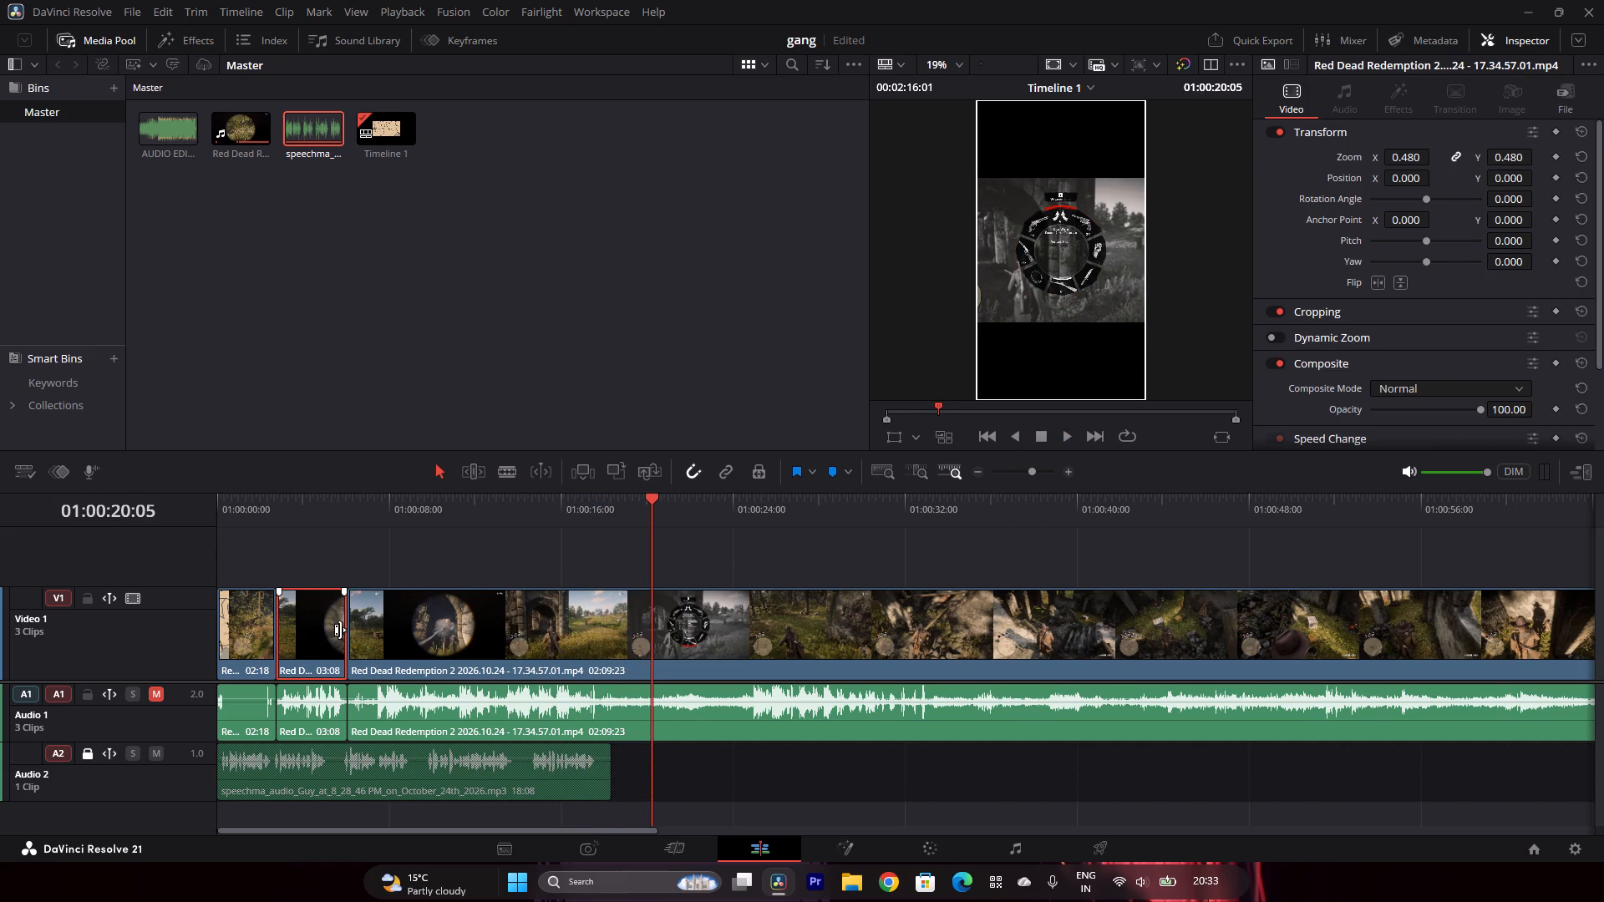
{"action": "left_click_drag", "start_coordinate": [345, 630], "coordinate": [332, 632]}
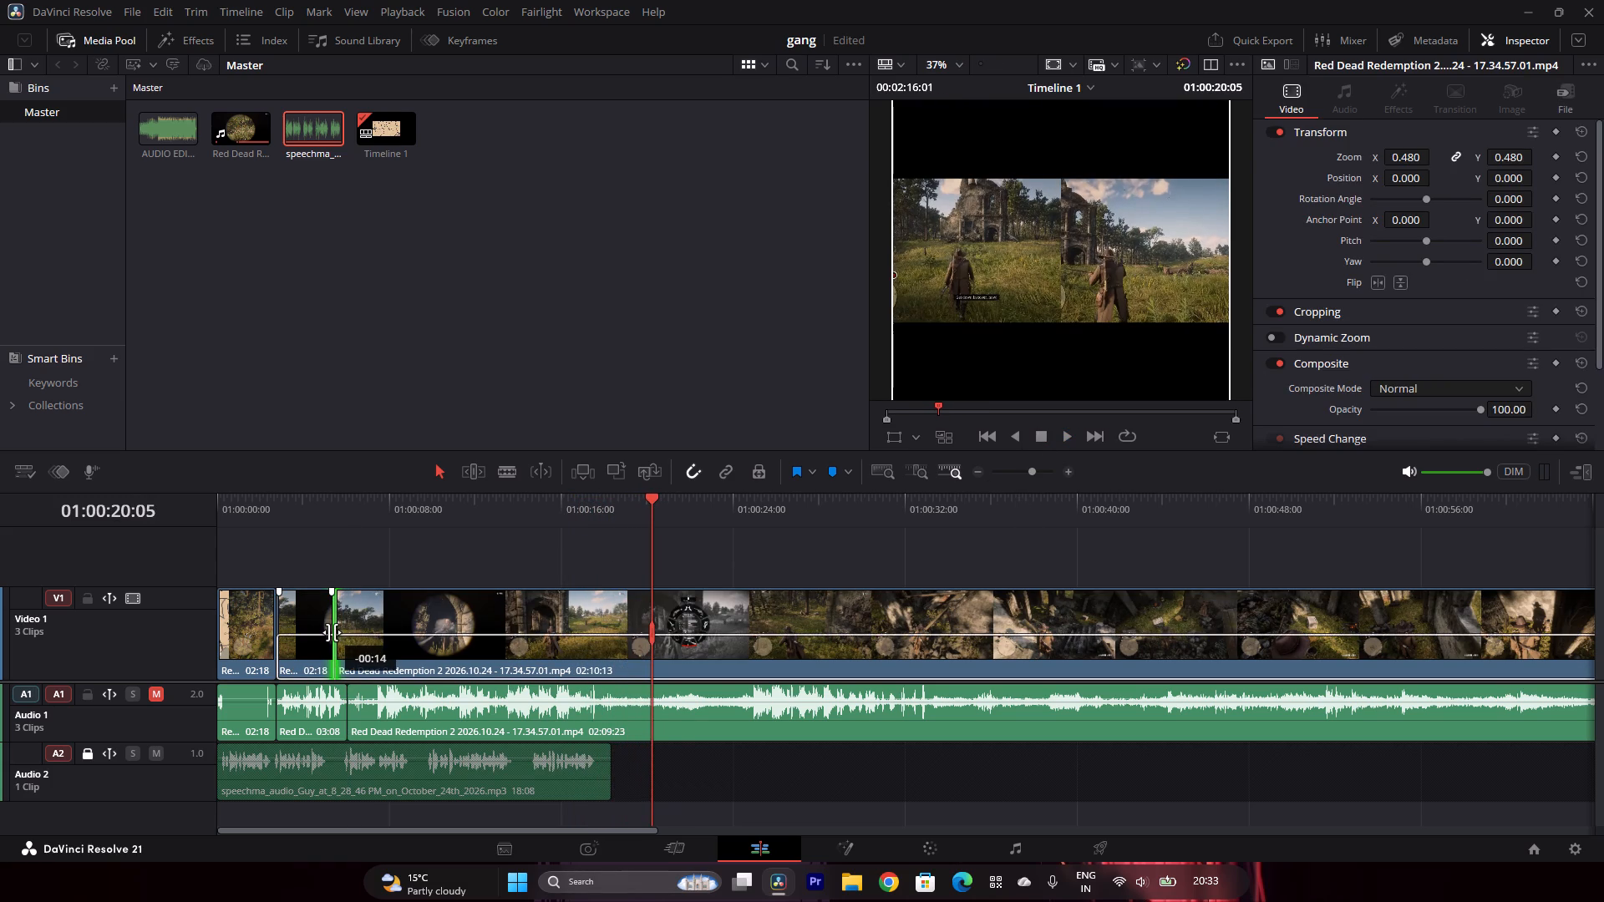
{"action": "left_click_drag", "start_coordinate": [332, 632], "coordinate": [335, 643]}
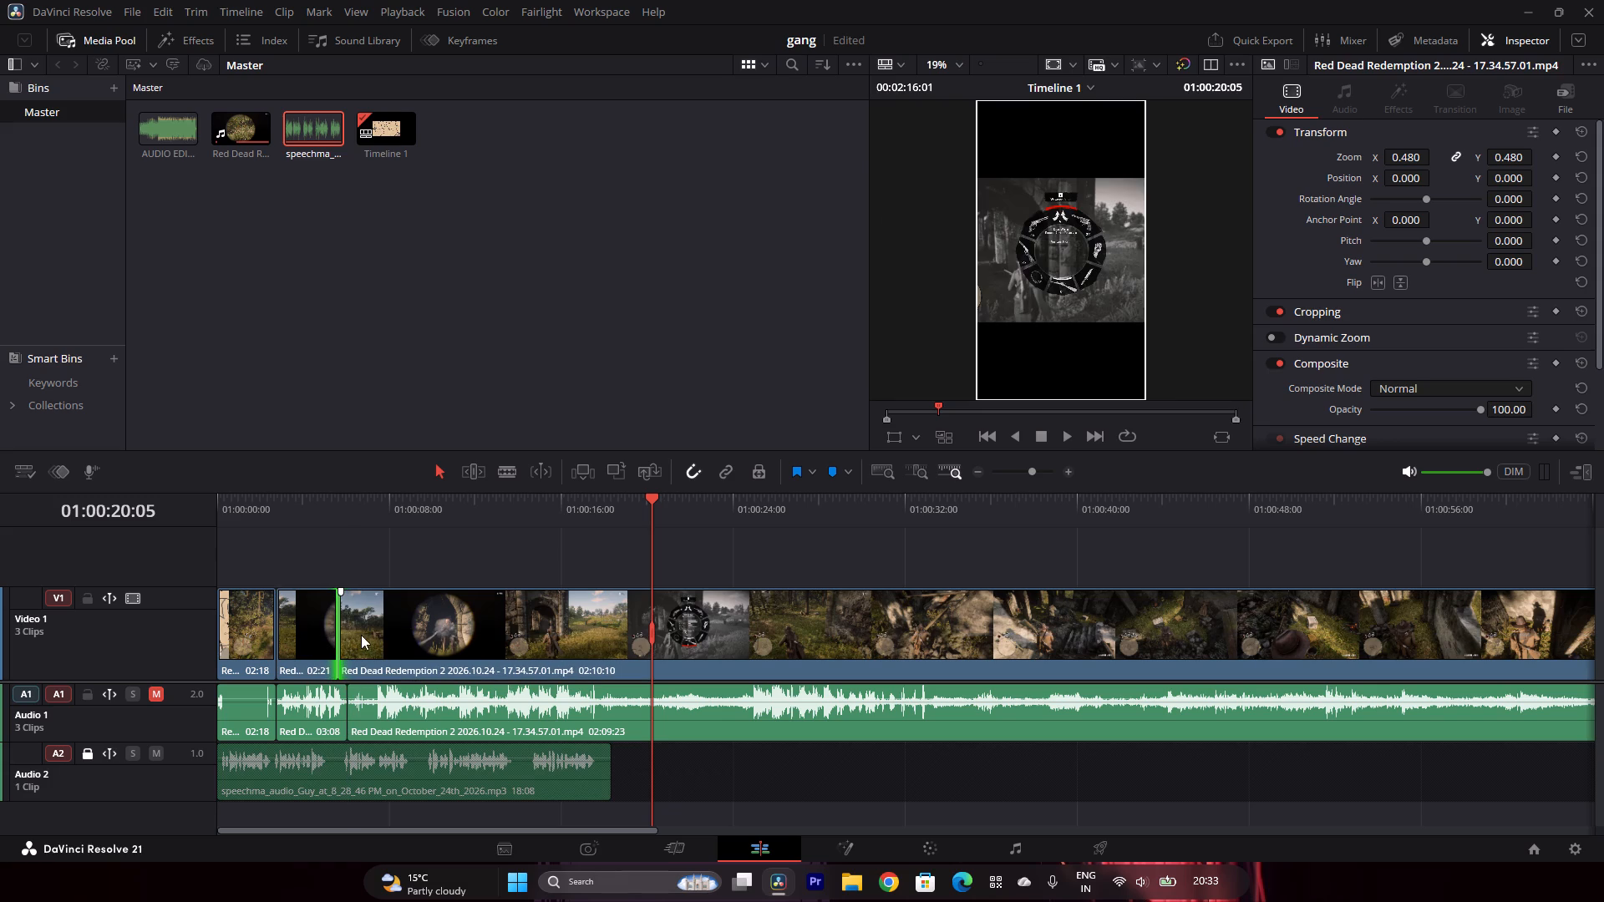
Play the sequence from the start and split the gameplay clip at 01:00:07:11, where the binocular view opens.
{"action": "left_click", "coordinate": [305, 531]}
{"action": "left_click_drag", "start_coordinate": [322, 507], "coordinate": [322, 506]}
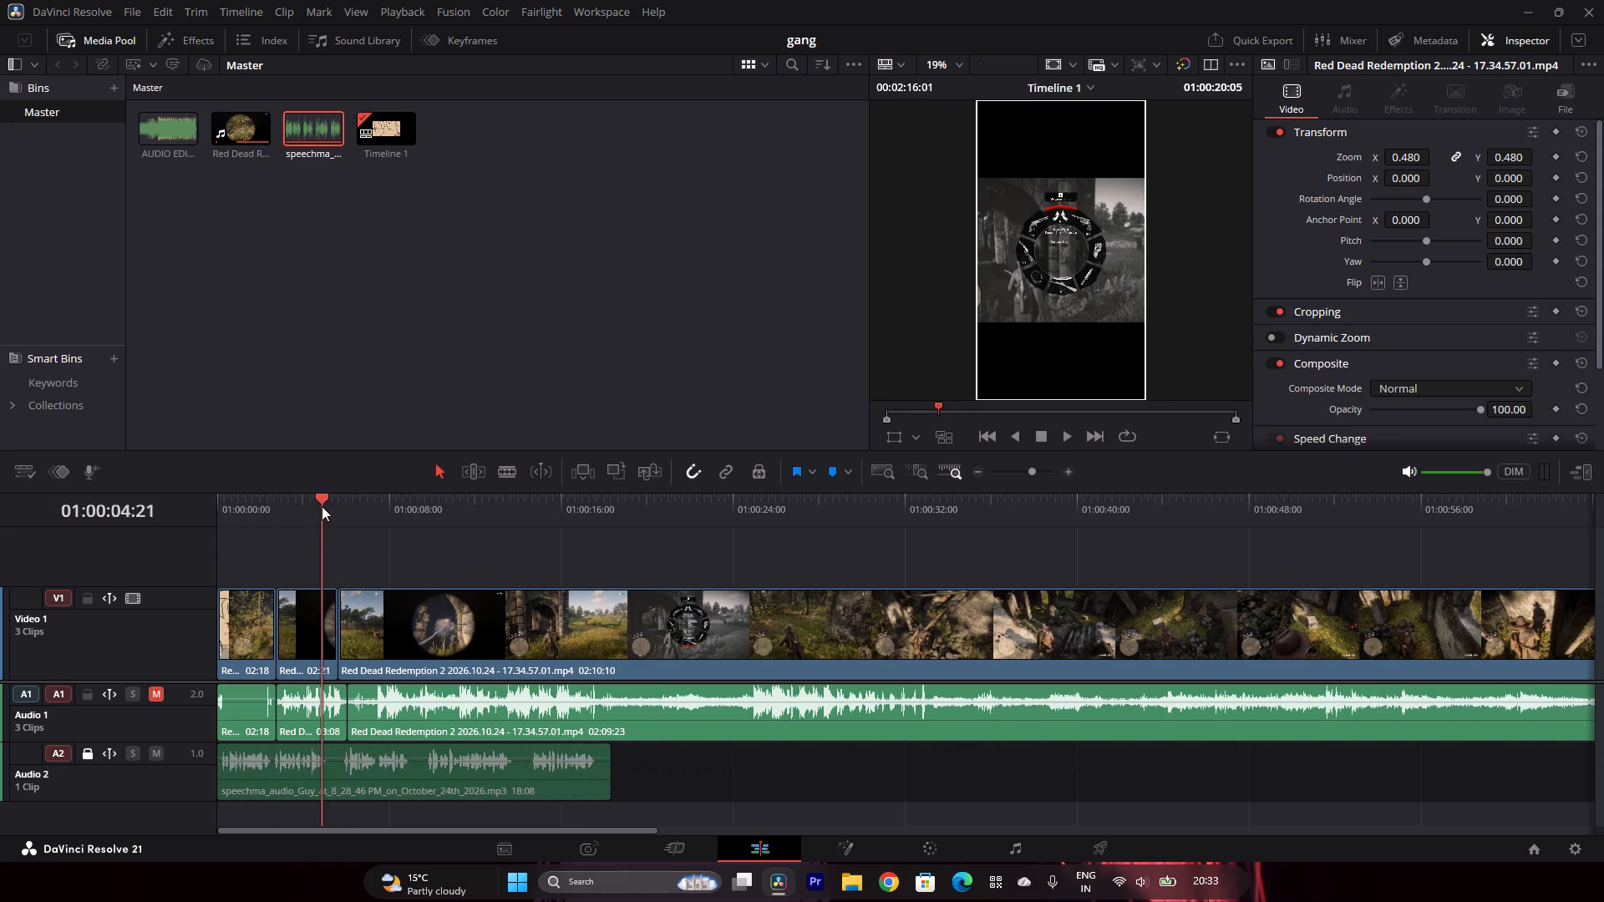
{"action": "left_click_drag", "start_coordinate": [322, 506], "coordinate": [200, 522]}
{"action": "left_click", "coordinate": [1062, 433]}
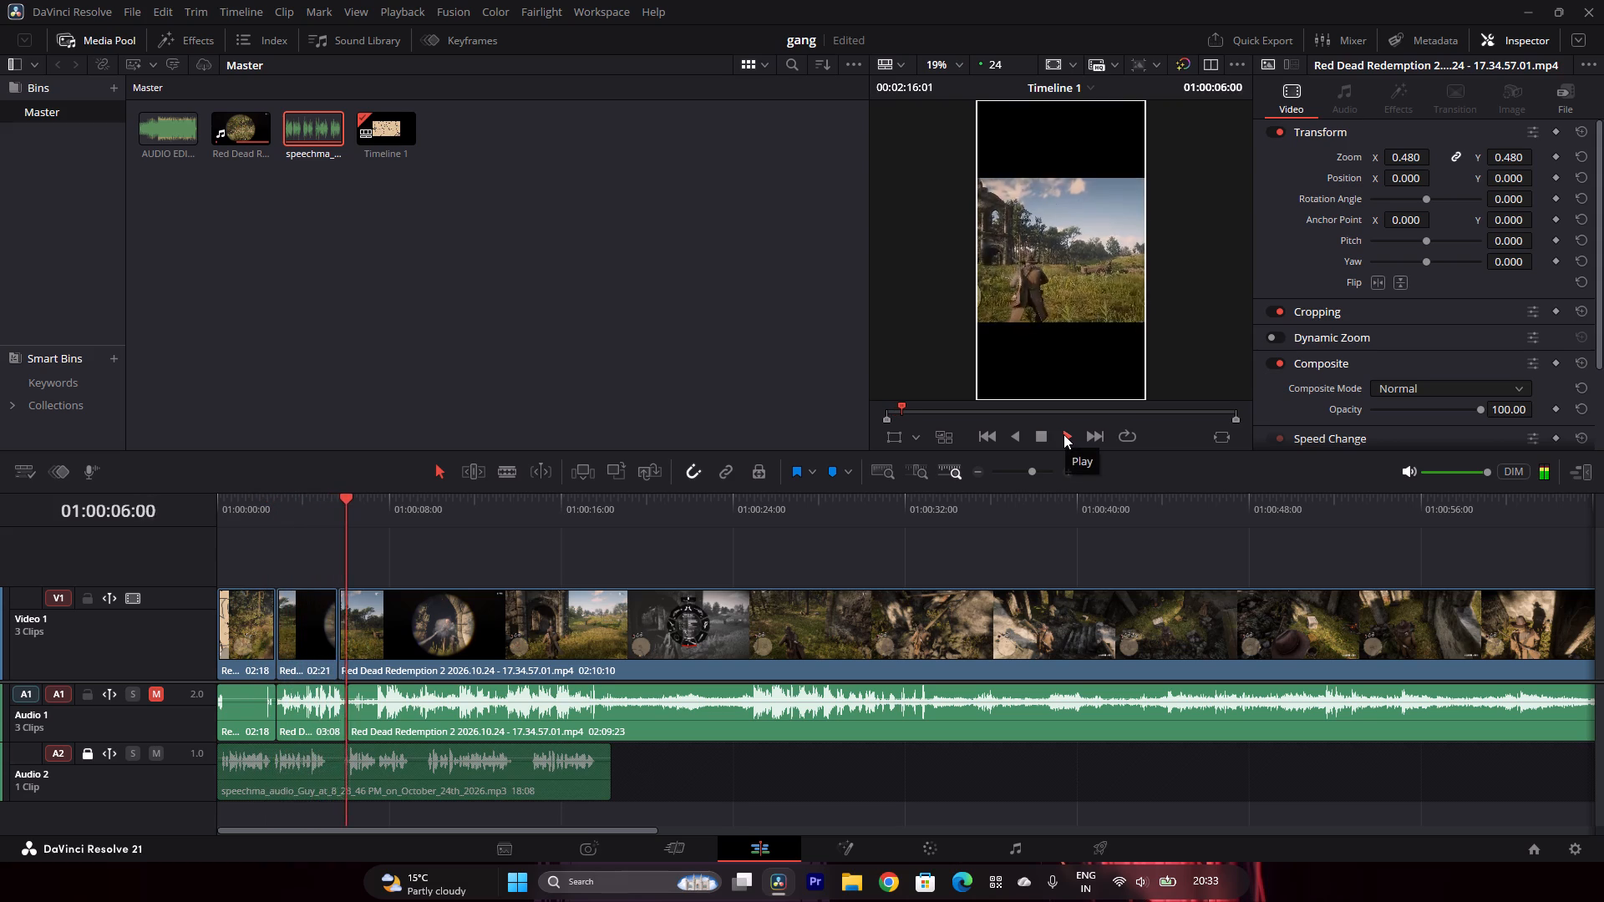
{"action": "left_click", "coordinate": [1055, 434]}
{"action": "left_click", "coordinate": [1043, 436]}
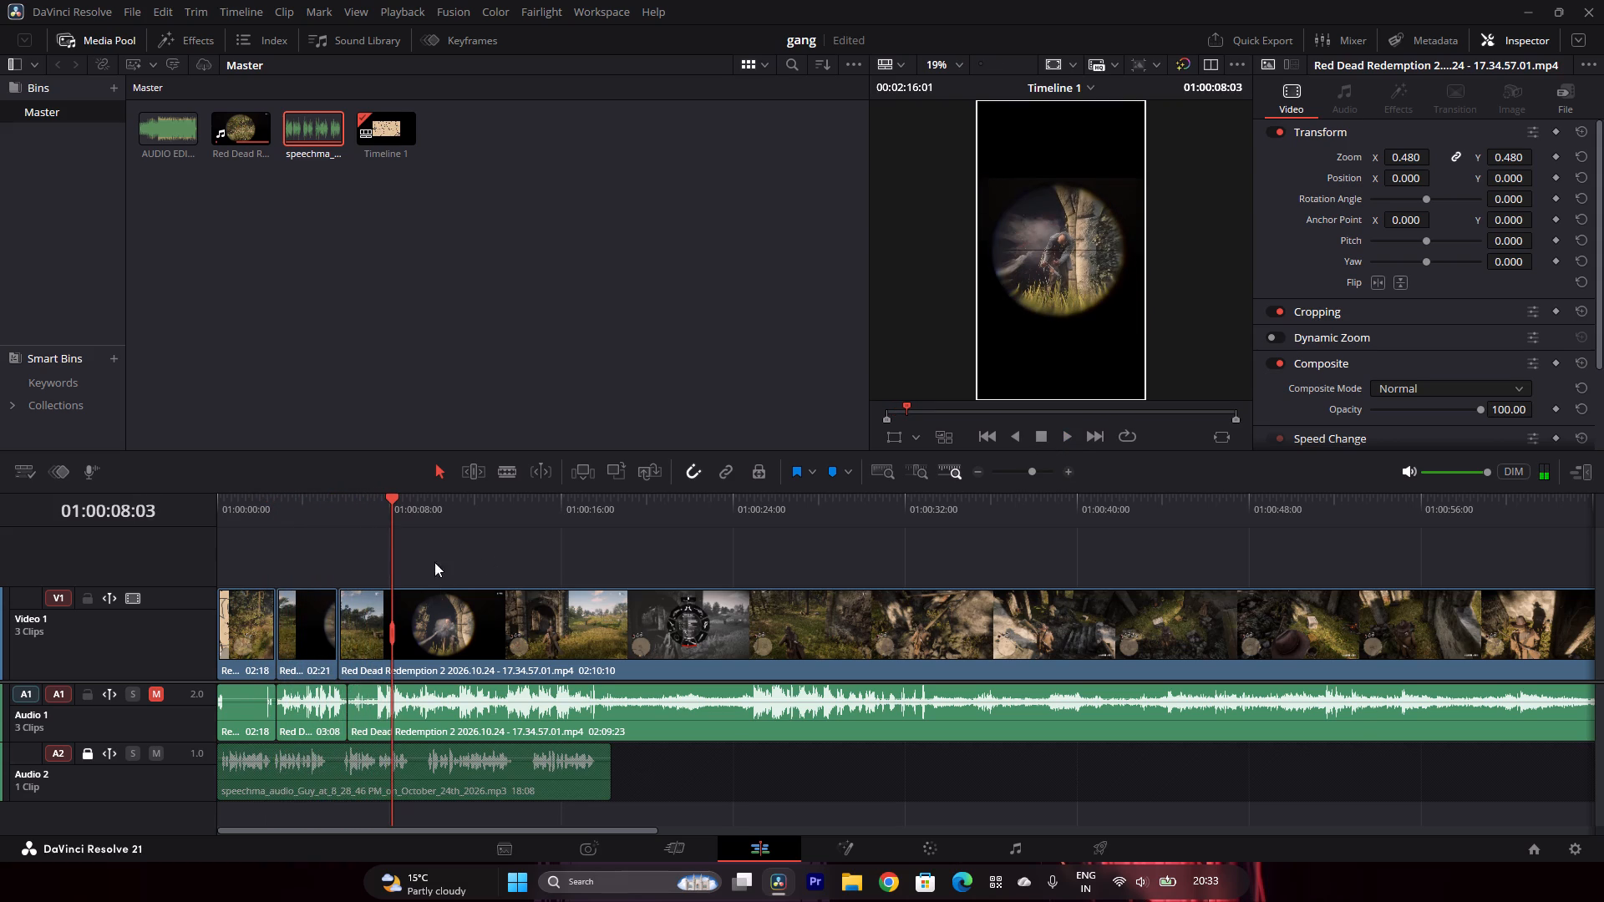
{"action": "left_click", "coordinate": [504, 468]}
{"action": "key", "text": "Left"}
{"action": "key", "text": "Left"}
{"action": "key", "text": "Left"}
{"action": "key", "text": "Left"}
{"action": "key", "text": "Left"}
{"action": "key", "text": "Left"}
{"action": "key", "text": "Left"}
{"action": "key", "text": "Left"}
{"action": "key", "text": "Left"}
{"action": "key", "text": "Left"}
{"action": "key", "text": "Left"}
{"action": "key", "text": "Left"}
{"action": "key", "text": "Left"}
{"action": "key", "text": "Left"}
{"action": "key", "text": "Left"}
{"action": "key", "text": "Left"}
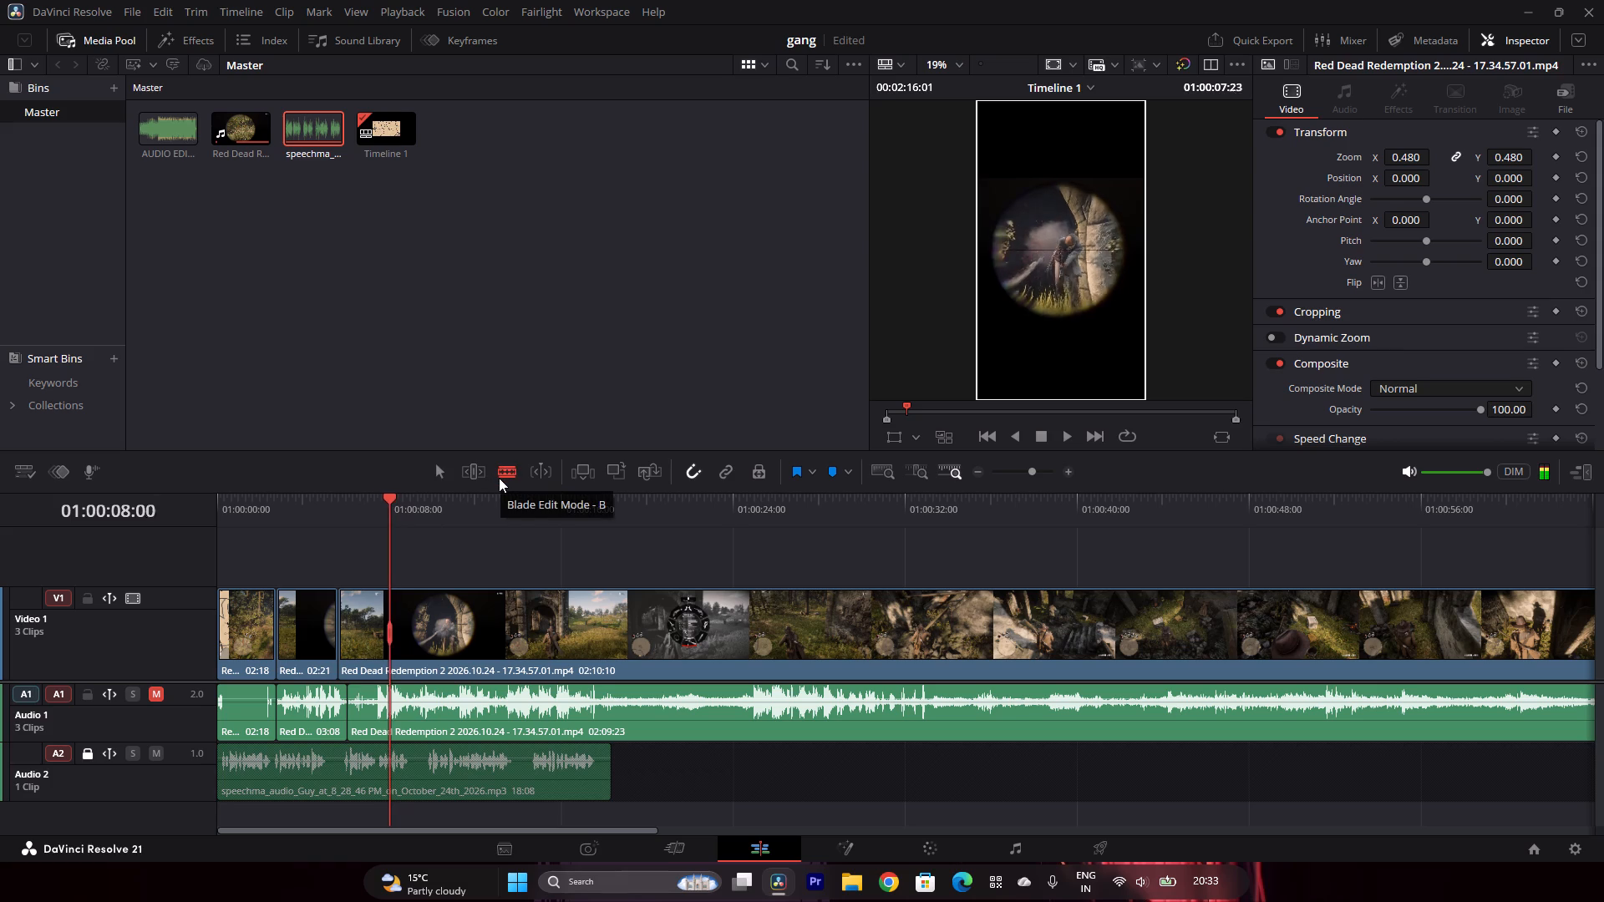
{"action": "left_click", "coordinate": [378, 624]}
Delete the short gameplay section between the 02:21 shot and the 01:00:07:11 cut, and close the gap.
{"action": "left_click", "coordinate": [439, 472]}
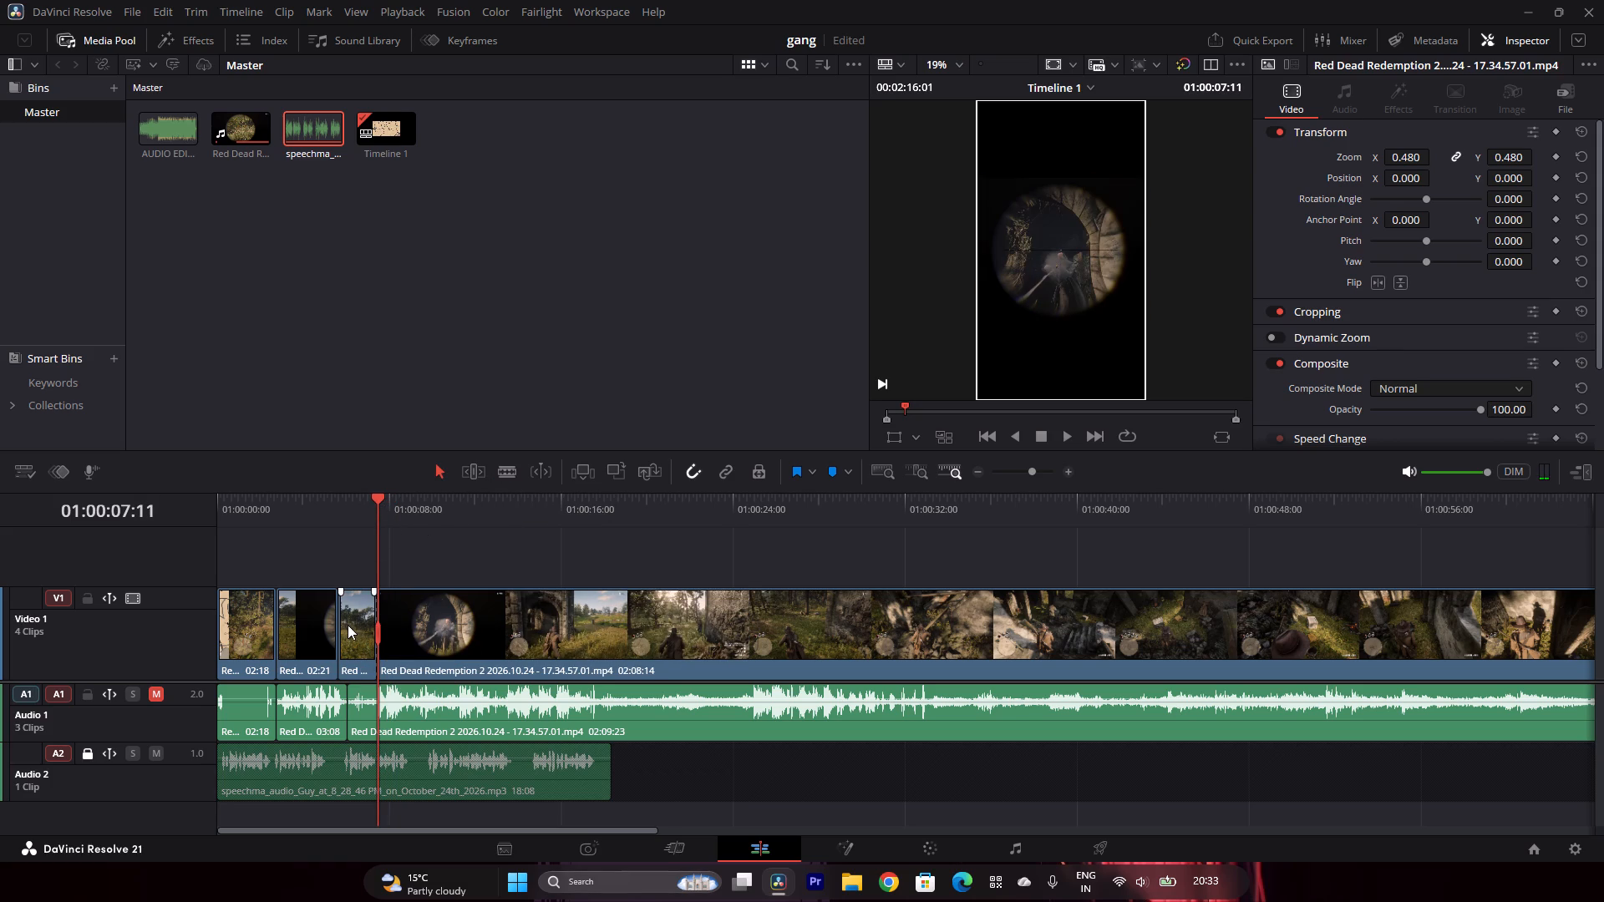
{"action": "left_click", "coordinate": [348, 625]}
{"action": "key", "text": "BackSpace"}
{"action": "left_click", "coordinate": [346, 629]}
{"action": "left_click", "coordinate": [355, 629]}
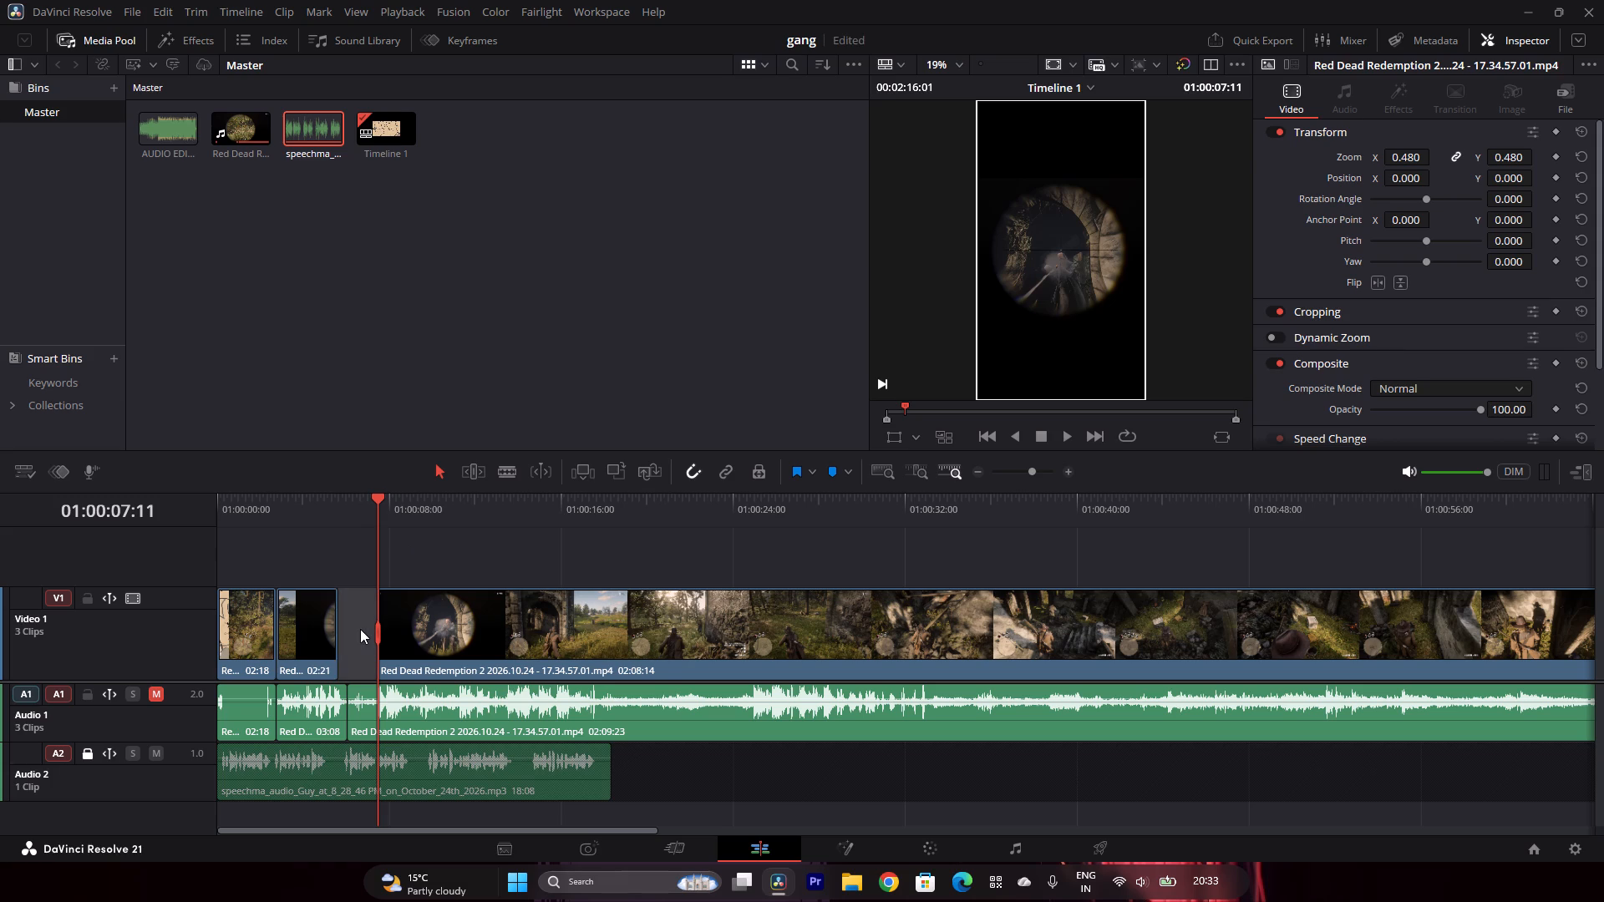
{"action": "key", "text": "BackSpace"}
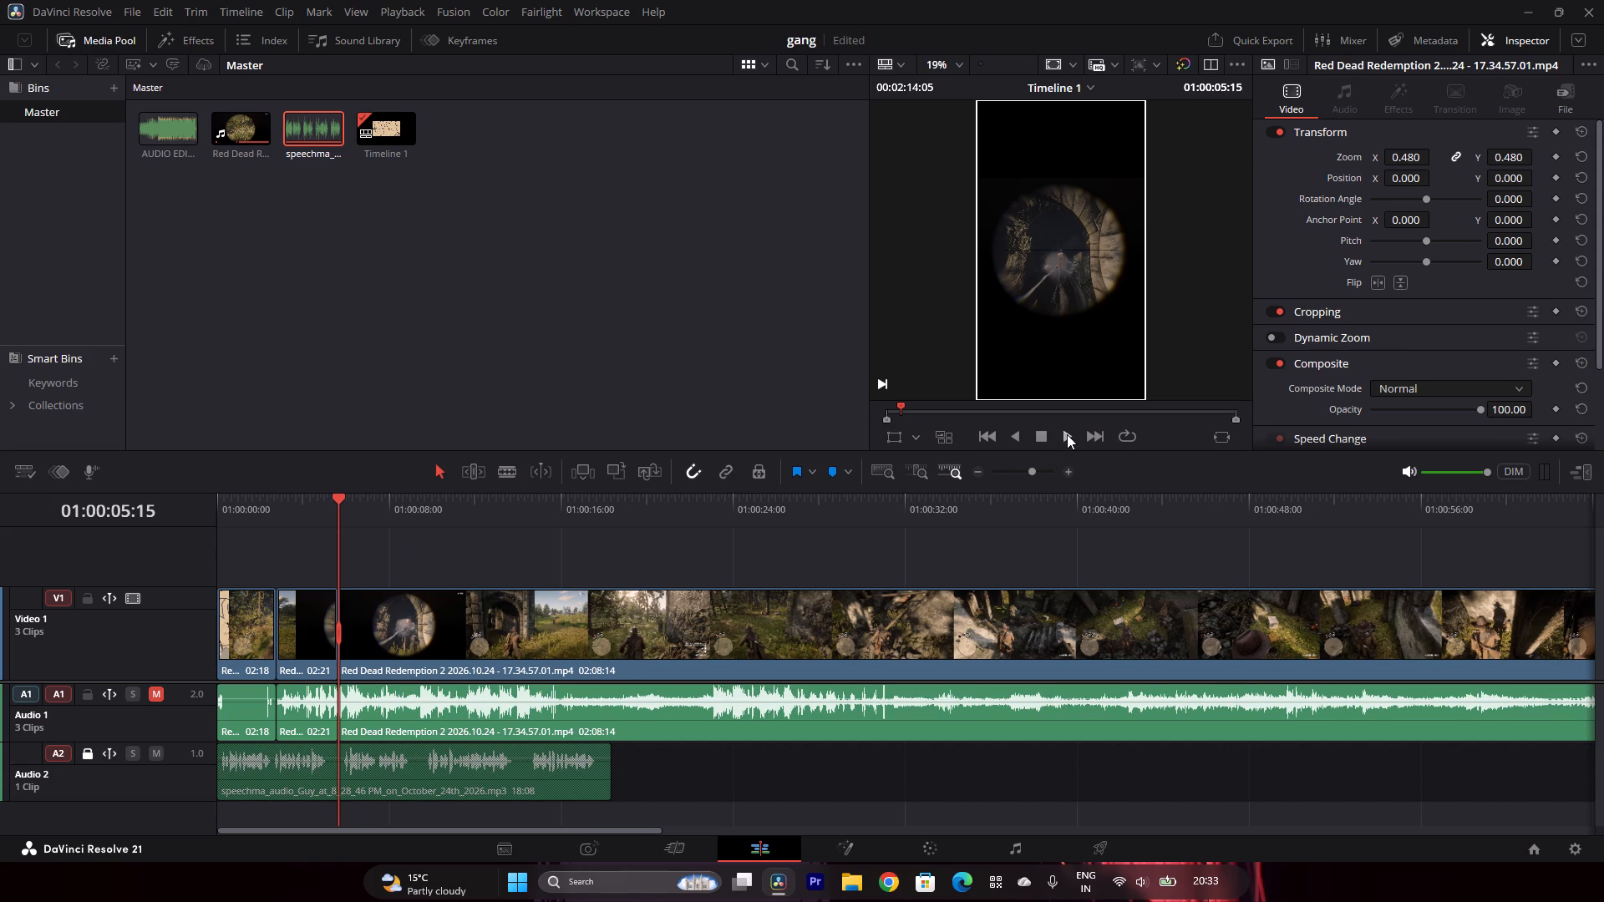
Play the binocular shot and split the gameplay clip at 01:00:07:10, where the view returns to the church ruins.
{"action": "left_click", "coordinate": [1067, 434]}
{"action": "left_click", "coordinate": [1048, 432]}
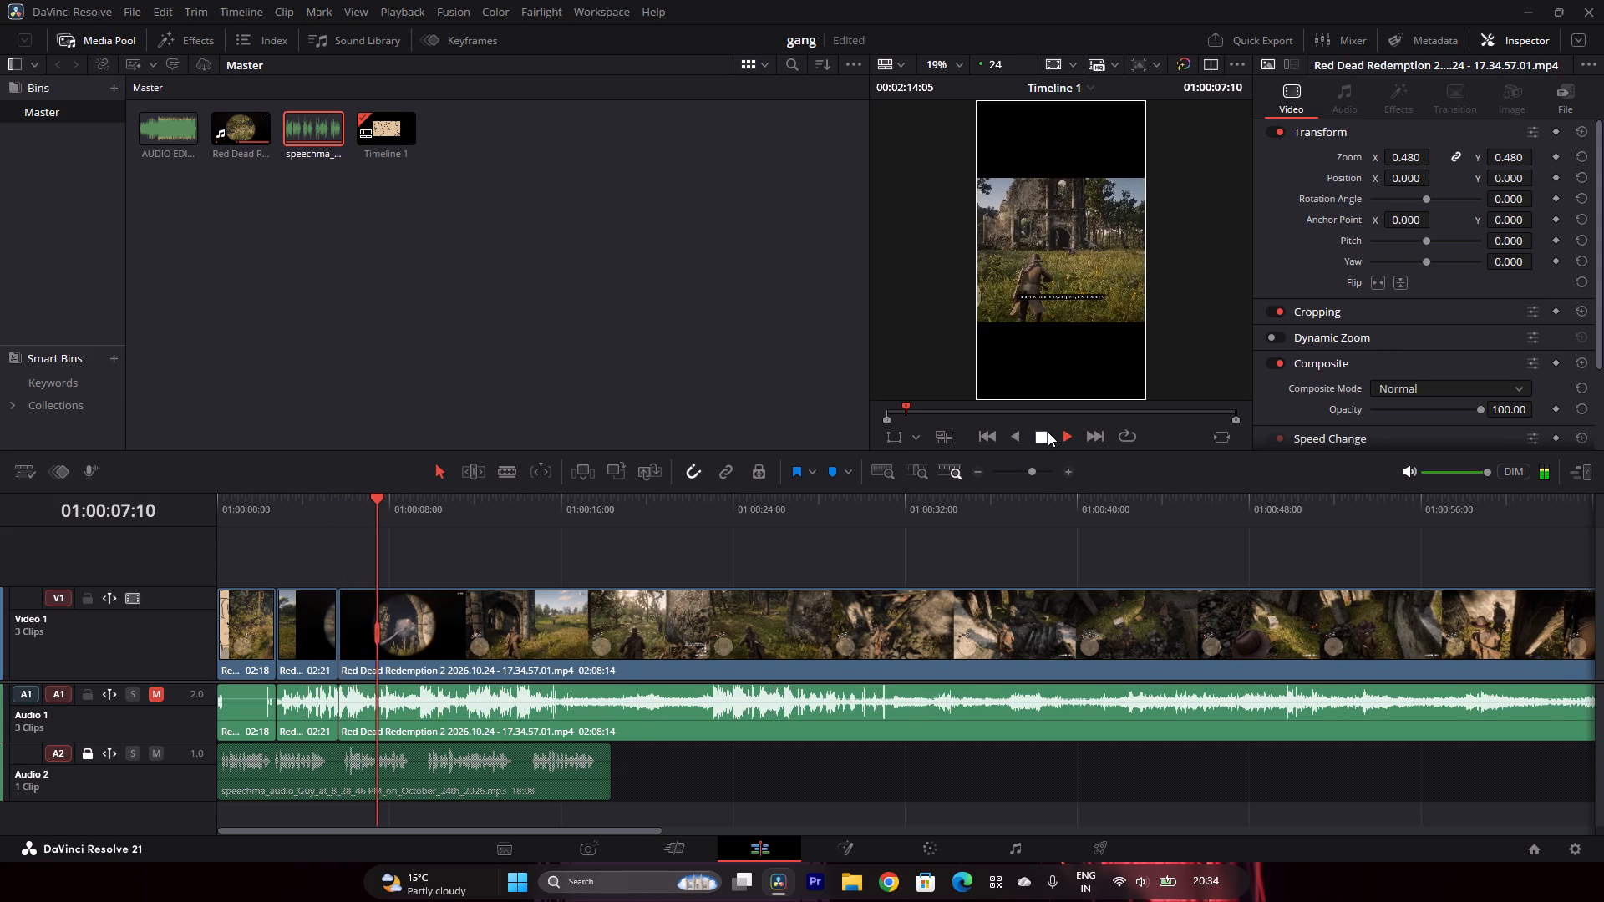
{"action": "left_click", "coordinate": [511, 469]}
{"action": "left_click", "coordinate": [372, 630]}
{"action": "left_click", "coordinate": [444, 469]}
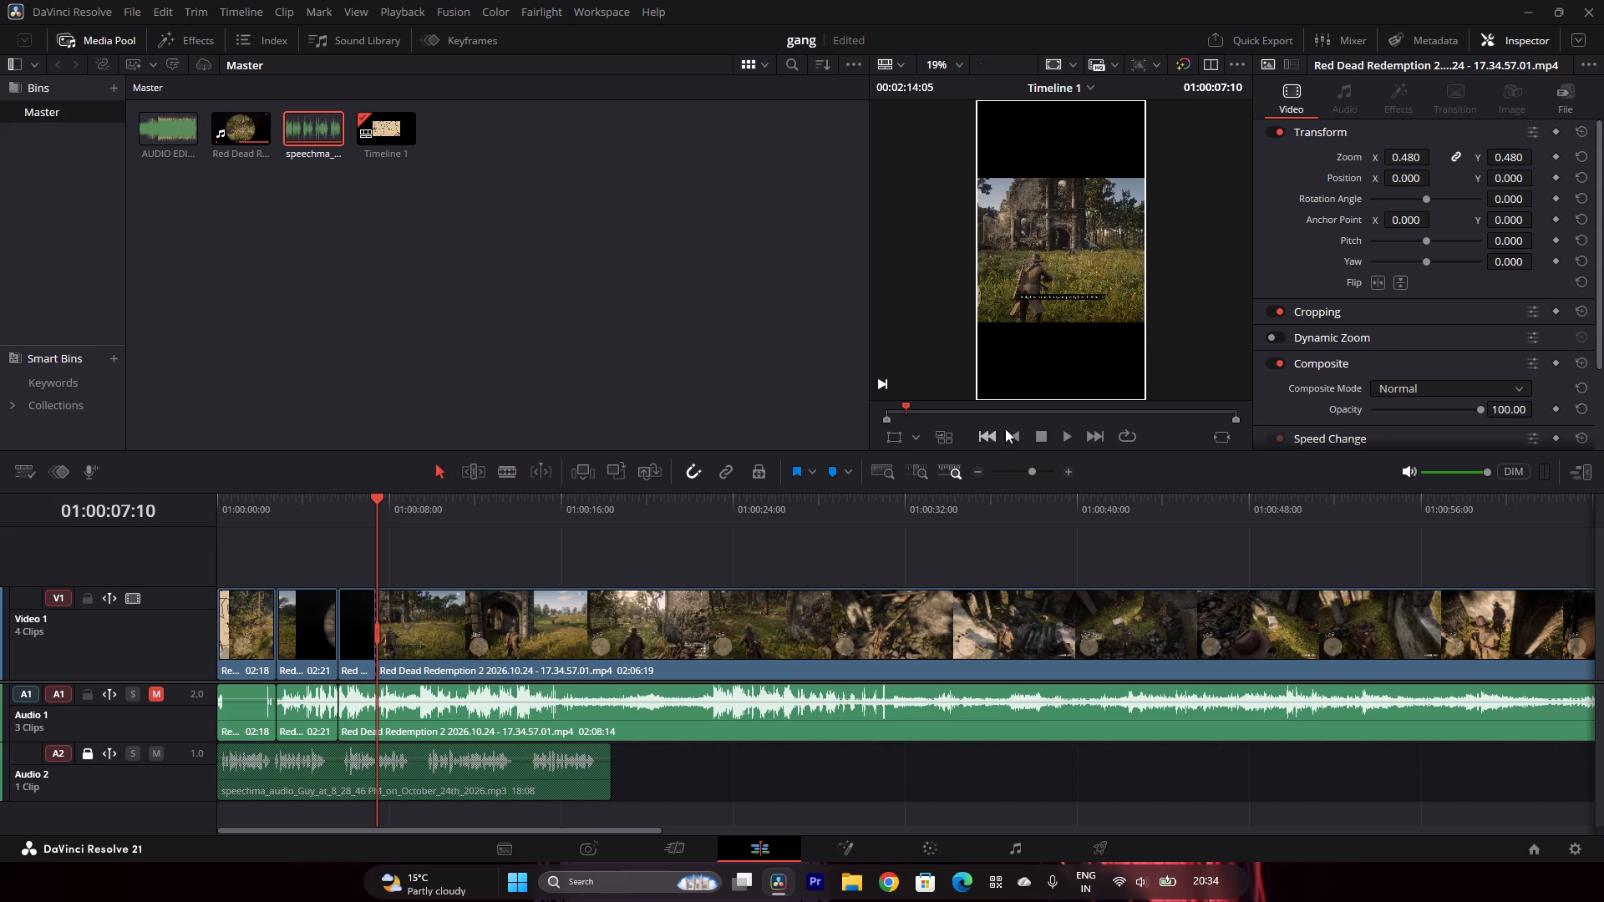
Scan the gameplay after the binocular shot for the approach to the rocks, and split the clip at 01:00:33:02.
{"action": "left_click", "coordinate": [1058, 431]}
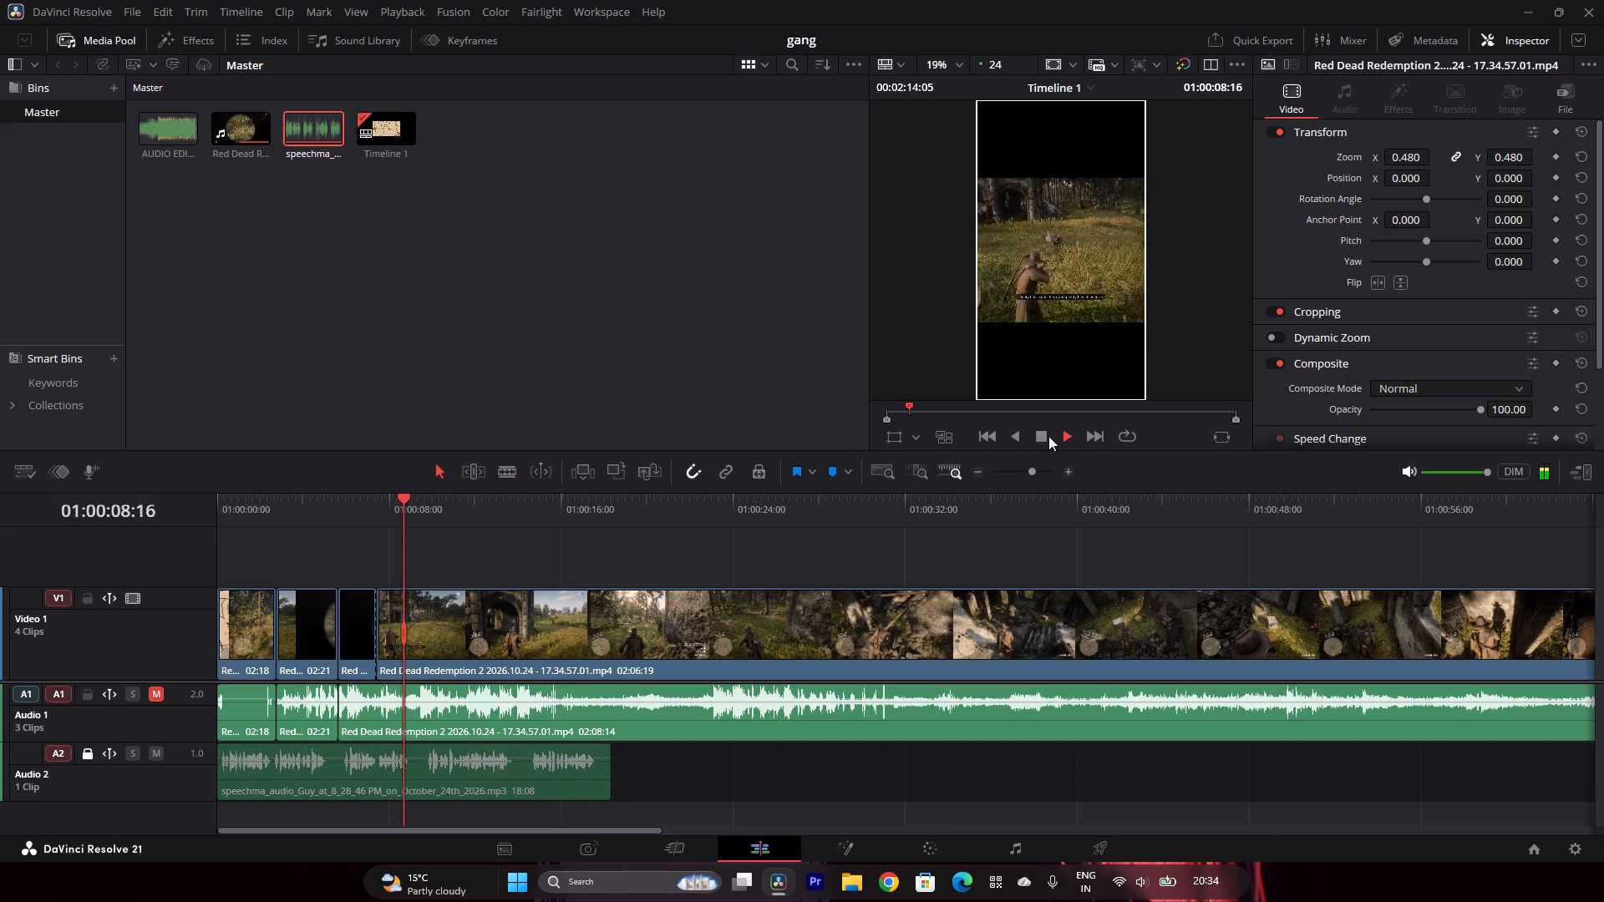
{"action": "left_click", "coordinate": [1008, 501]}
{"action": "left_click", "coordinate": [1145, 501]}
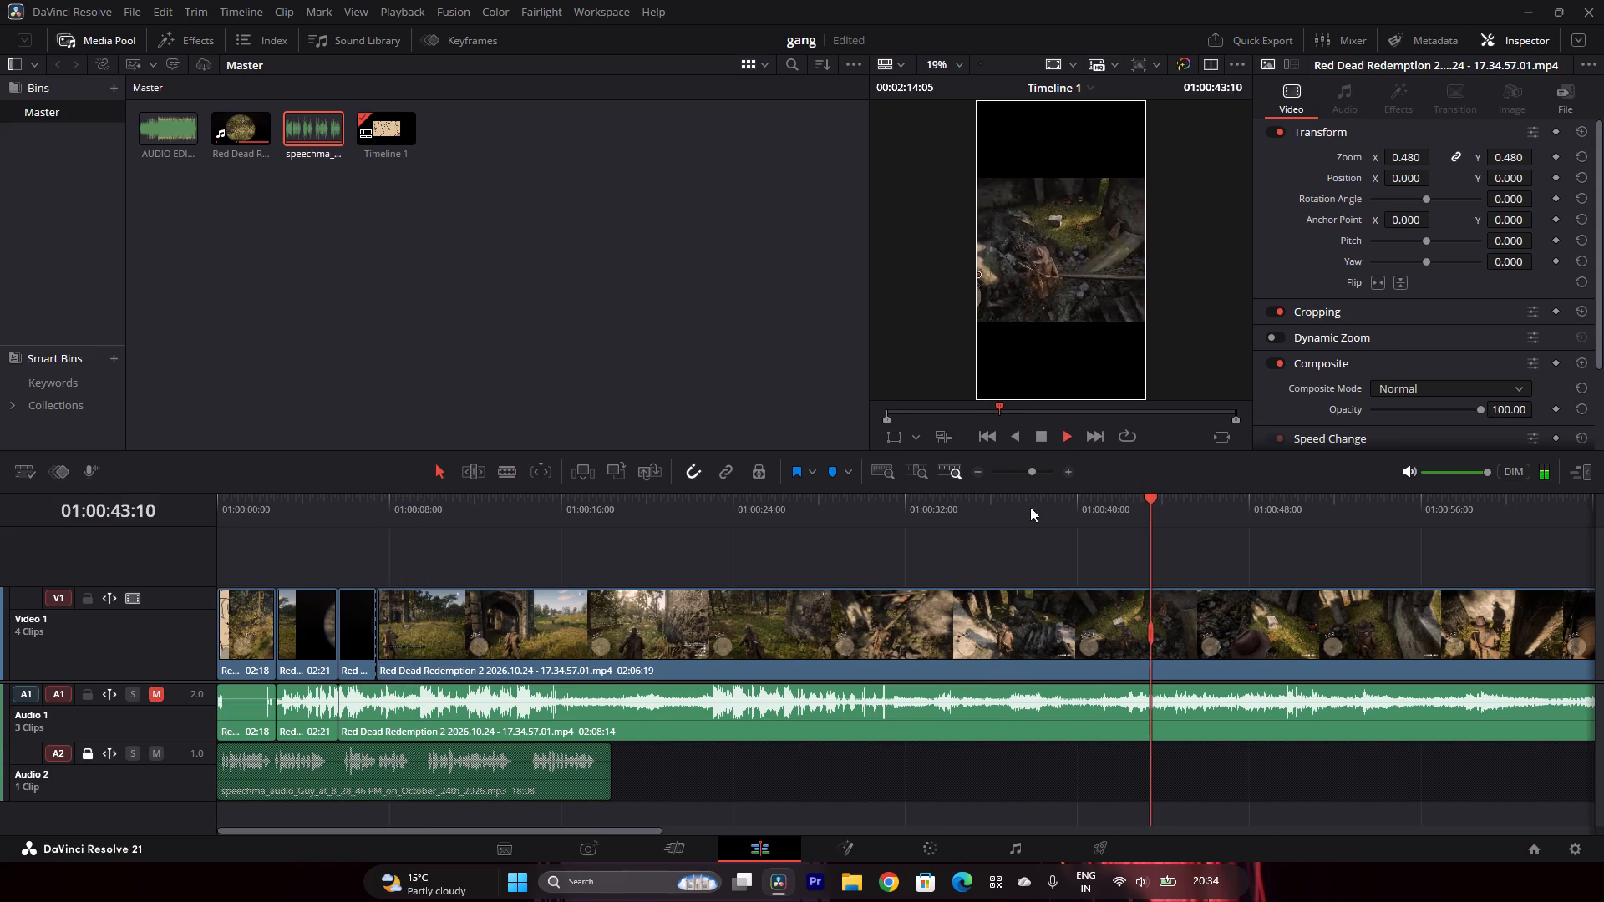
{"action": "left_click", "coordinate": [1017, 507]}
{"action": "left_click", "coordinate": [953, 500]}
{"action": "left_click", "coordinate": [874, 494]}
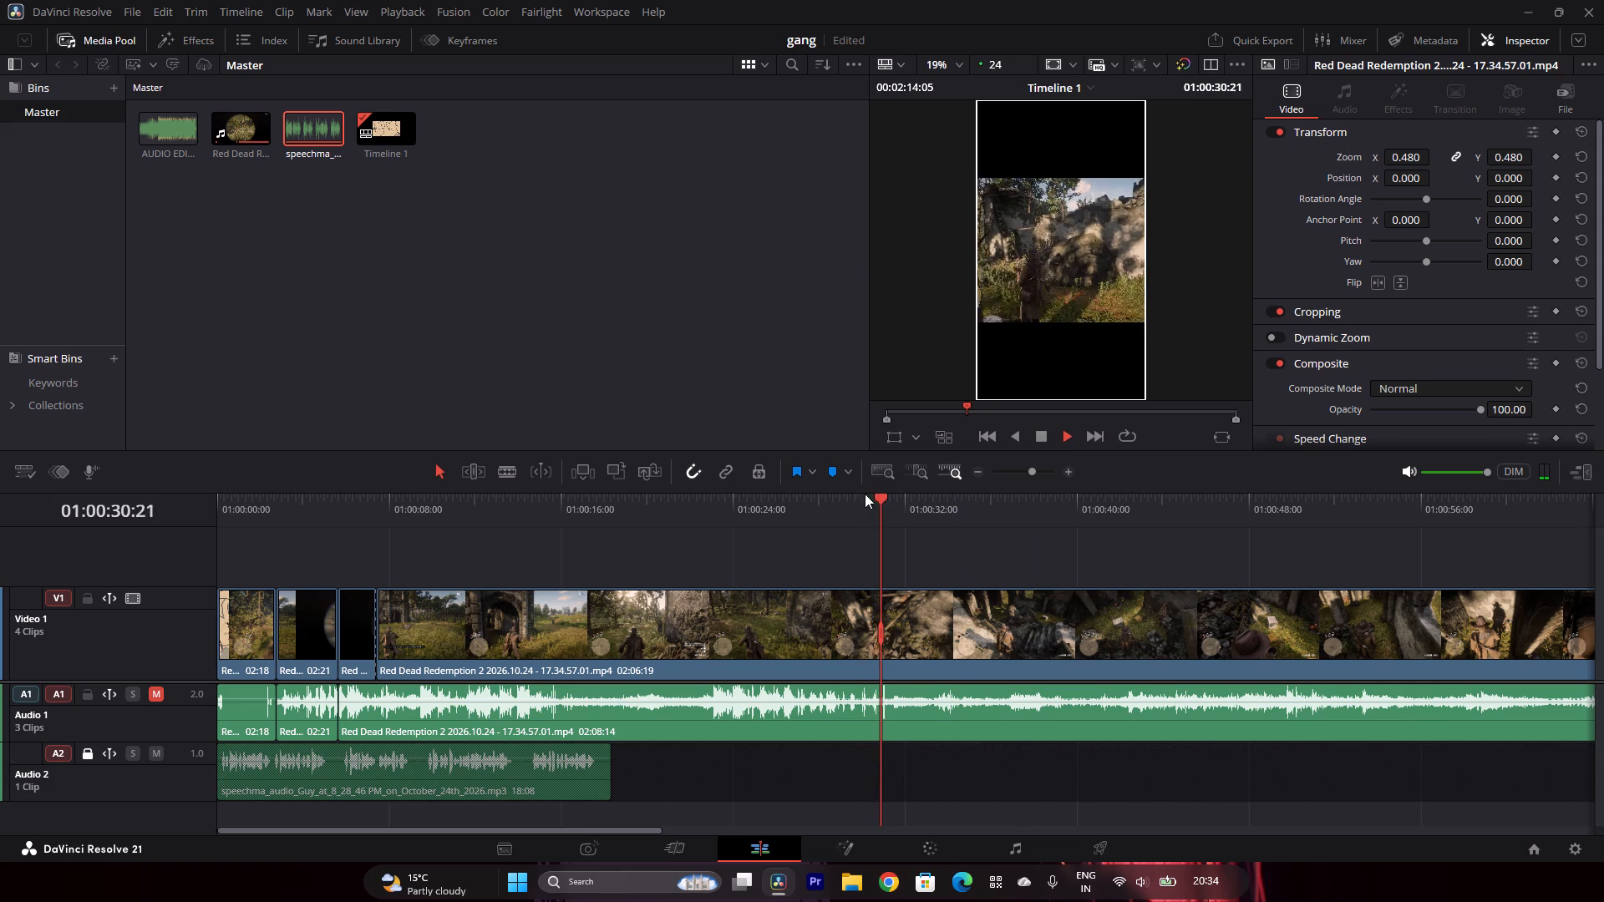
{"action": "left_click", "coordinate": [849, 494]}
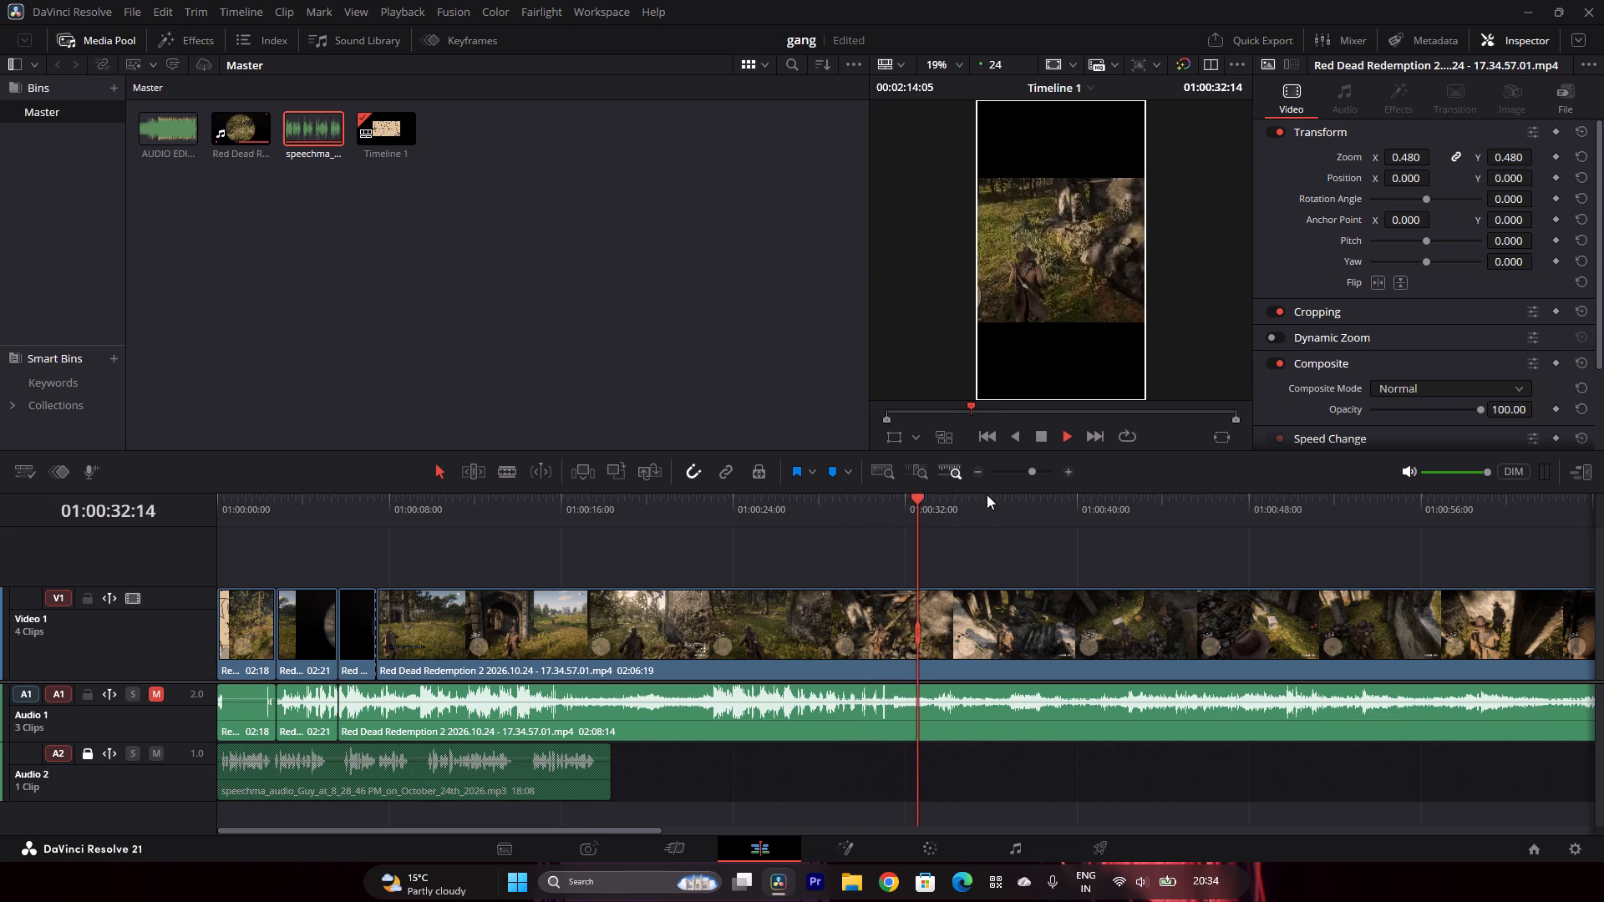
{"action": "left_click", "coordinate": [1036, 443]}
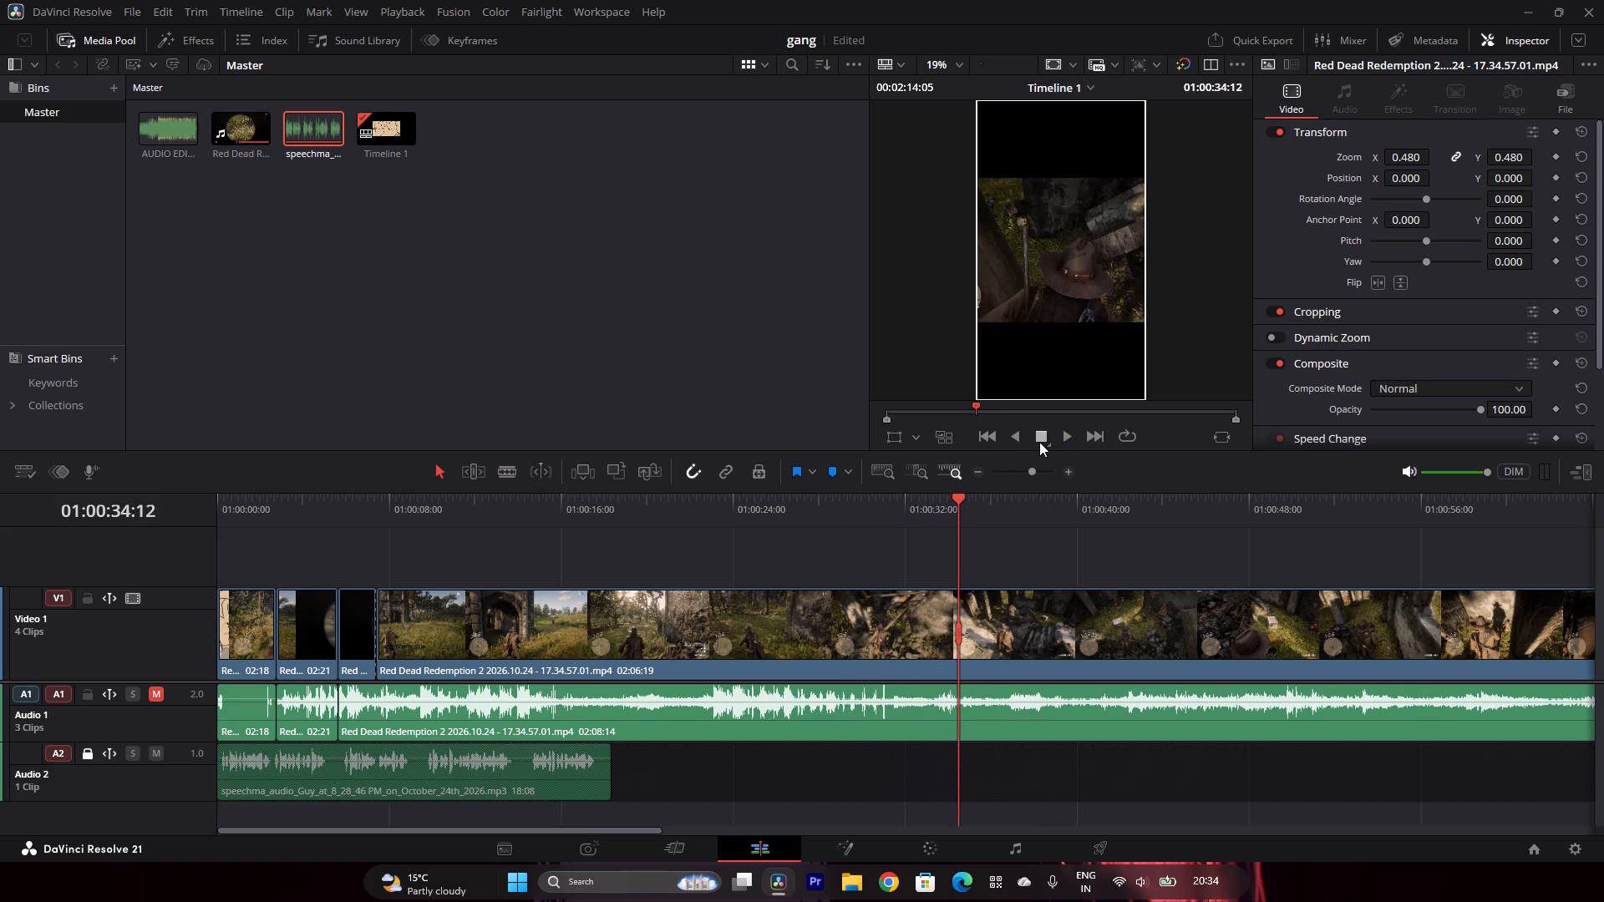
{"action": "left_click", "coordinate": [928, 497]}
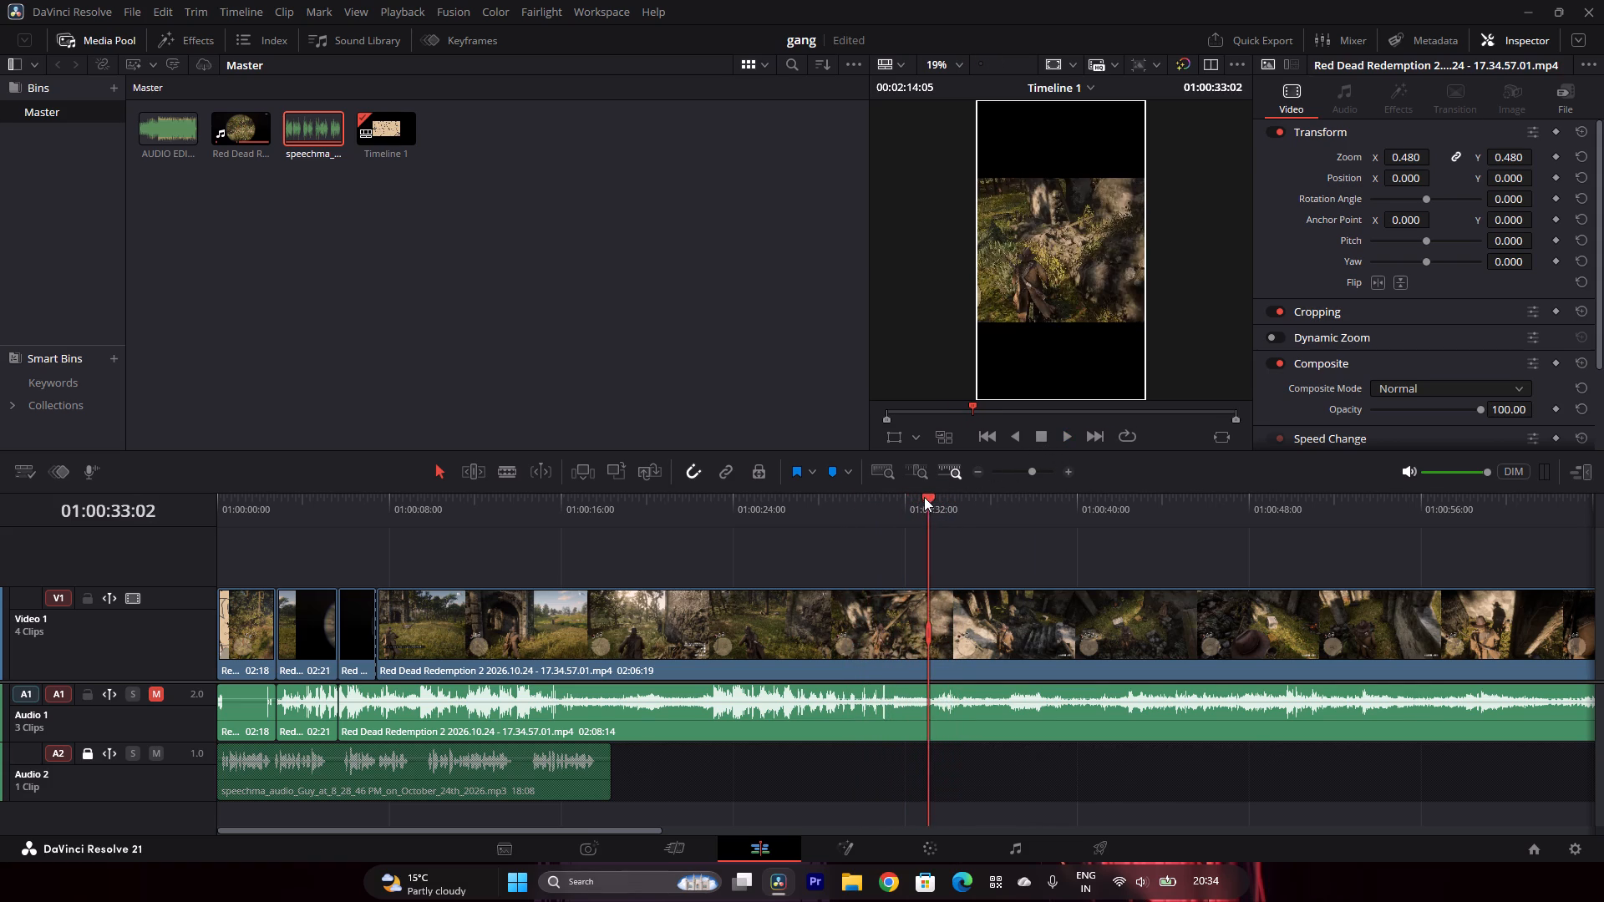
{"action": "left_click", "coordinate": [505, 469]}
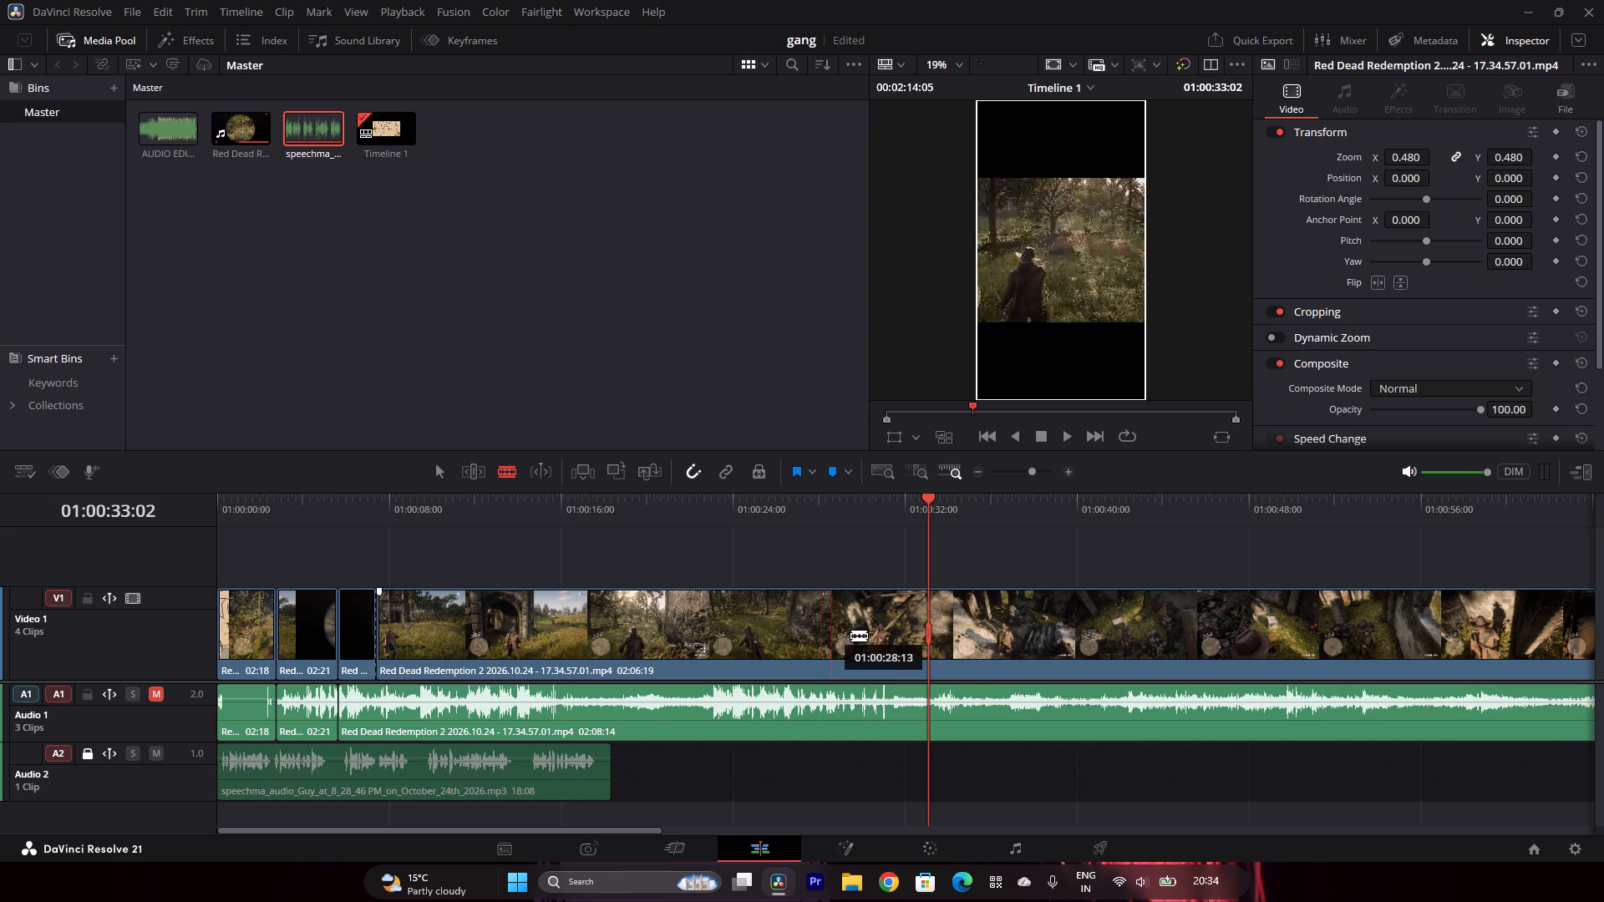
{"action": "left_click", "coordinate": [926, 630]}
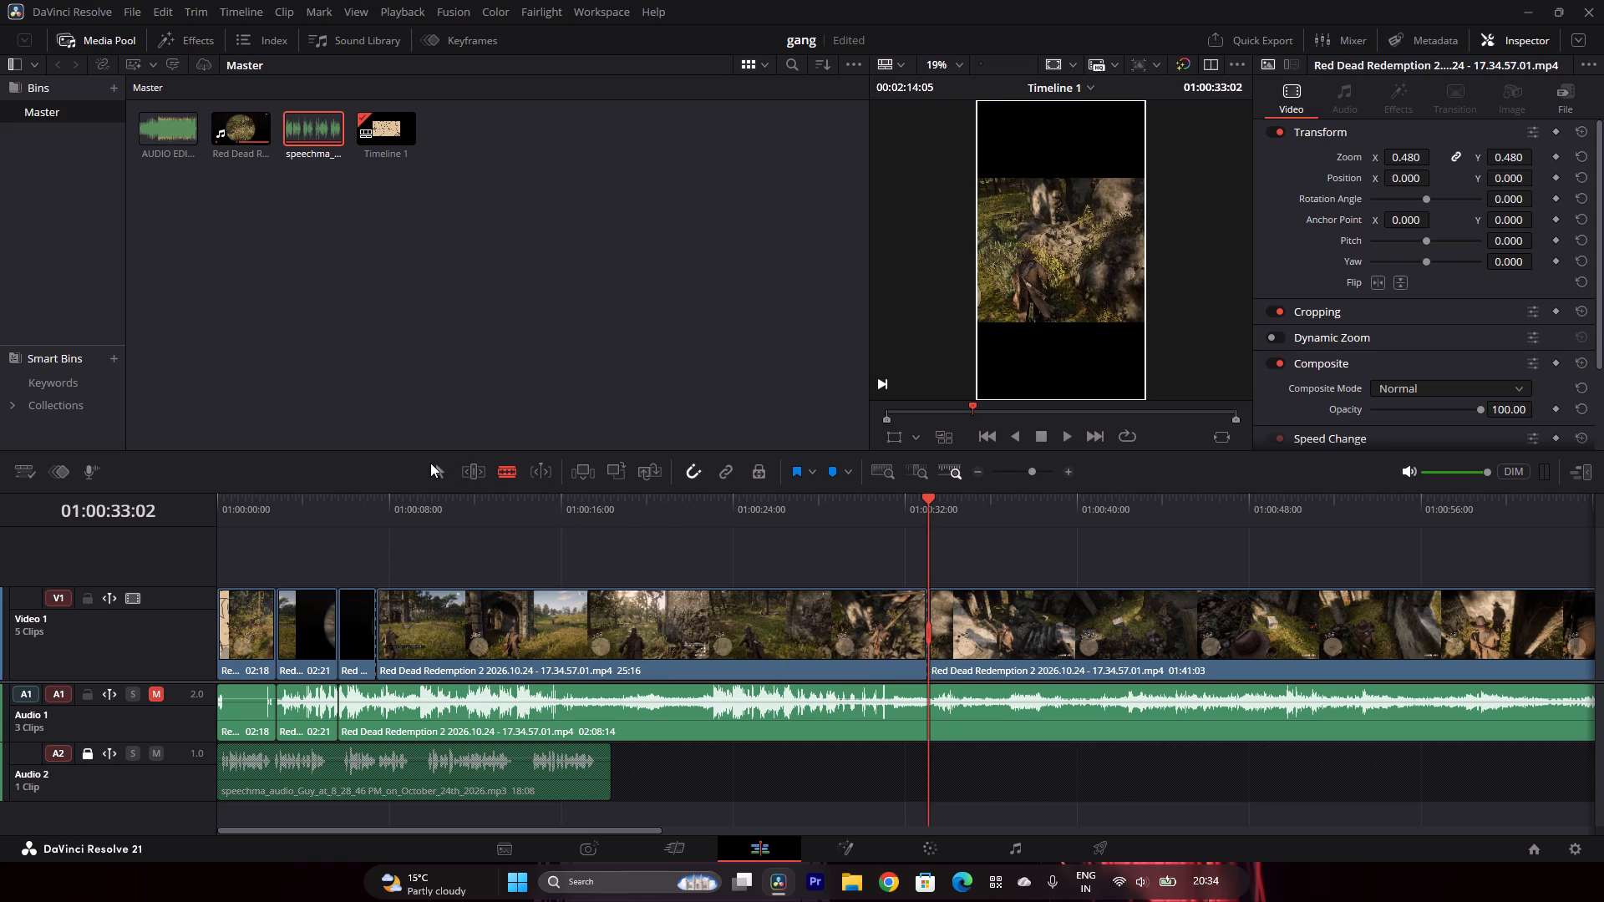
Delete the gameplay section between the 01:00:07:10 and 01:00:33:02 cuts, and close the gap.
{"action": "left_click", "coordinate": [429, 463]}
{"action": "left_click", "coordinate": [436, 469]}
{"action": "left_click", "coordinate": [491, 610]}
{"action": "key", "text": "BackSpace"}
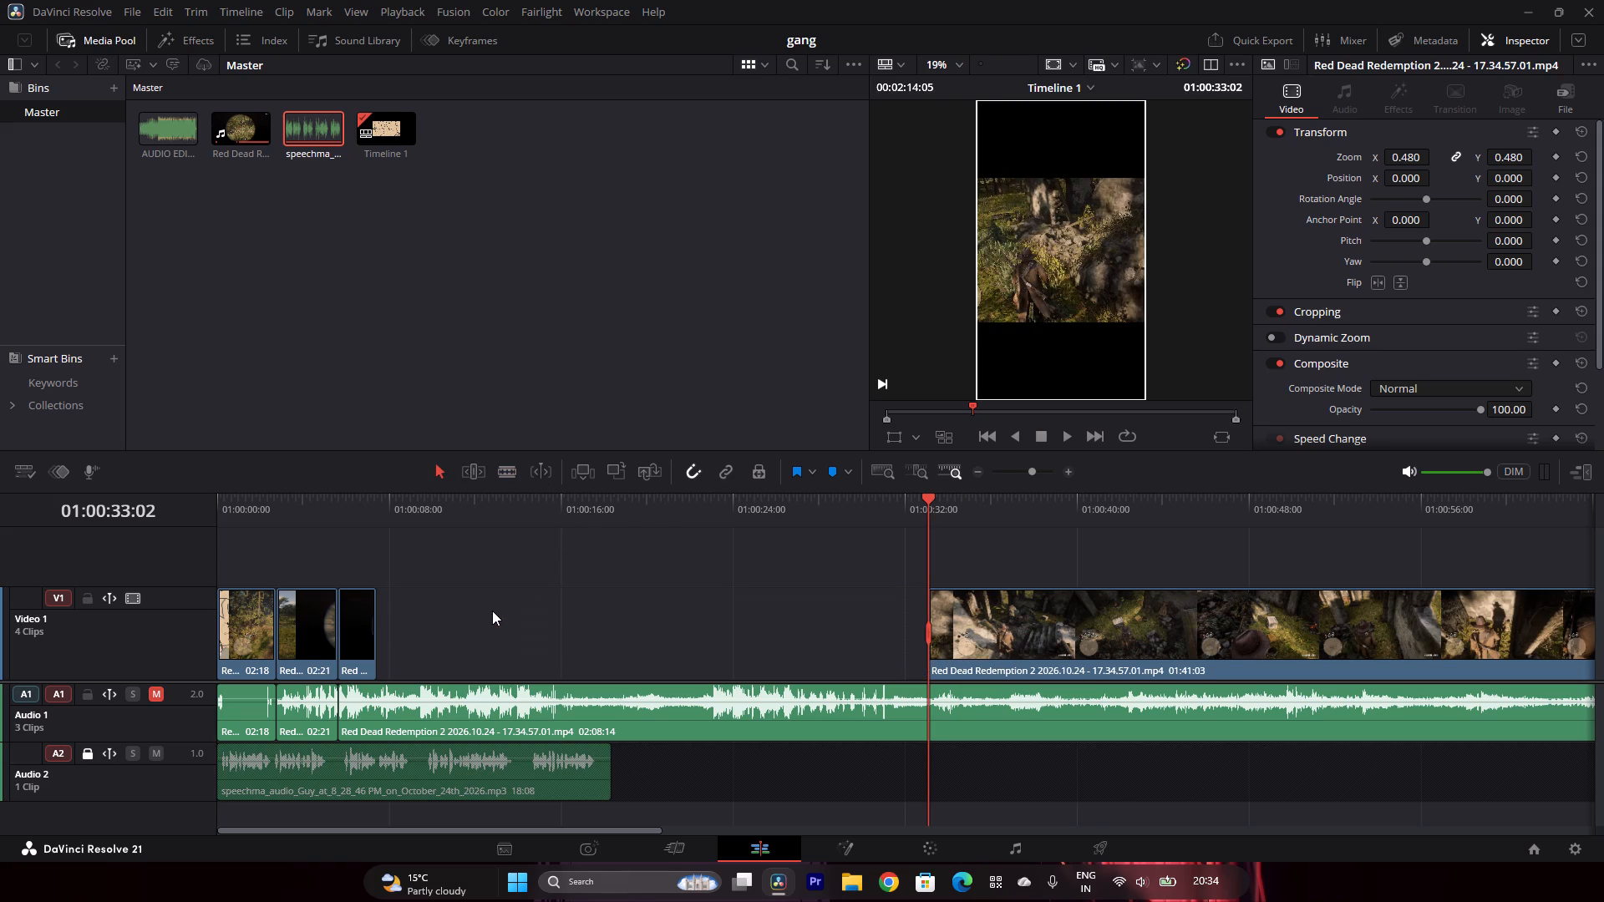
{"action": "left_click", "coordinate": [493, 615]}
{"action": "left_click", "coordinate": [495, 617]}
{"action": "left_click", "coordinate": [495, 618]}
{"action": "key", "text": "BackSpace"}
{"action": "left_click", "coordinate": [495, 618]}
{"action": "key", "text": "BackSpace"}
Play the edit from the start and split the rocks shot on Video 1 at 01:00:09:15.
{"action": "left_click", "coordinate": [314, 500]}
{"action": "left_click_drag", "start_coordinate": [309, 500], "coordinate": [161, 508]}
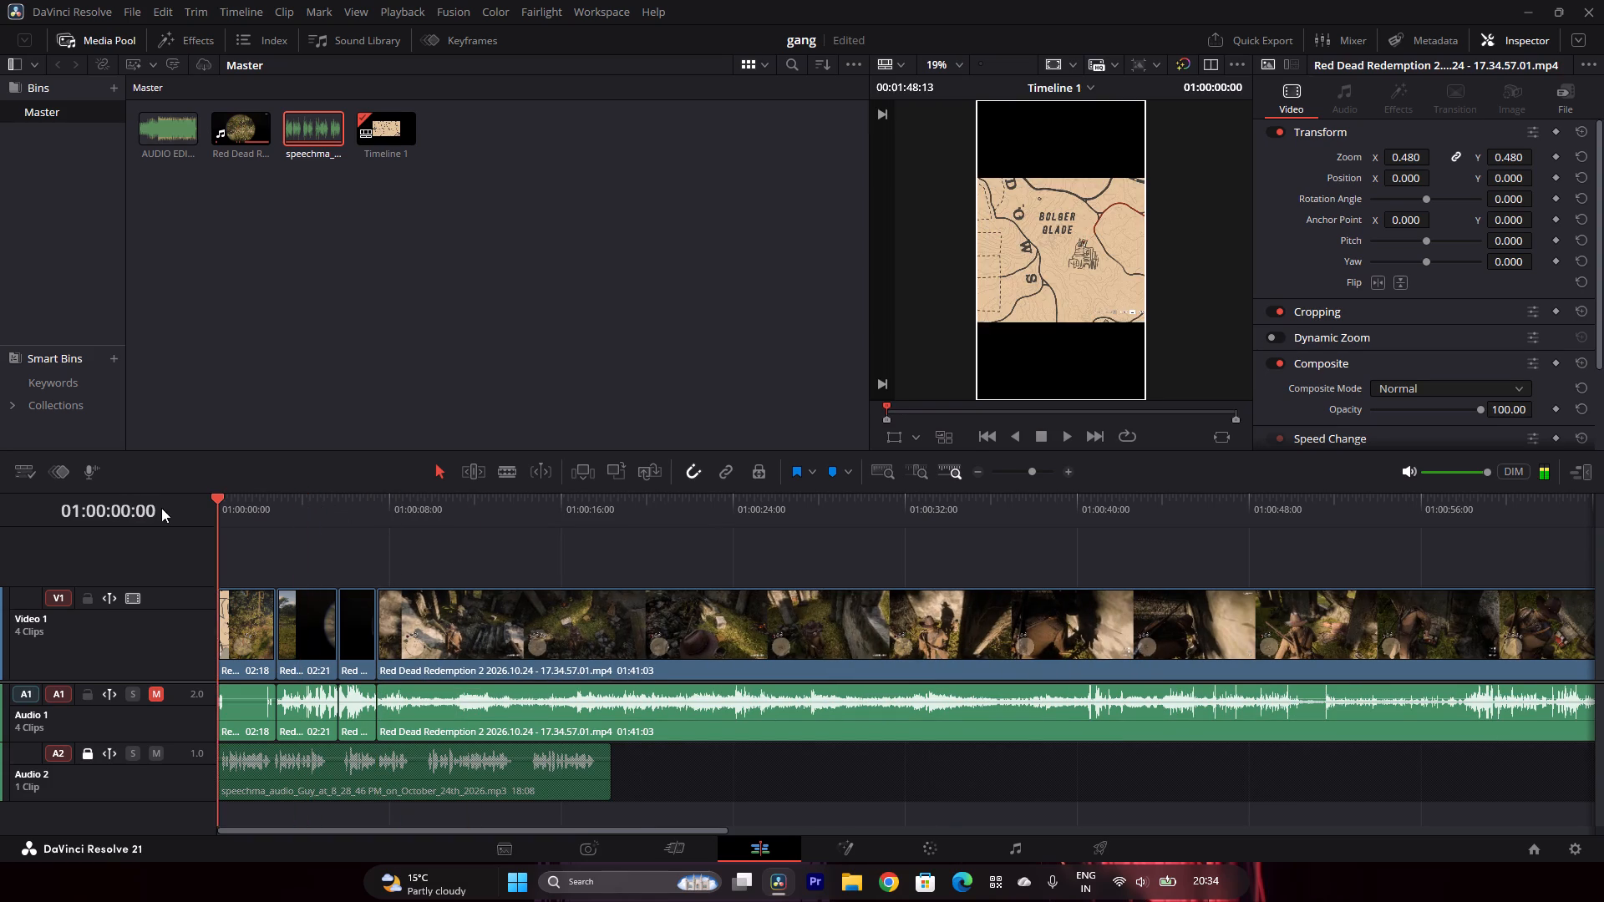
{"action": "left_click_drag", "start_coordinate": [161, 508], "coordinate": [160, 508]}
{"action": "key", "text": "space"}
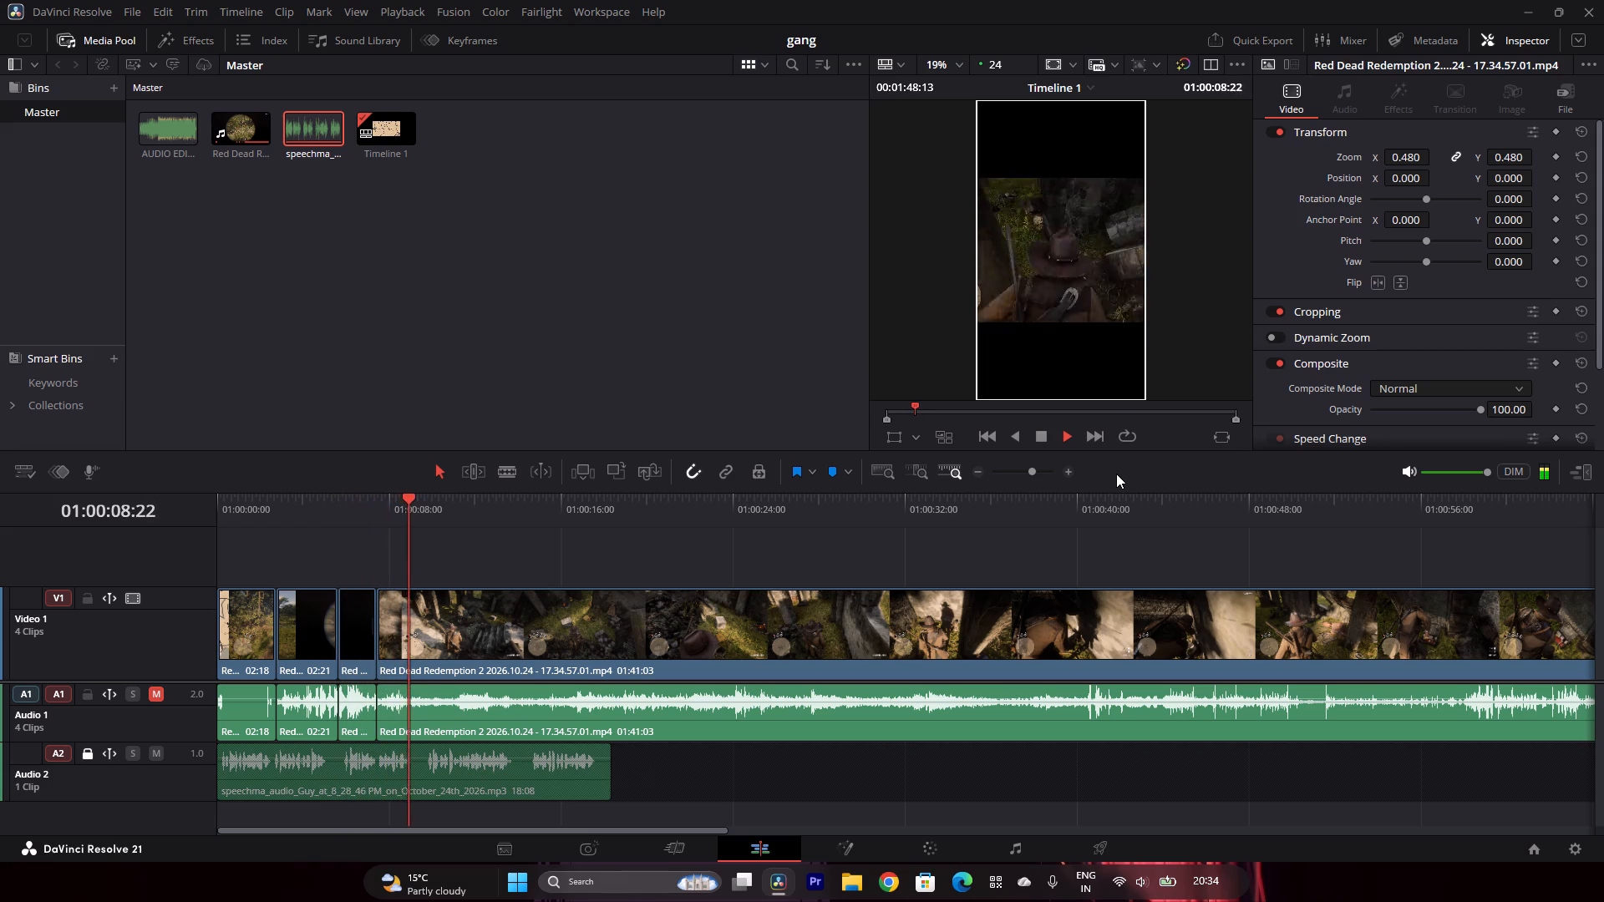
{"action": "left_click", "coordinate": [1051, 441]}
{"action": "left_click_drag", "start_coordinate": [1036, 422], "coordinate": [1040, 429]}
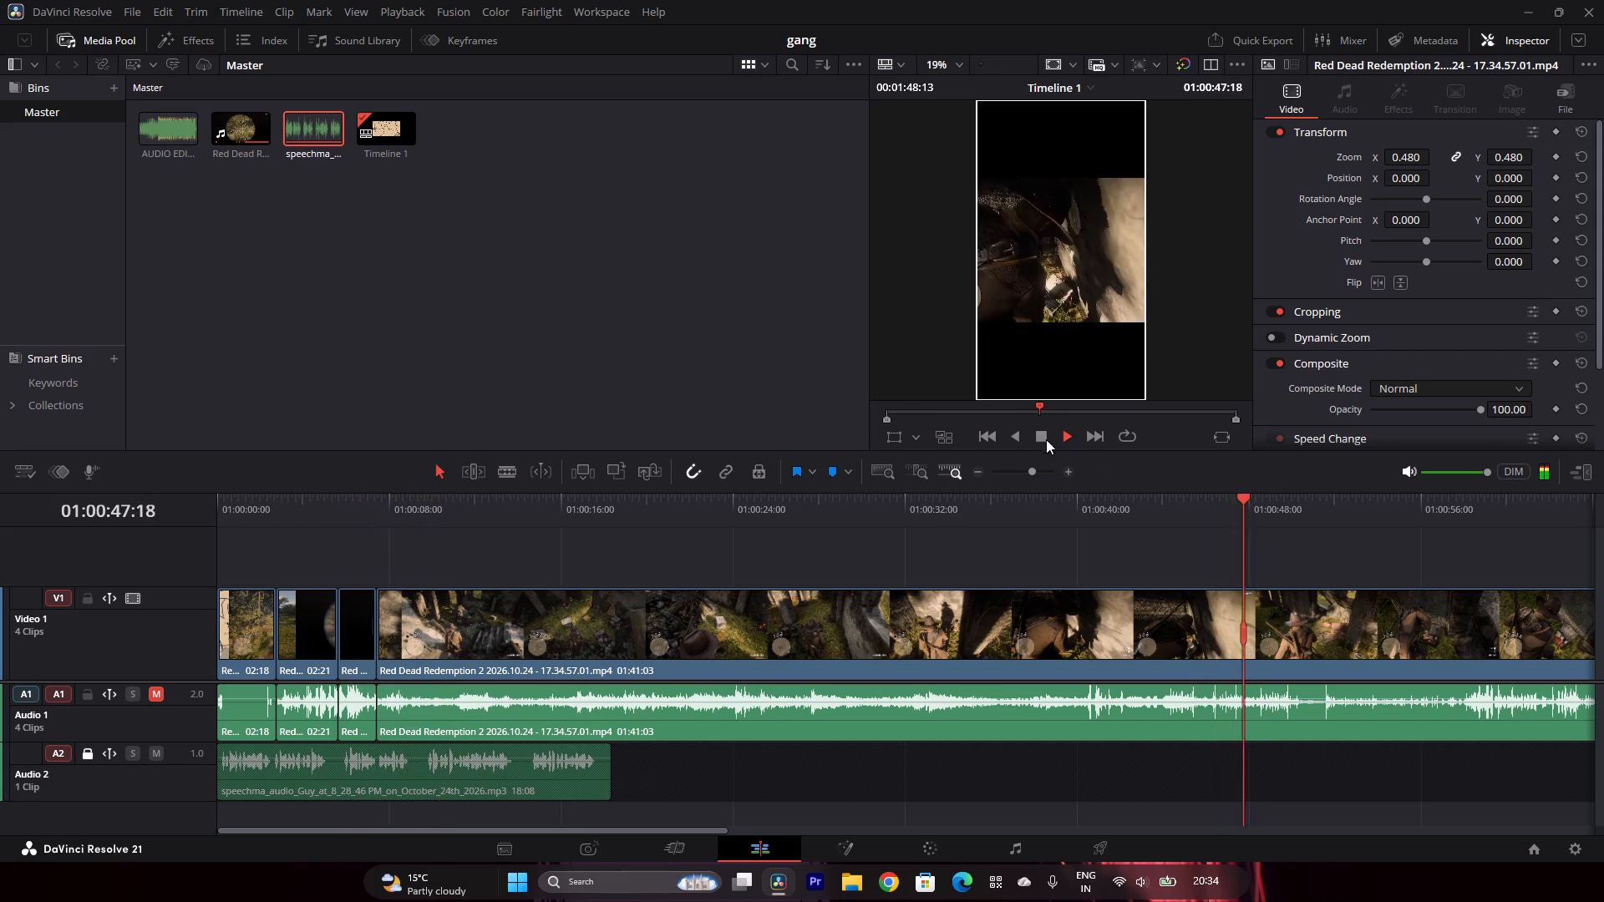
{"action": "left_click", "coordinate": [409, 505]}
{"action": "left_click", "coordinate": [383, 502]}
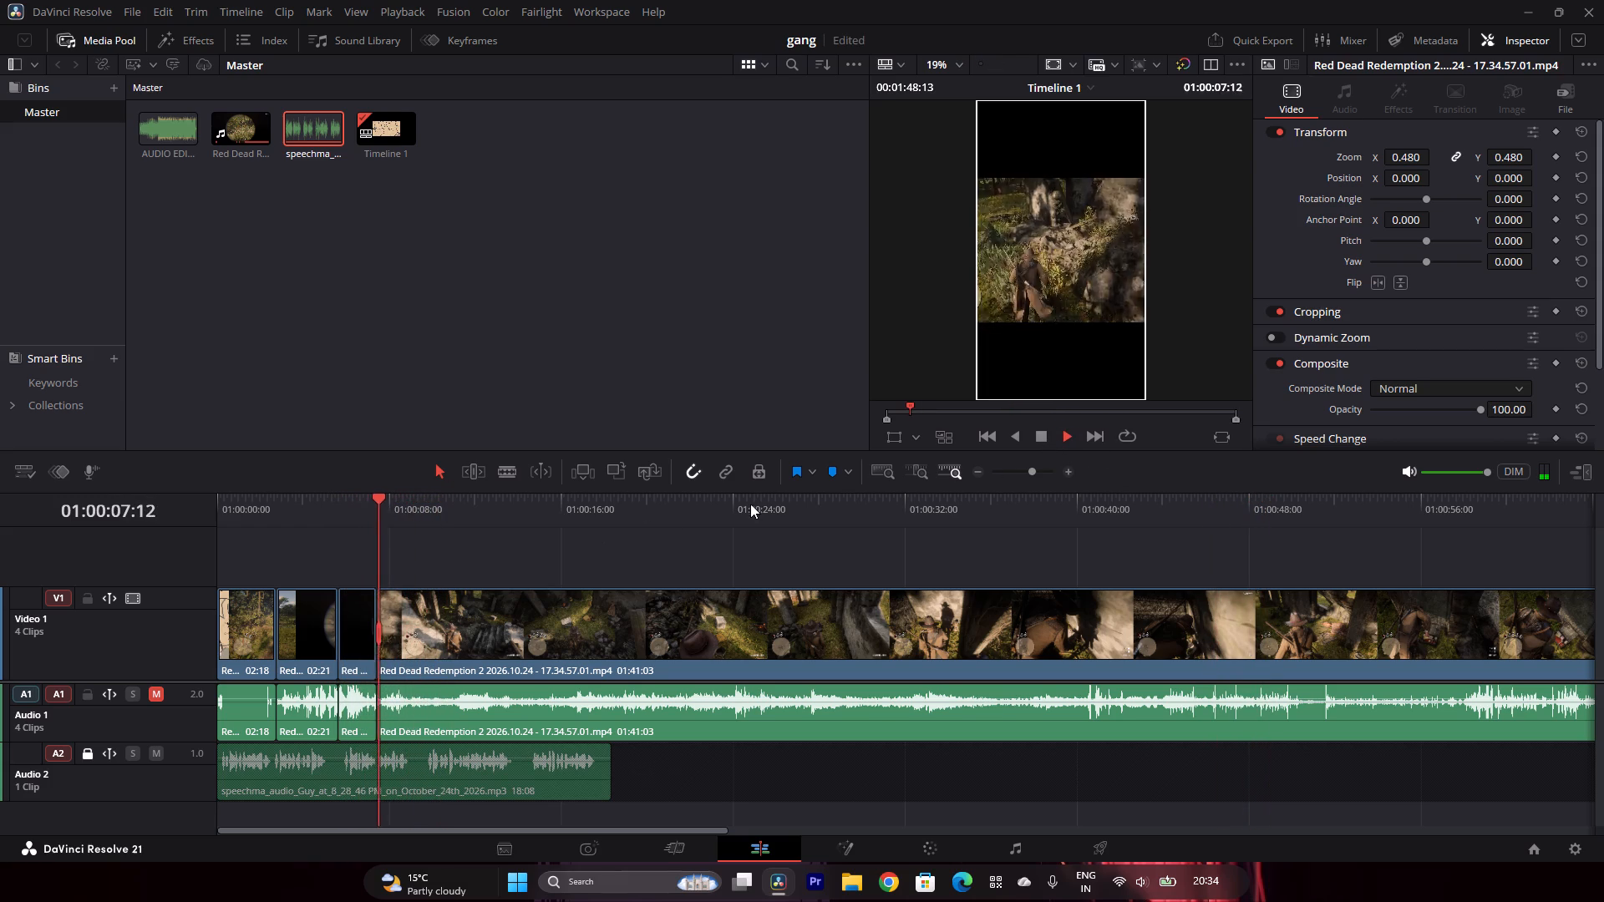
{"action": "left_click", "coordinate": [1043, 438]}
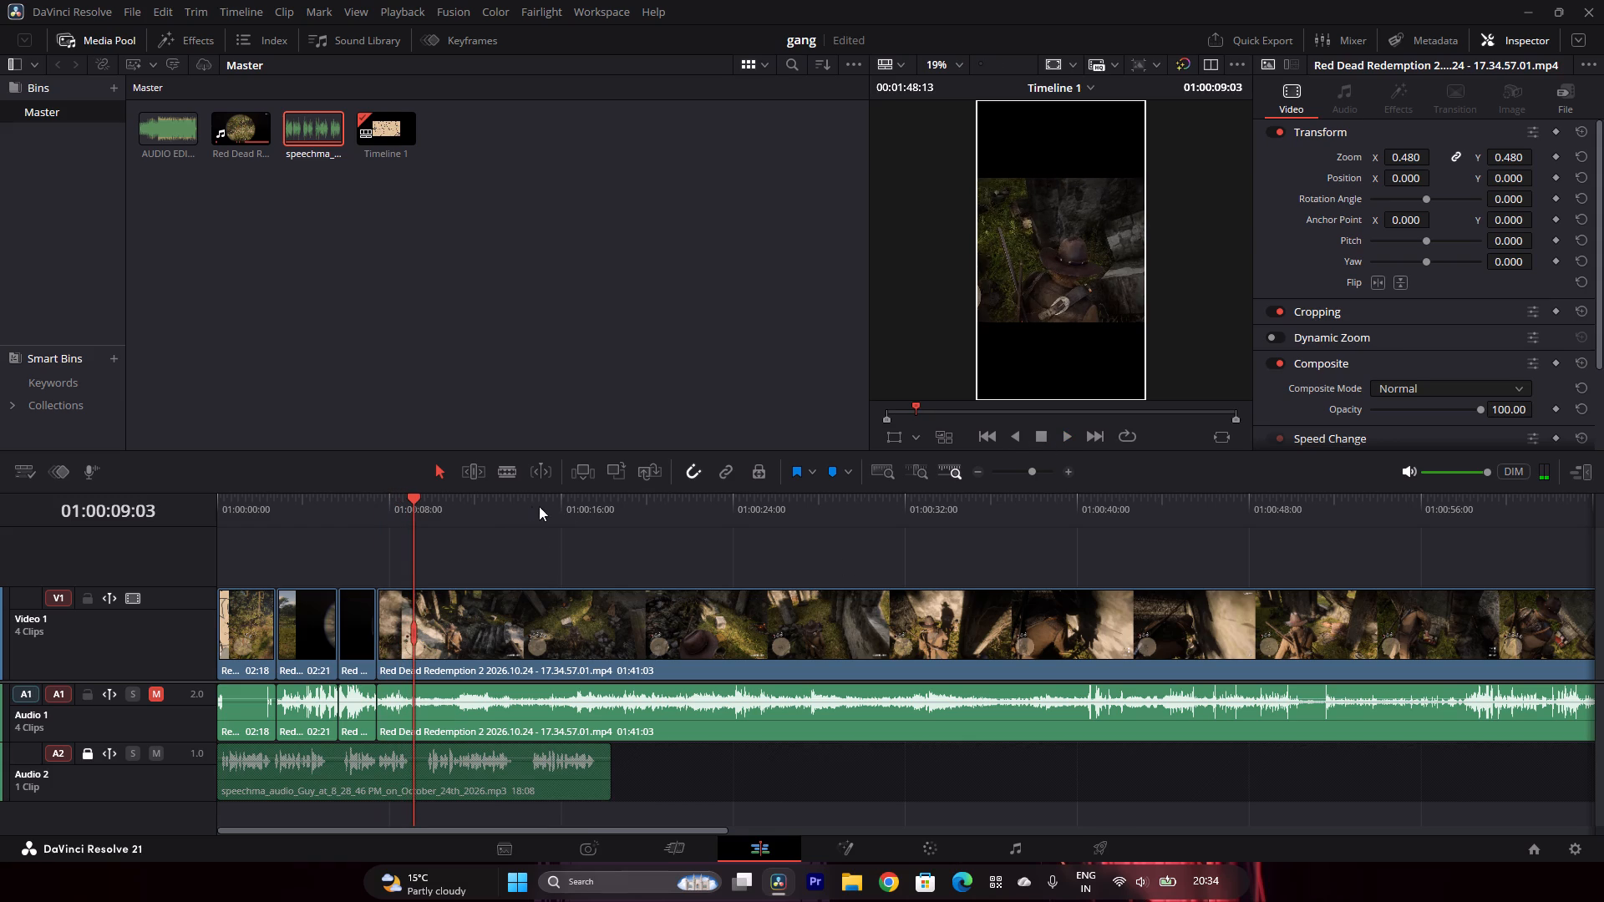
{"action": "left_click", "coordinate": [1062, 434]}
{"action": "left_click", "coordinate": [1037, 437]}
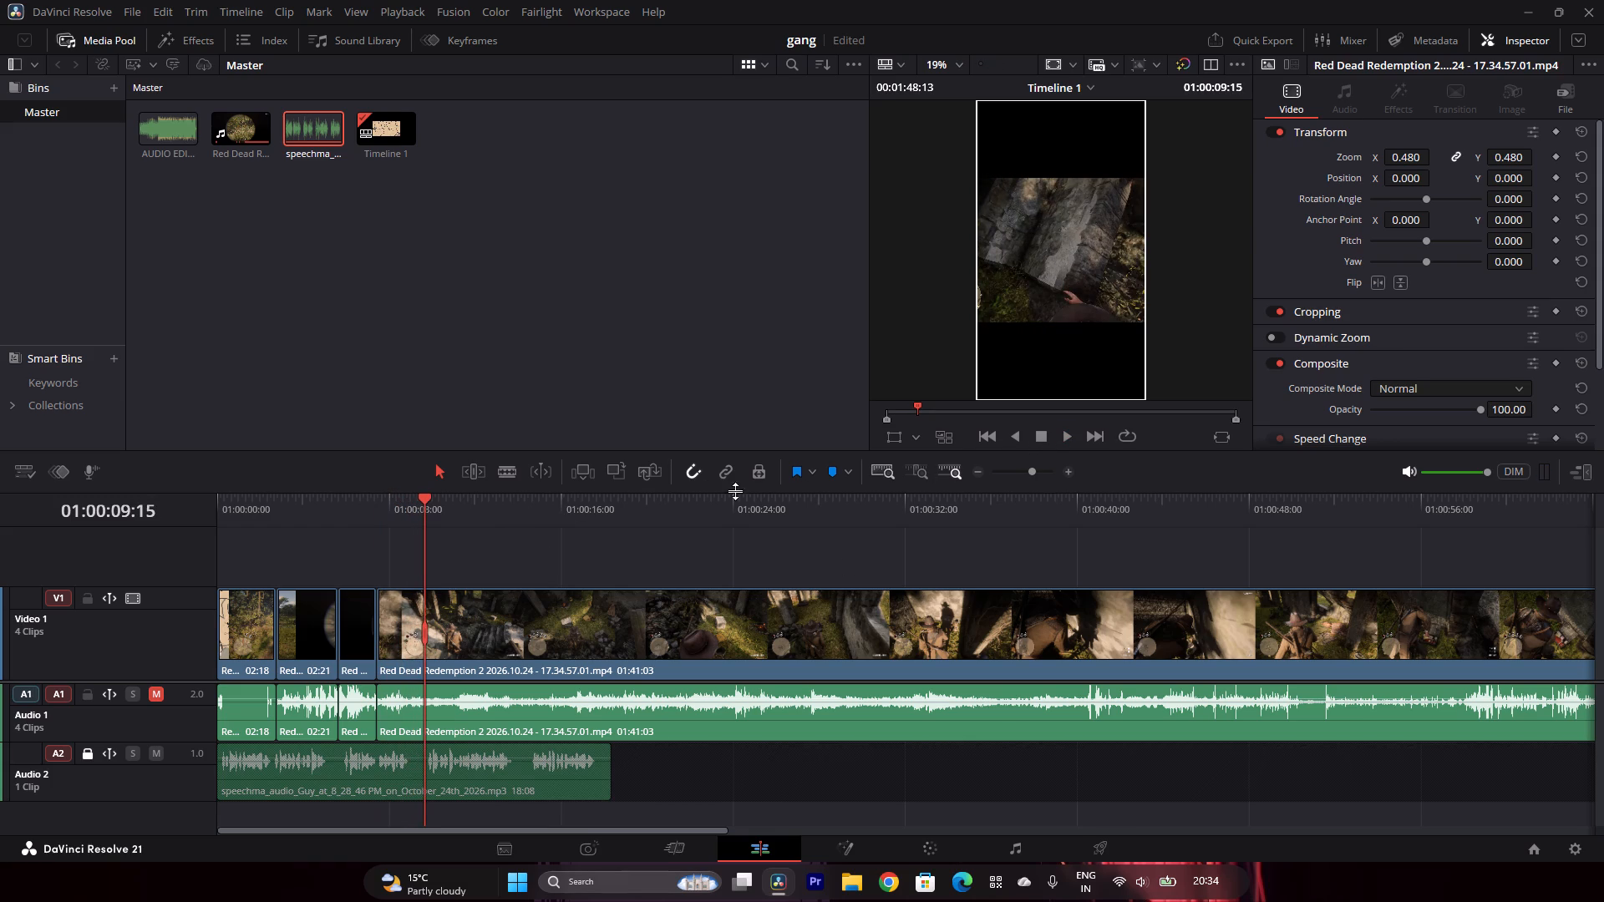
{"action": "left_click", "coordinate": [511, 472]}
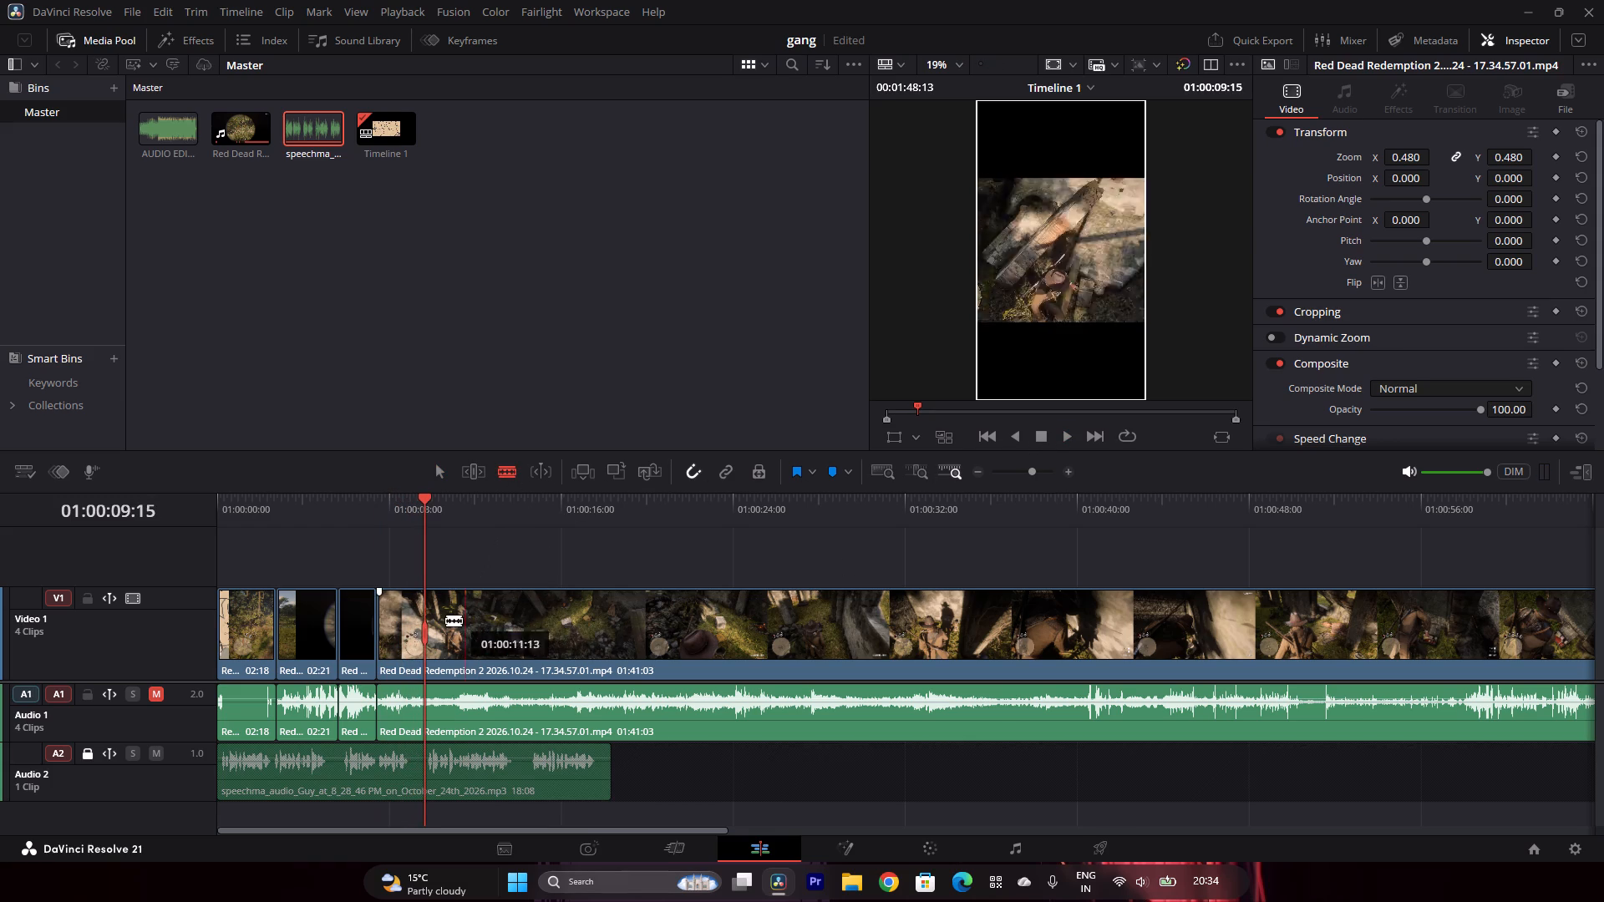
{"action": "left_click", "coordinate": [420, 621]}
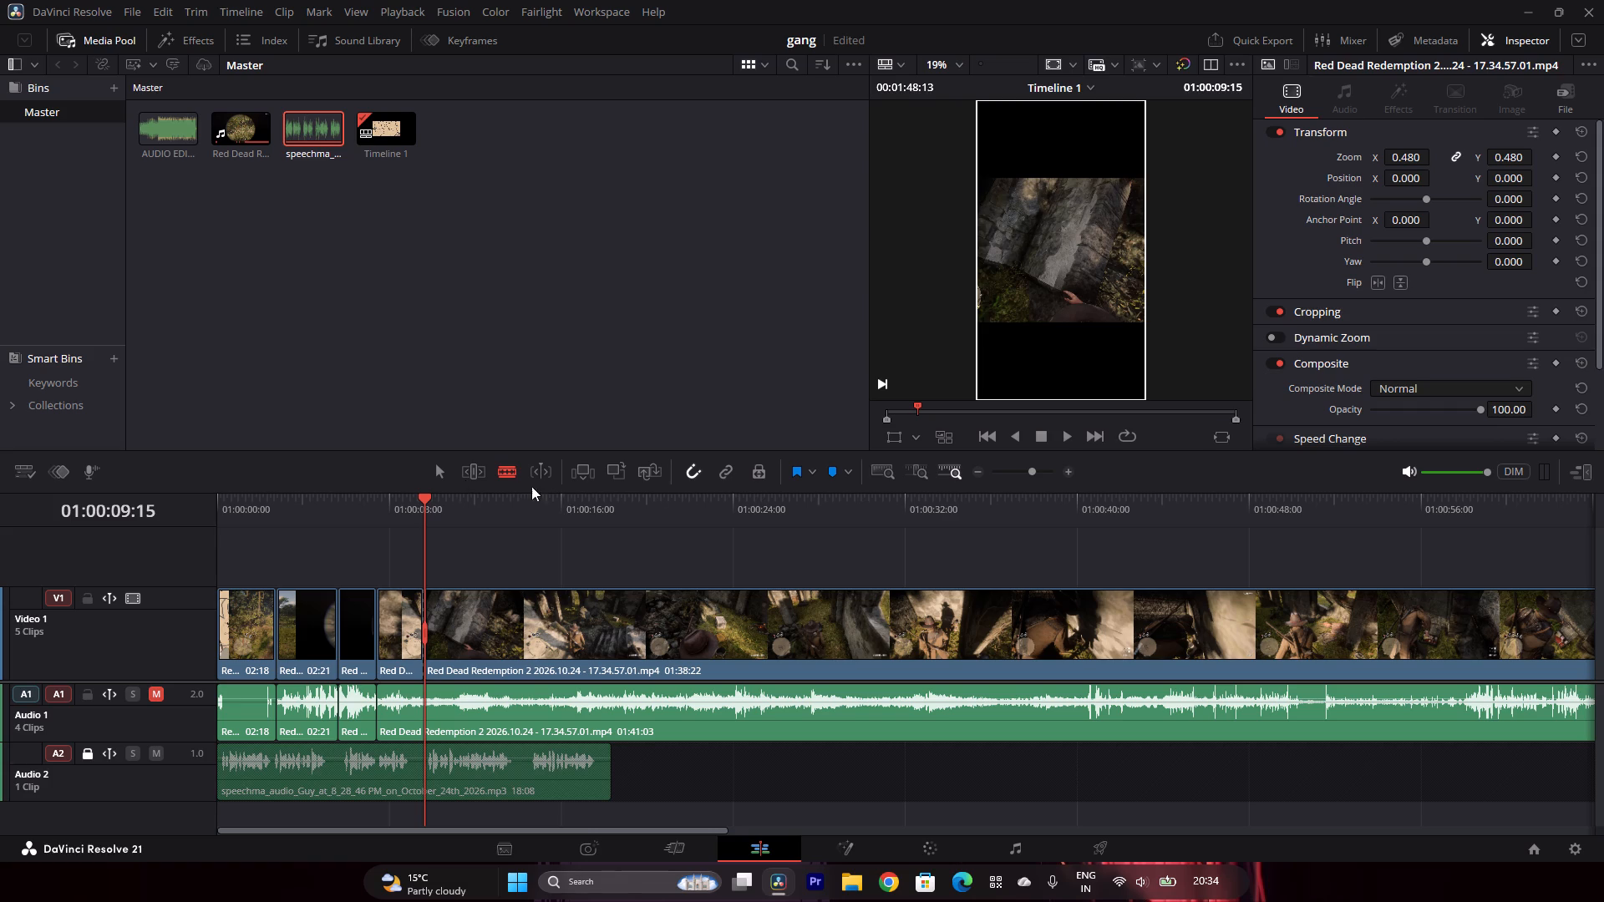
{"action": "left_click", "coordinate": [446, 471]}
Scan the gameplay after the 01:00:09:15 cut for the close-up beside the pale rock, and split the clip at 01:00:40:17.
{"action": "left_click", "coordinate": [691, 500]}
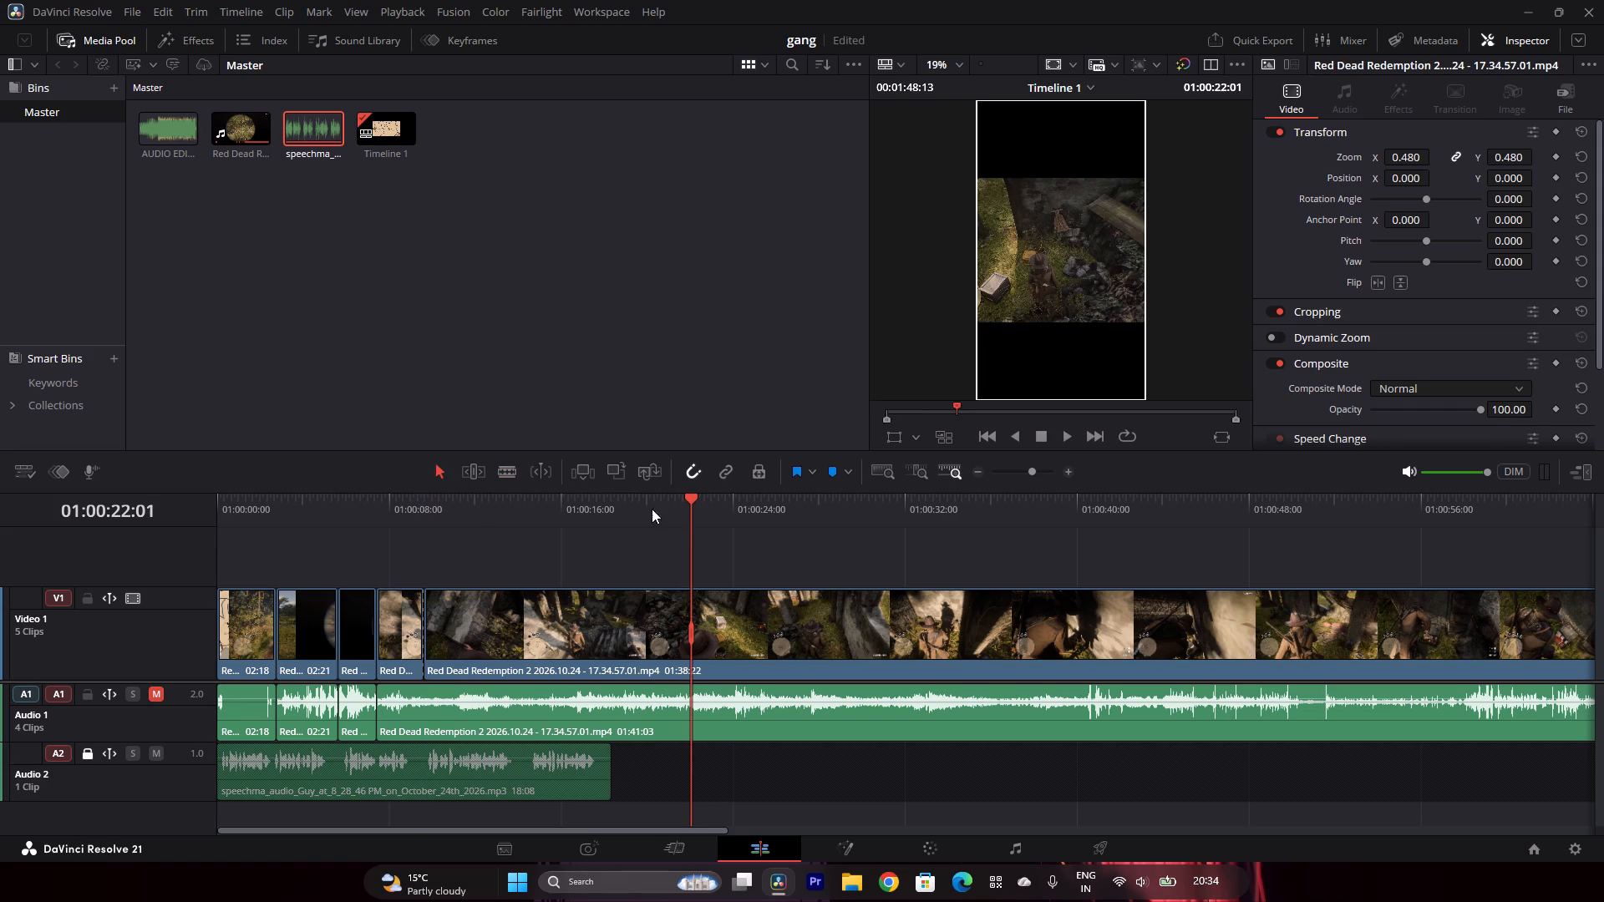
{"action": "left_click", "coordinate": [721, 499]}
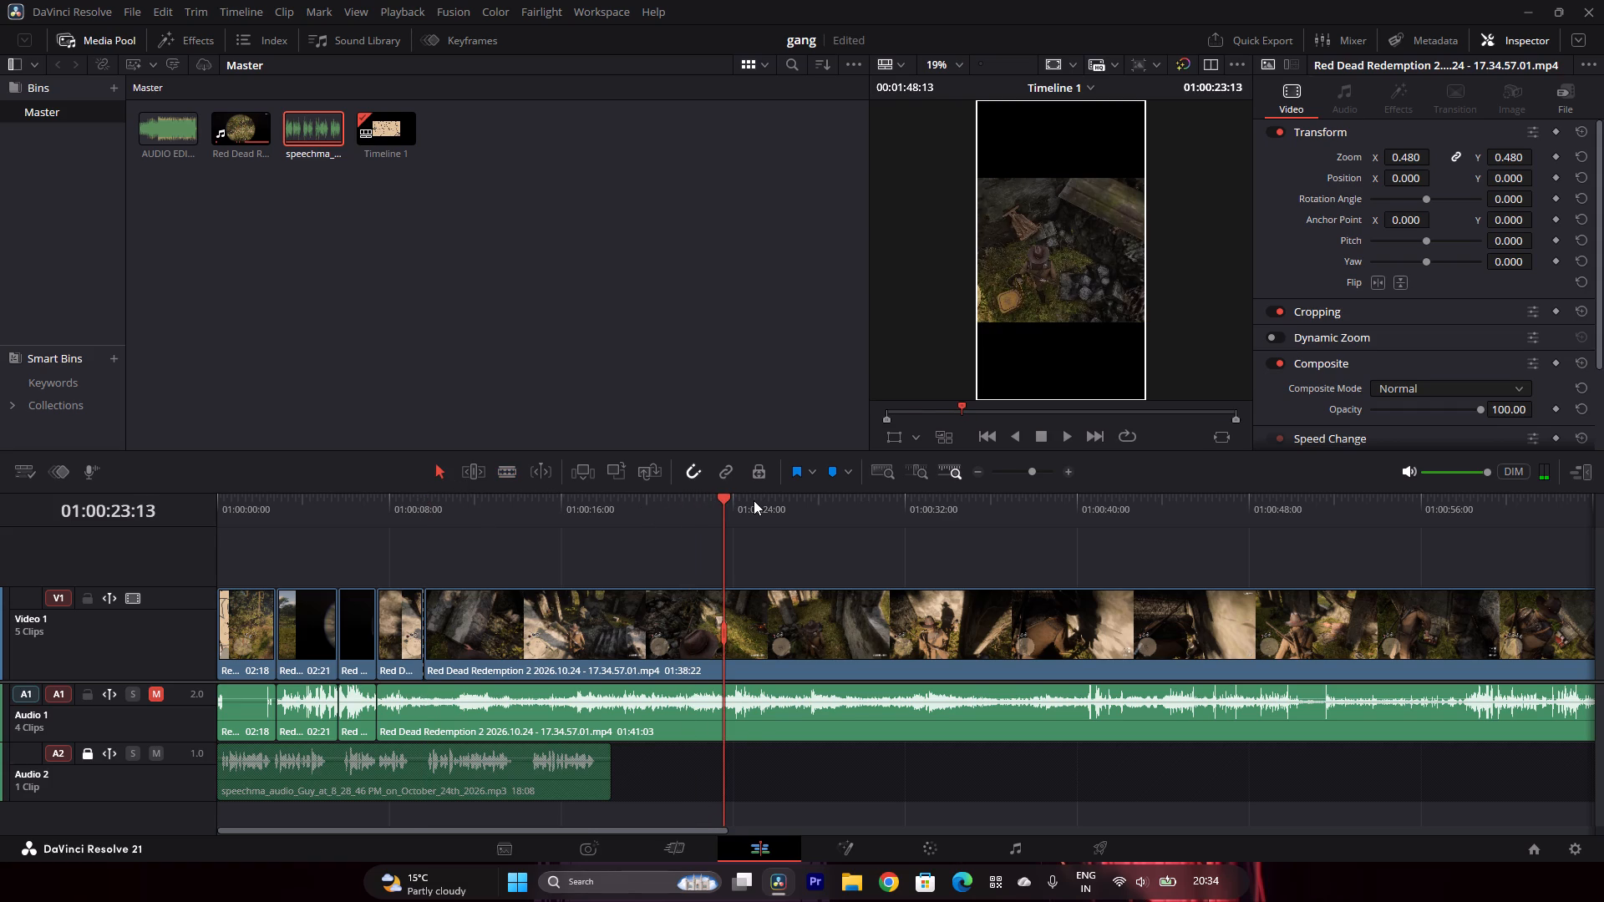
{"action": "left_click", "coordinate": [767, 500]}
{"action": "left_click", "coordinate": [782, 501]}
{"action": "left_click", "coordinate": [820, 501]}
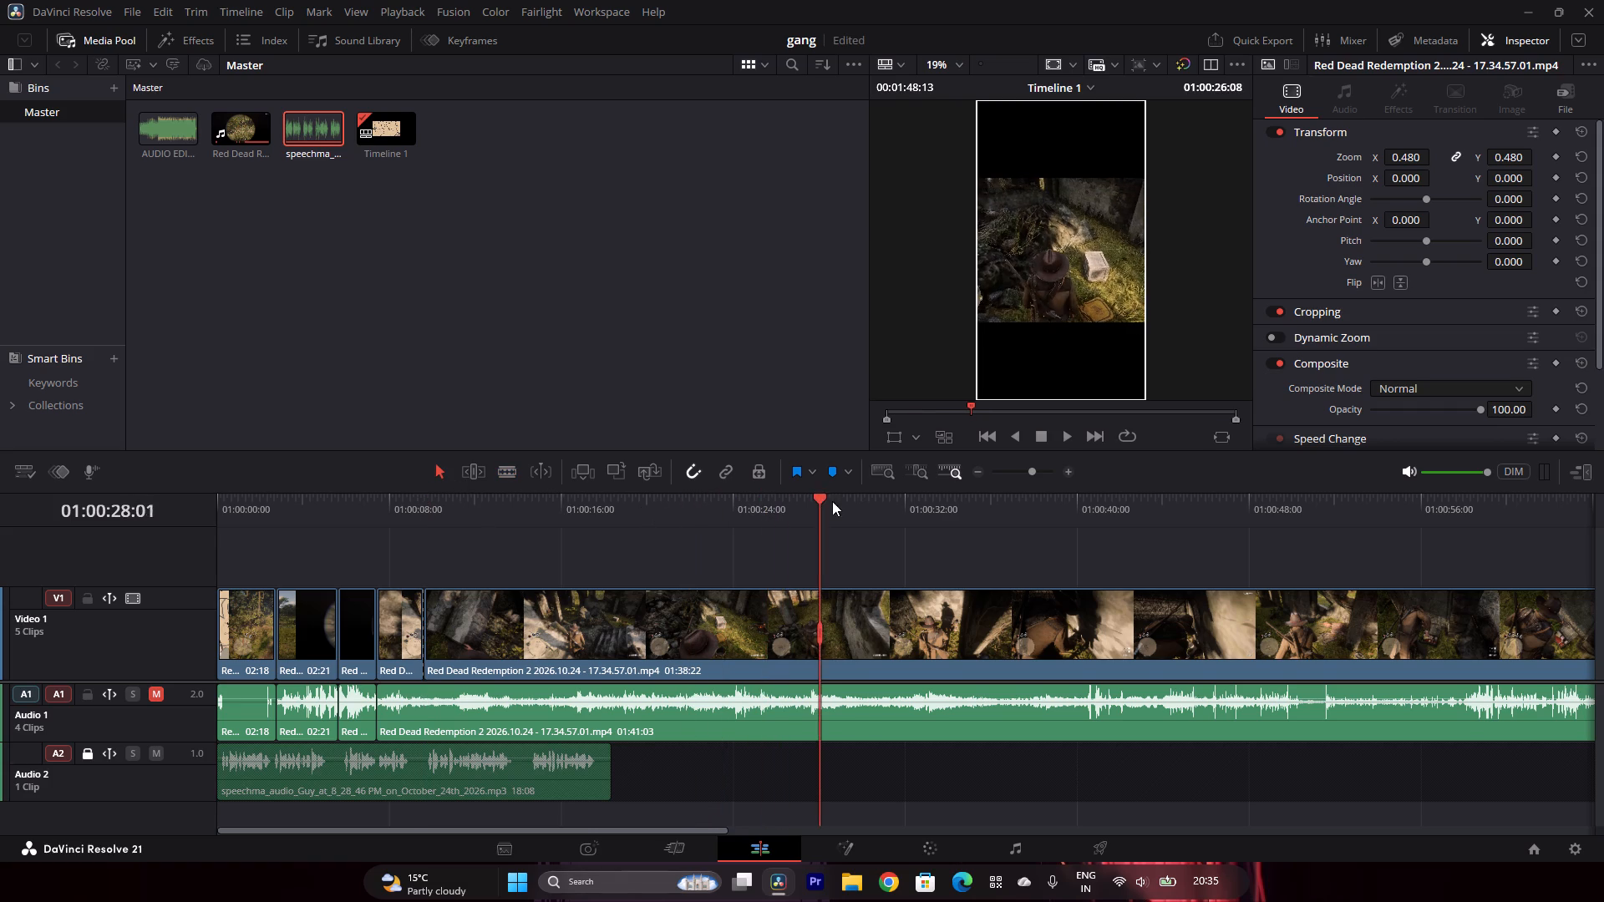
{"action": "left_click", "coordinate": [860, 497]}
{"action": "left_click", "coordinate": [898, 502]}
{"action": "left_click", "coordinate": [930, 504]}
{"action": "left_click", "coordinate": [963, 499]}
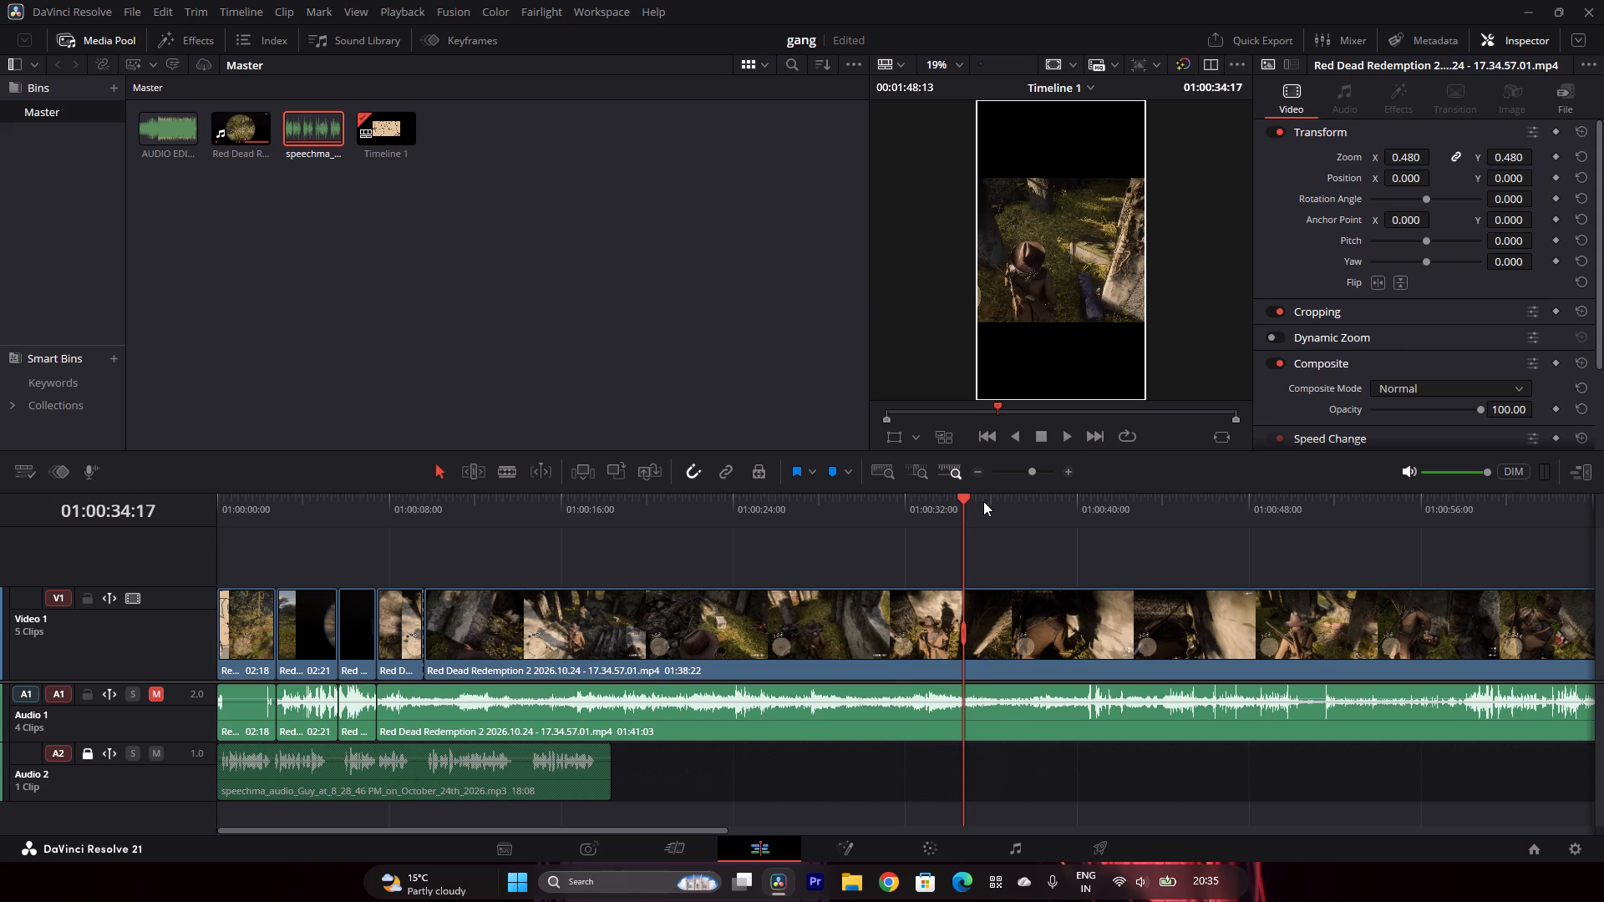
{"action": "left_click", "coordinate": [988, 500]}
{"action": "left_click", "coordinate": [1022, 498]}
{"action": "left_click", "coordinate": [1063, 504]}
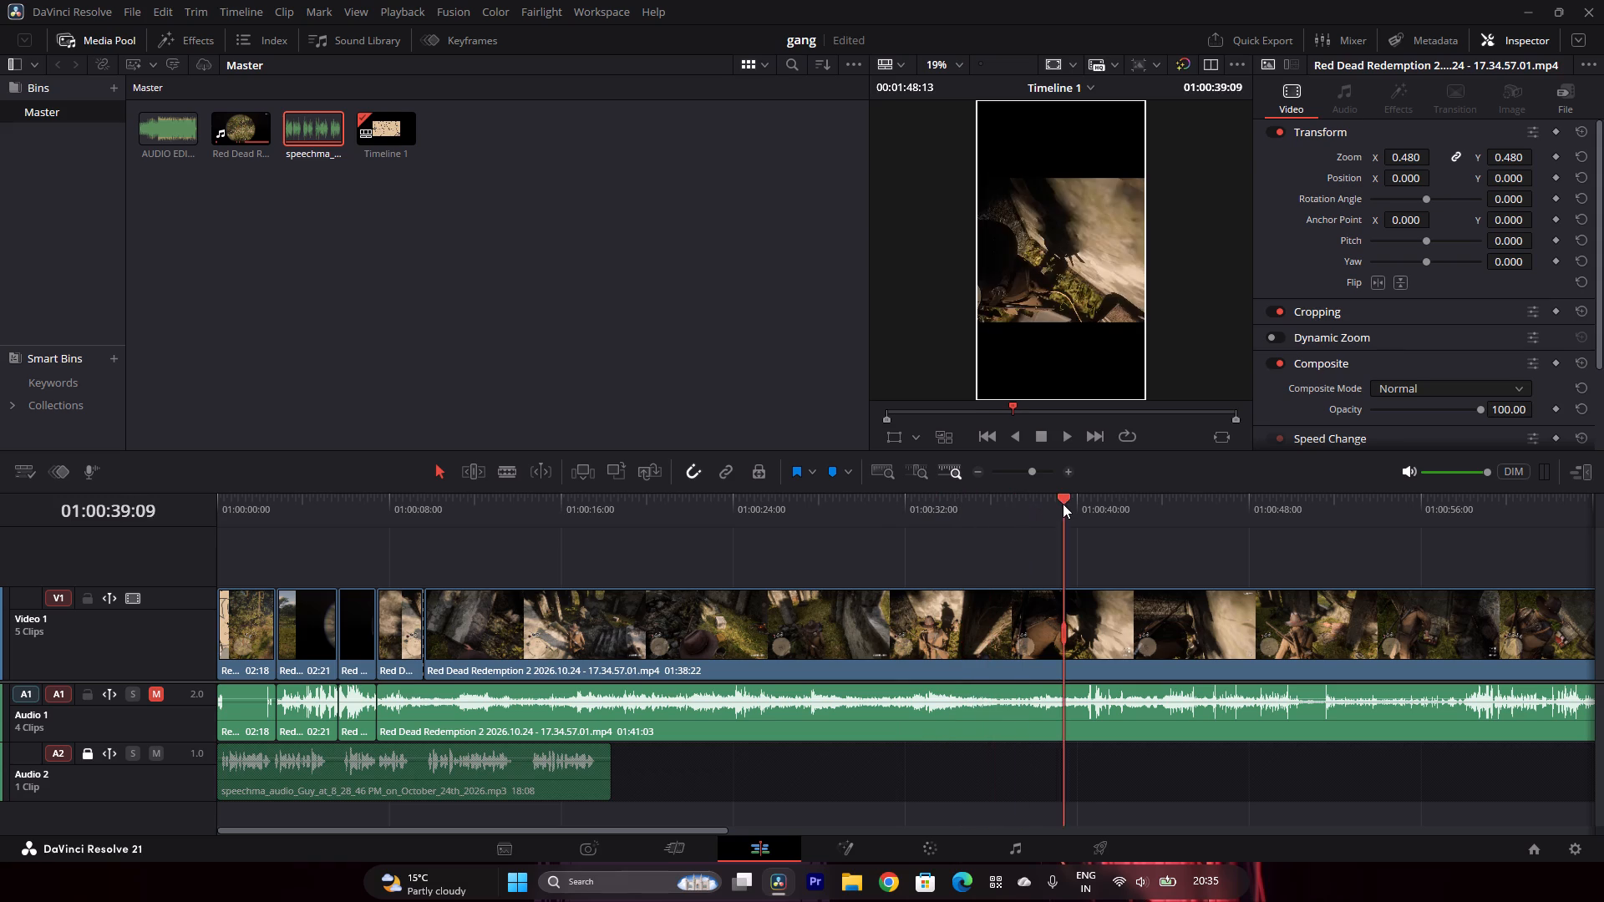
{"action": "left_click", "coordinate": [1096, 509]}
{"action": "left_click", "coordinate": [1114, 501]}
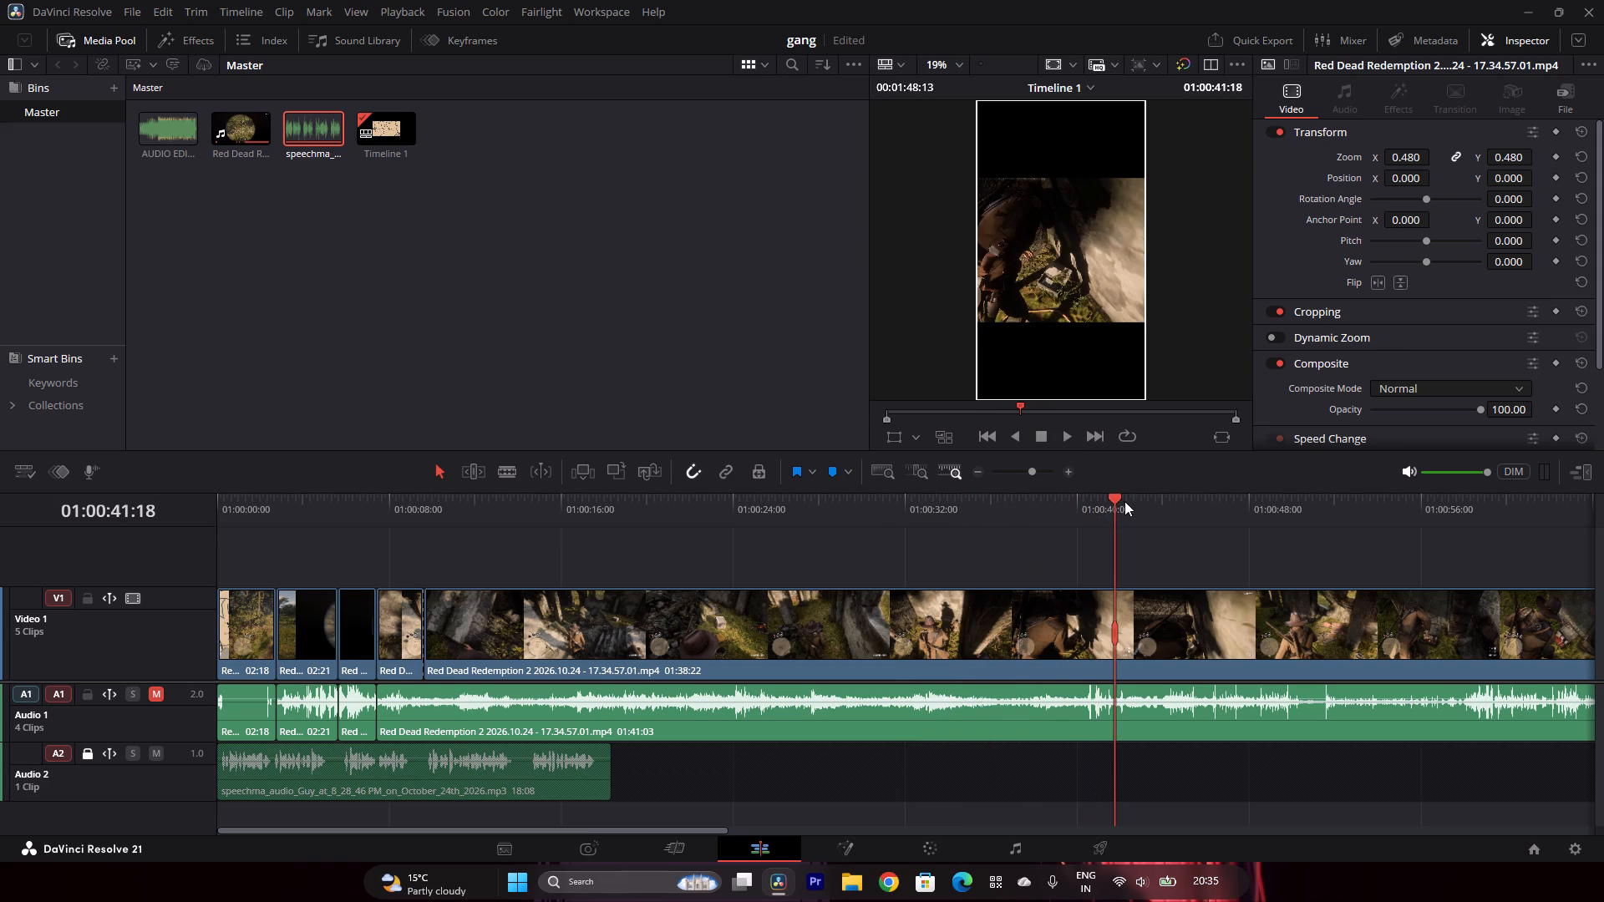
{"action": "left_click", "coordinate": [1093, 501]}
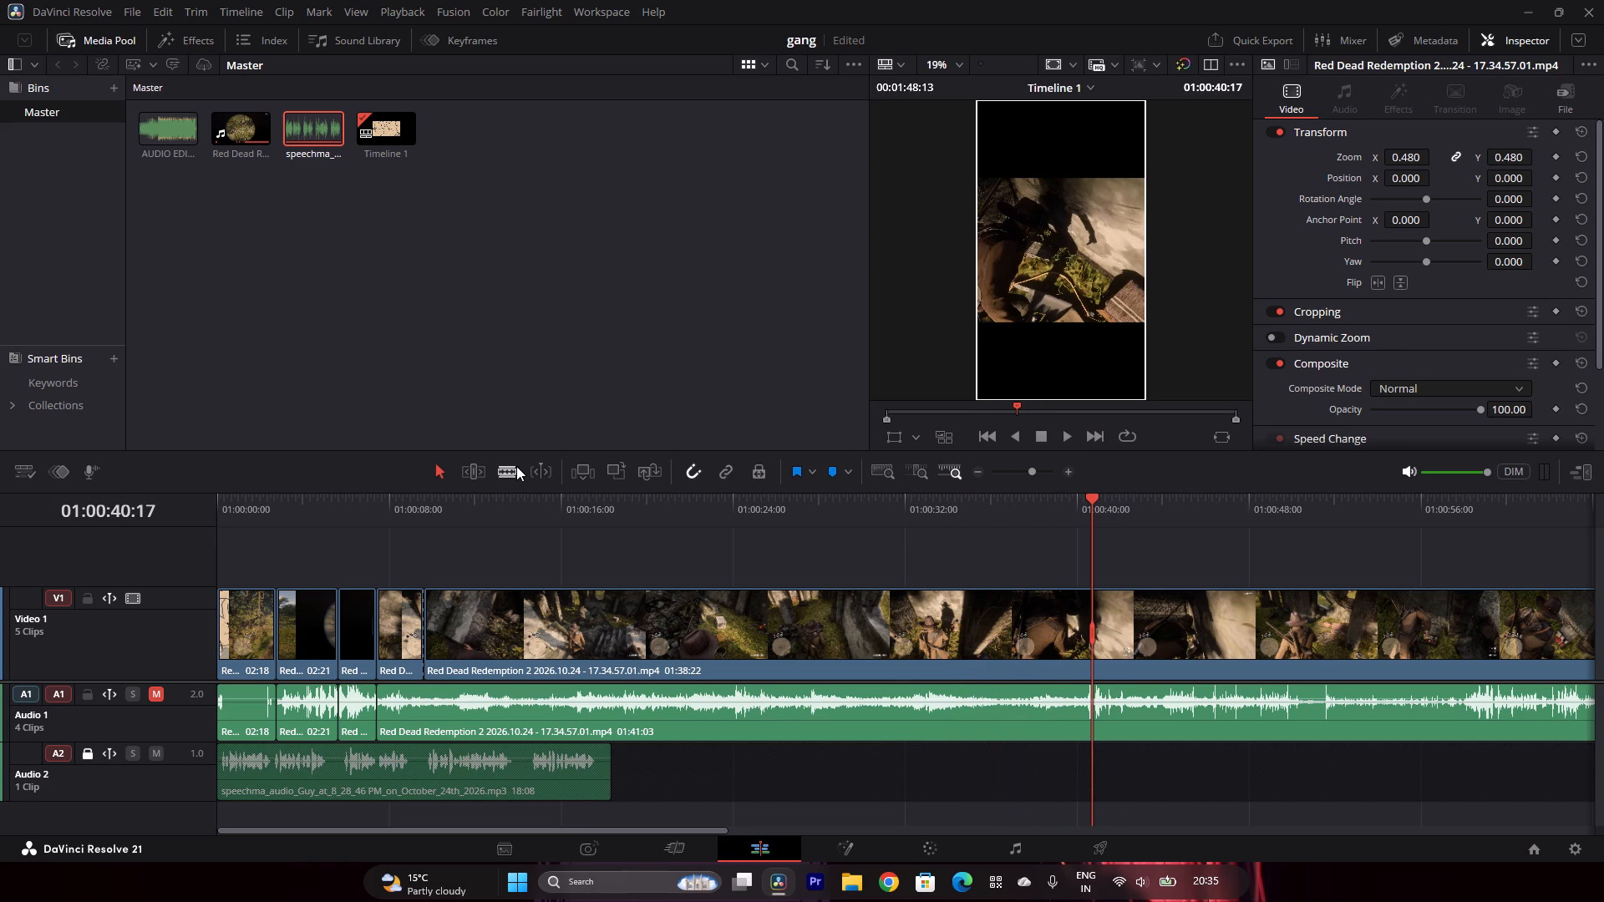
{"action": "left_click", "coordinate": [516, 466]}
{"action": "left_click", "coordinate": [1091, 623]}
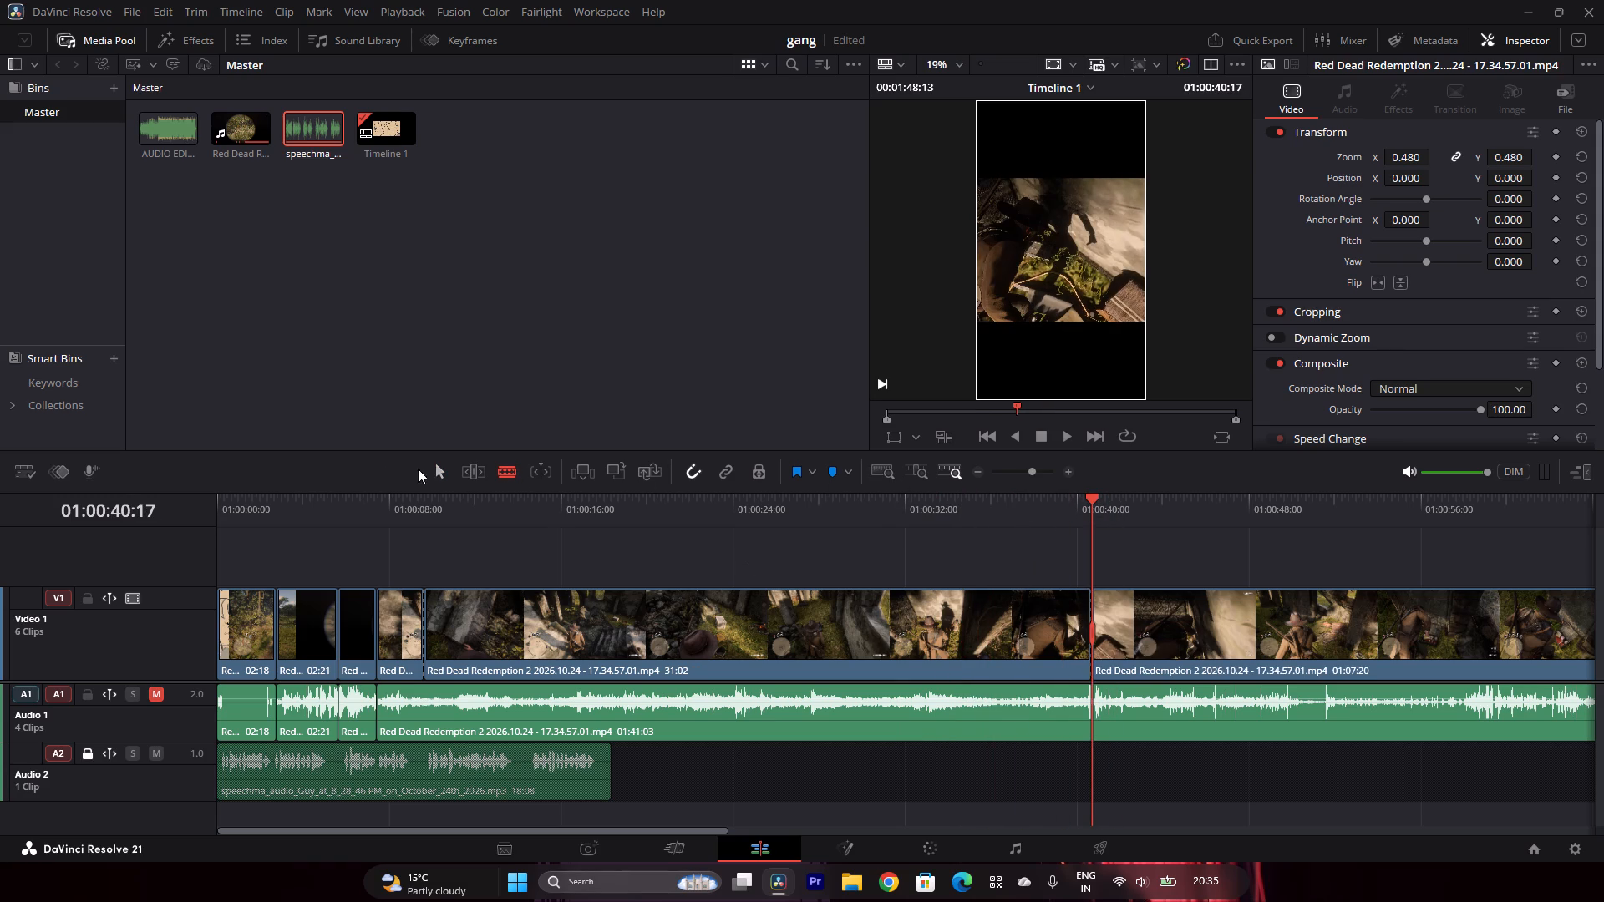
{"action": "left_click", "coordinate": [443, 471]}
Delete the gameplay section between the 01:00:09:15 and 01:00:40:17 cuts, and close the gap.
{"action": "left_click", "coordinate": [489, 590]}
{"action": "key", "text": "BackSpace"}
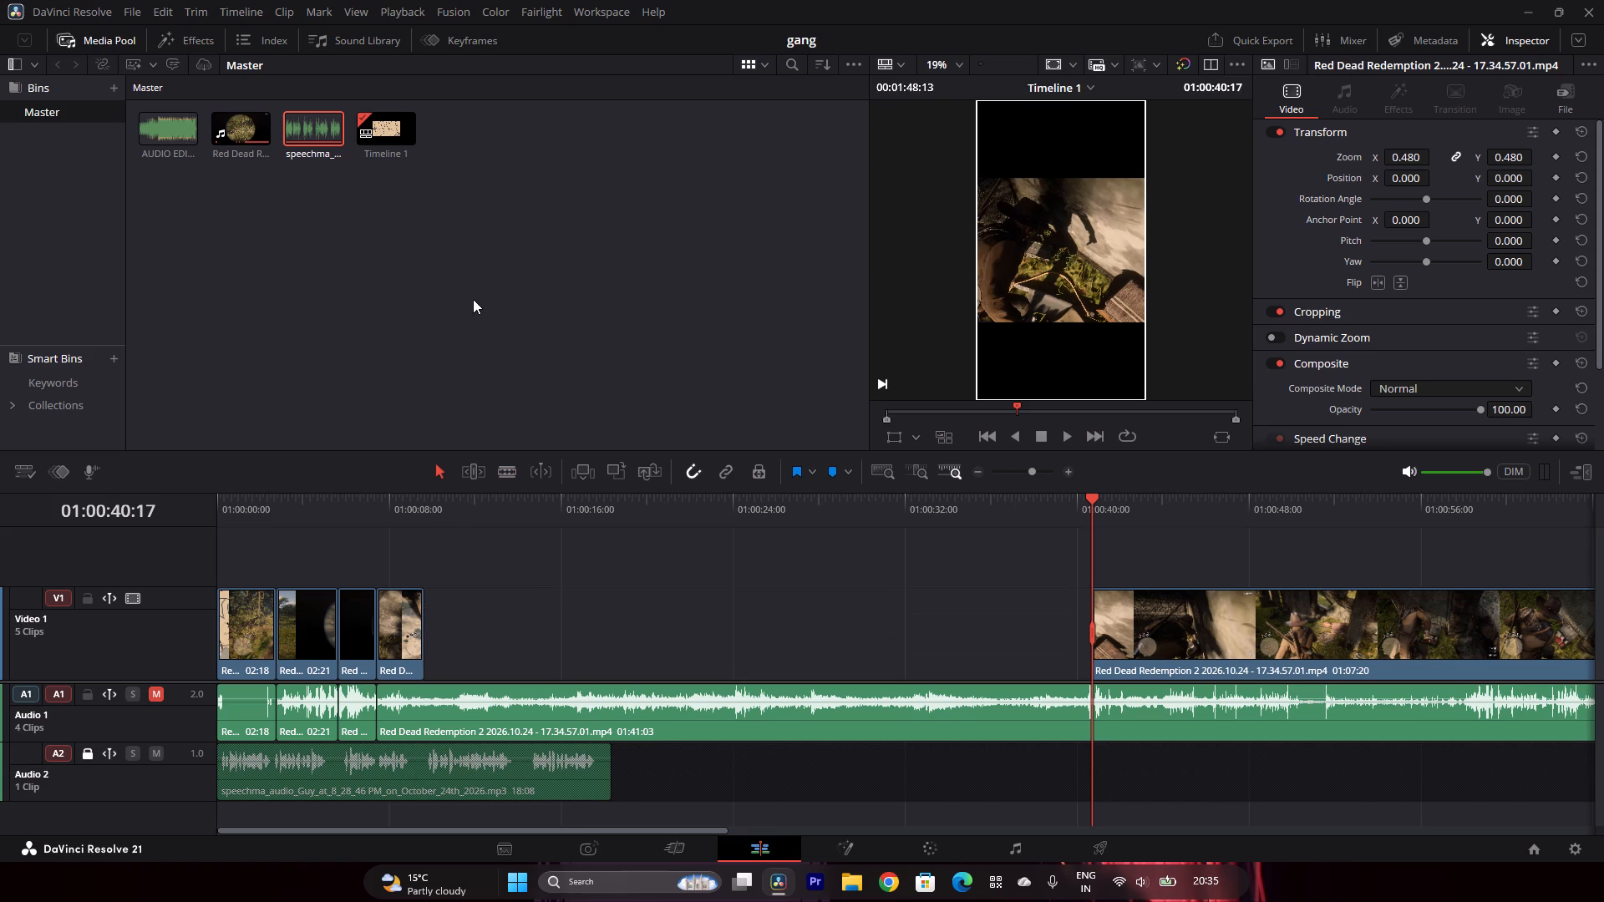
{"action": "left_click", "coordinate": [647, 636]}
{"action": "key", "text": "BackSpace"}
Play the close-up beside the pale rock and split the gameplay clip on Video 1 at 01:00:11:22.
{"action": "left_click", "coordinate": [409, 494]}
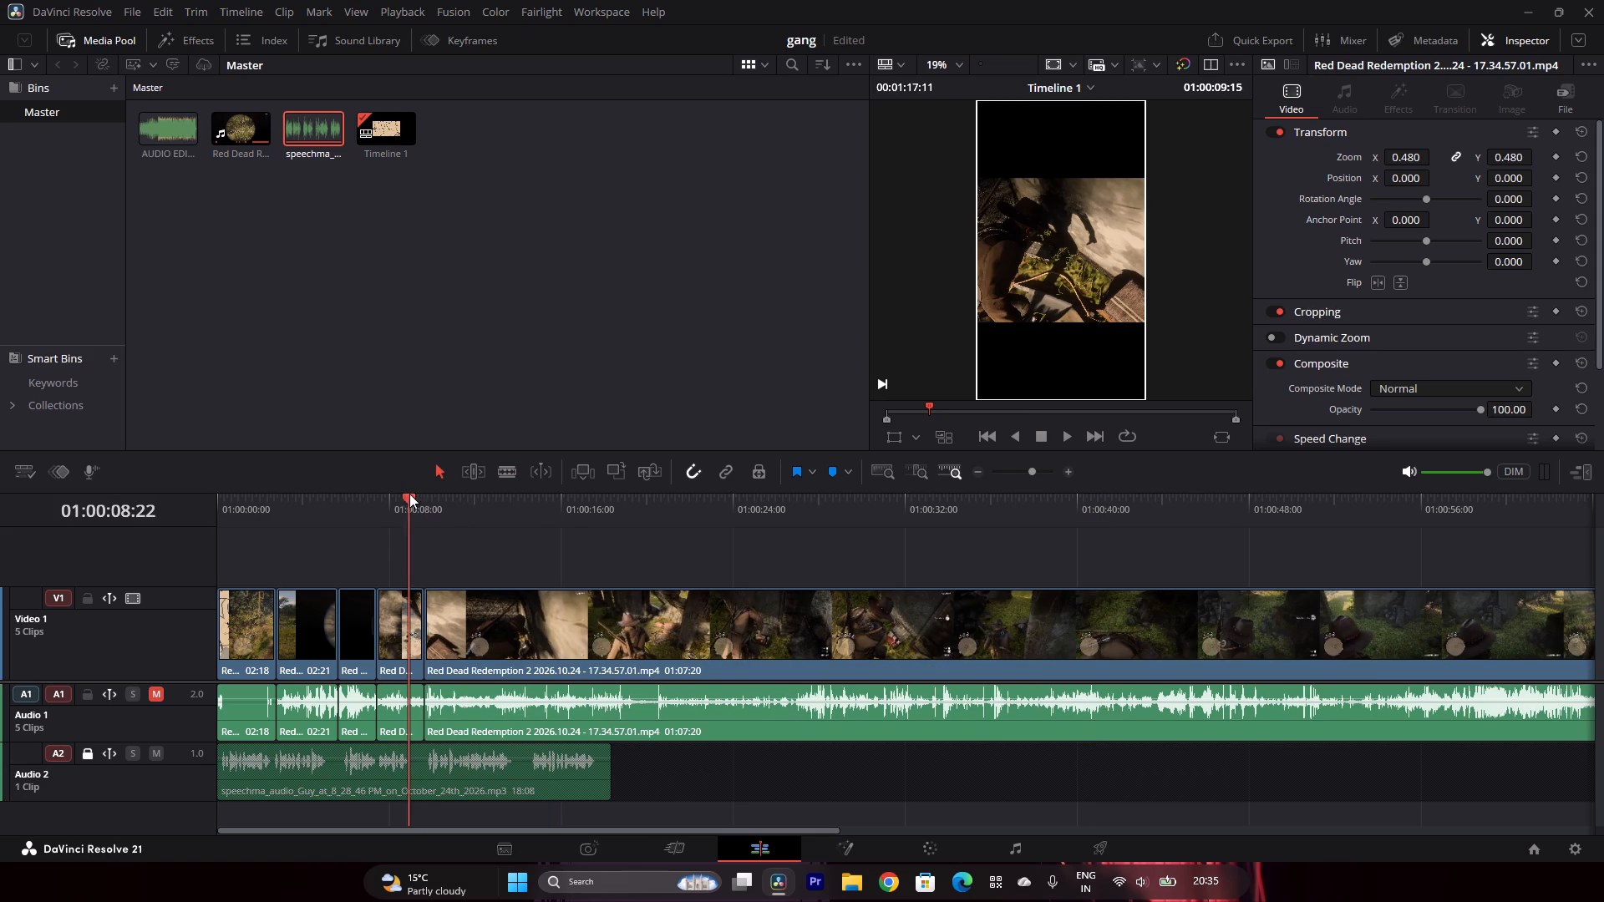
{"action": "left_click", "coordinate": [1072, 433]}
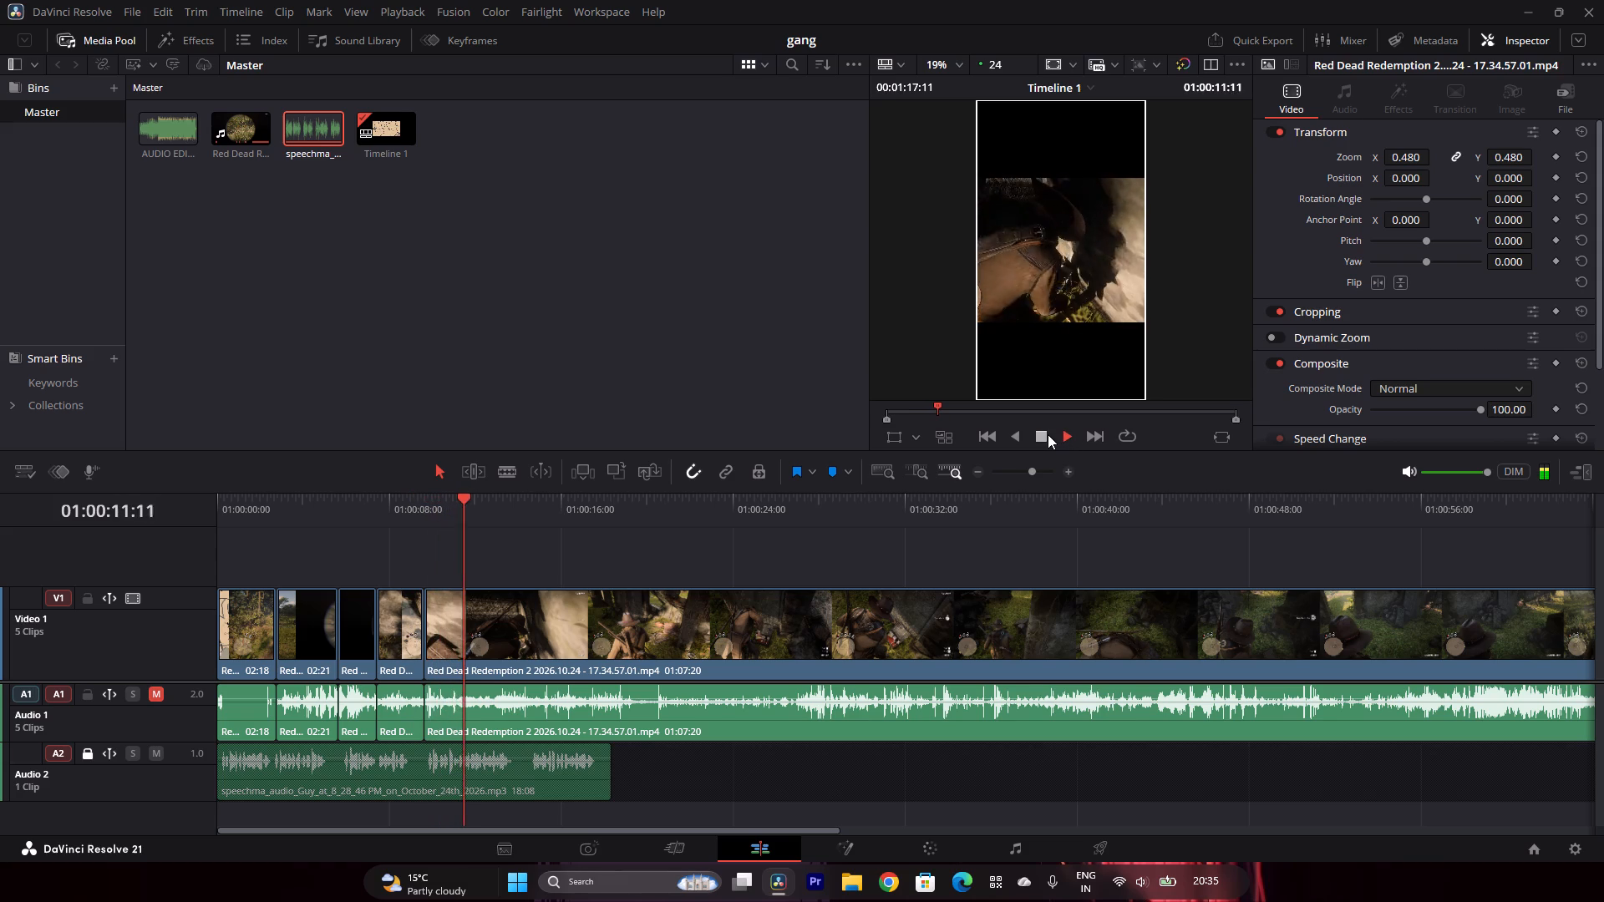
{"action": "left_click", "coordinate": [1033, 433]}
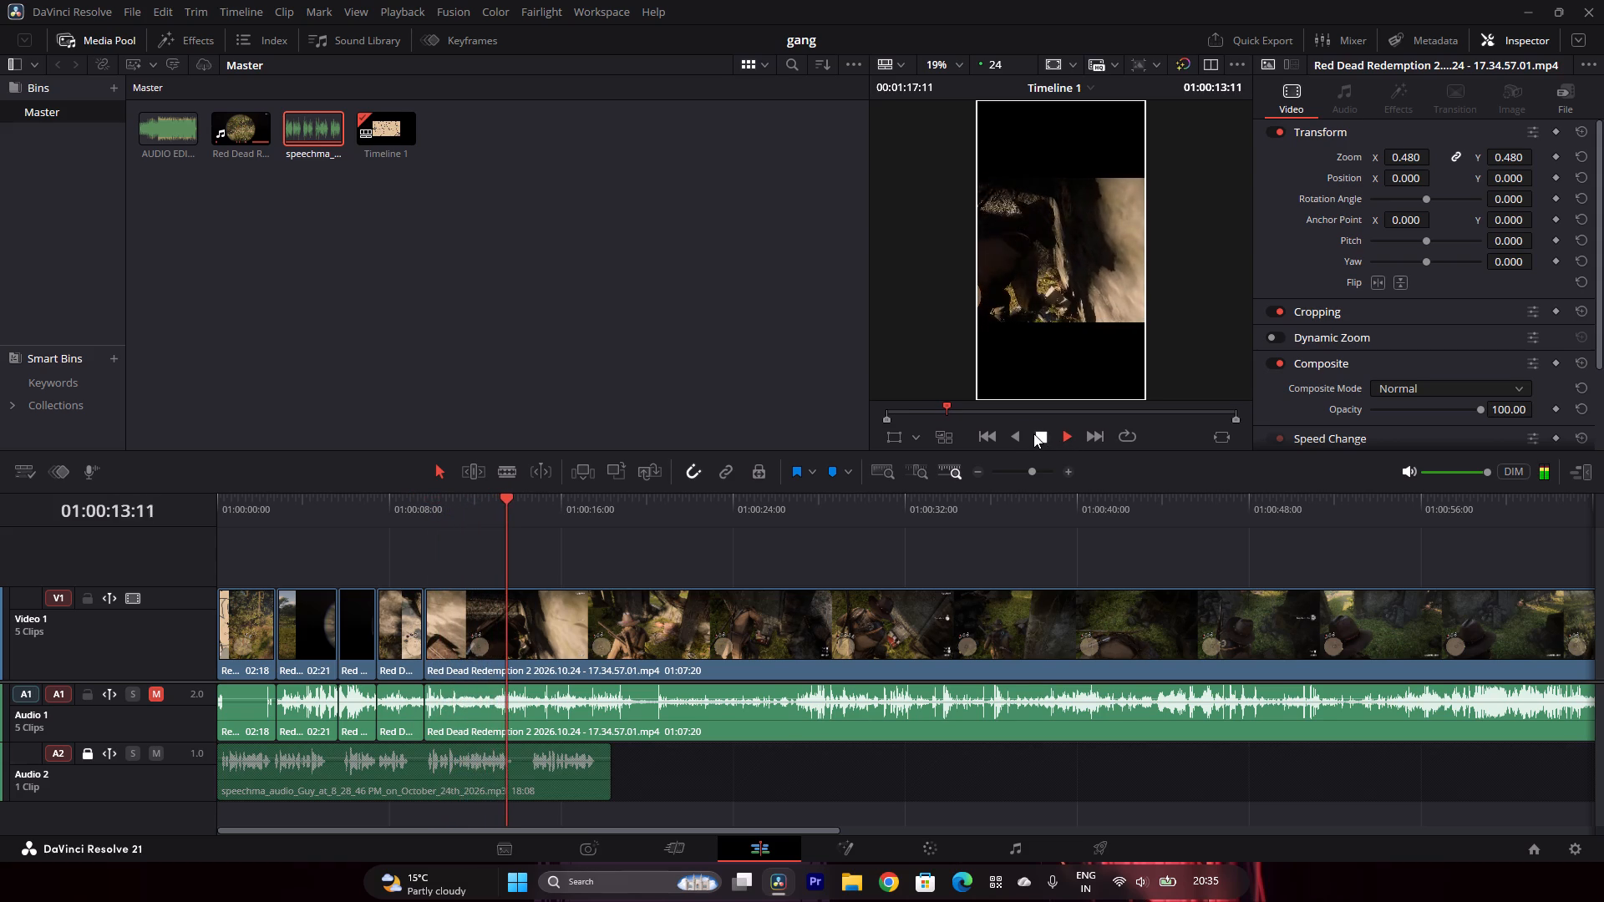
{"action": "left_click", "coordinate": [480, 492]}
{"action": "left_click", "coordinate": [474, 503]}
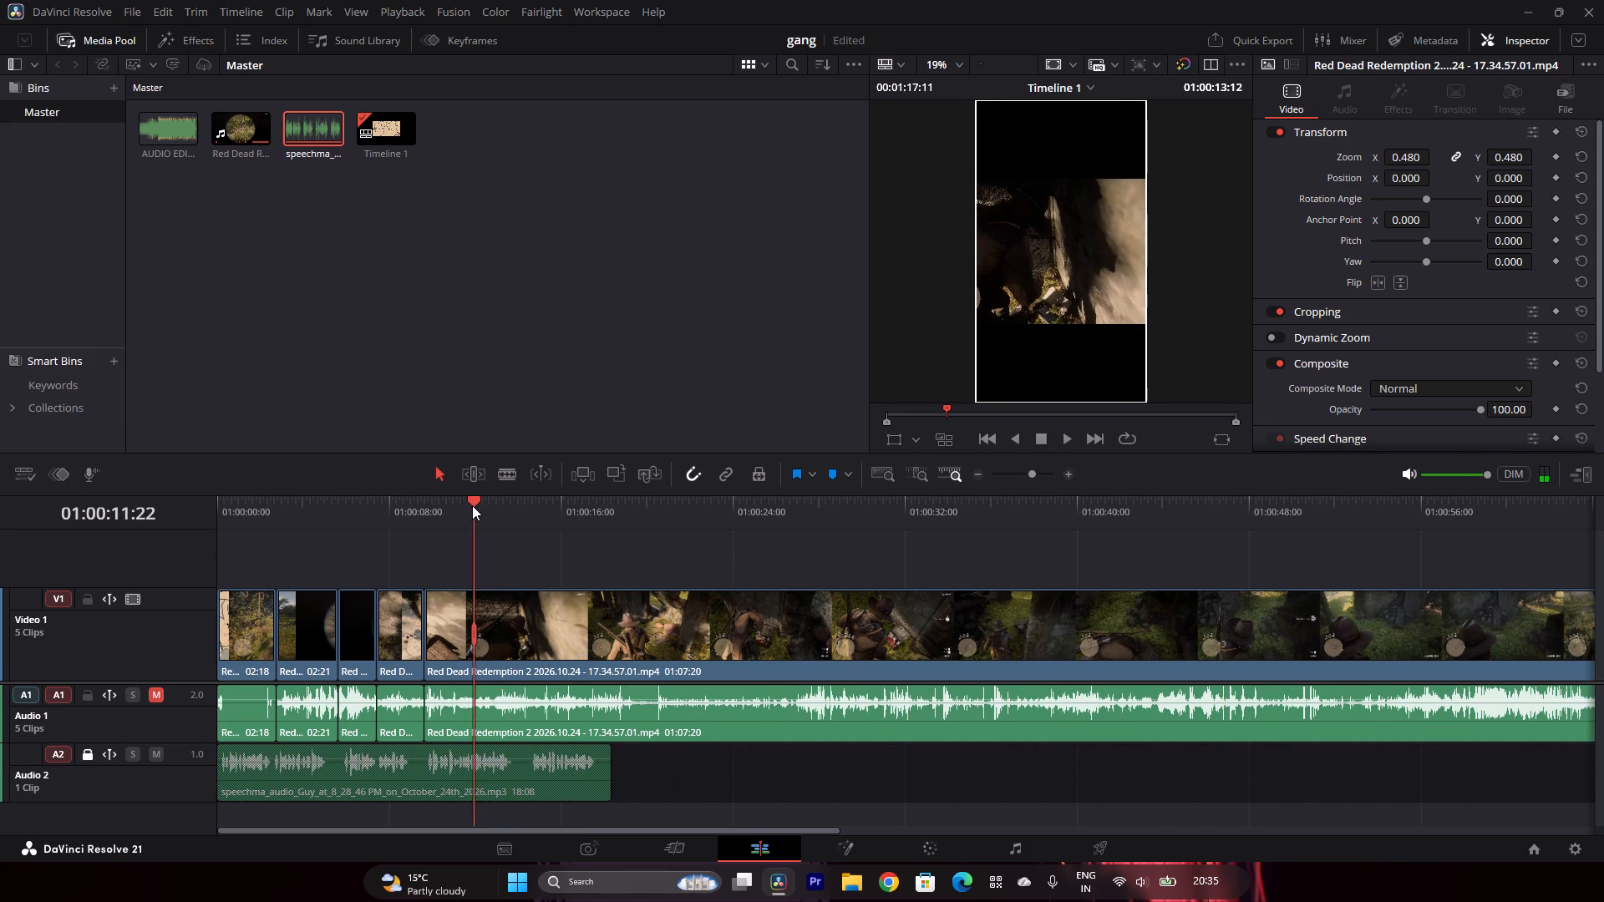
{"action": "left_click", "coordinate": [518, 470]}
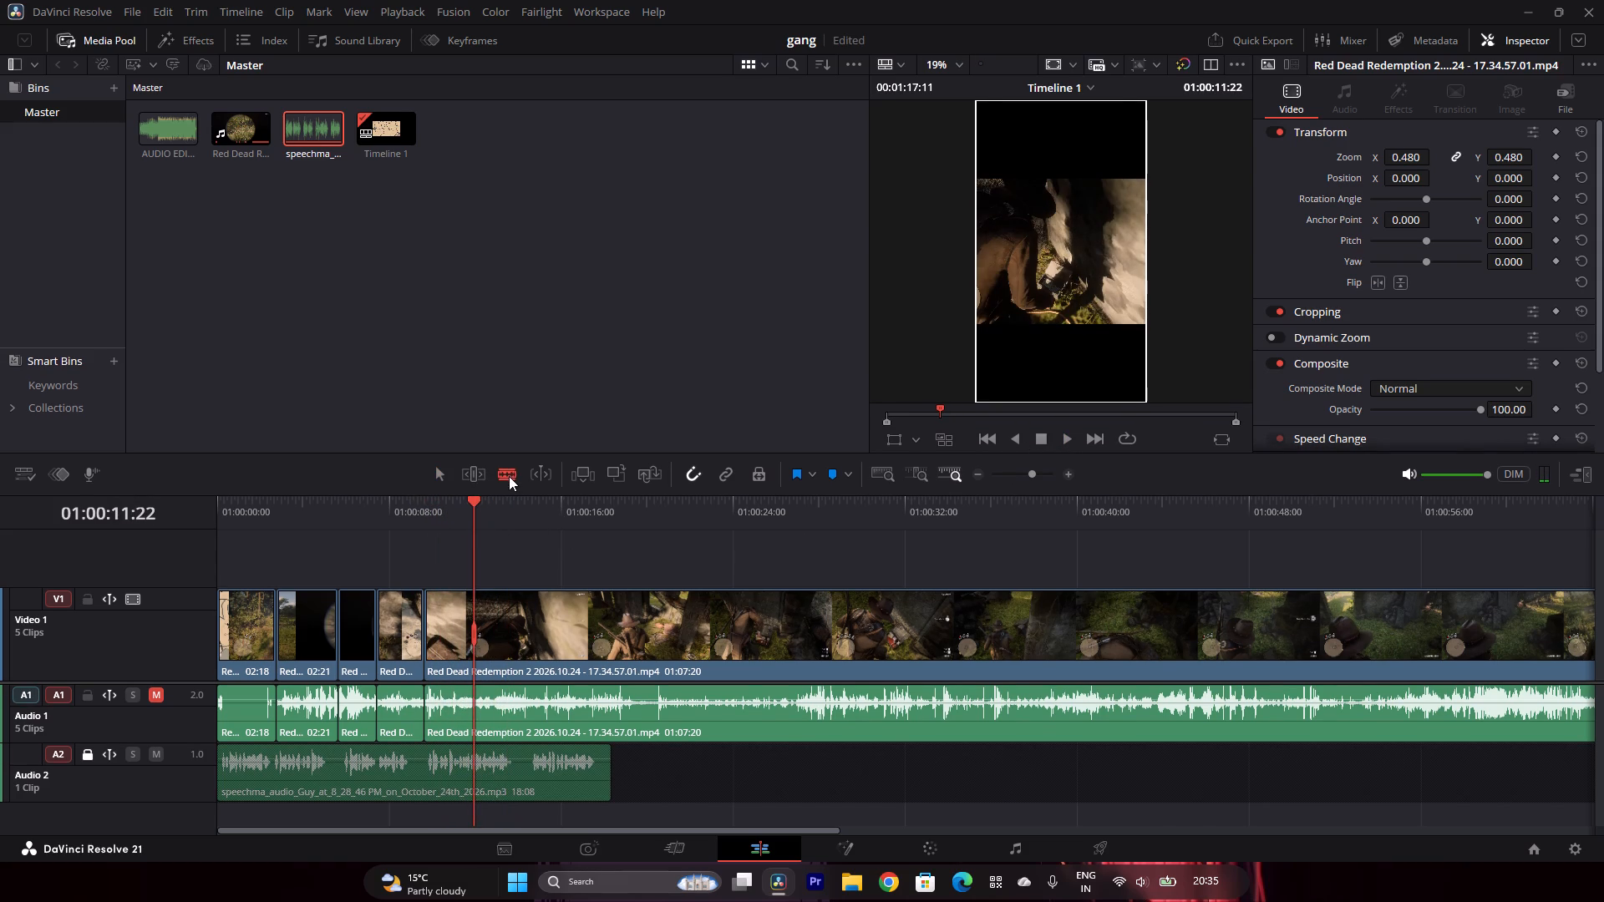
{"action": "left_click", "coordinate": [470, 619]}
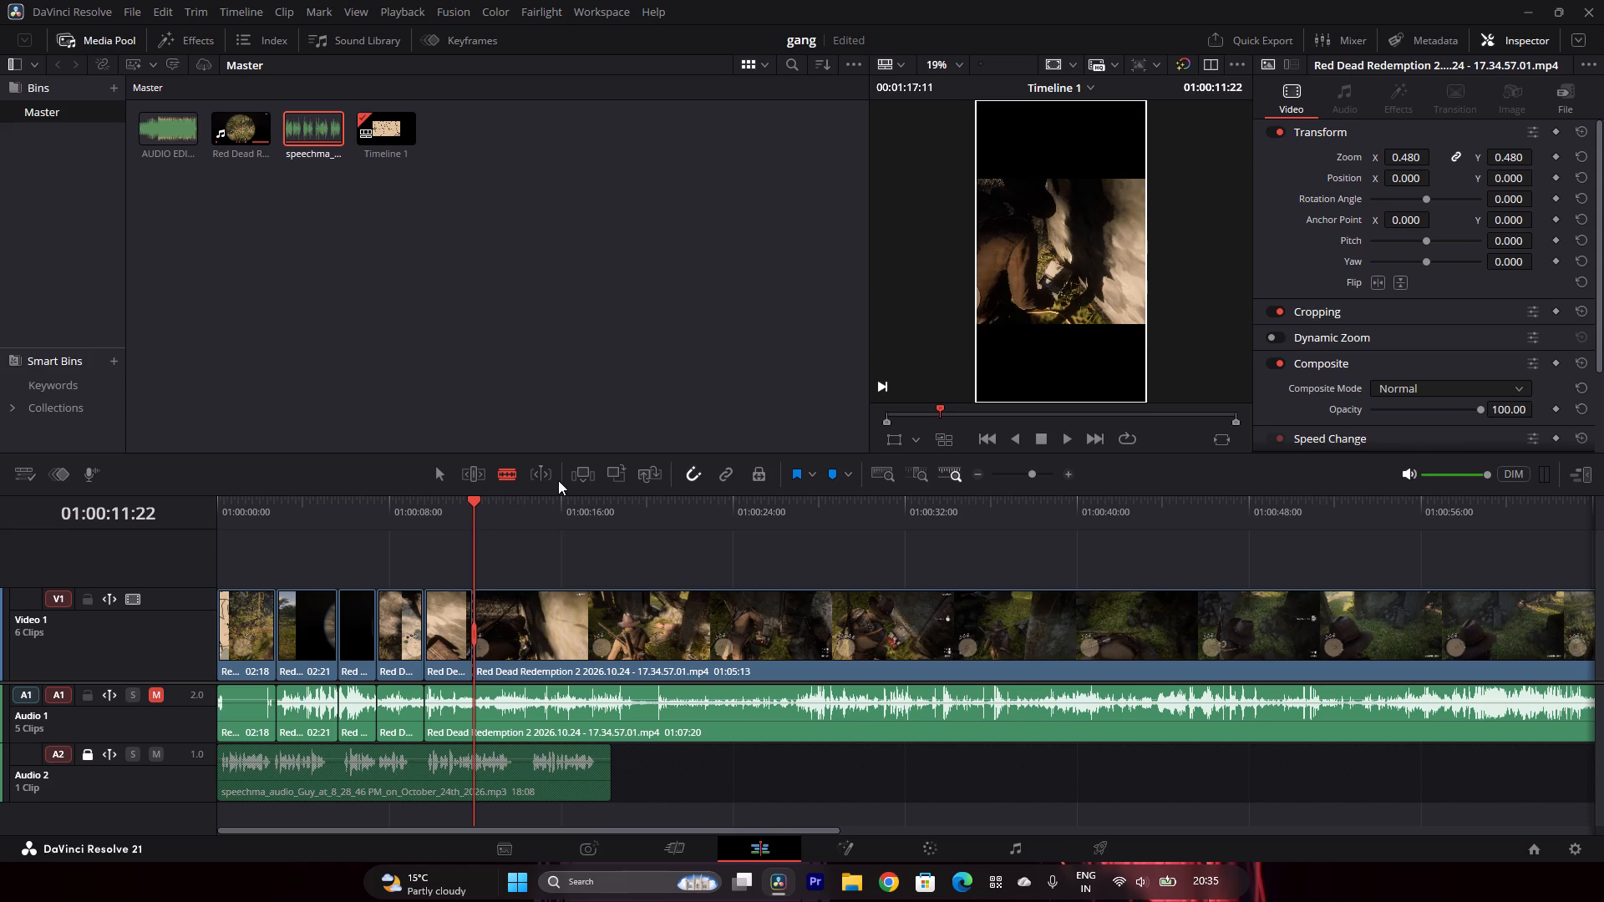
{"action": "left_click", "coordinate": [444, 479]}
Scan the gameplay after the 01:00:11:22 cut for the next key shot, and split the clip at 01:00:27:18.
{"action": "left_click", "coordinate": [667, 502]}
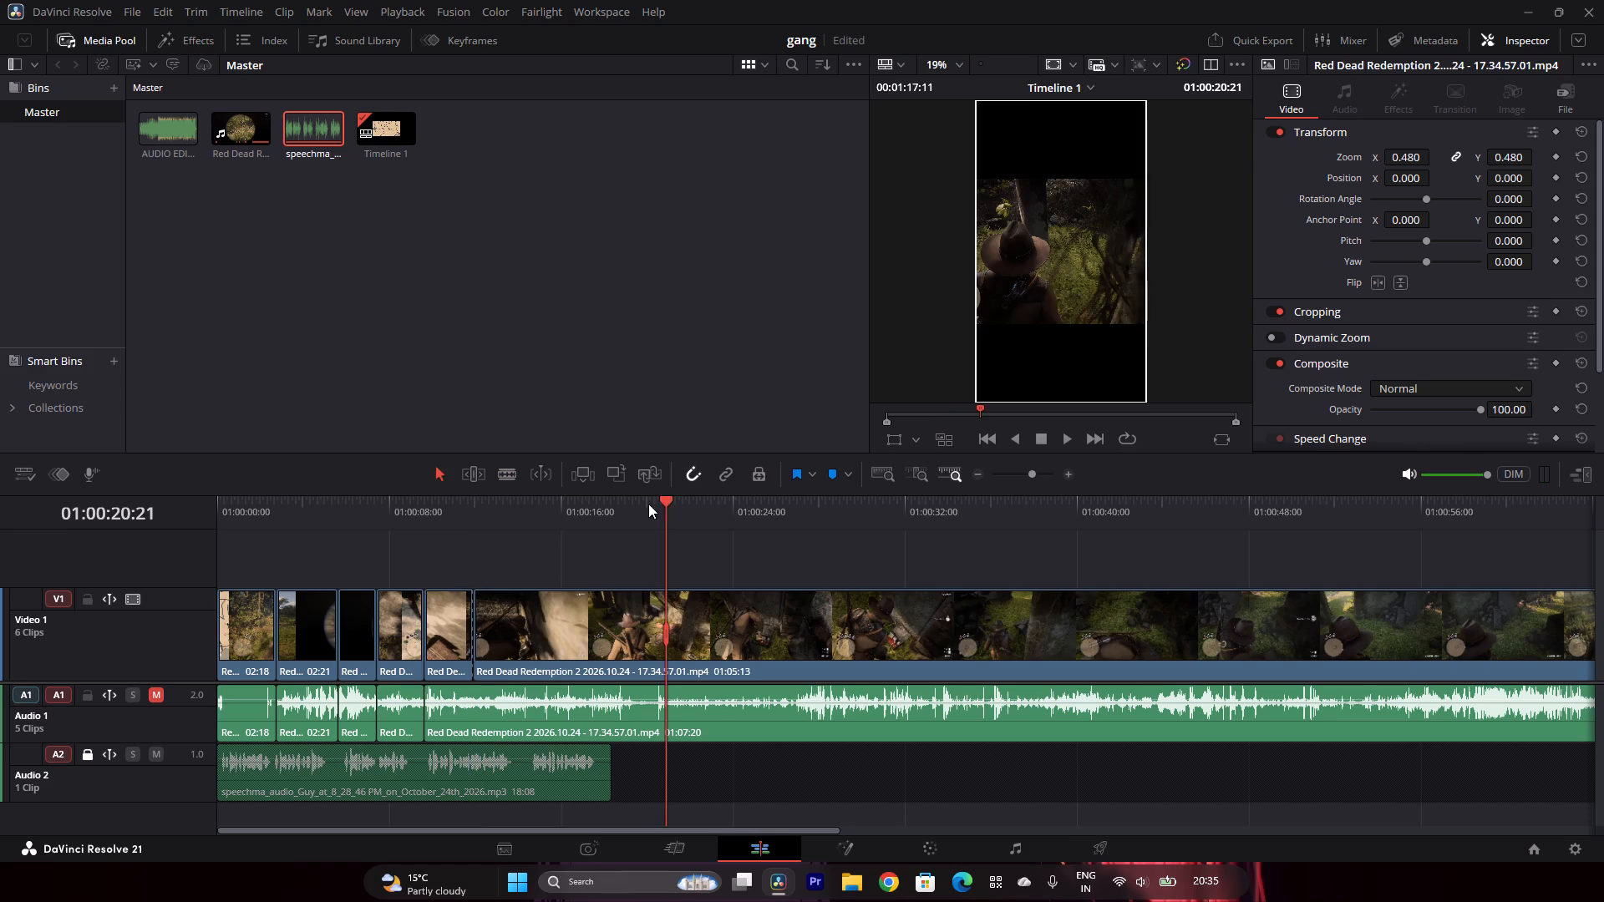
{"action": "left_click", "coordinate": [635, 500]}
{"action": "left_click", "coordinate": [596, 504]}
{"action": "left_click", "coordinate": [573, 504]}
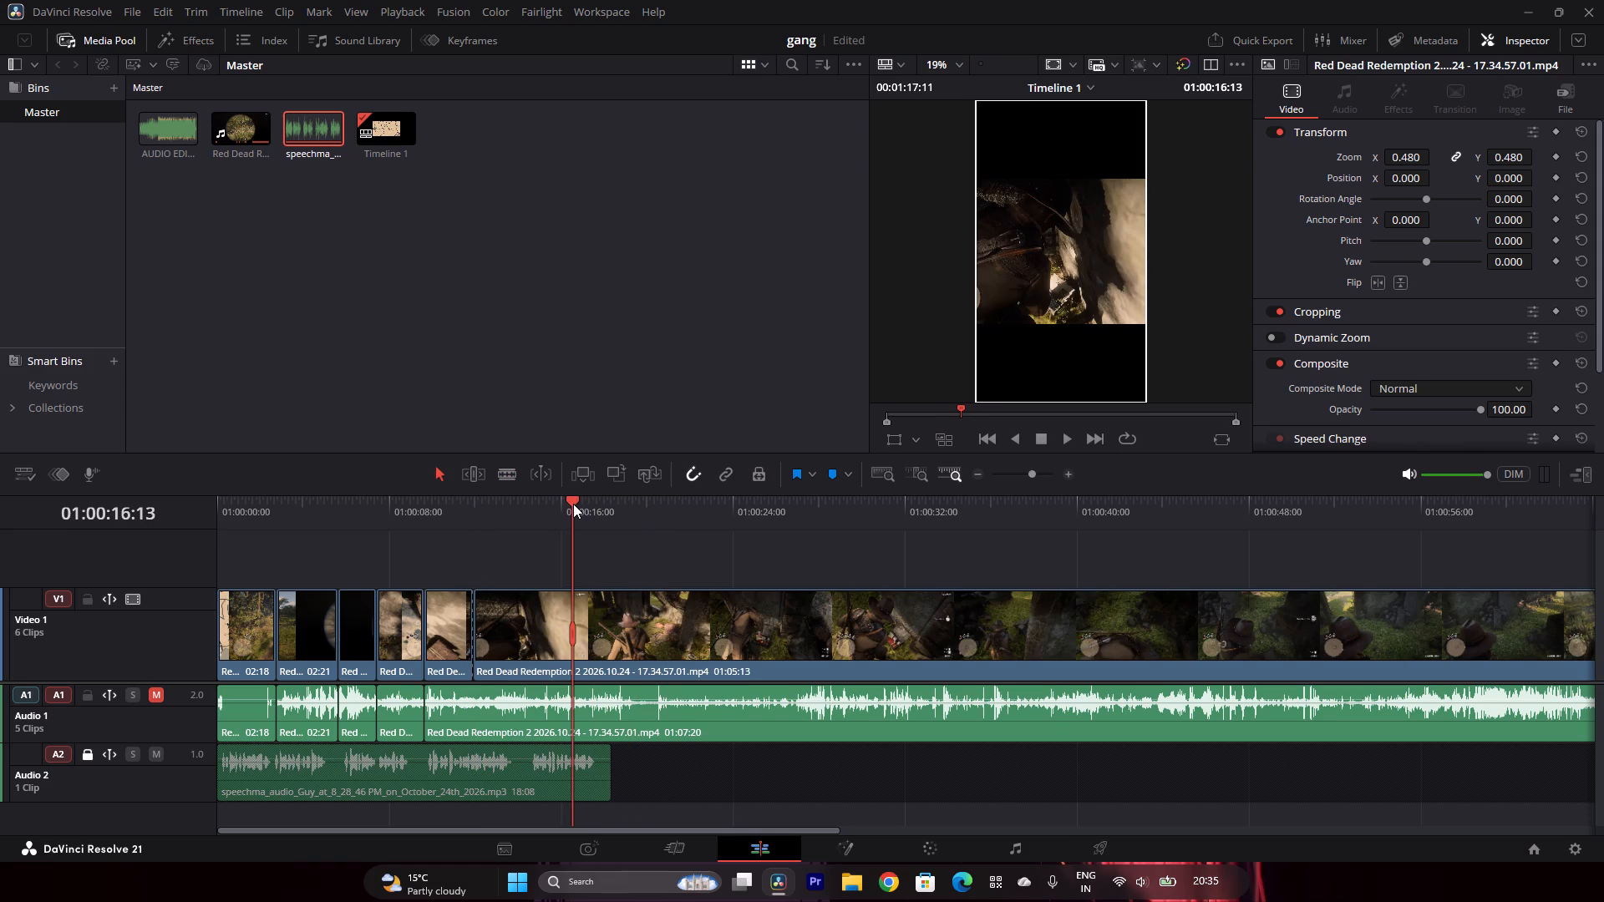
{"action": "left_click", "coordinate": [563, 503]}
{"action": "left_click_drag", "start_coordinate": [715, 500], "coordinate": [723, 502]}
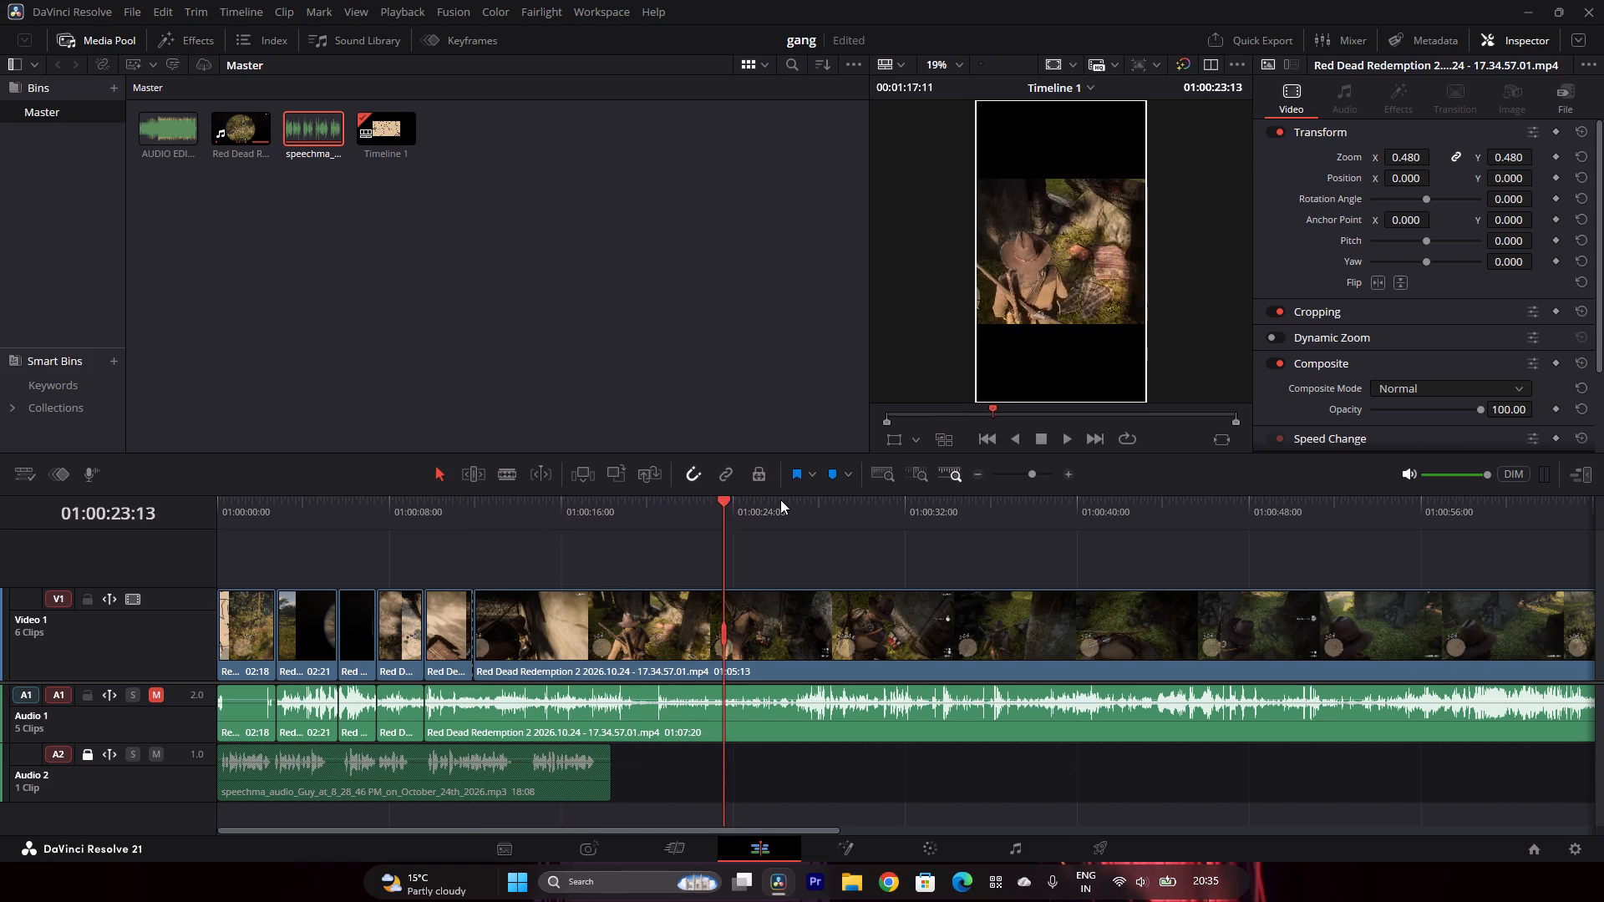
{"action": "left_click", "coordinate": [780, 499]}
{"action": "left_click", "coordinate": [981, 471]}
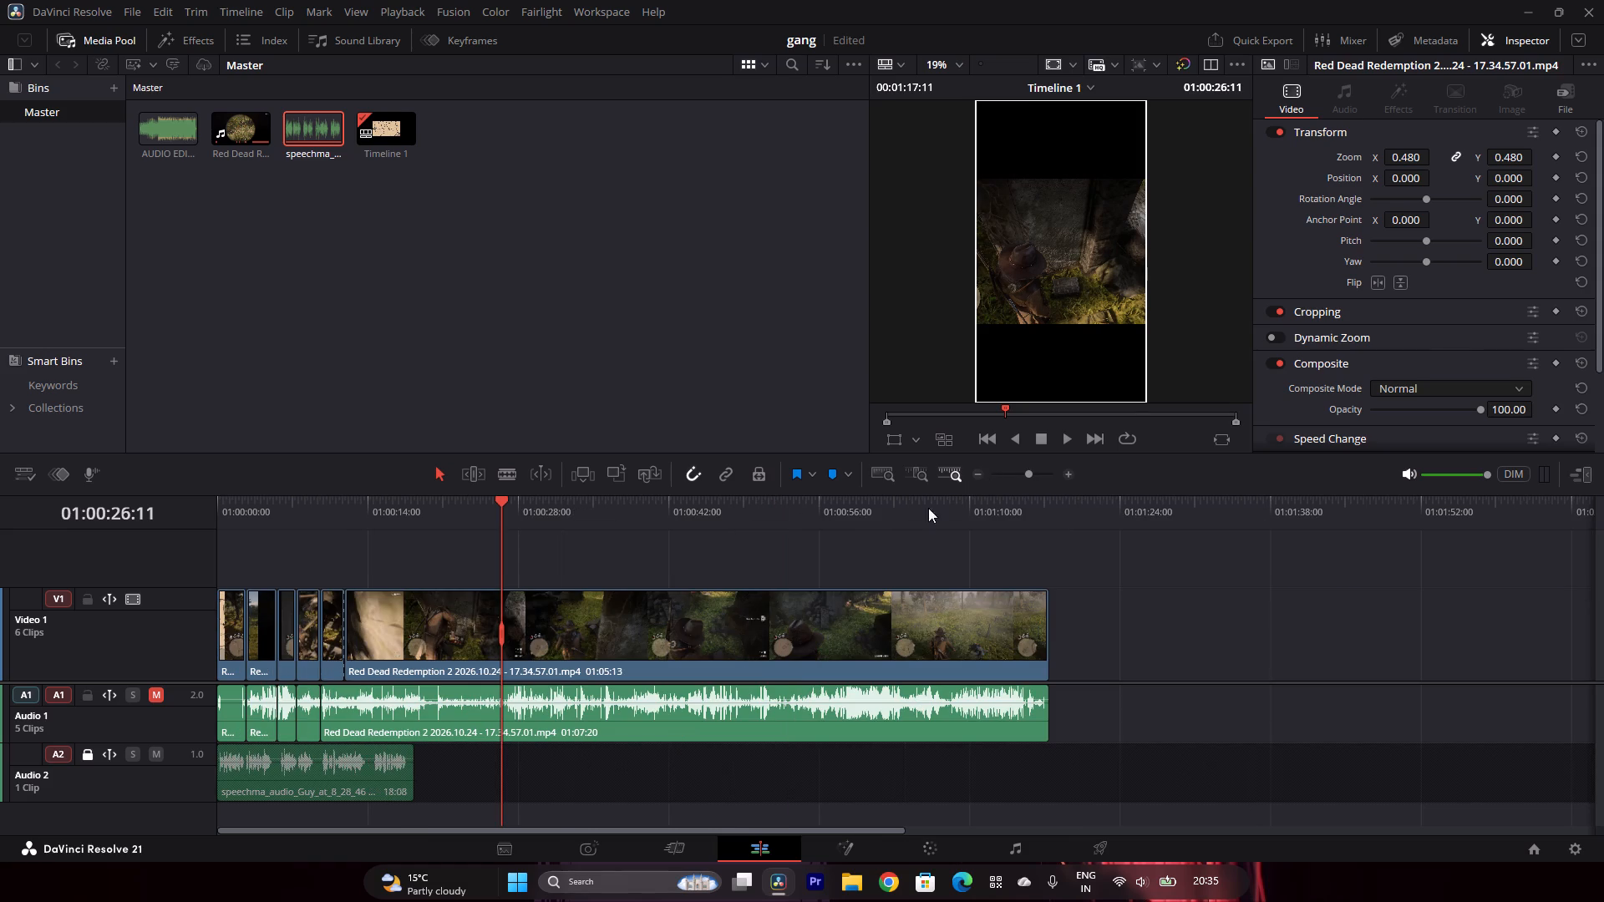
{"action": "left_click", "coordinate": [555, 500]}
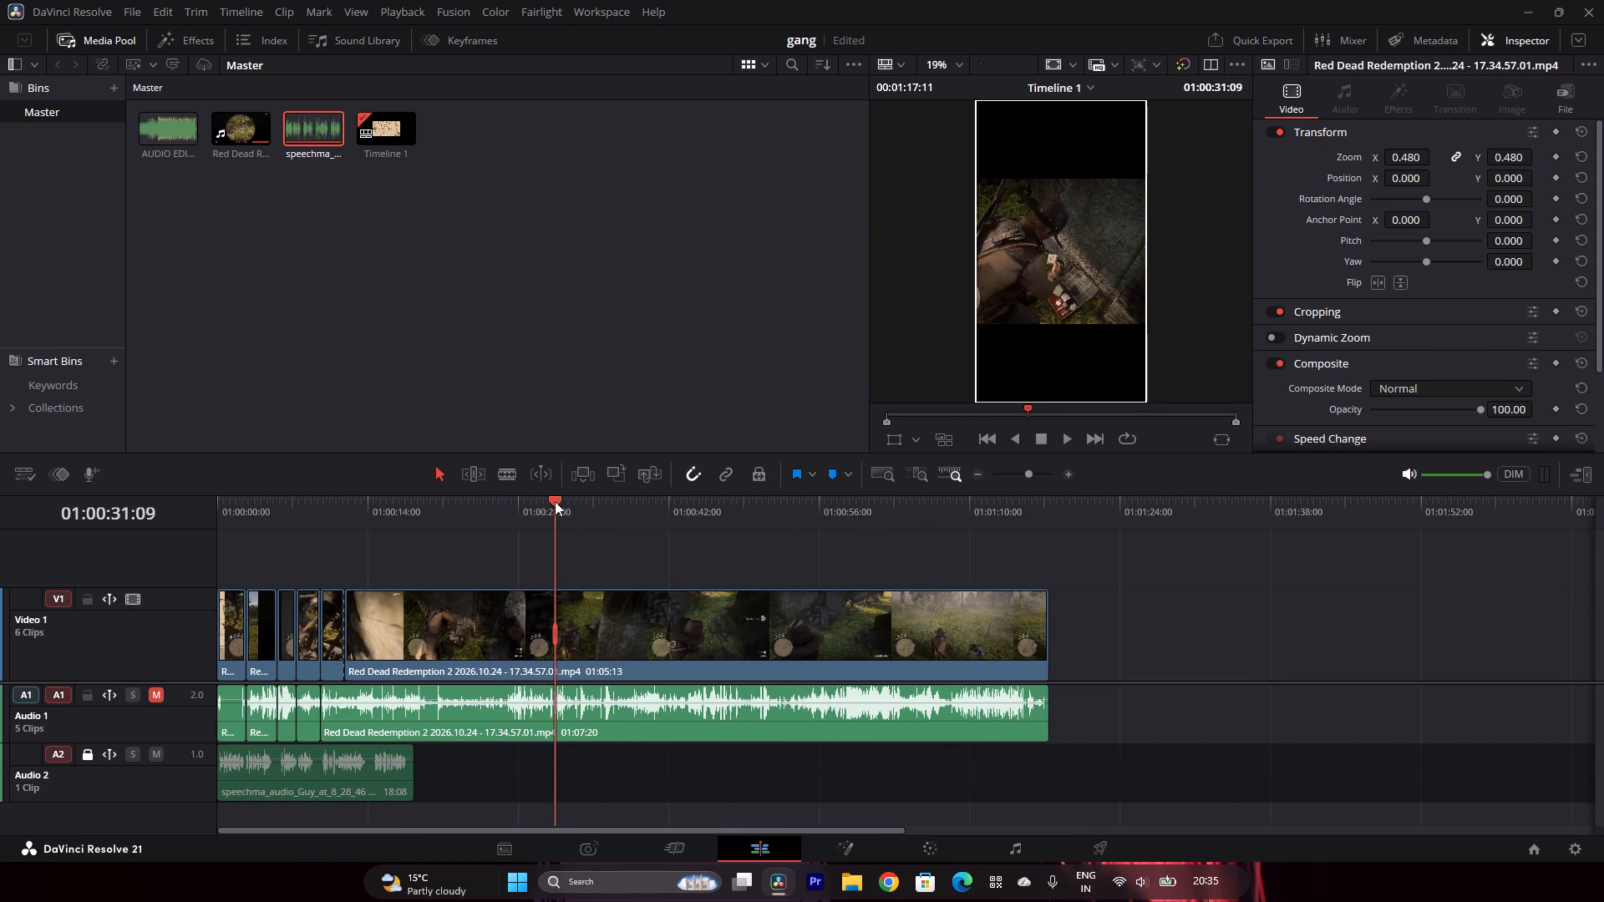
{"action": "left_click", "coordinate": [544, 503]}
{"action": "left_click", "coordinate": [531, 503]}
{"action": "left_click", "coordinate": [515, 504]}
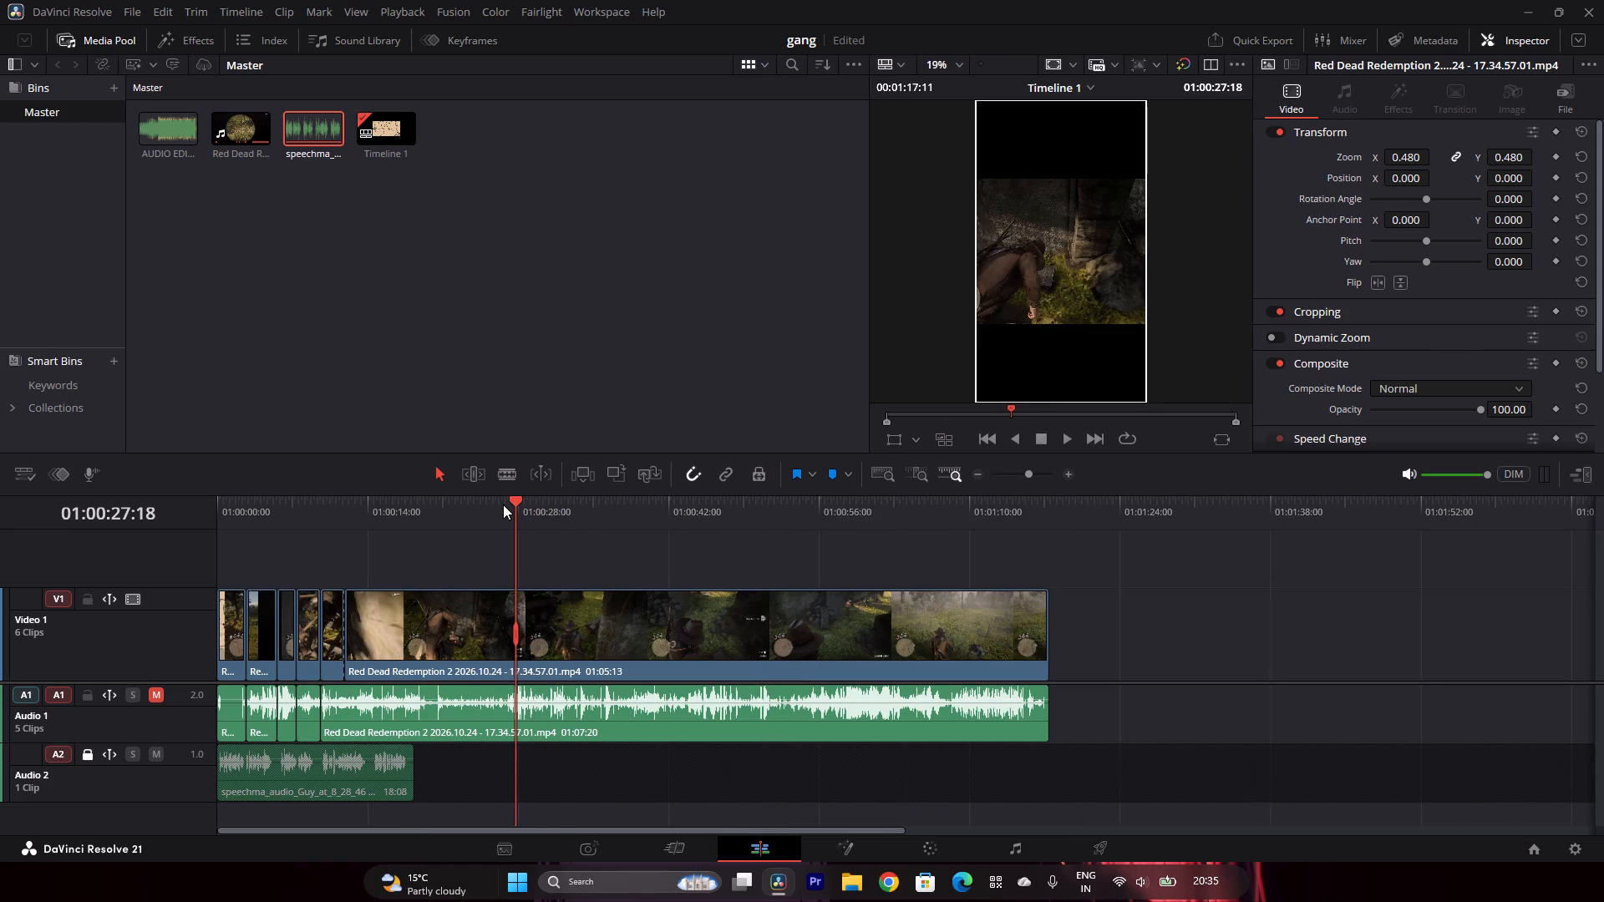
{"action": "left_click", "coordinate": [504, 473]}
{"action": "left_click", "coordinate": [514, 604]}
{"action": "left_click", "coordinate": [444, 470]}
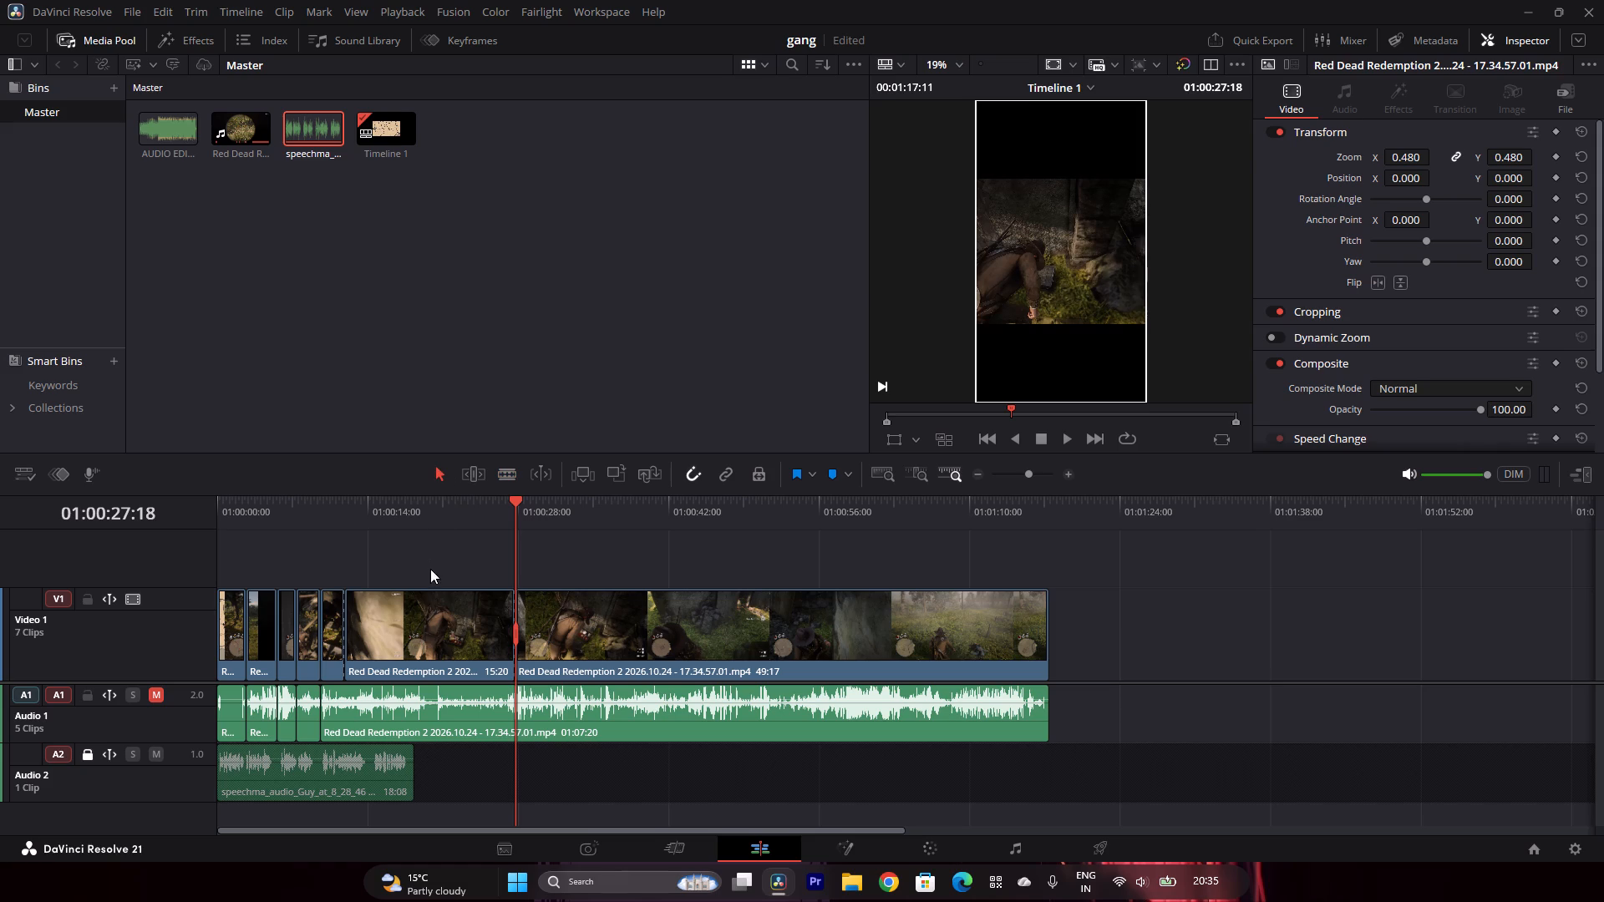
Delete the gameplay section between the 01:00:11:22 and 01:00:27:18 cuts, and close the gap.
{"action": "left_click", "coordinate": [342, 497]}
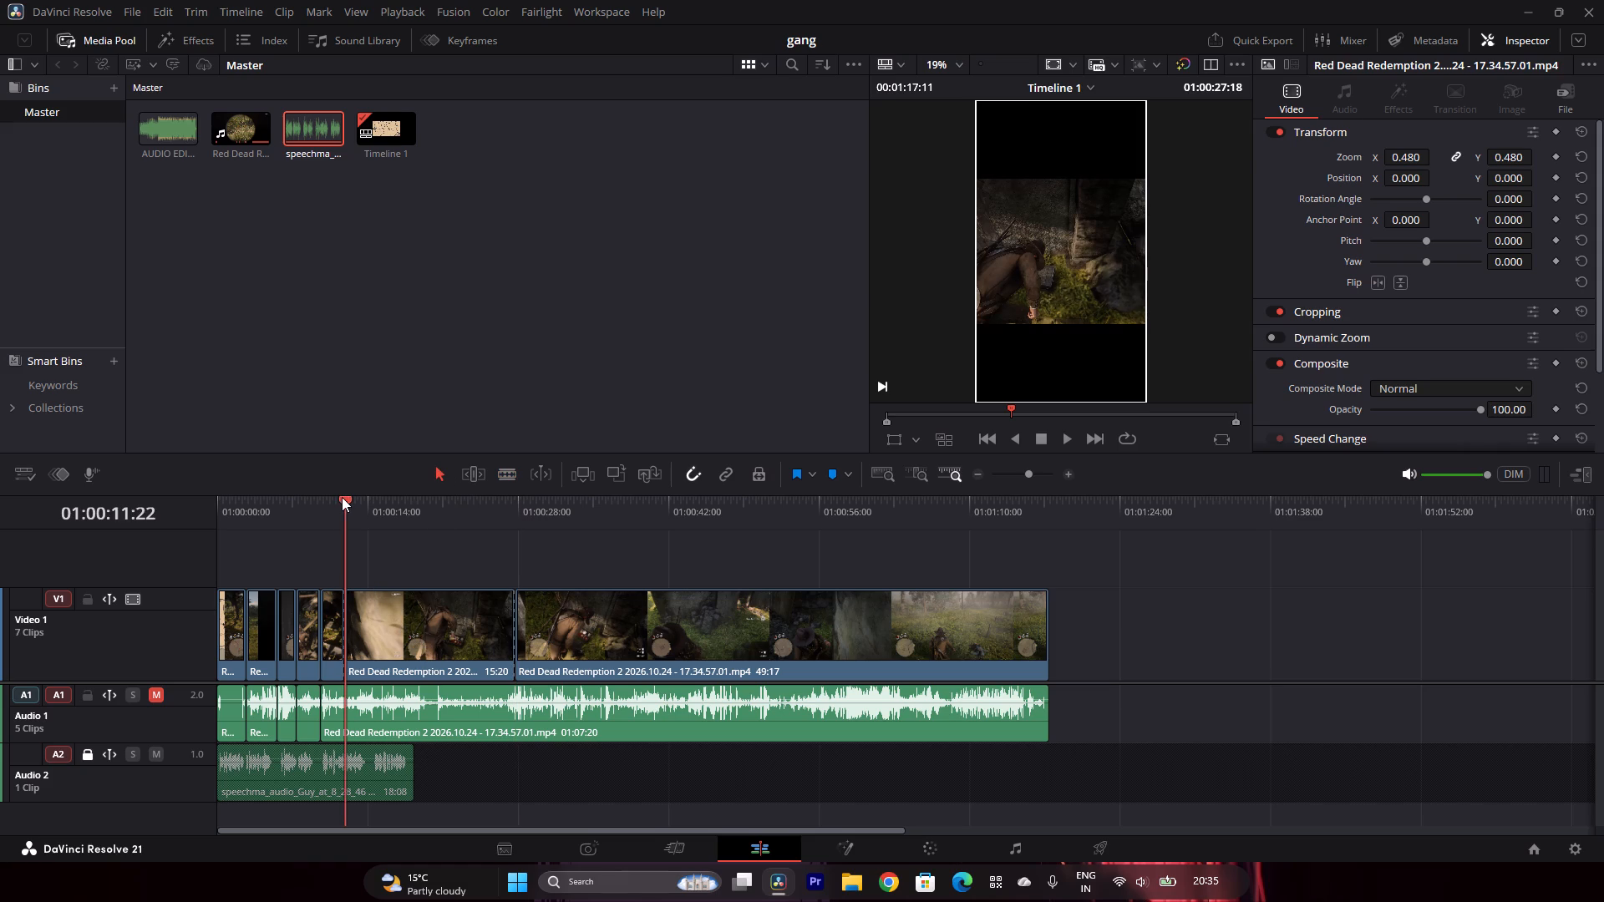
{"action": "left_click", "coordinate": [326, 500]}
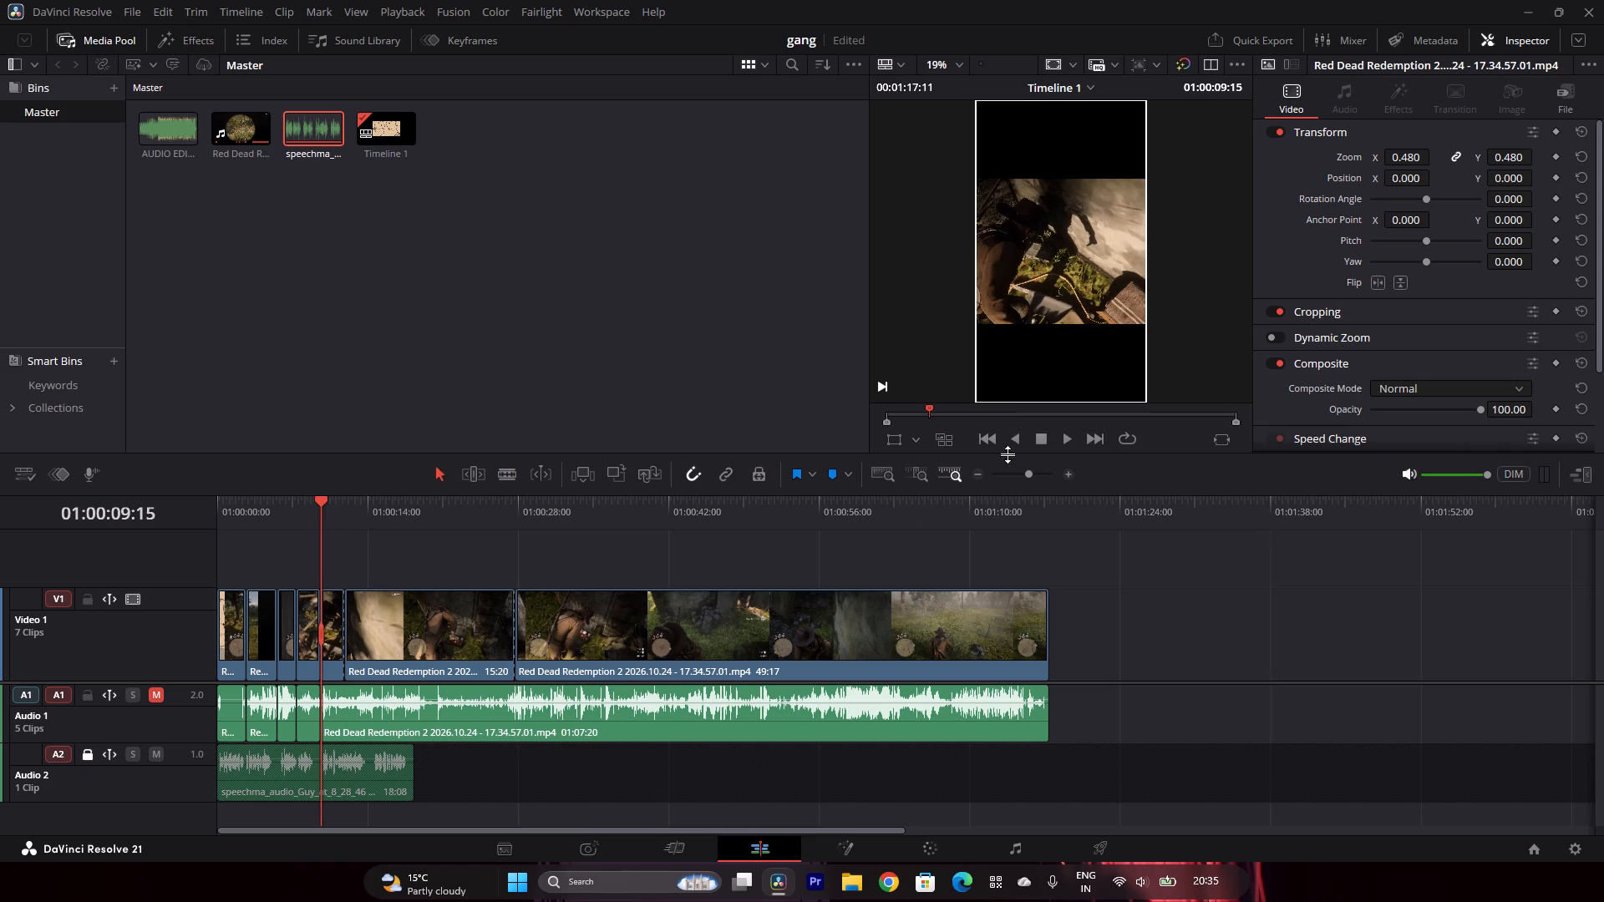
{"action": "left_click", "coordinate": [1062, 440]}
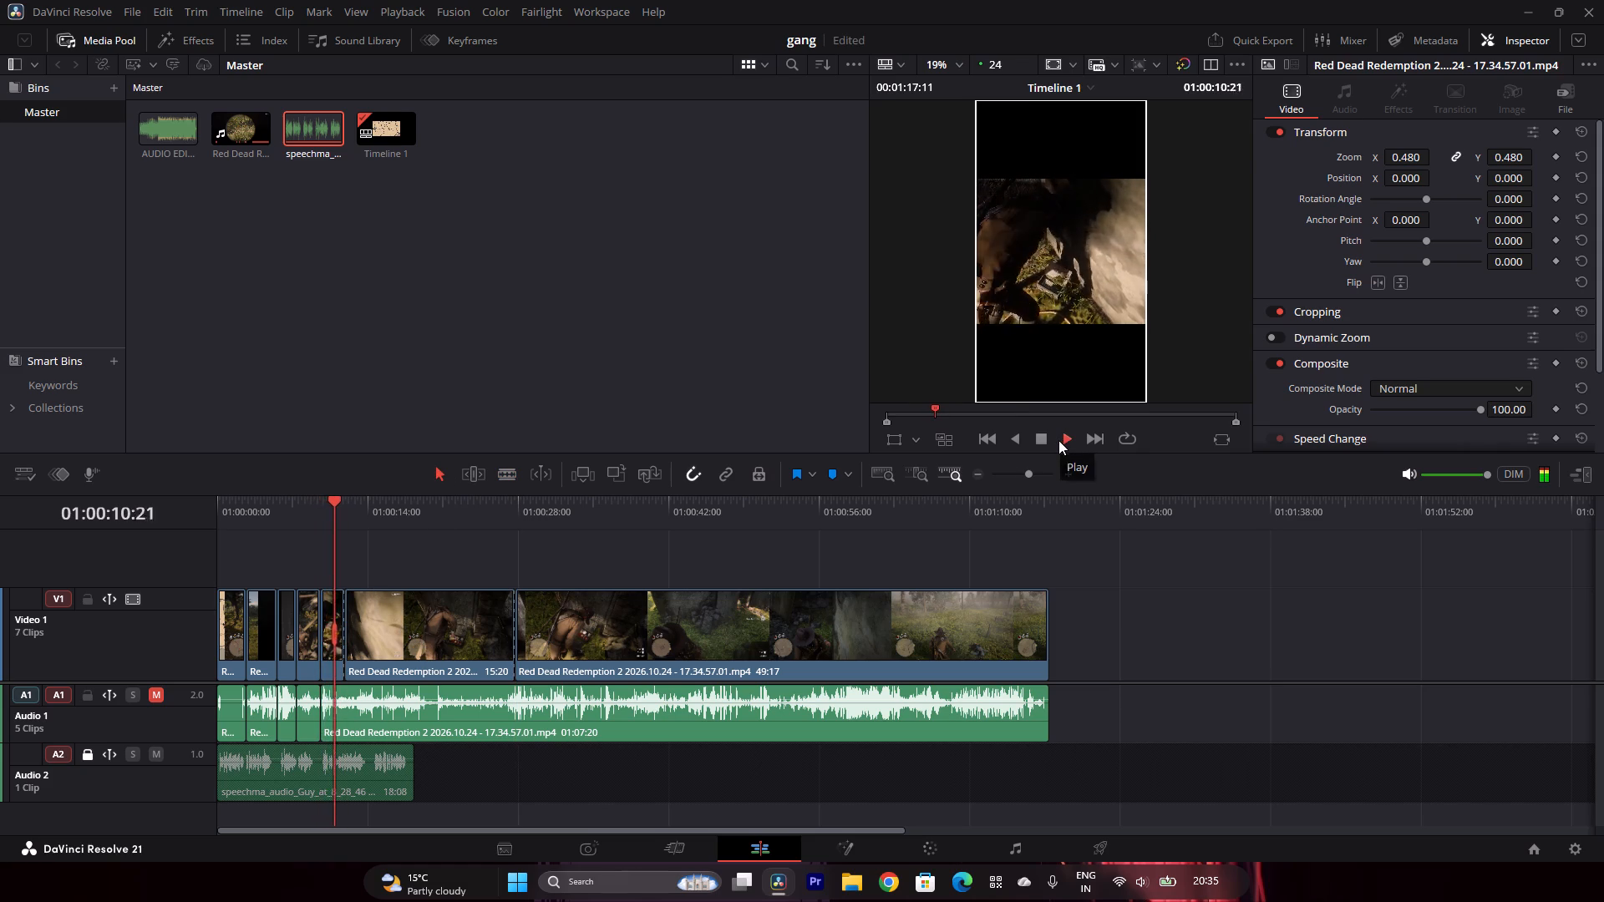
{"action": "left_click", "coordinate": [437, 623]}
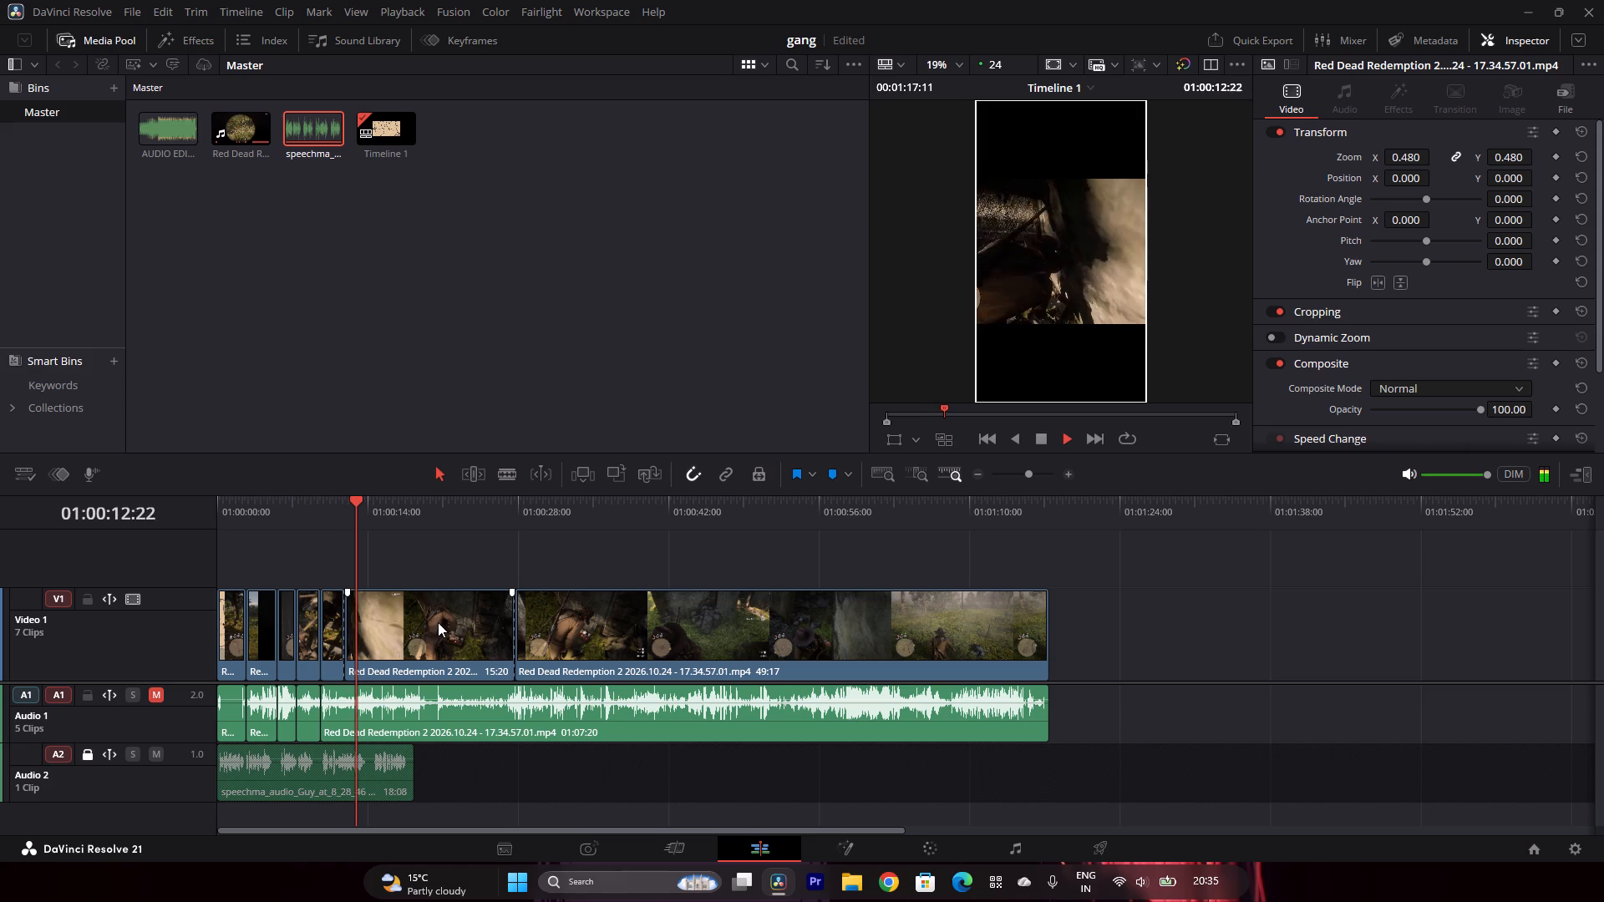
{"action": "key", "text": "BackSpace"}
{"action": "left_click", "coordinate": [466, 621]}
{"action": "key", "text": "BackSpace"}
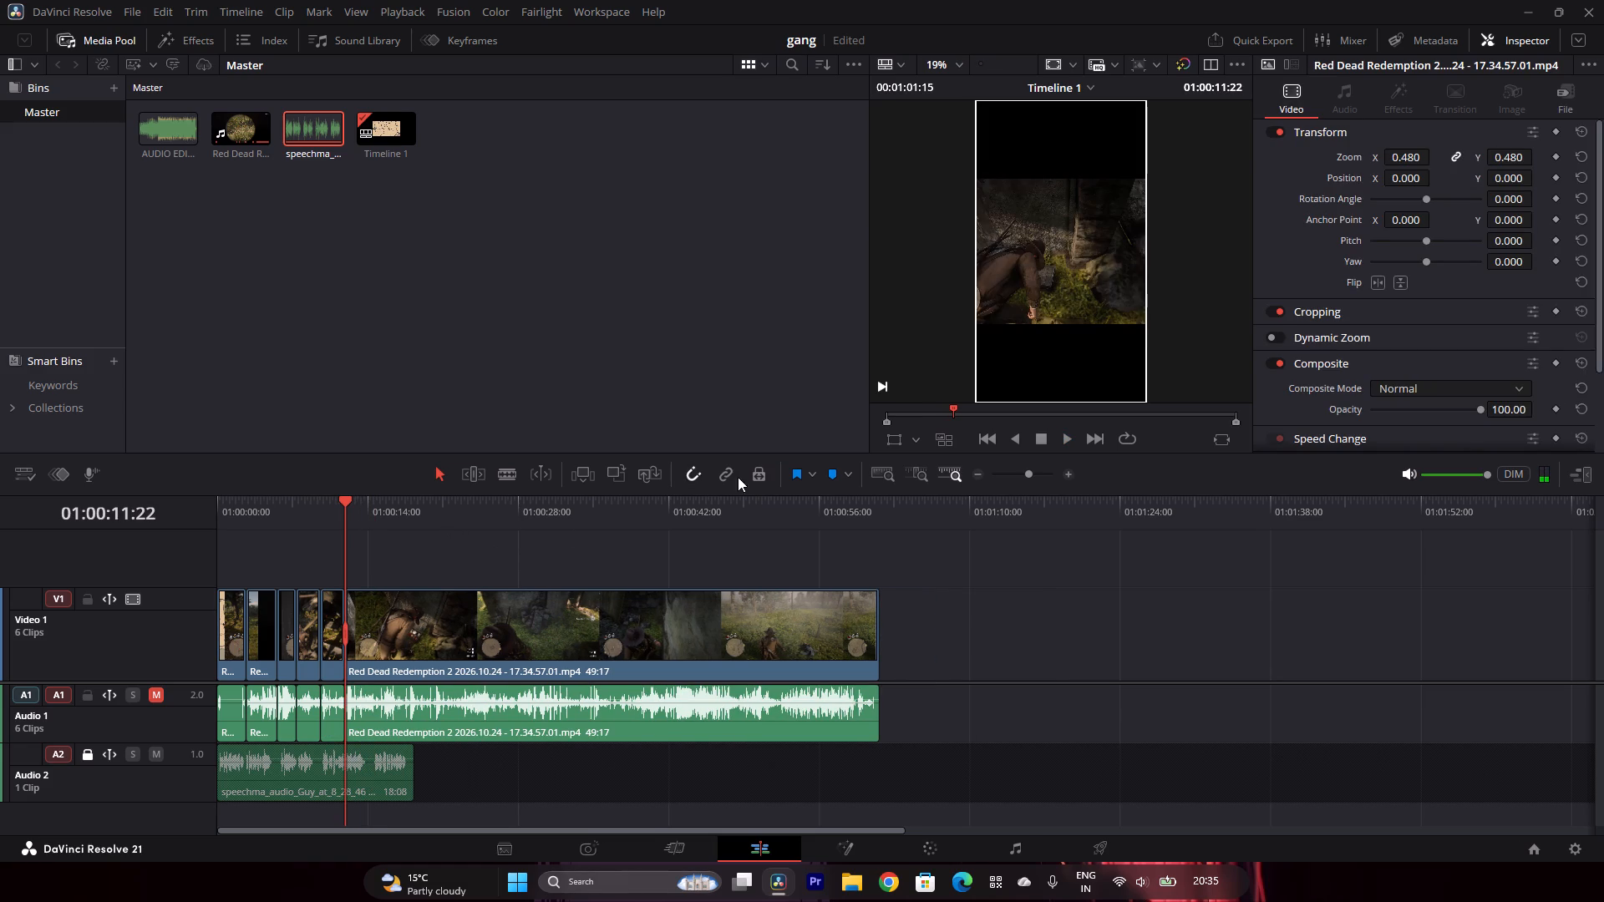
Play the shot after the 01:00:11:22 cut and split the gameplay clip on Video 1 at 01:00:14:05.
{"action": "left_click", "coordinate": [1066, 435]}
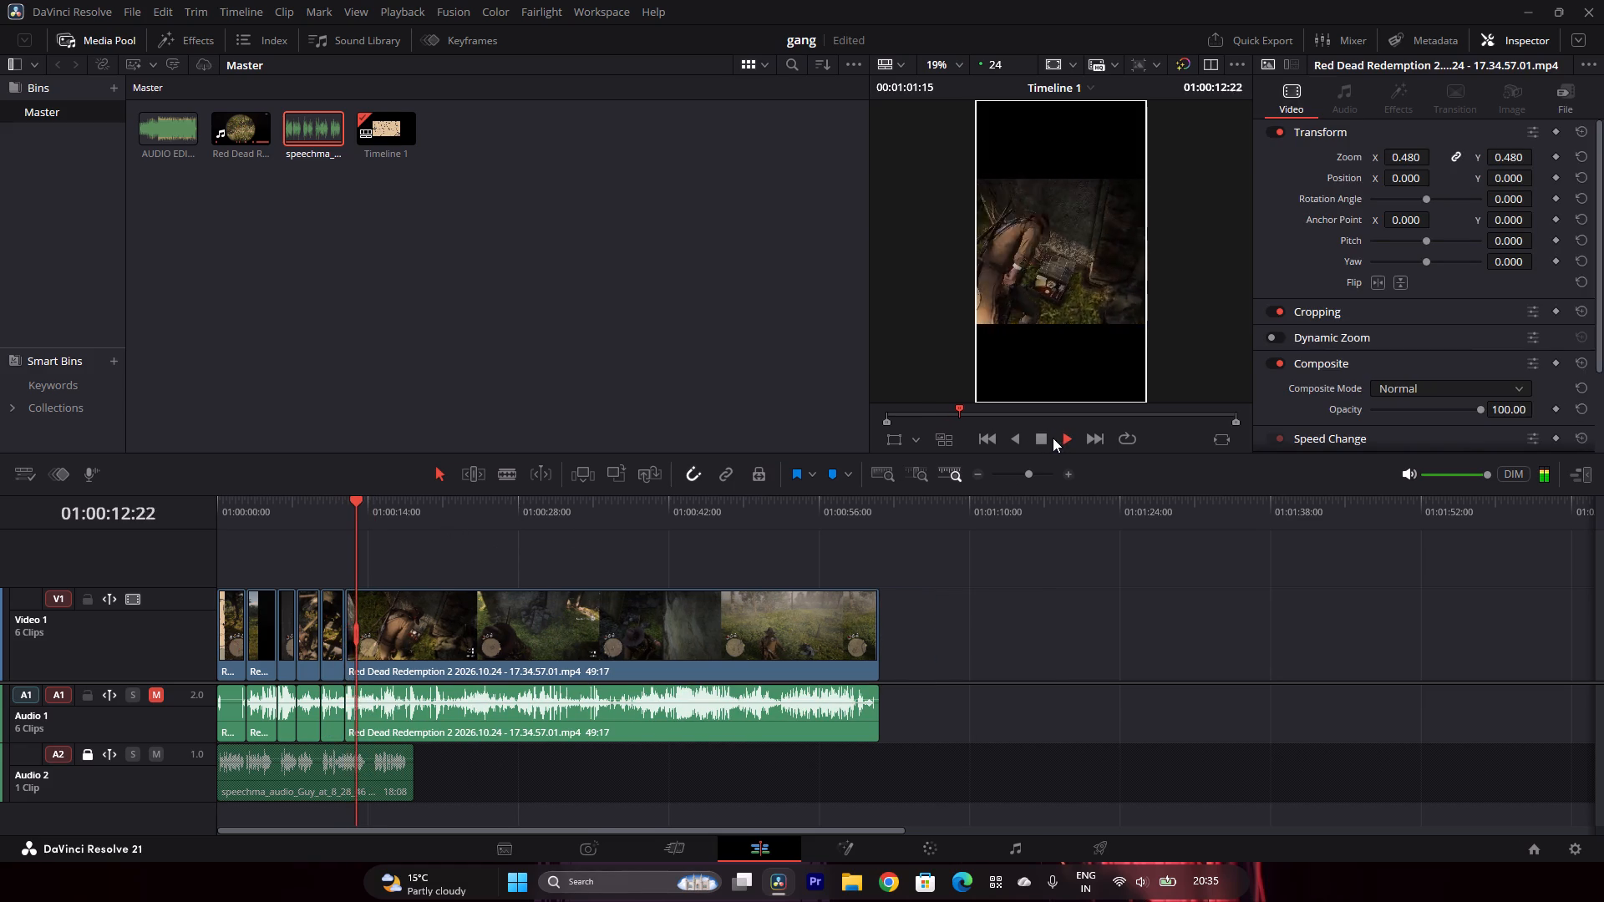
{"action": "left_click", "coordinate": [1047, 435]}
{"action": "left_click", "coordinate": [1047, 435]}
{"action": "left_click", "coordinate": [1068, 435]}
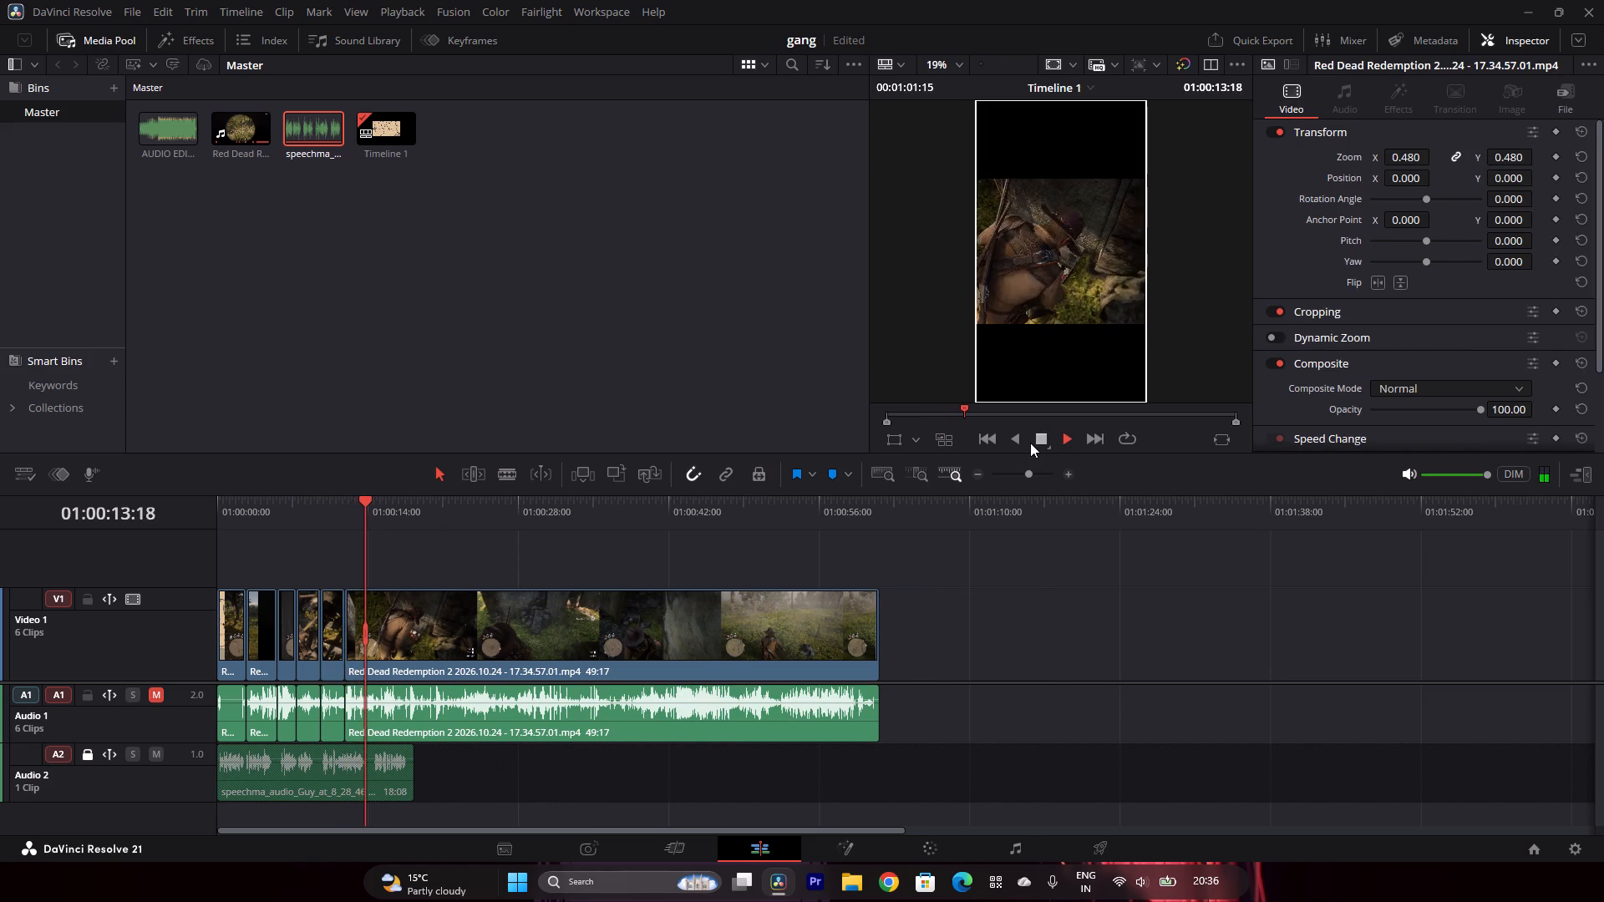
{"action": "left_click", "coordinate": [1028, 442]}
{"action": "left_click", "coordinate": [1037, 439]}
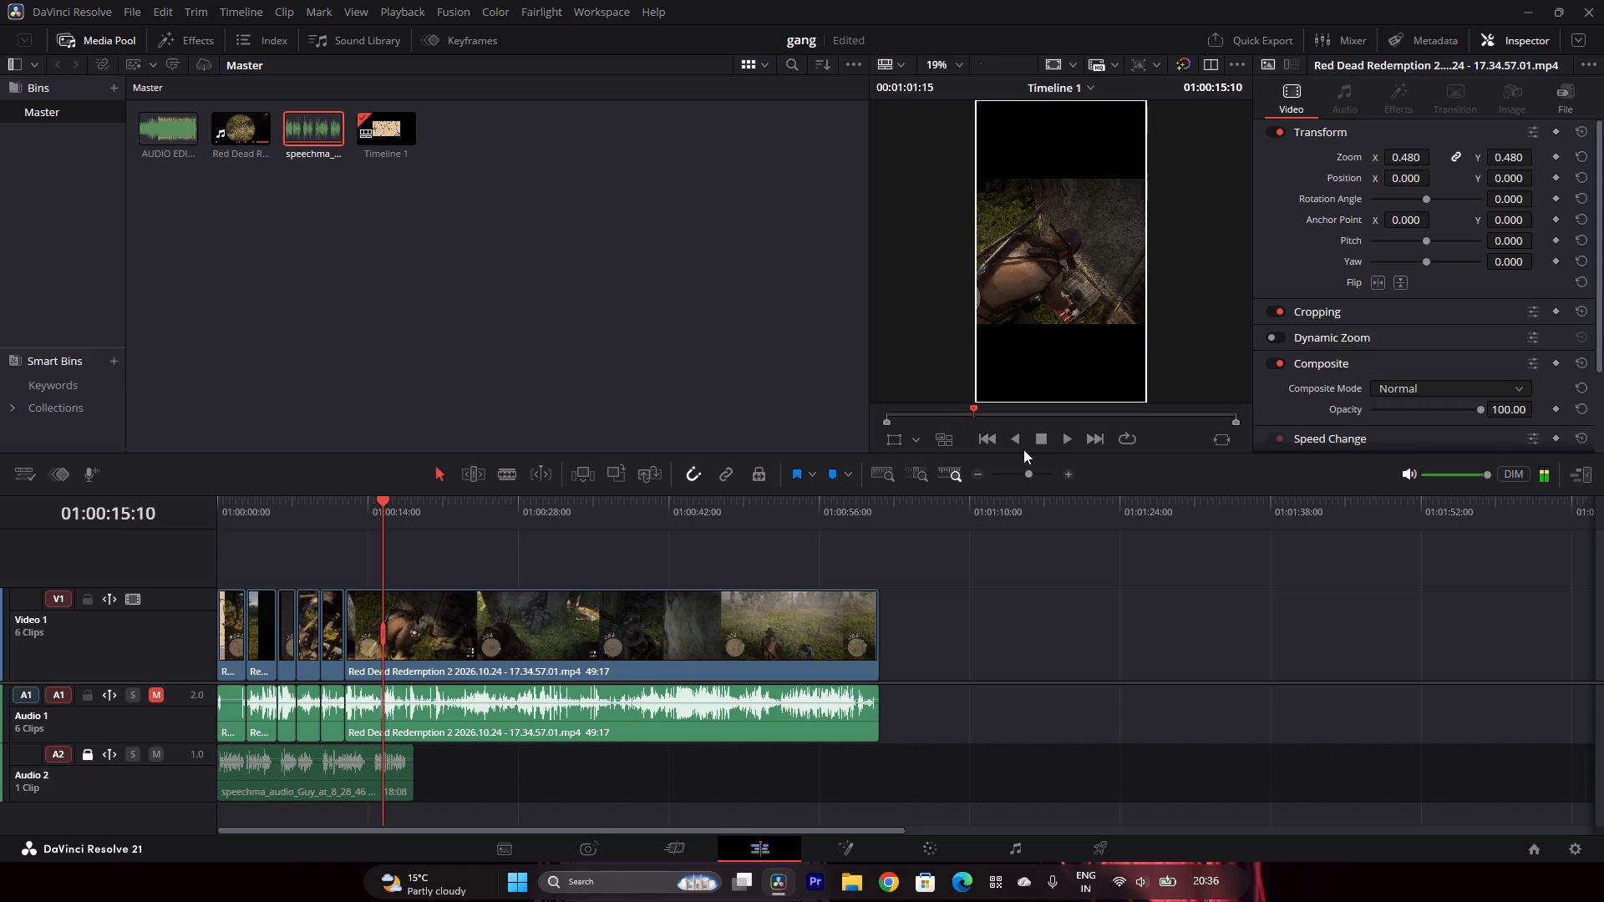
{"action": "key", "text": "Left"}
{"action": "key", "text": "Left"}
{"action": "key", "text": "Left"}
{"action": "key", "text": "Left"}
{"action": "key", "text": "Left"}
{"action": "key", "text": "Left"}
{"action": "key", "text": "Left"}
{"action": "key", "text": "Left"}
{"action": "key", "text": "Left"}
{"action": "key", "text": "Left"}
{"action": "key", "text": "Left"}
{"action": "key", "text": "Left"}
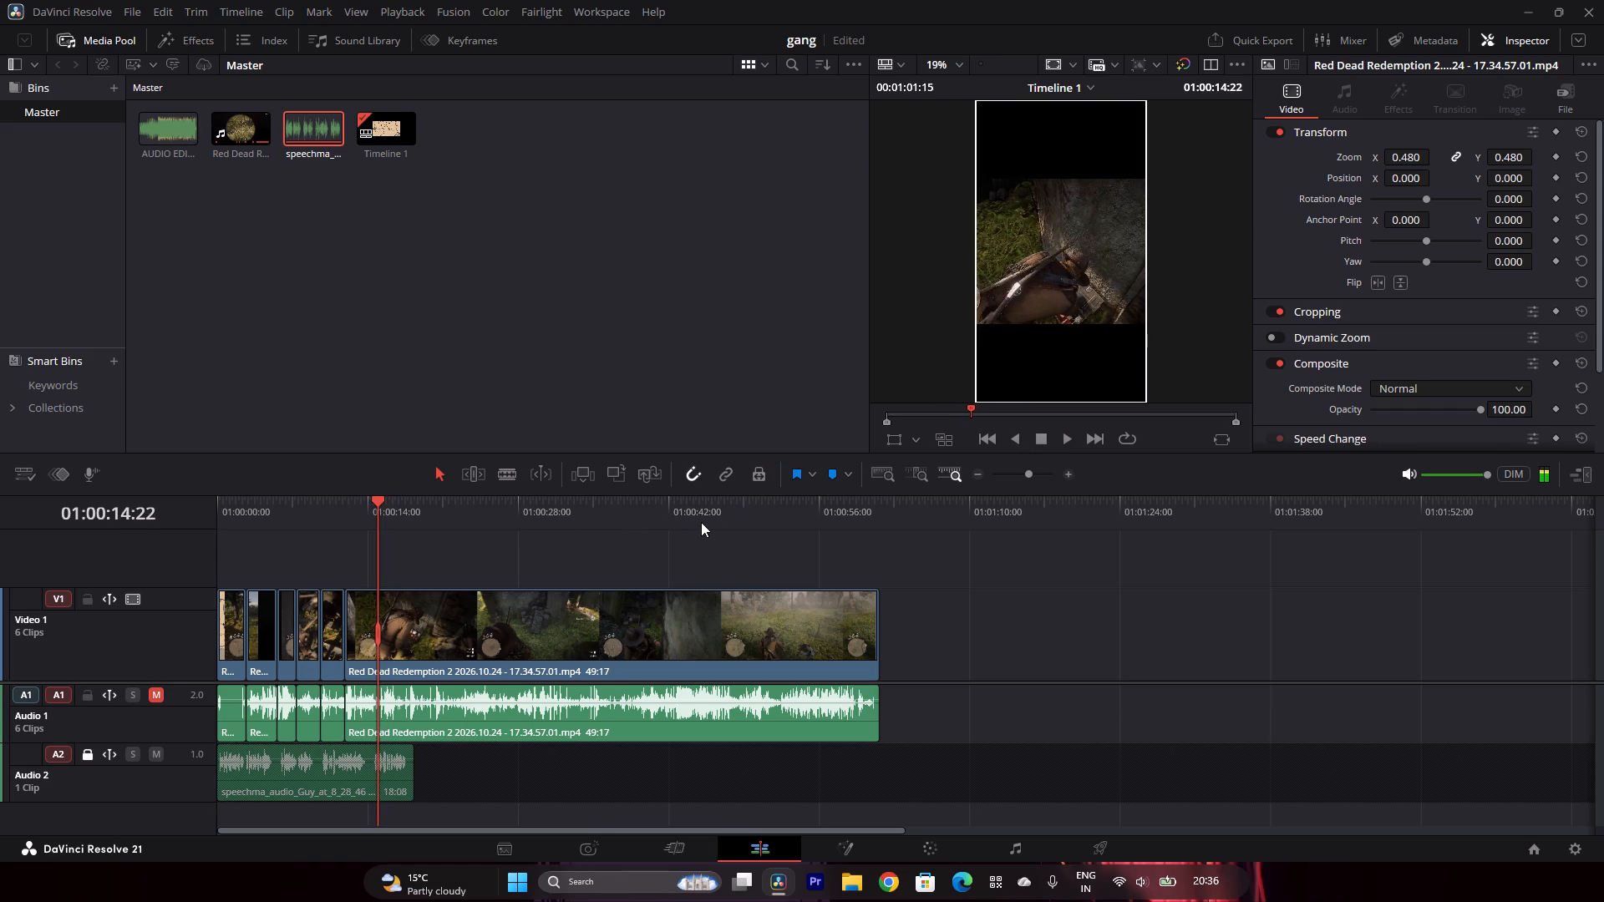
{"action": "key", "text": "Left"}
{"action": "key", "text": "Left"}
{"action": "key", "text": "Left"}
{"action": "key", "text": "Left"}
{"action": "key", "text": "Left"}
{"action": "key", "text": "Left"}
{"action": "key", "text": "Left"}
{"action": "key", "text": "Left"}
{"action": "key", "text": "Left"}
{"action": "key", "text": "Left"}
{"action": "key", "text": "Left"}
{"action": "key", "text": "Left"}
{"action": "key", "text": "Left"}
{"action": "key", "text": "Left"}
{"action": "key", "text": "Left"}
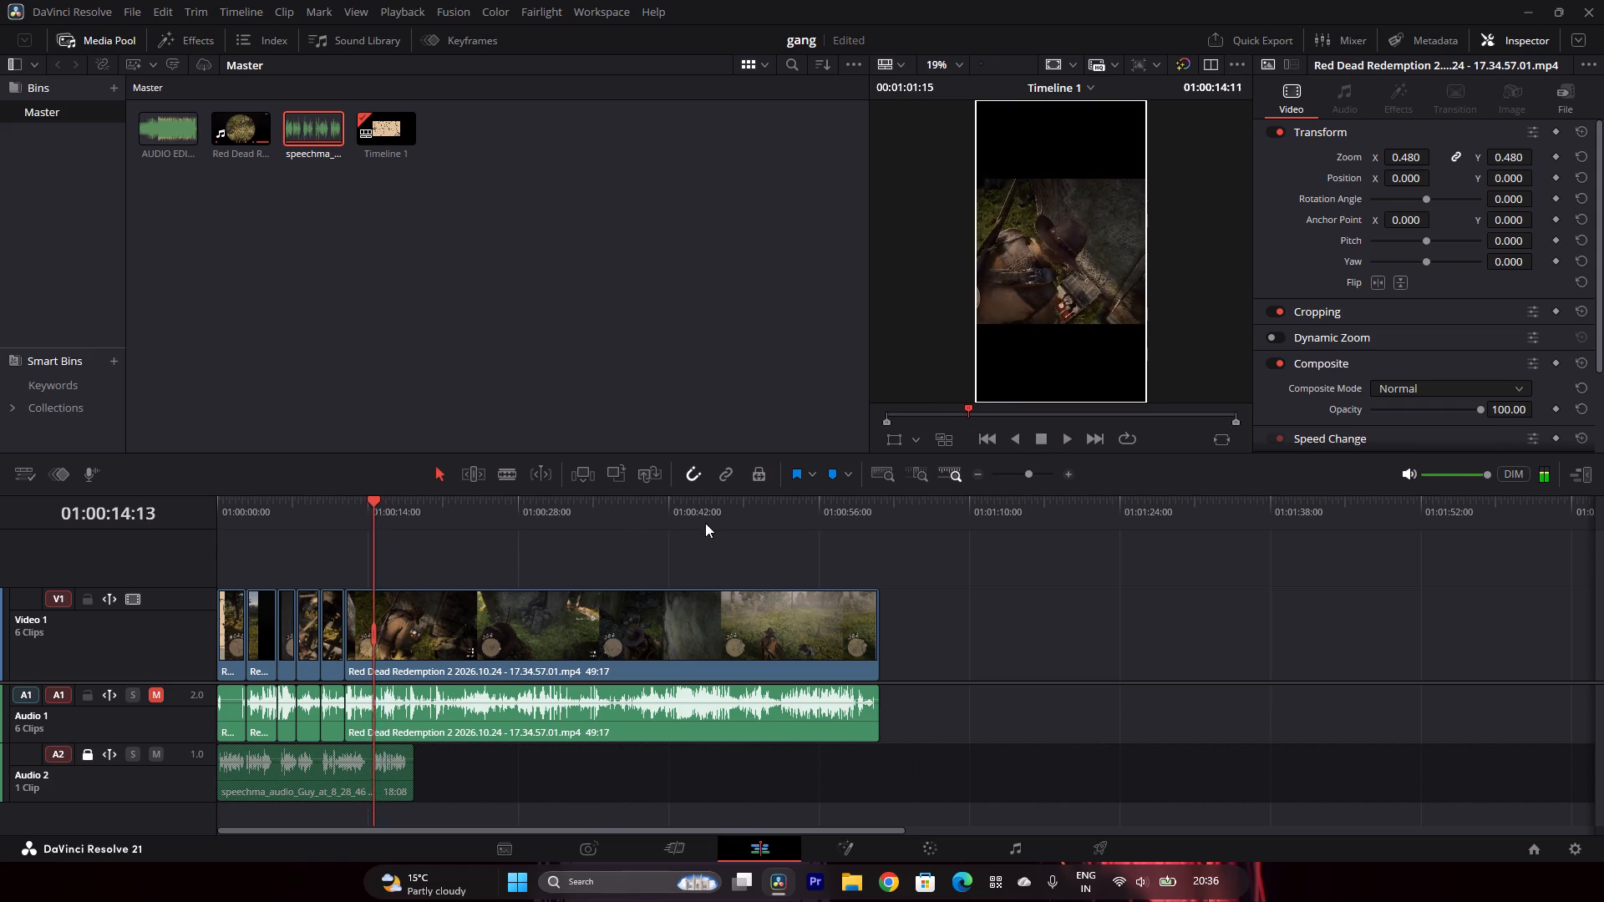
{"action": "key", "text": "Left"}
{"action": "key", "text": "Left"}
{"action": "left_click", "coordinate": [513, 479]}
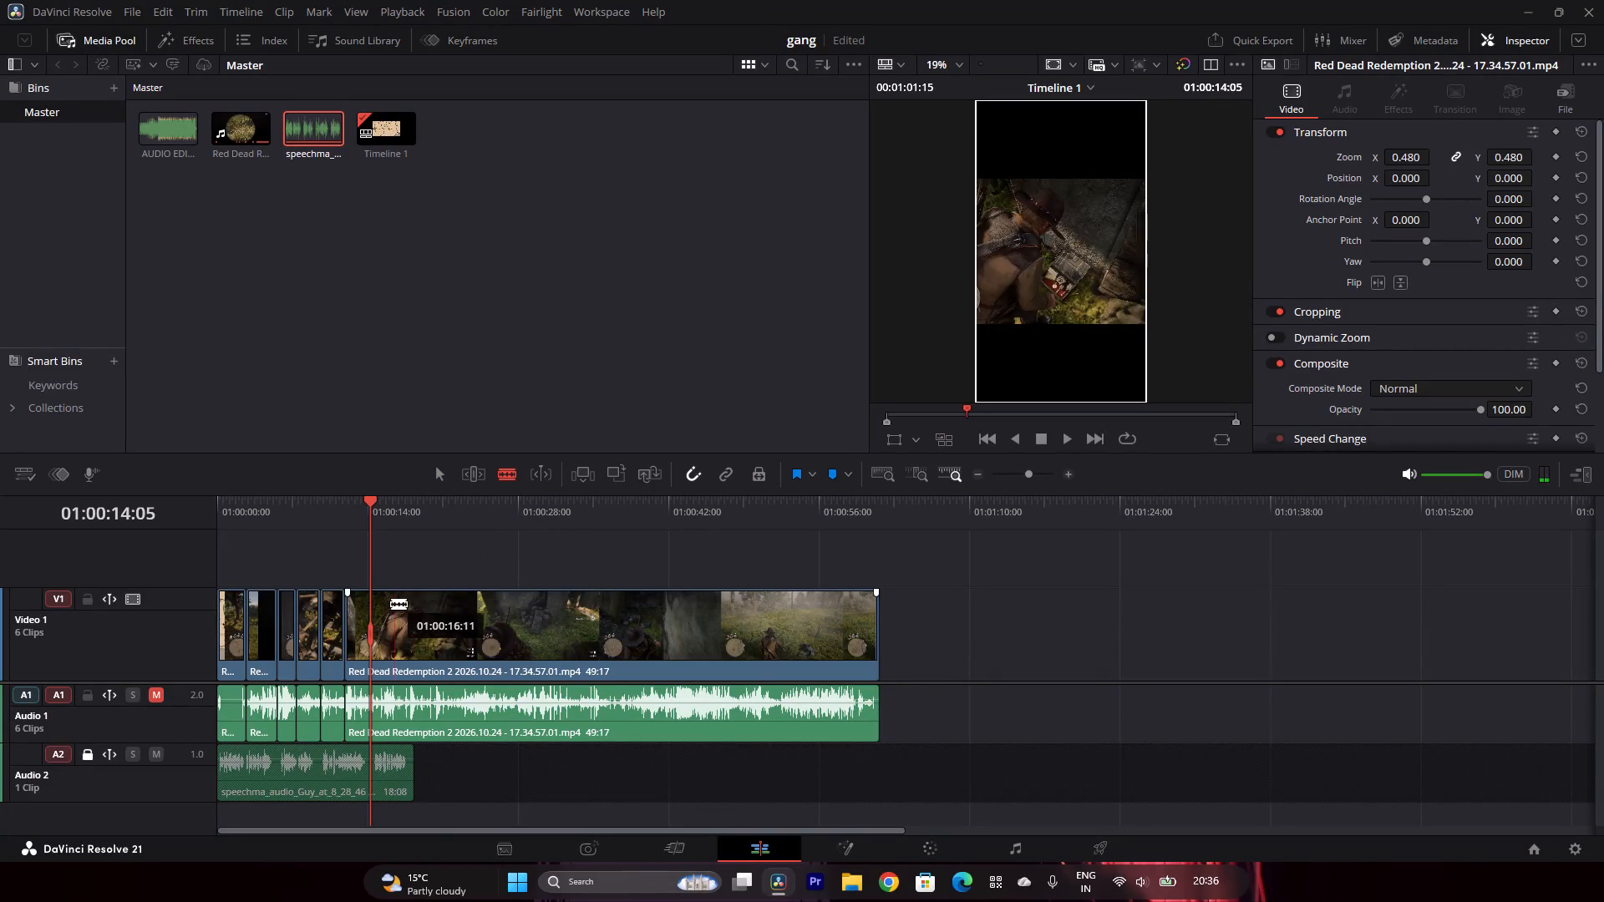
{"action": "left_click", "coordinate": [370, 615]}
{"action": "left_click", "coordinate": [442, 474]}
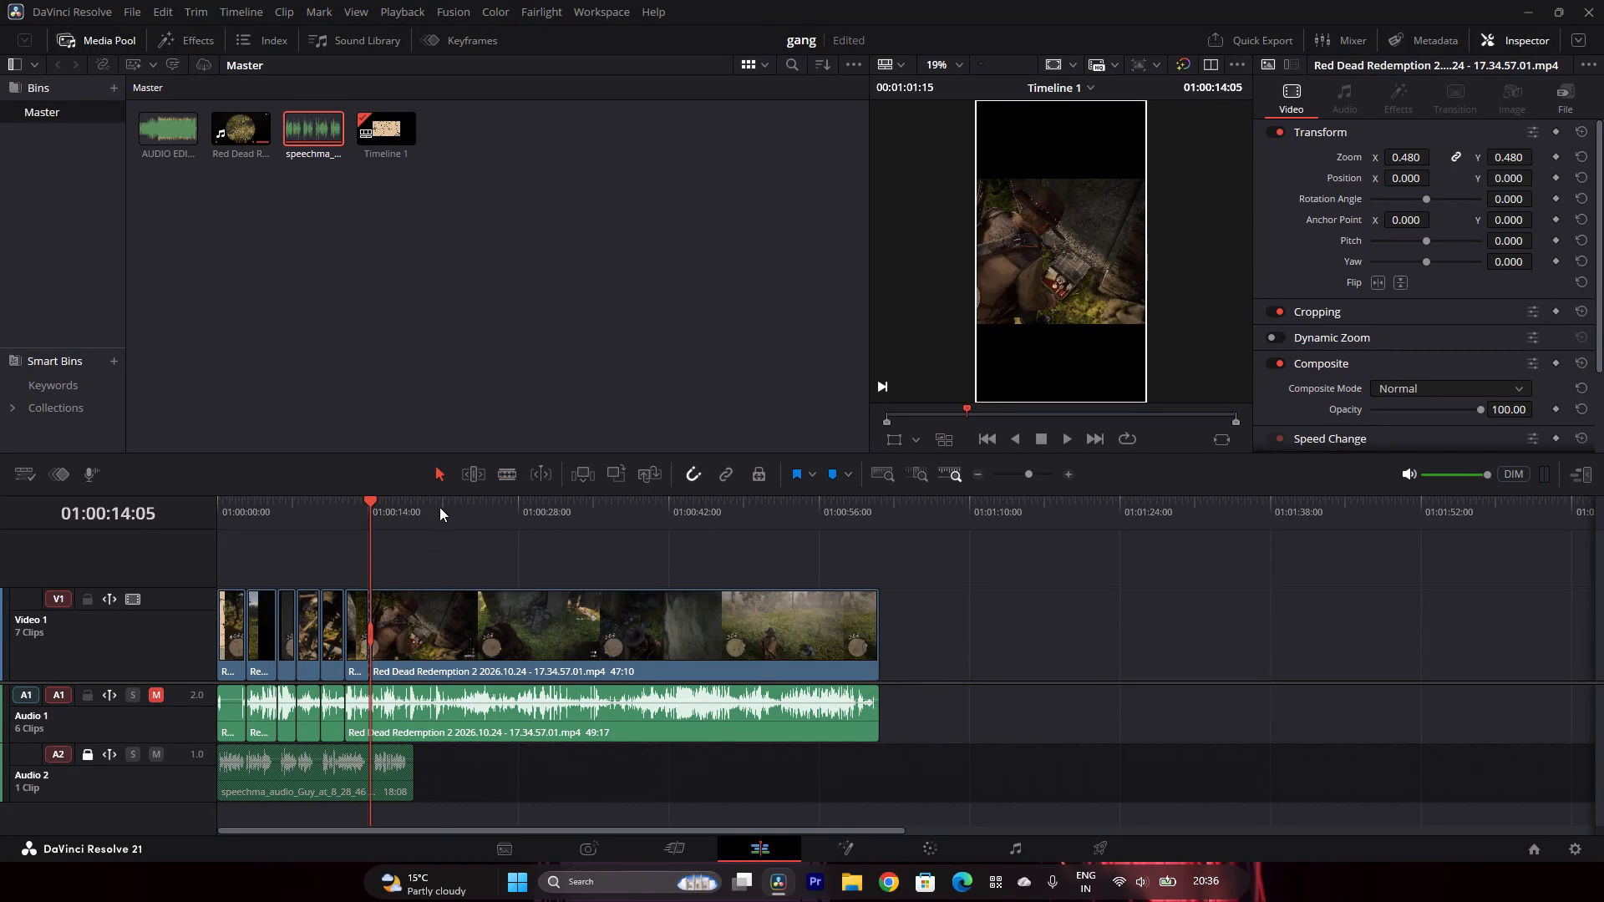
Scan the gameplay after the 01:00:14:05 cut for the next key shot, and split the clip at 01:00:31:11.
{"action": "left_click", "coordinate": [439, 507]}
{"action": "left_click", "coordinate": [485, 499]}
{"action": "left_click_drag", "start_coordinate": [500, 502], "coordinate": [511, 501]}
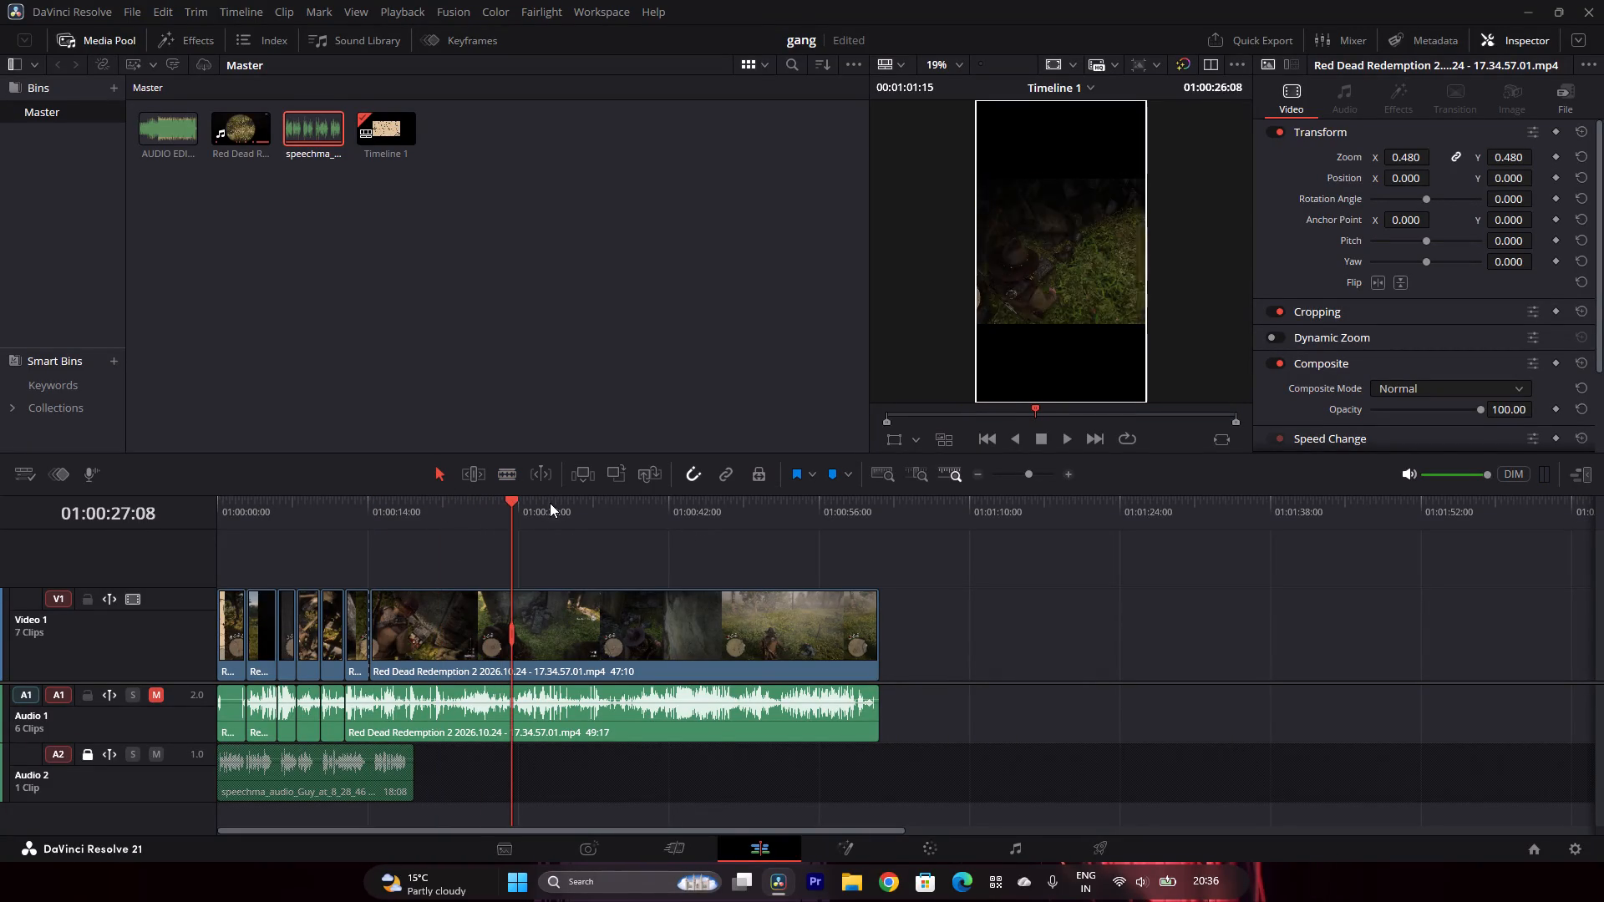
{"action": "left_click", "coordinate": [550, 503]}
{"action": "left_click", "coordinate": [568, 504]}
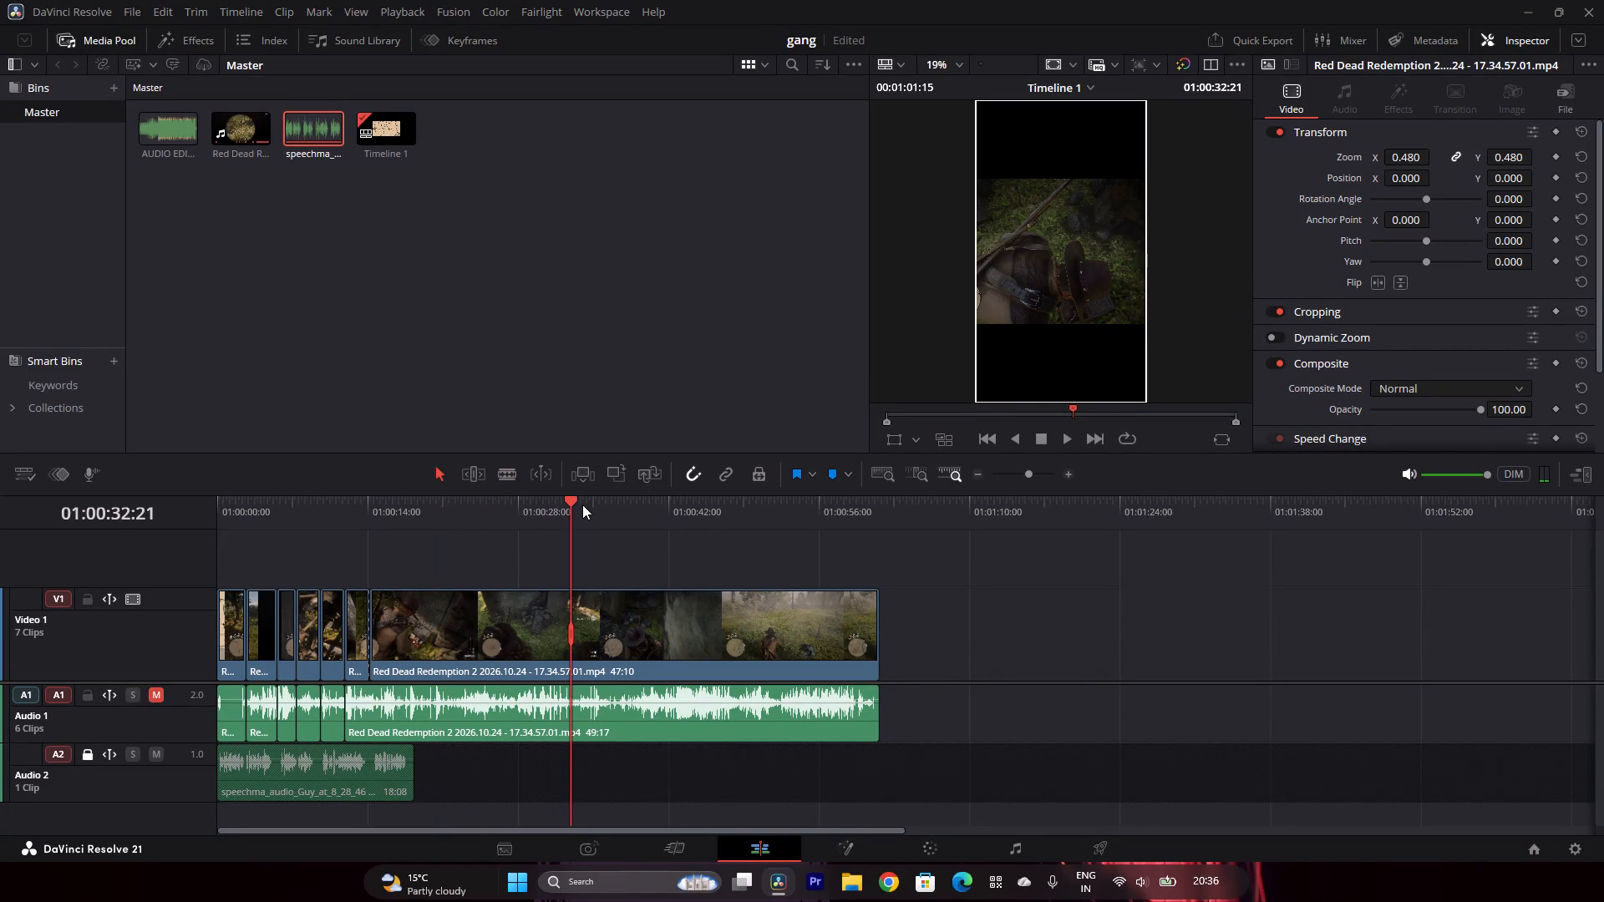
{"action": "left_click", "coordinate": [582, 504]}
{"action": "left_click", "coordinate": [556, 504]}
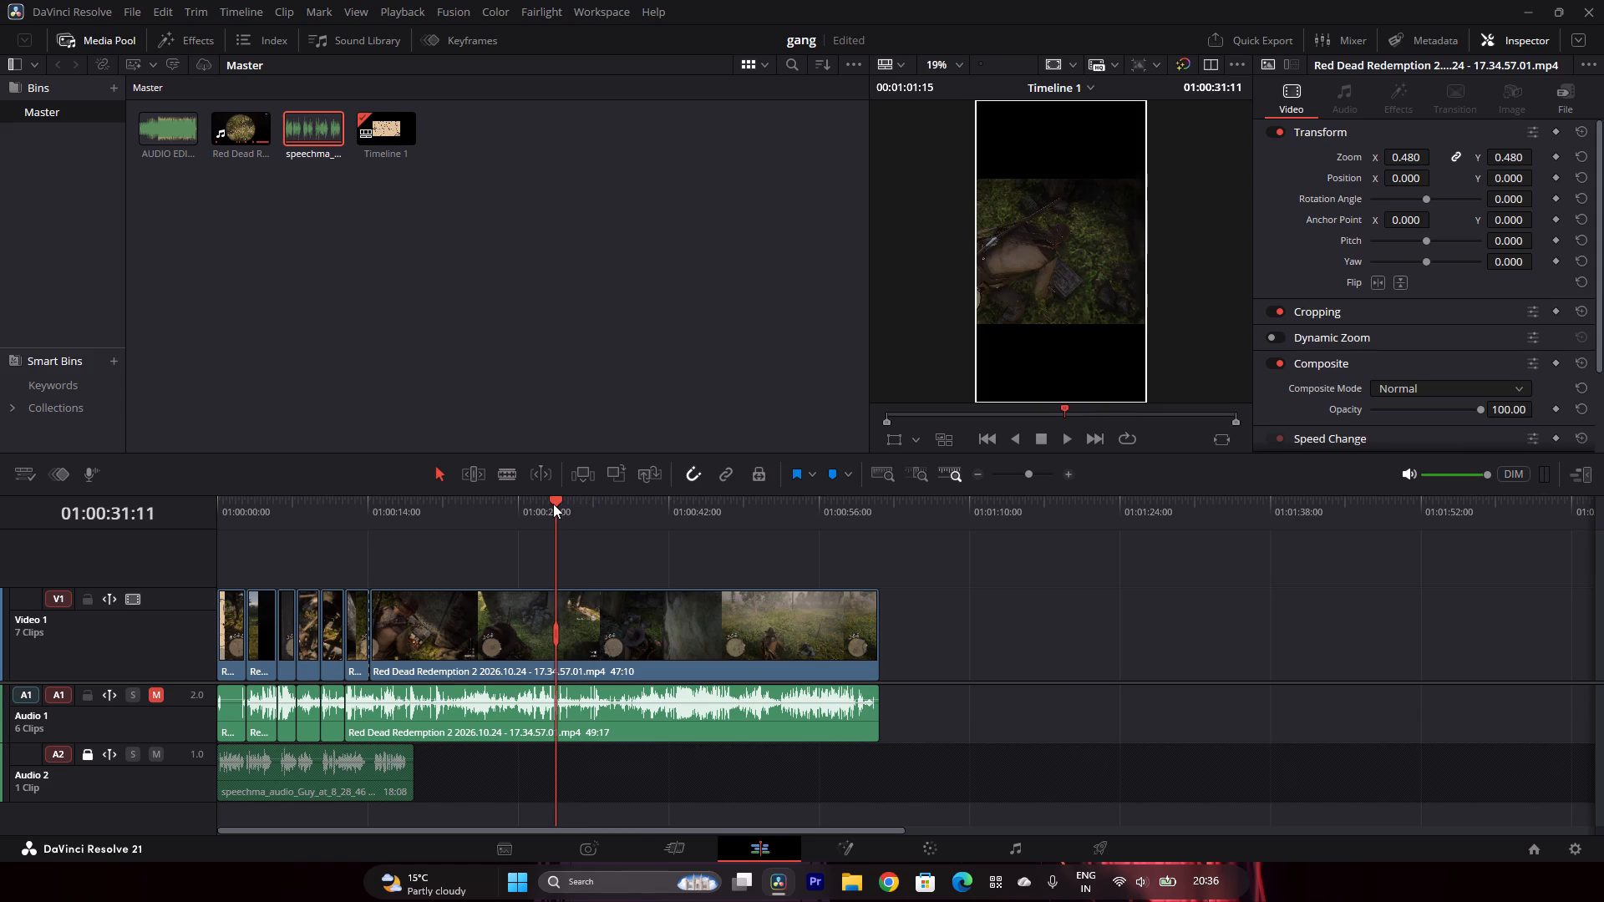
{"action": "left_click", "coordinate": [510, 477]}
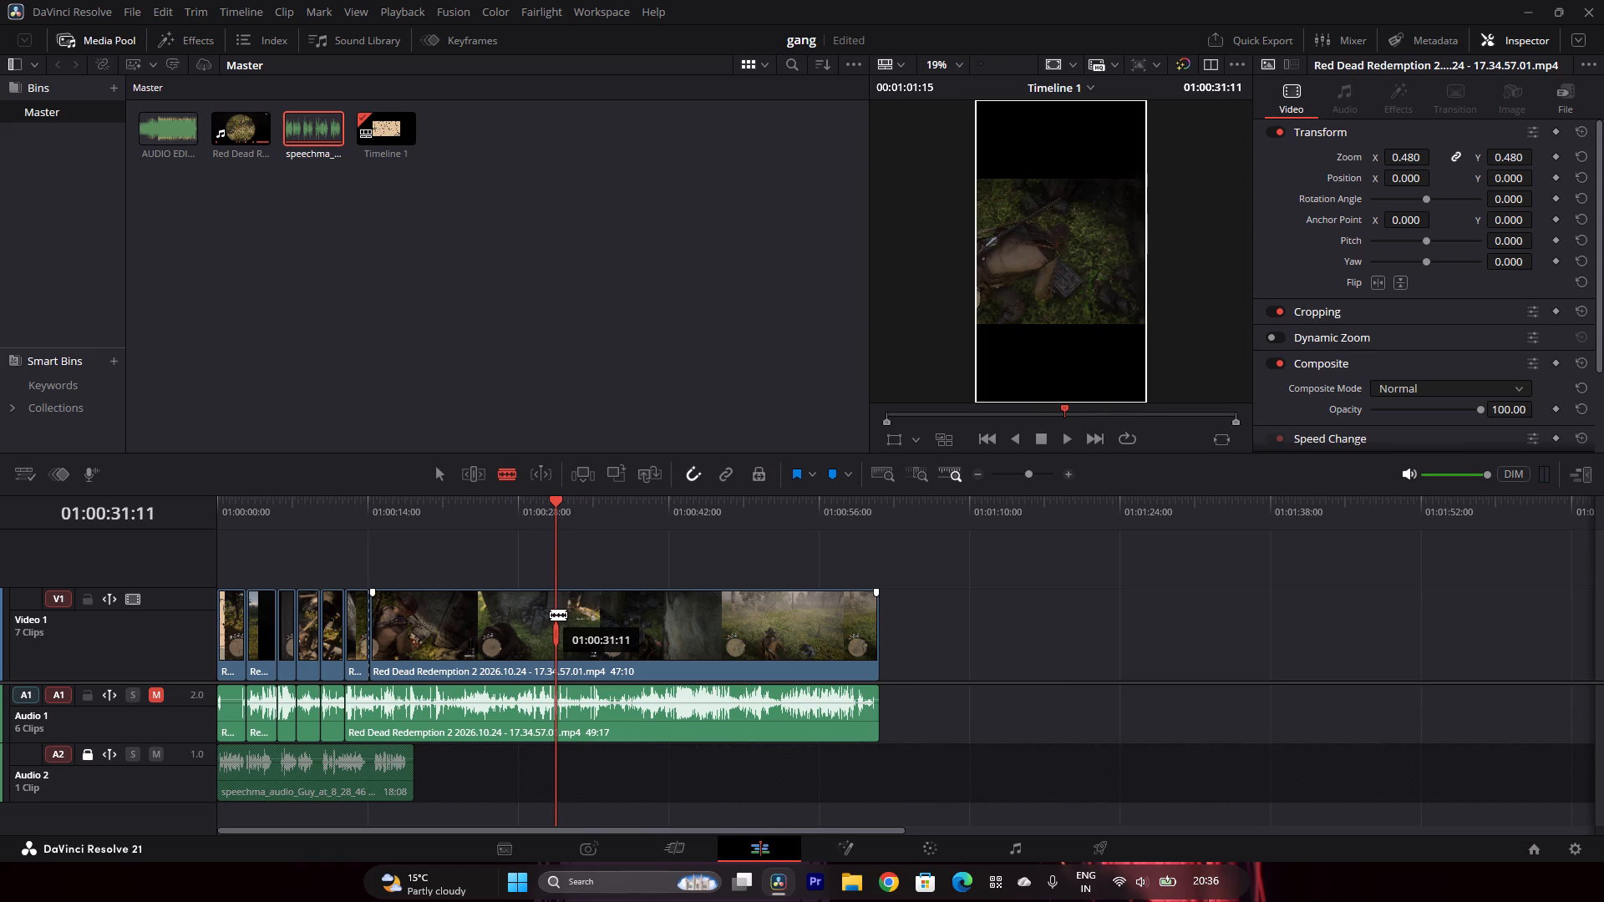
{"action": "left_click", "coordinate": [554, 621]}
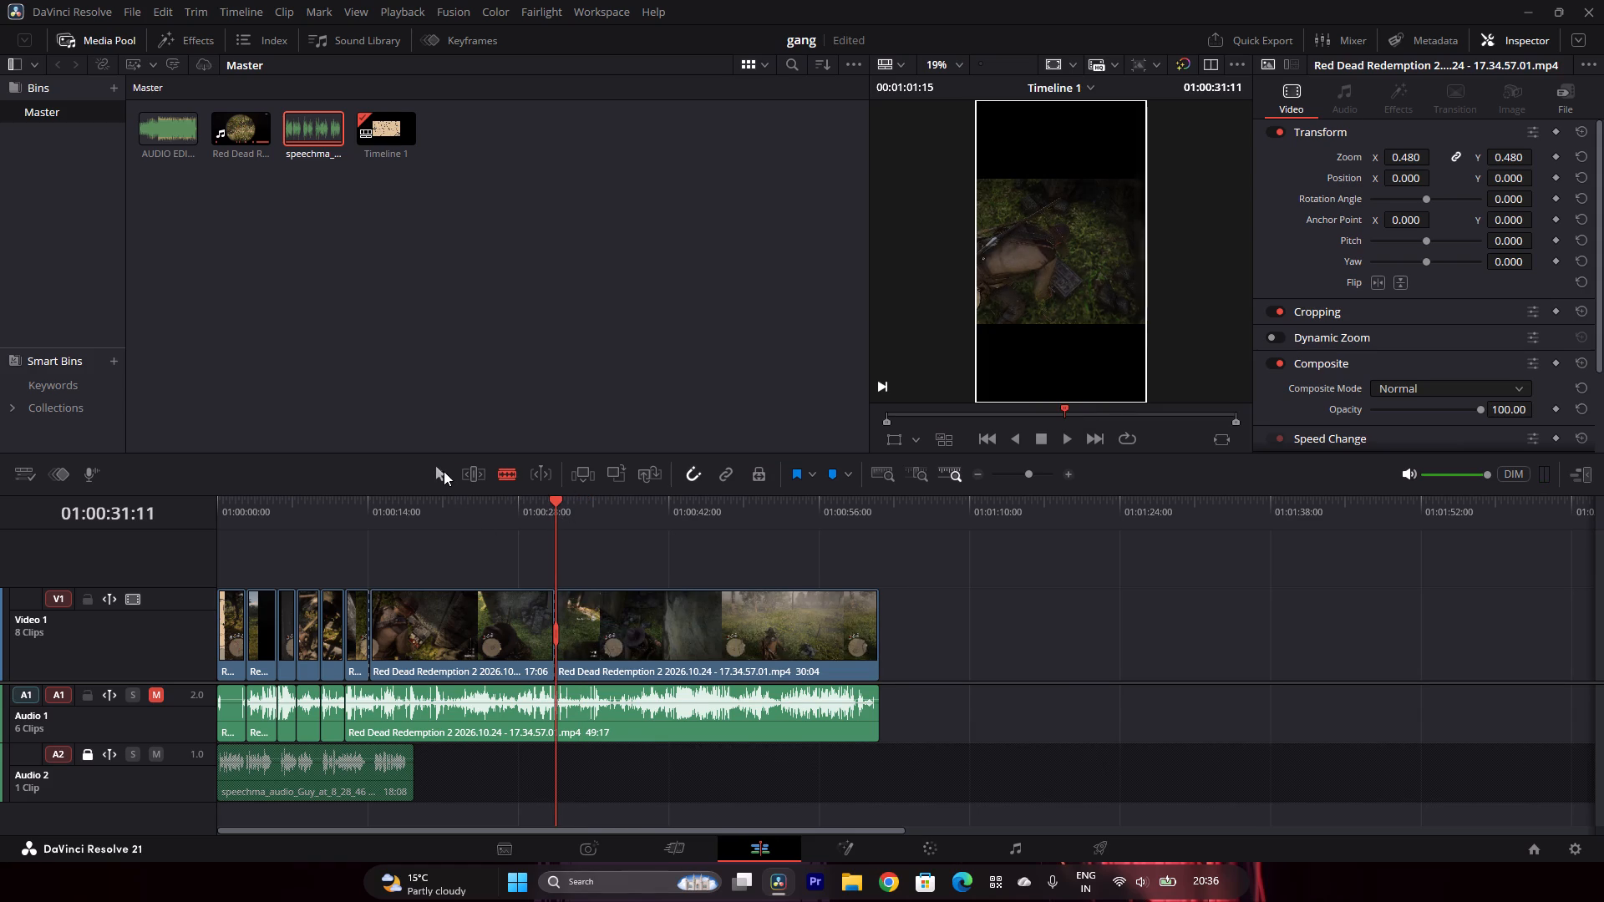
{"action": "left_click", "coordinate": [441, 471]}
Delete the gameplay section between the 01:00:14:05 and 01:00:31:11 cuts, and close the gap.
{"action": "left_click", "coordinate": [460, 652]}
{"action": "key", "text": "BackSpace"}
{"action": "left_click", "coordinate": [462, 650]}
{"action": "key", "text": "BackSpace"}
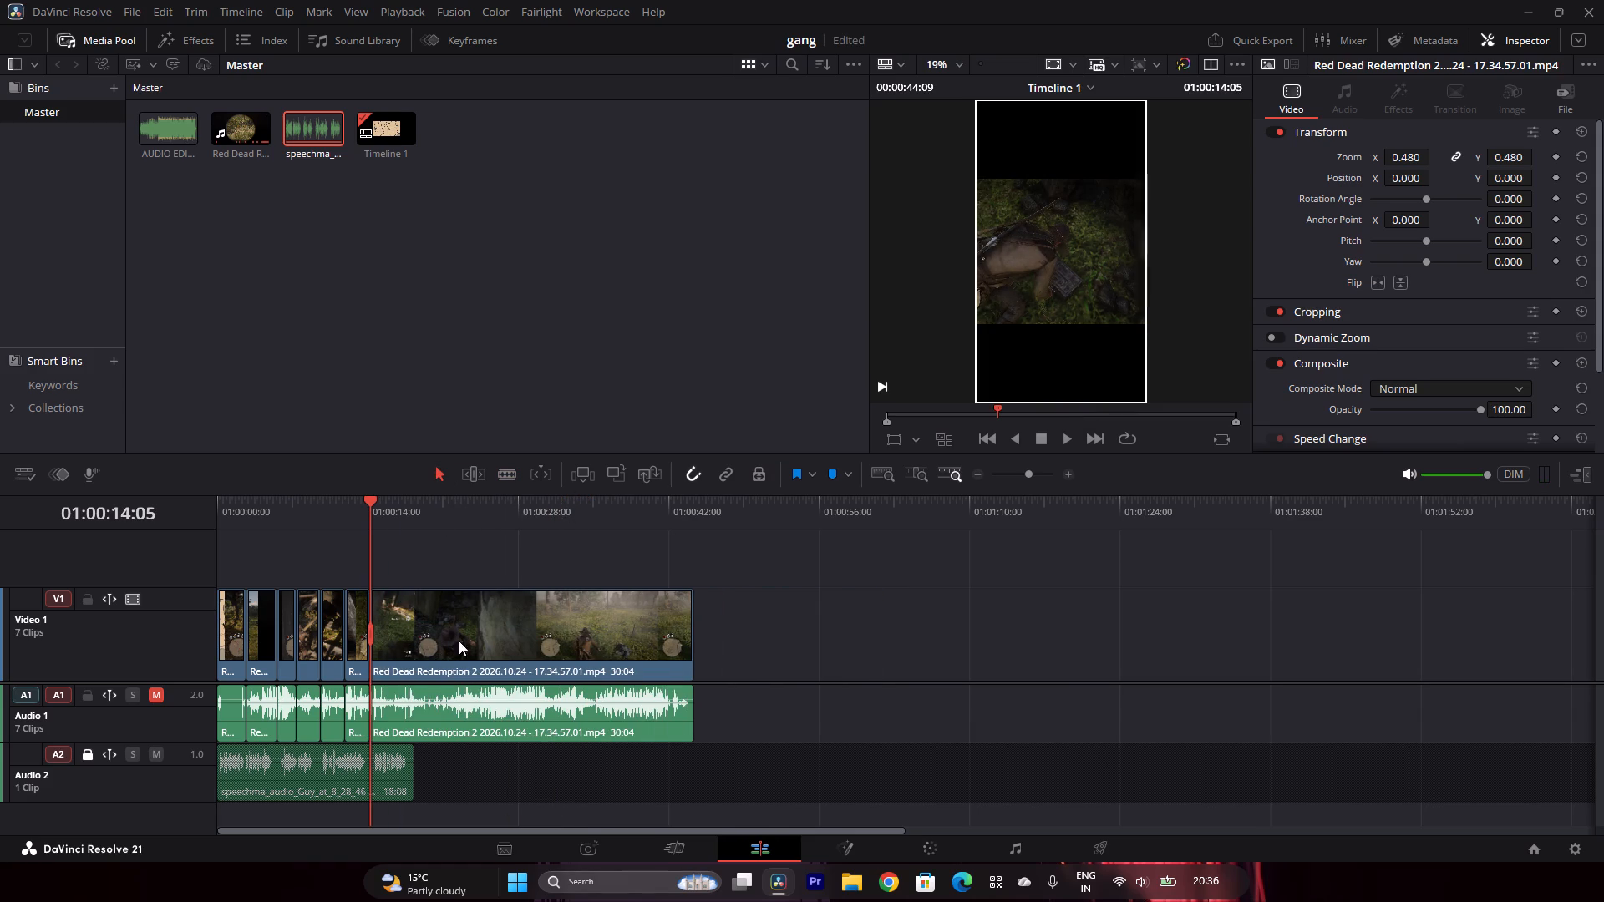
Play the edit through from the start, and cut off the Video 1 gameplay after the voiceover's end at 01:00:18:08.
{"action": "left_click_drag", "start_coordinate": [371, 500], "coordinate": [244, 555]}
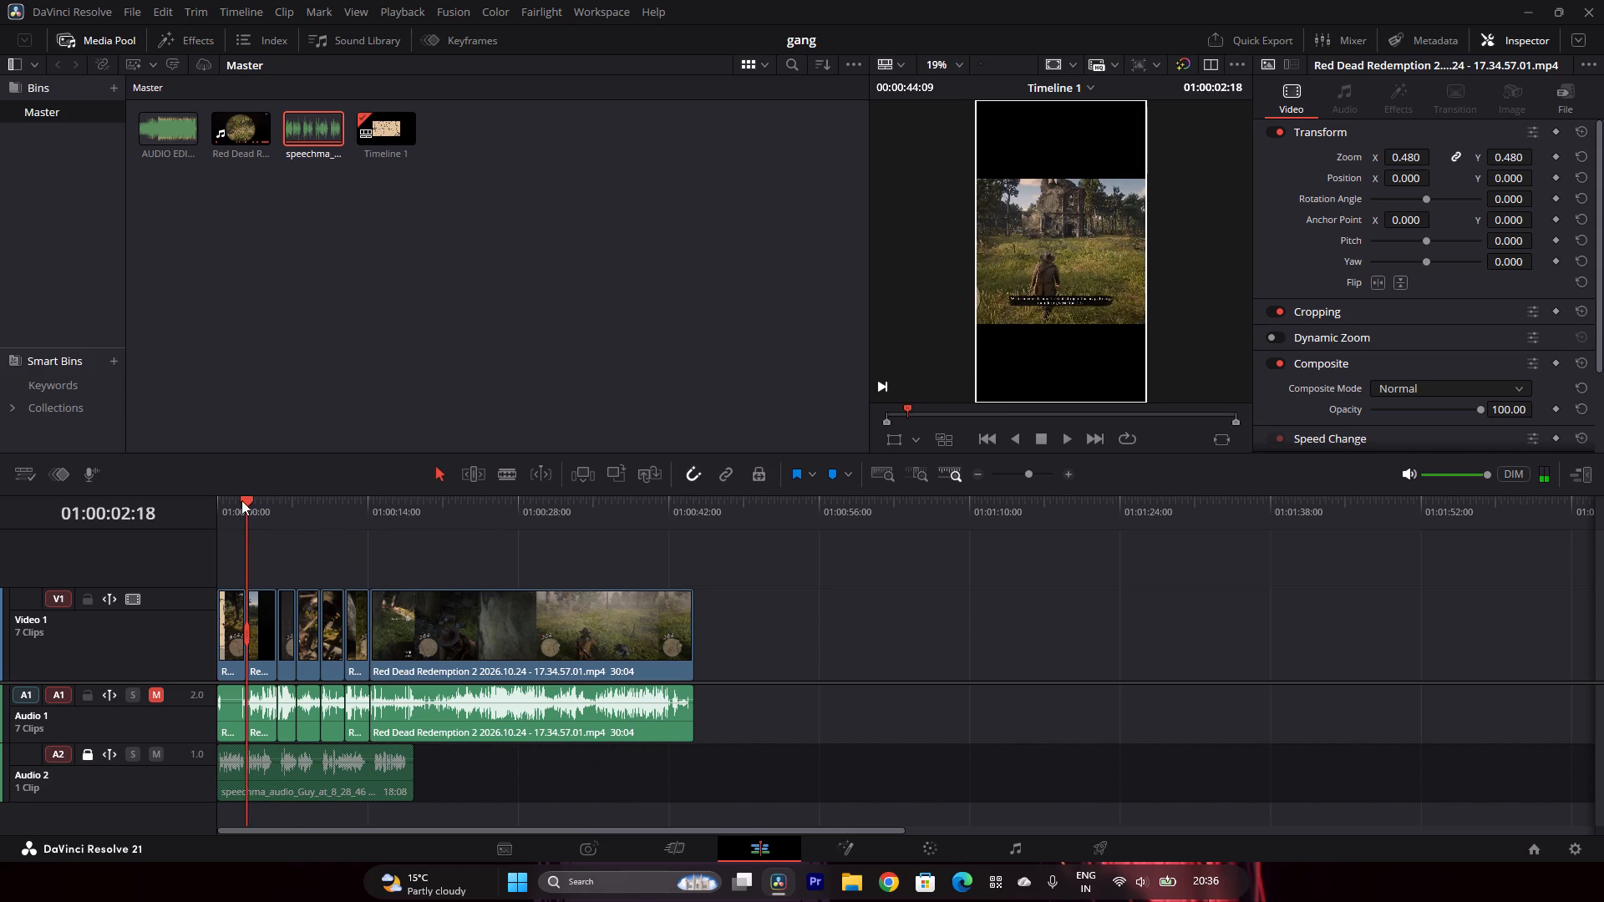
{"action": "left_click_drag", "start_coordinate": [241, 500], "coordinate": [179, 509]}
{"action": "left_click", "coordinate": [1070, 433]}
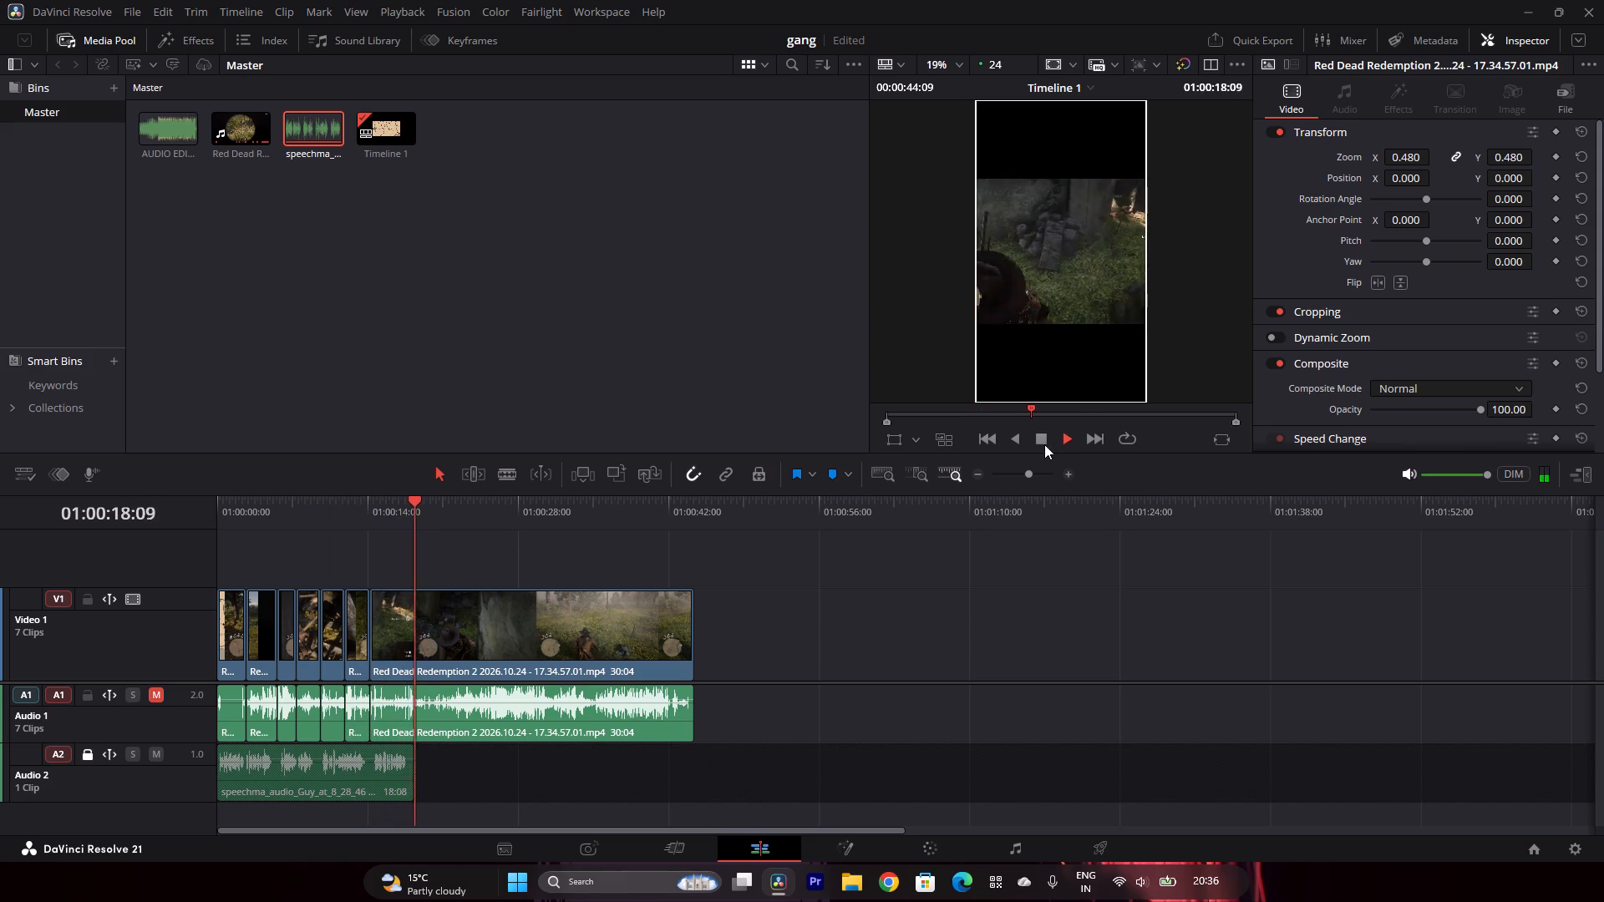
{"action": "left_click", "coordinate": [1043, 444]}
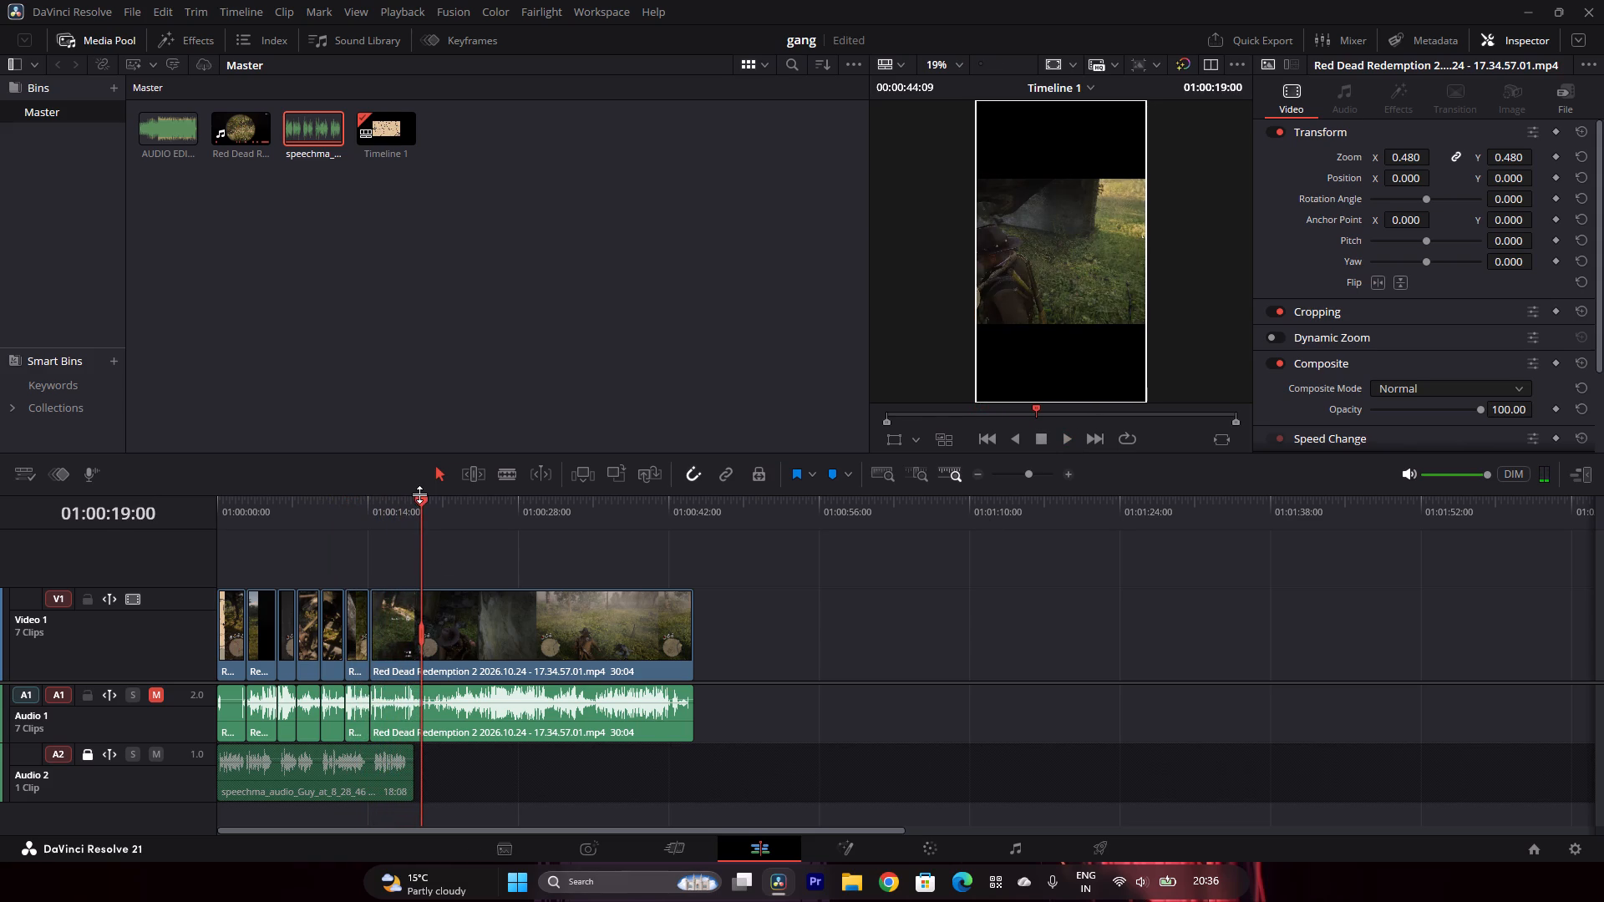
{"action": "left_click_drag", "start_coordinate": [419, 494], "coordinate": [415, 502]}
{"action": "left_click", "coordinate": [419, 509]}
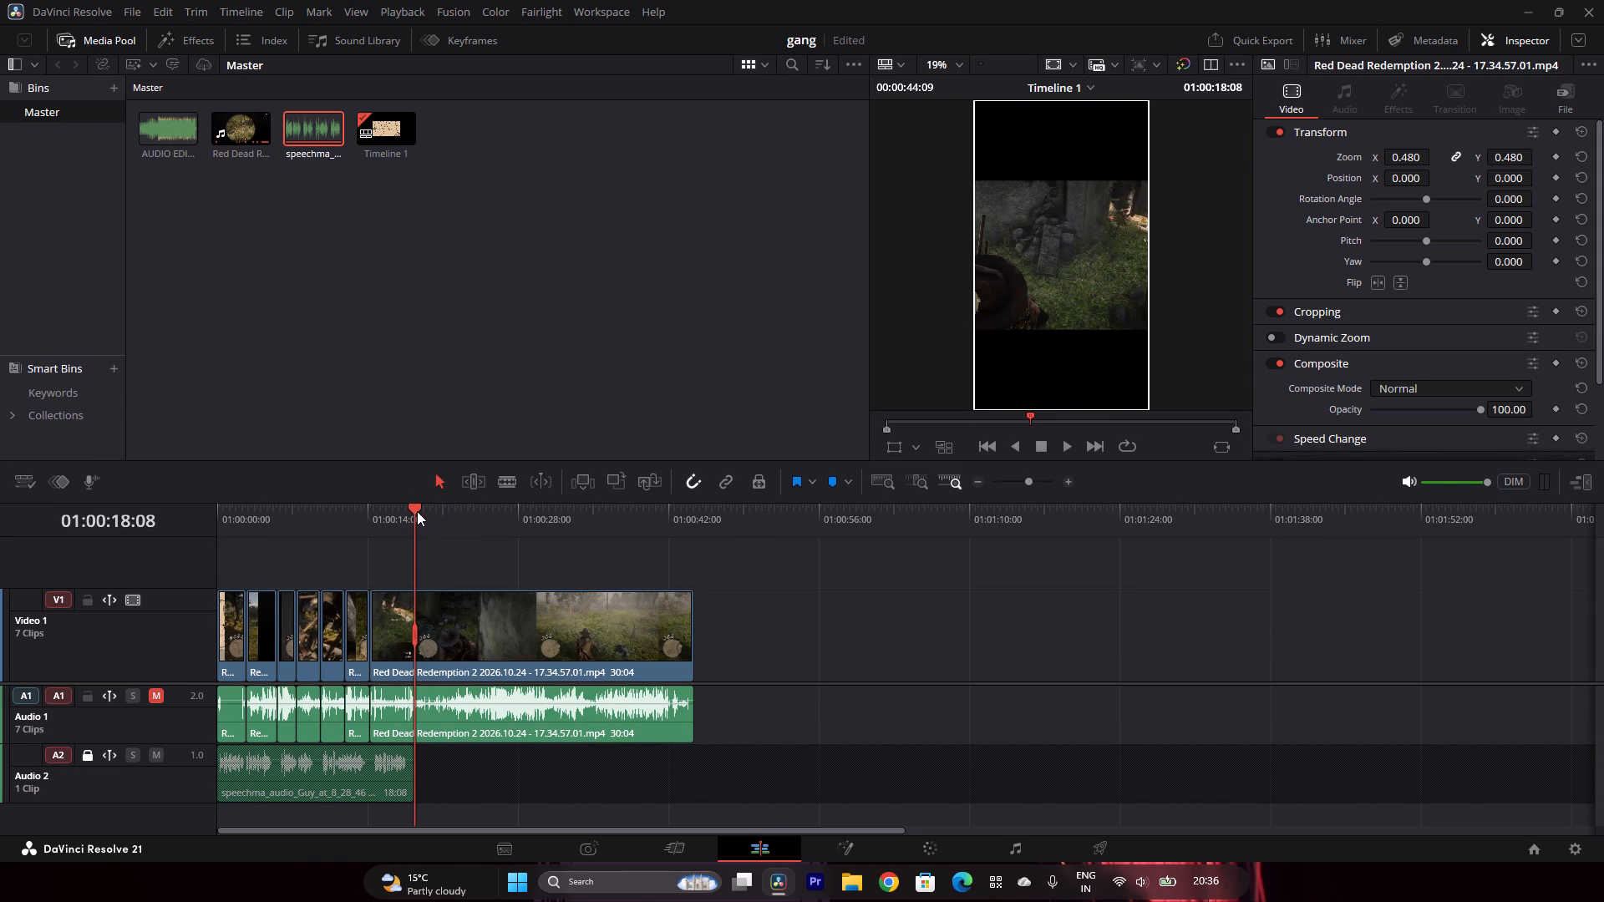
{"action": "left_click", "coordinate": [501, 481]}
{"action": "left_click", "coordinate": [418, 631]}
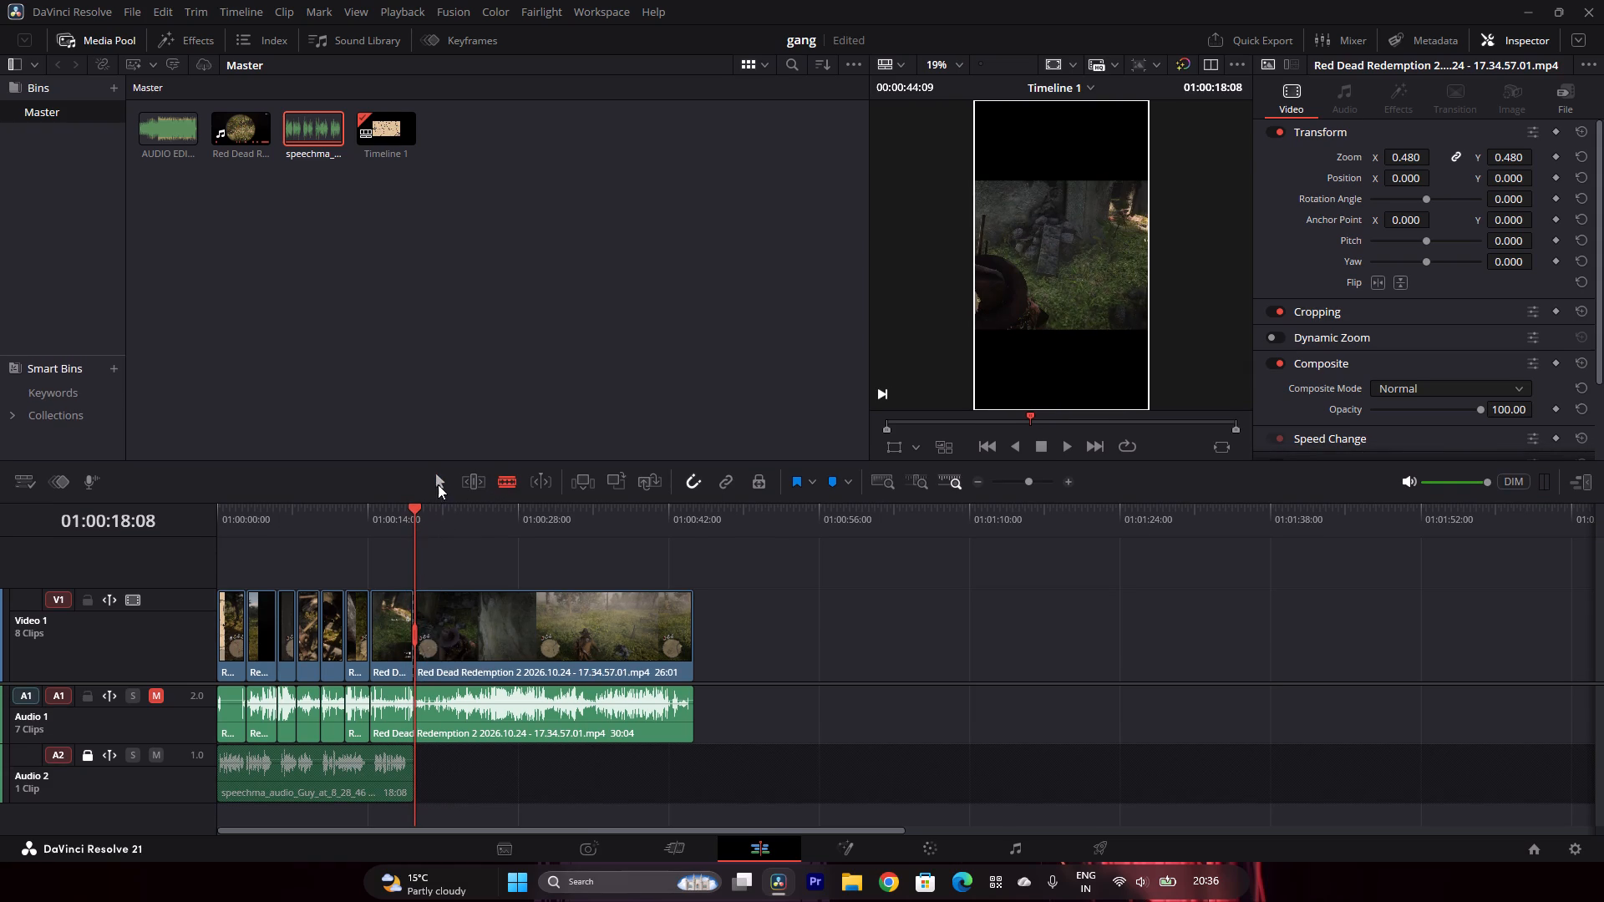
{"action": "left_click", "coordinate": [438, 484]}
{"action": "left_click", "coordinate": [454, 612]}
{"action": "key", "text": "BackSpace"}
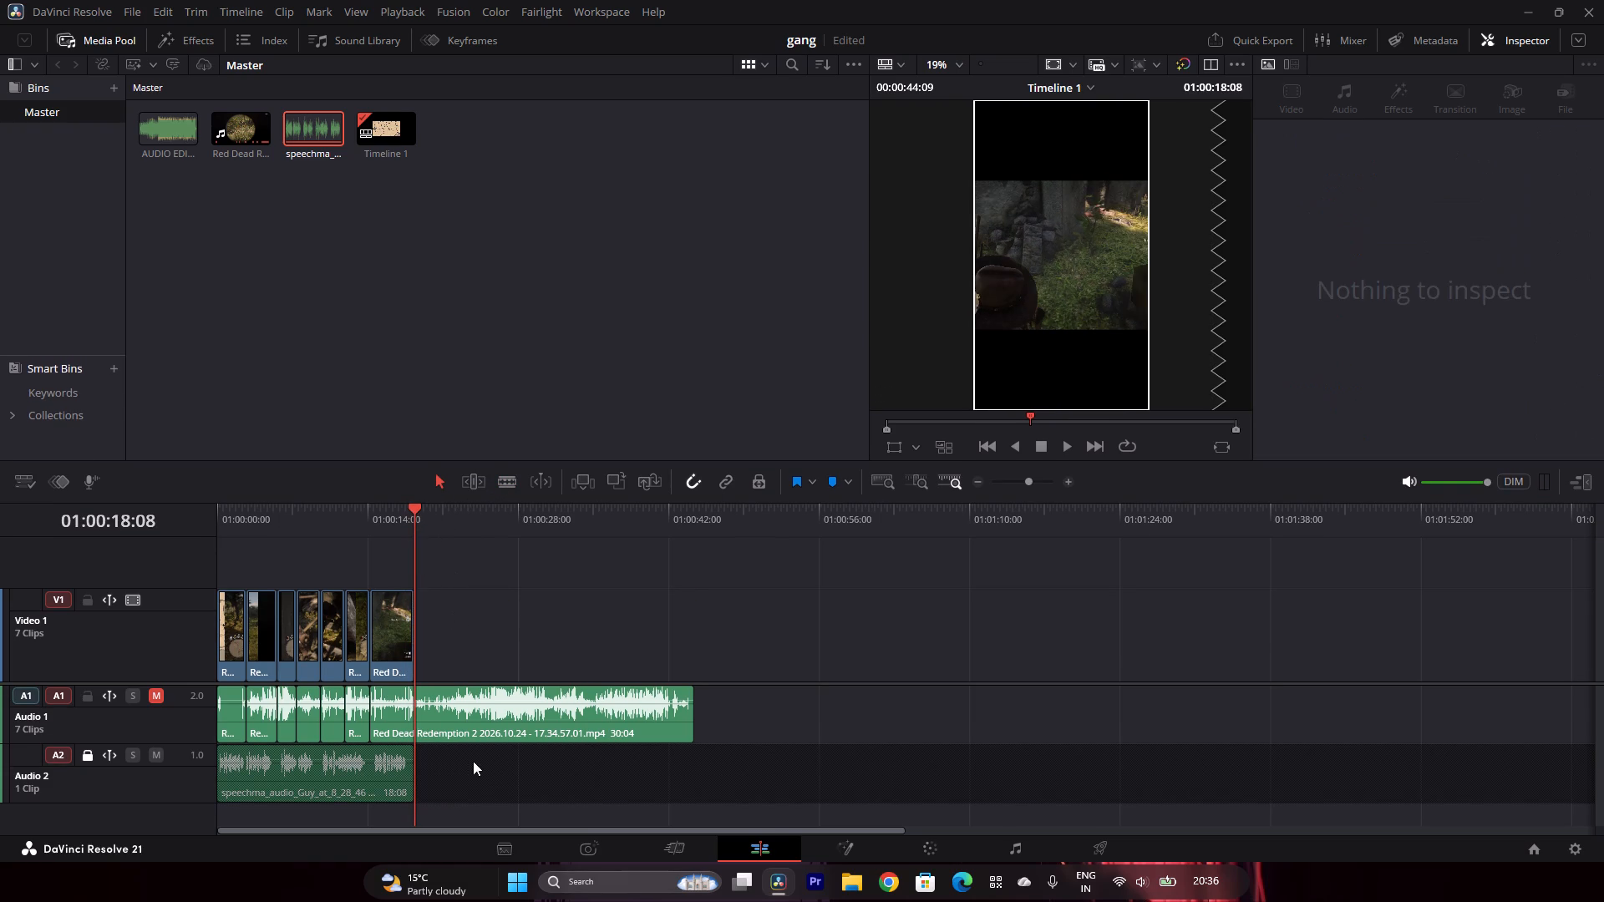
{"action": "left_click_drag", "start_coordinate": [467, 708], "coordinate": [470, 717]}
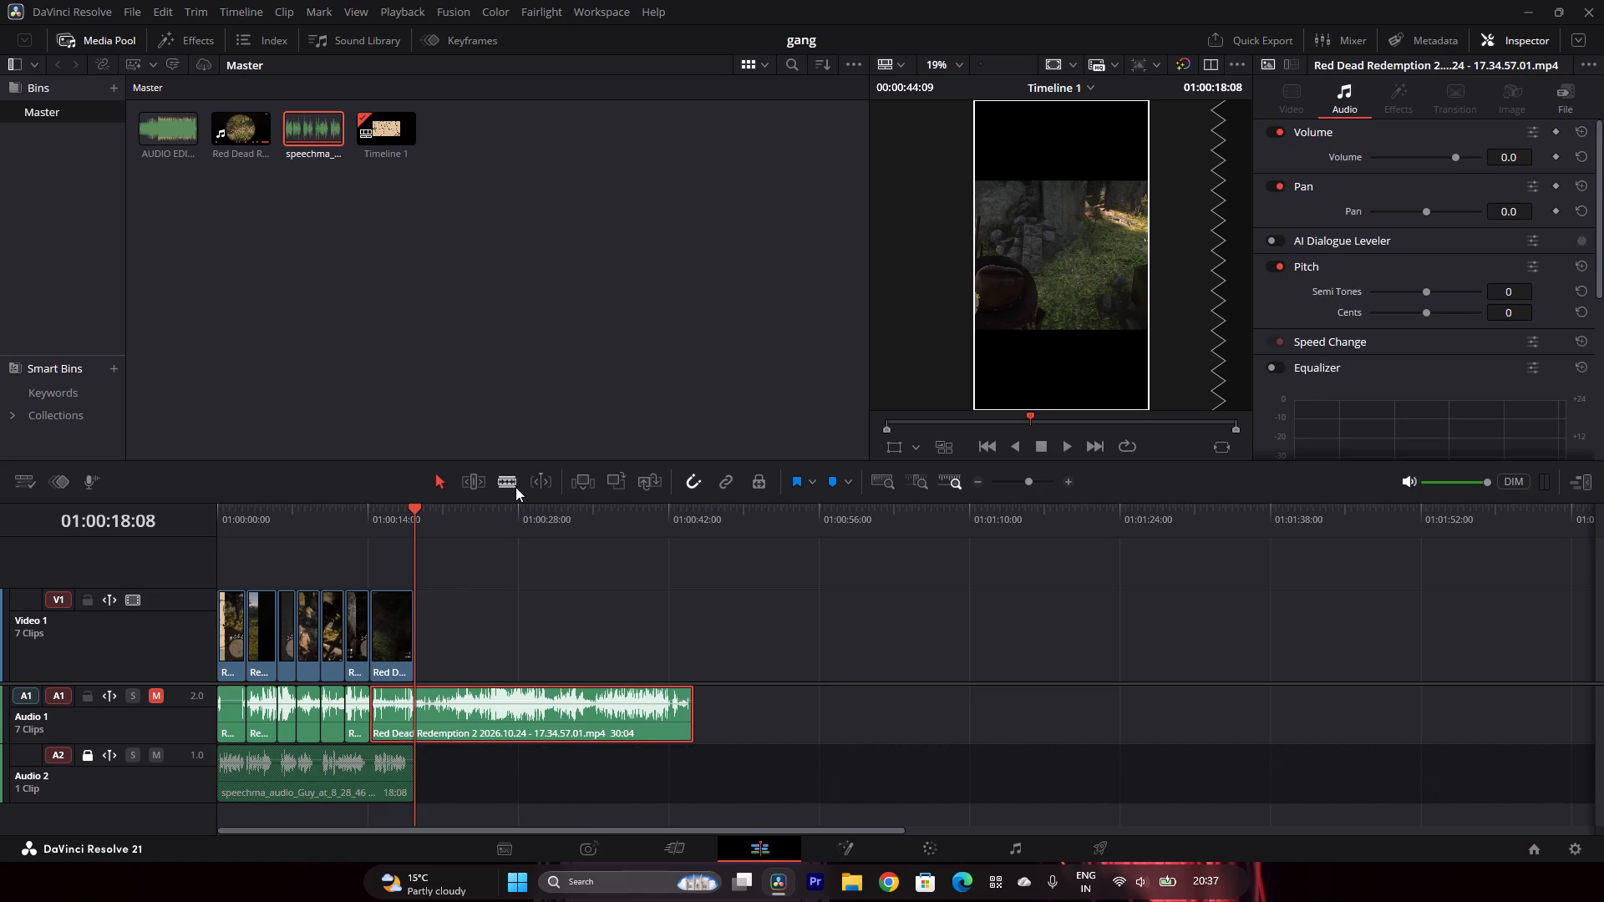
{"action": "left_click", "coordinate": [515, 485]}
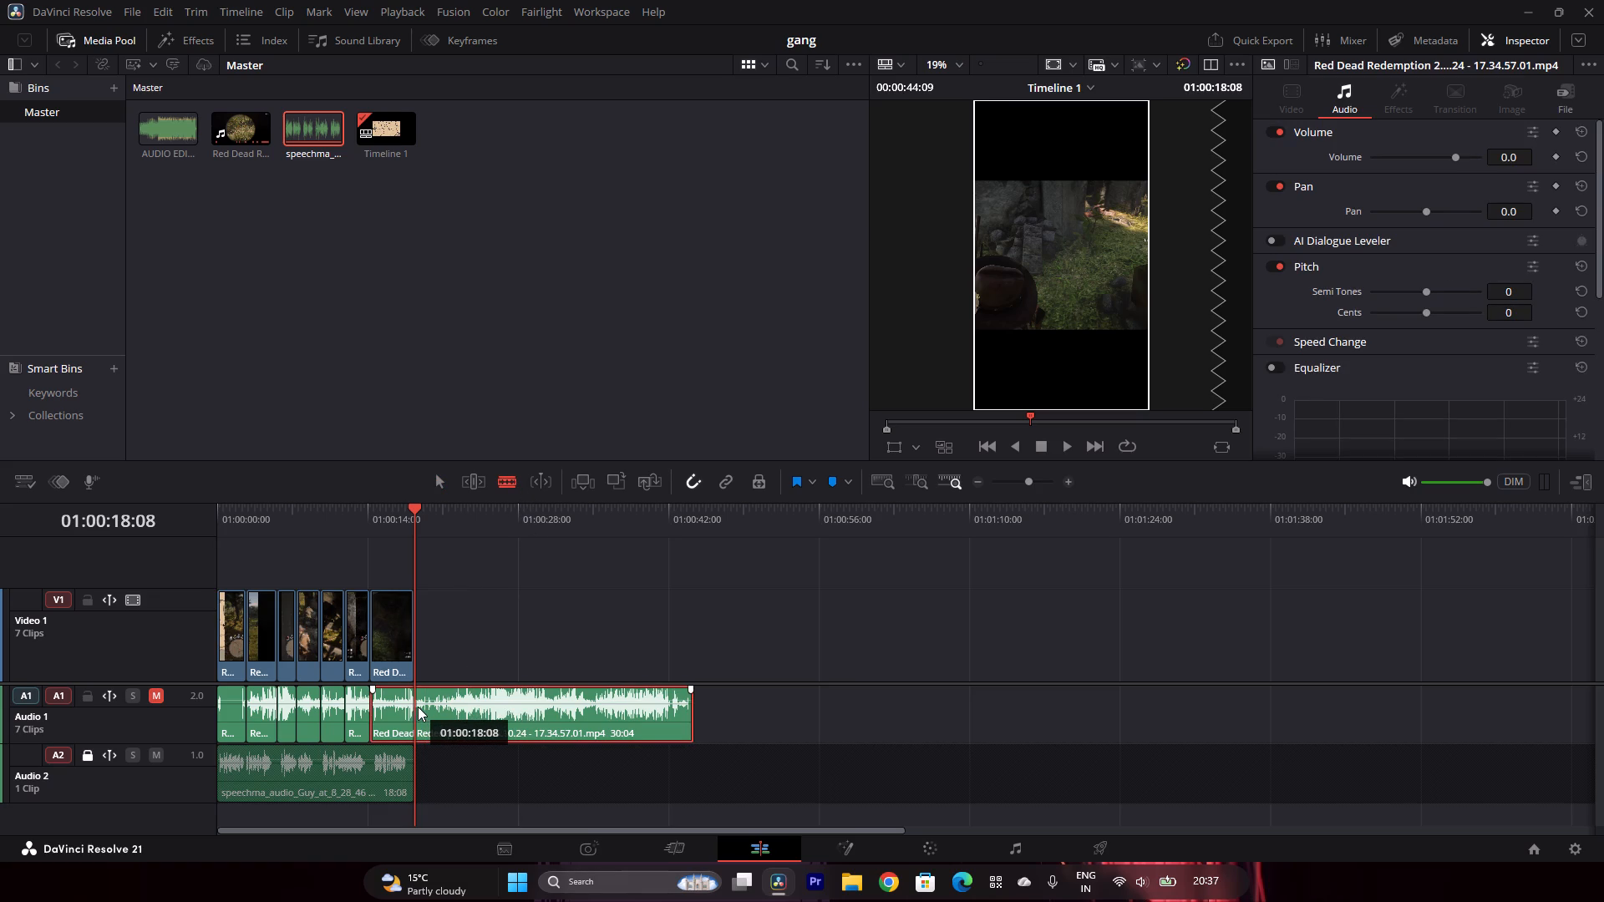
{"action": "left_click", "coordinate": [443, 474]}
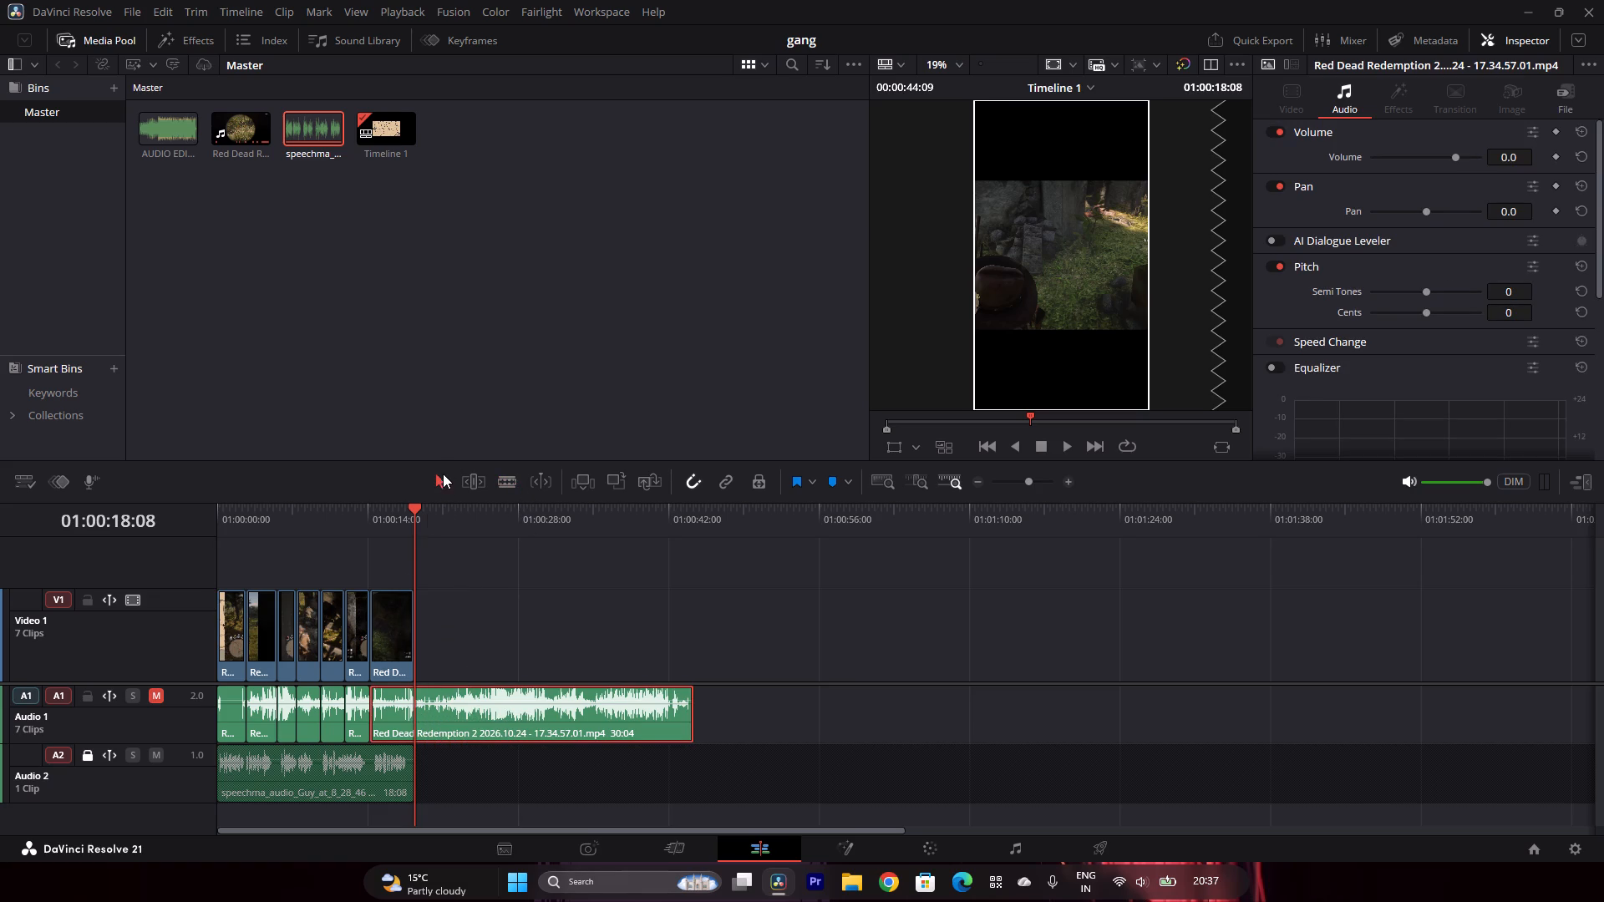
Delete all the gameplay audio clips from the Audio 1 track.
{"action": "left_click", "coordinate": [484, 726]}
{"action": "key", "text": "BackSpace"}
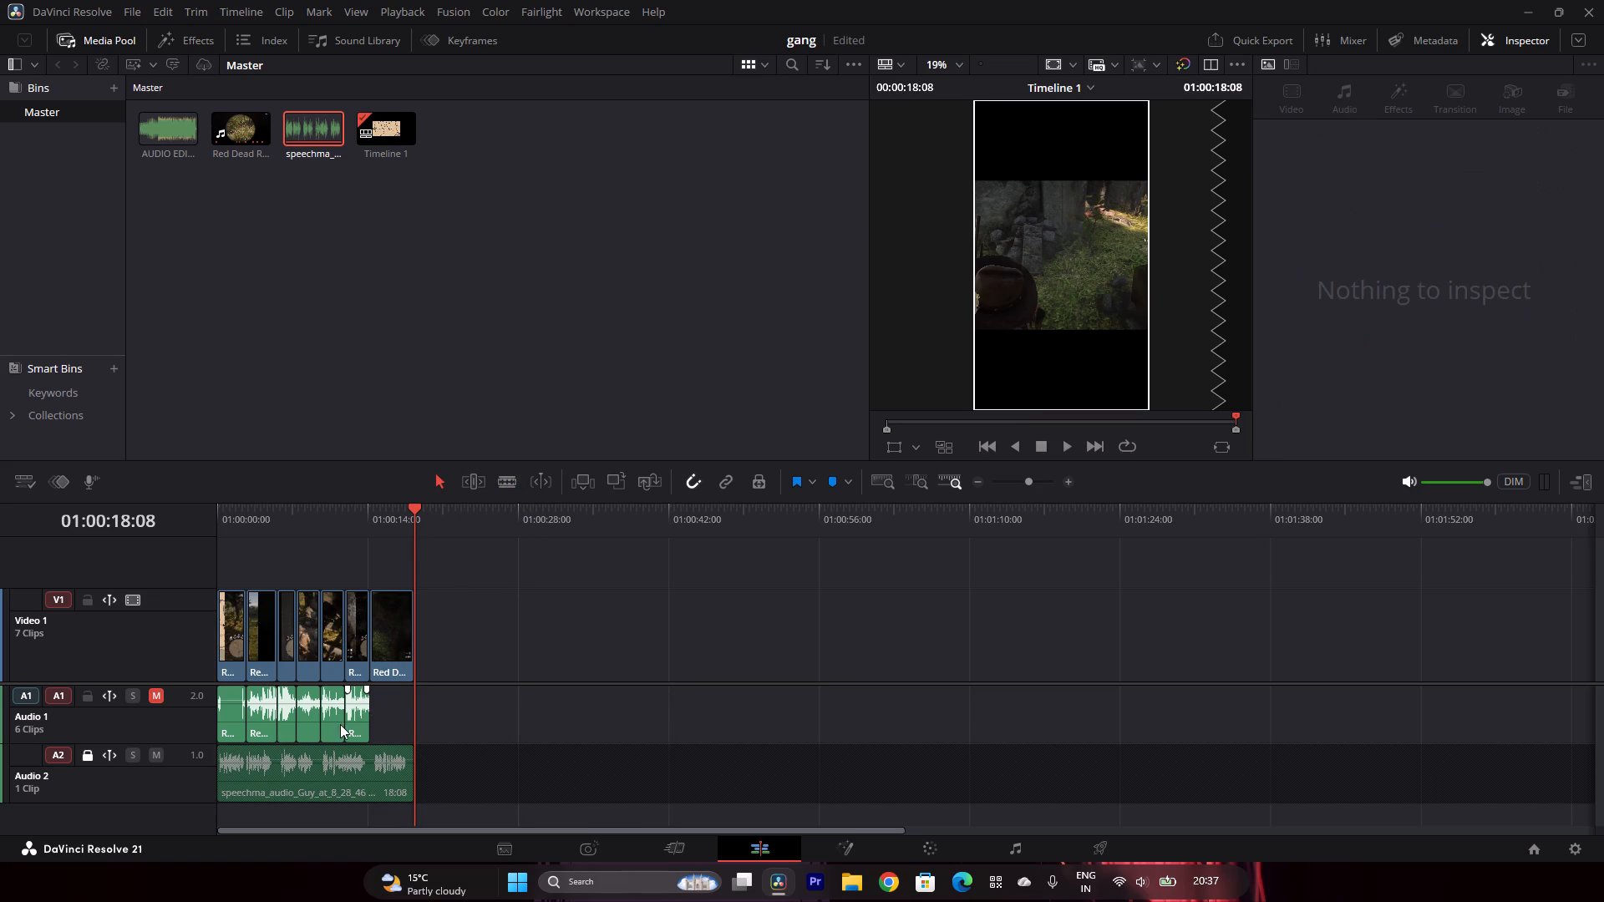
{"action": "left_click", "coordinate": [354, 722]}
{"action": "key", "text": "BackSpace"}
{"action": "left_click", "coordinate": [327, 719]}
{"action": "key", "text": "BackSpace"}
{"action": "left_click", "coordinate": [306, 717]}
{"action": "key", "text": "BackSpace"}
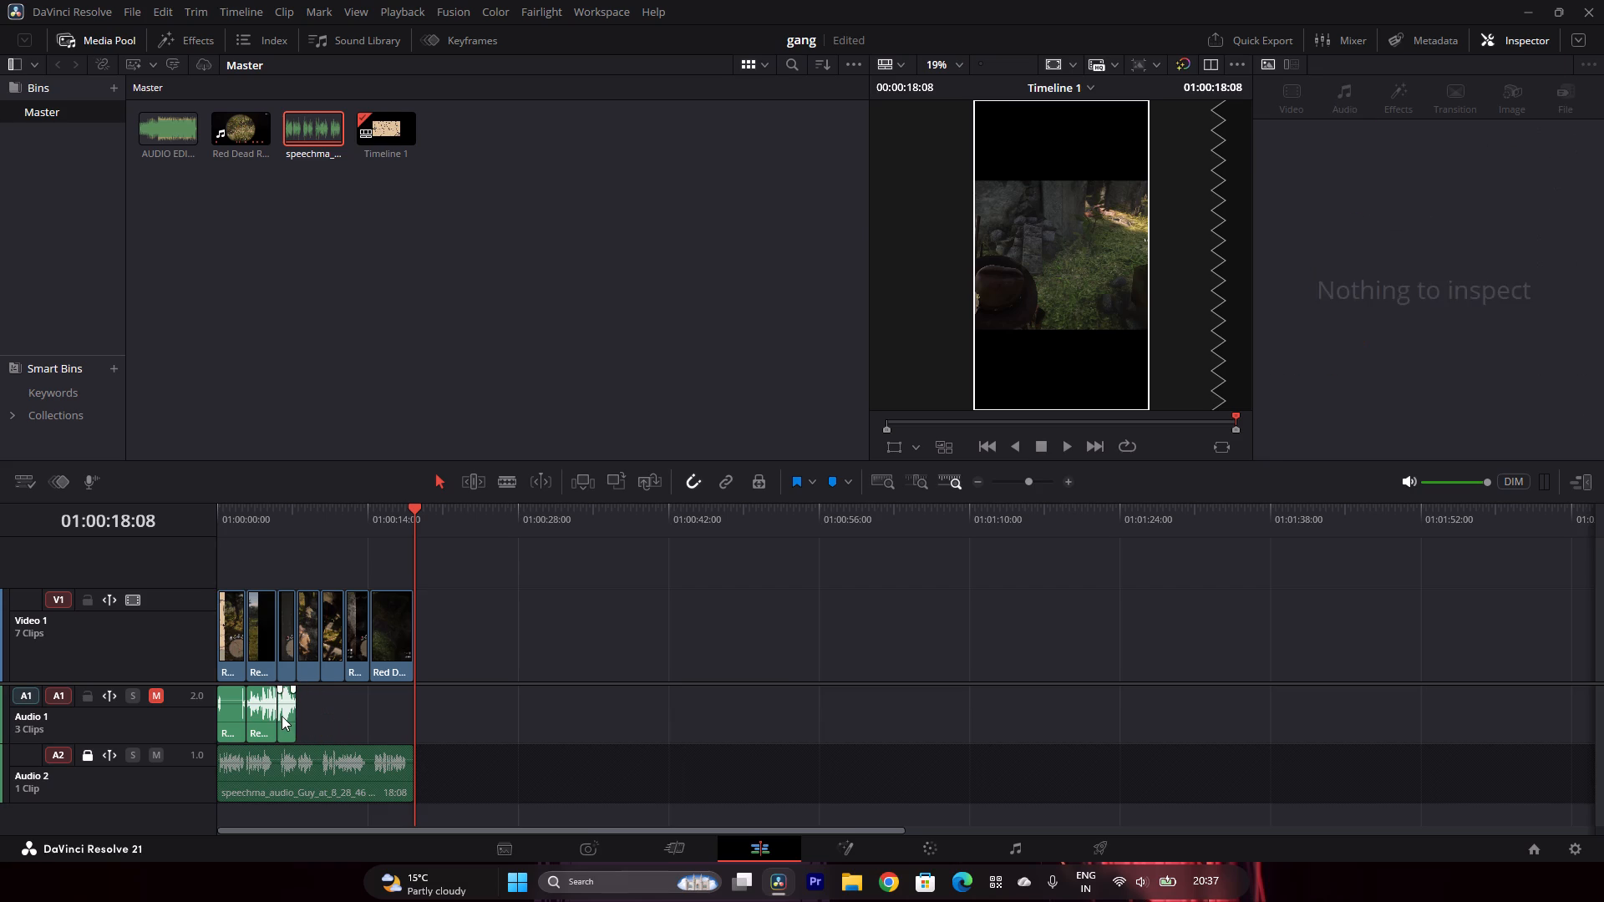
{"action": "left_click", "coordinate": [281, 716]}
{"action": "key", "text": "BackSpace"}
{"action": "left_click", "coordinate": [267, 716]}
{"action": "key", "text": "BackSpace"}
{"action": "left_click", "coordinate": [234, 718]}
{"action": "key", "text": "BackSpace"}
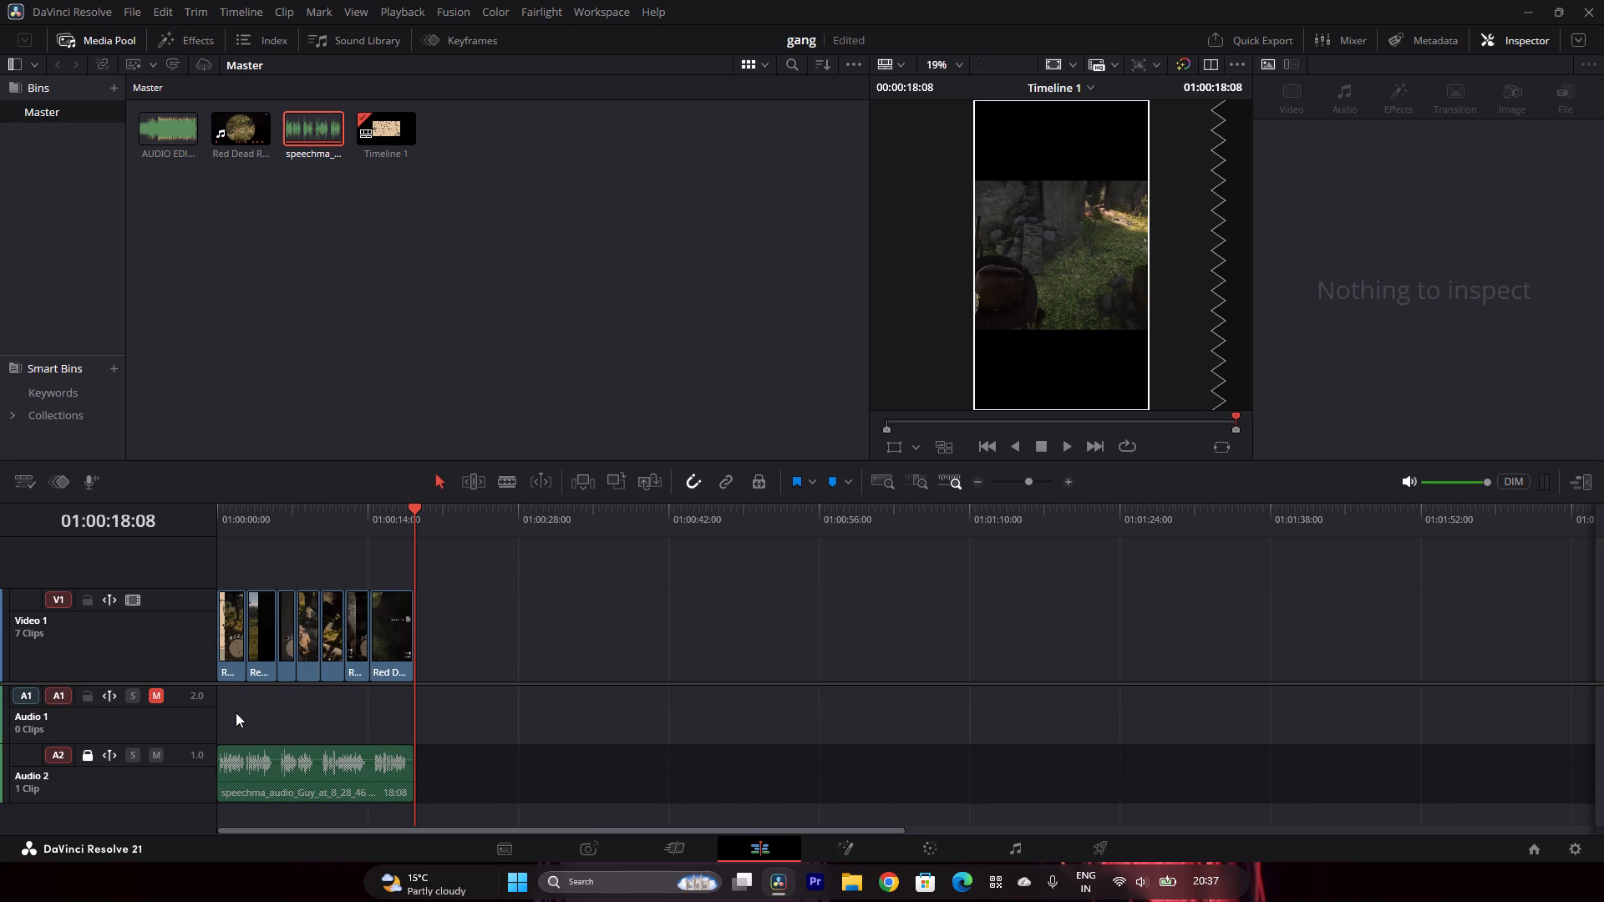
Delete the empty Audio 1 track above the voiceover track.
{"action": "right_click", "coordinate": [232, 714]}
{"action": "left_click", "coordinate": [271, 715]}
{"action": "right_click", "coordinate": [175, 709]}
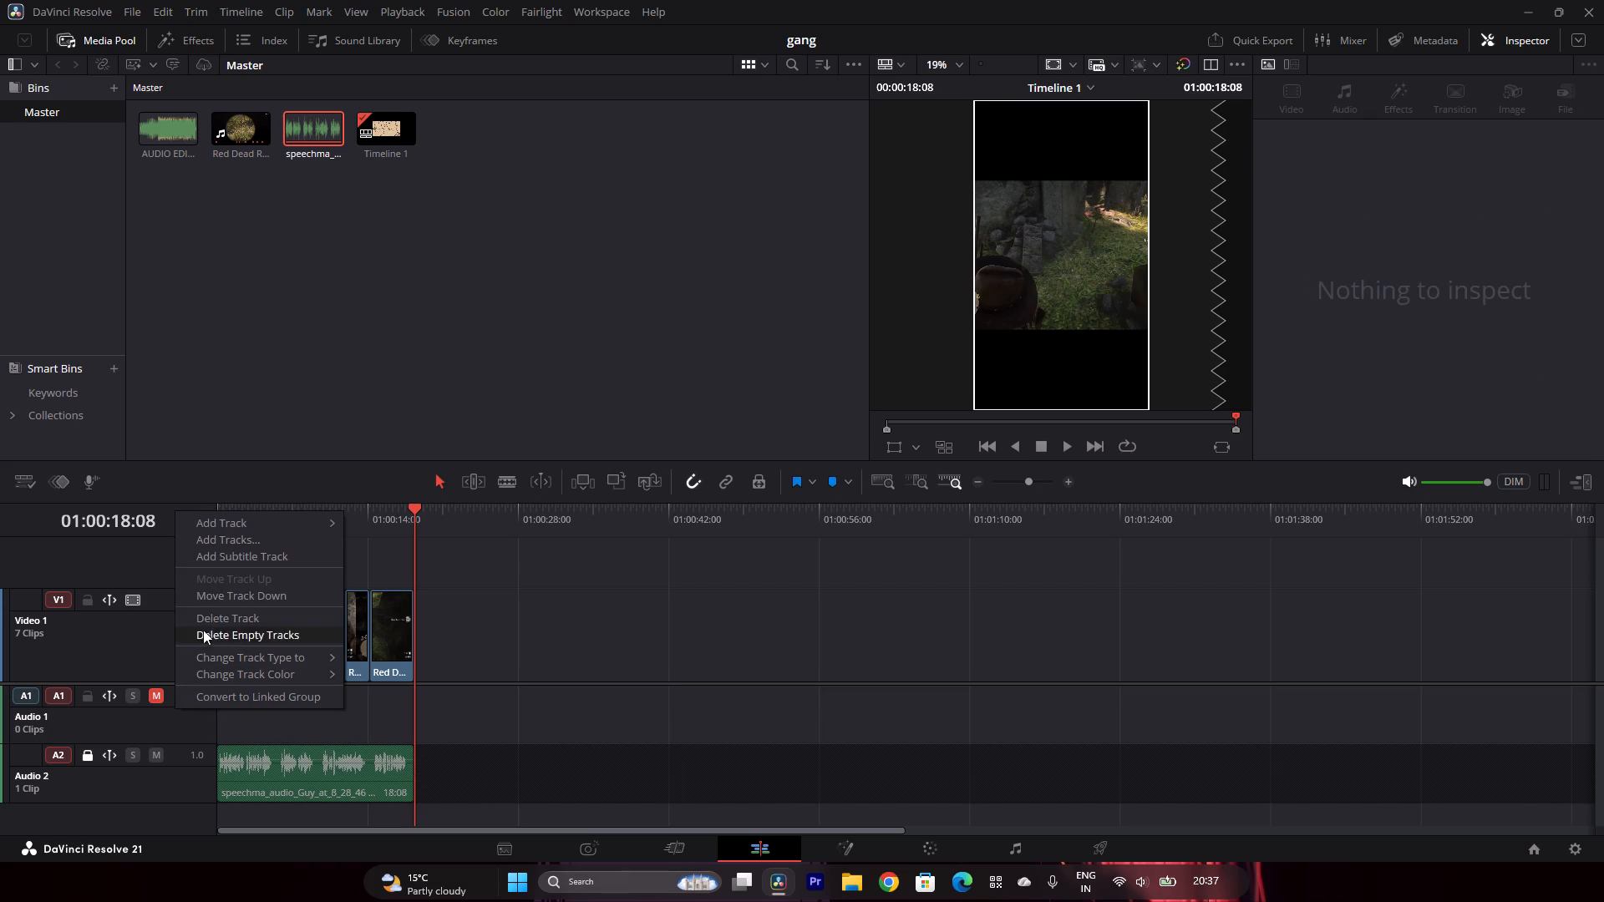
{"action": "left_click", "coordinate": [215, 618]}
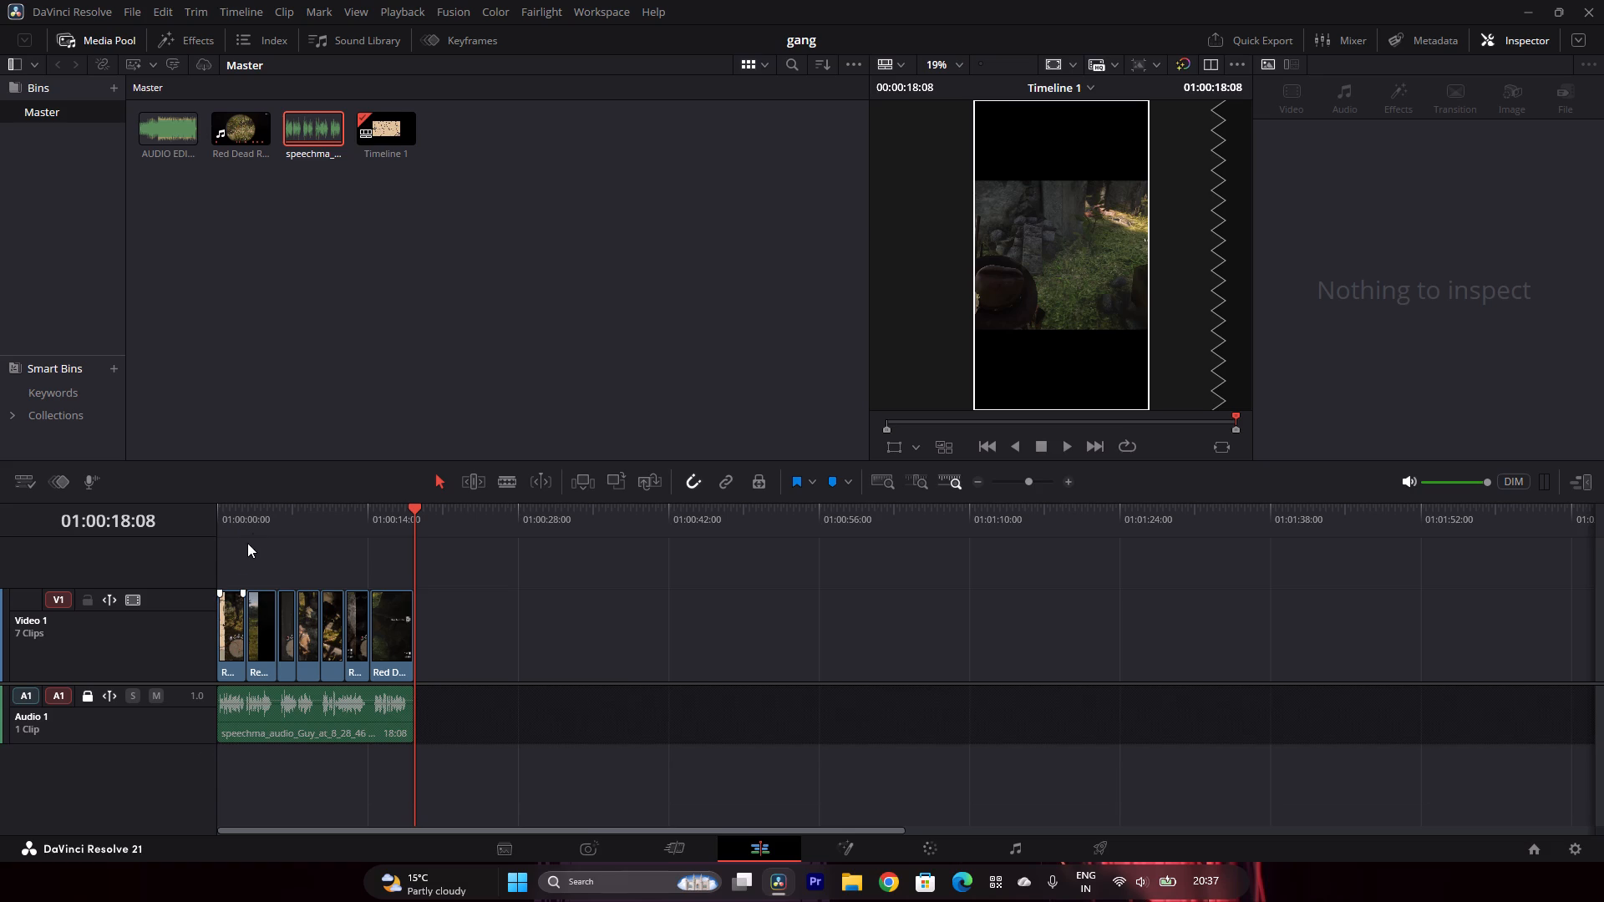
Add the AUDIO EDIT BY TWILIGHT.mp3 music on a new Audio 2 track below the voiceover, starting at 01:00:00:00.
{"action": "left_click_drag", "start_coordinate": [258, 513], "coordinate": [199, 516]}
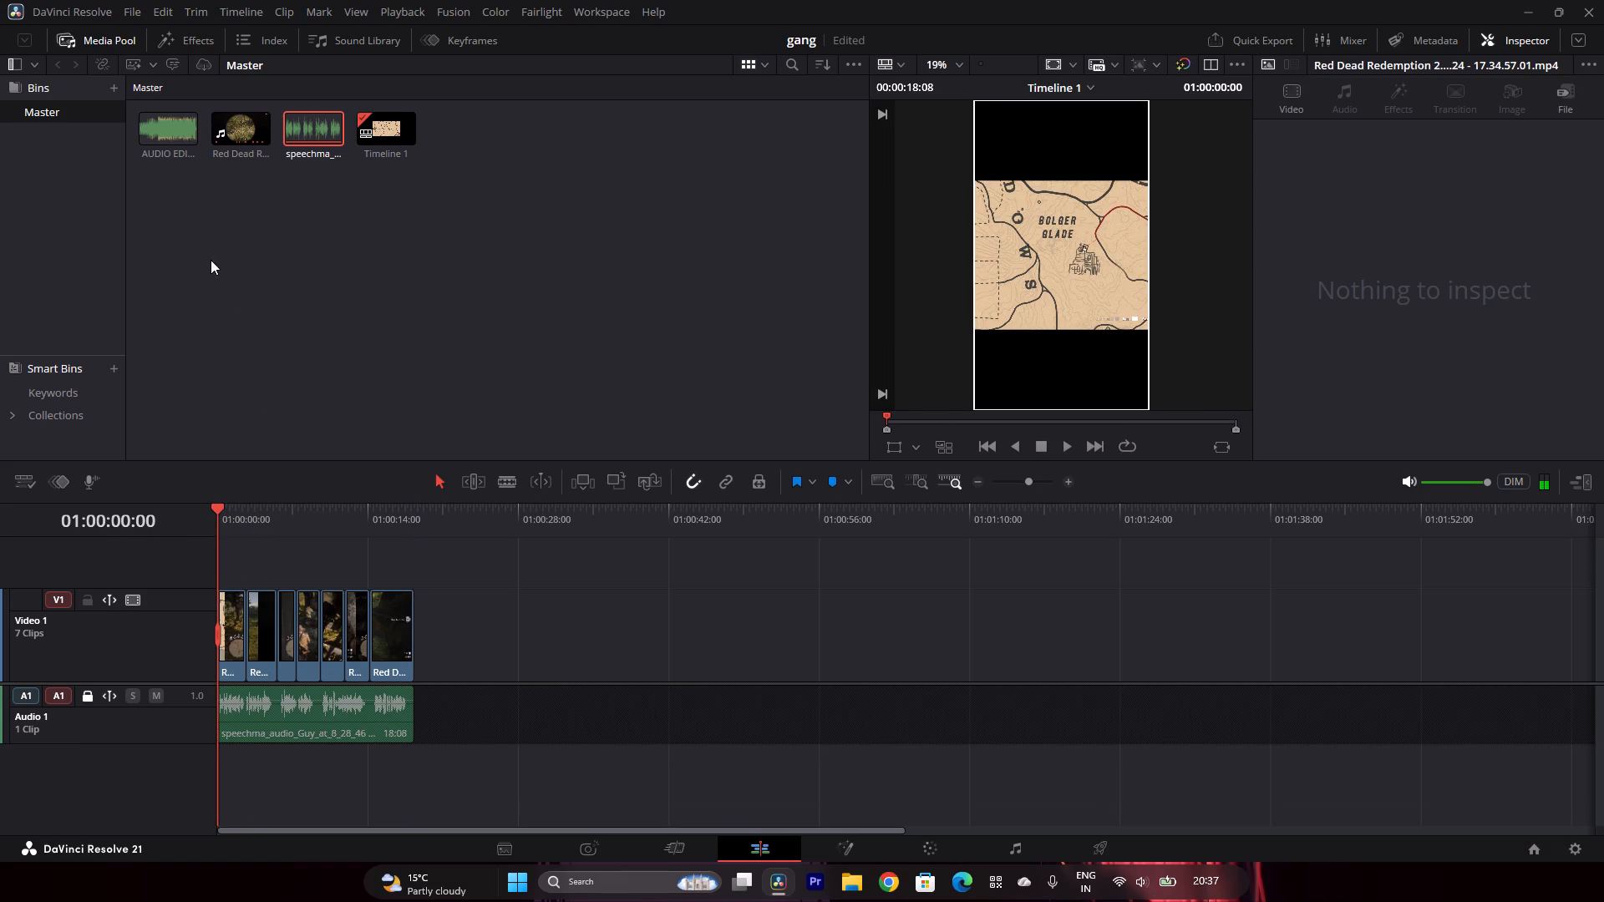
{"action": "left_click_drag", "start_coordinate": [151, 117], "coordinate": [200, 738]}
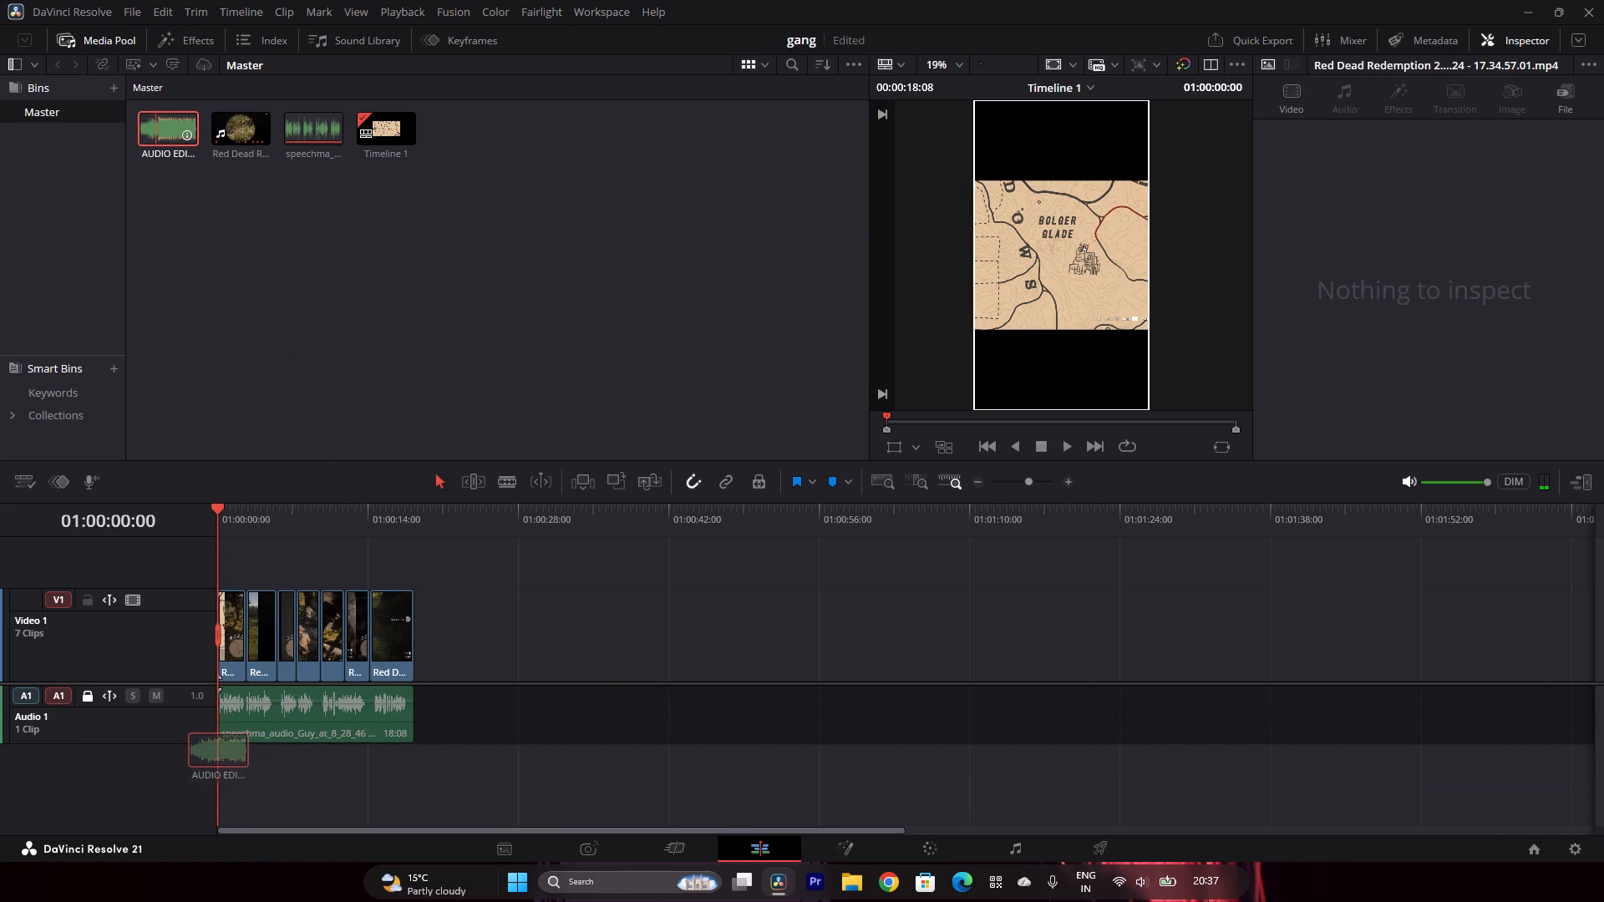
{"action": "left_click_drag", "start_coordinate": [200, 738], "coordinate": [226, 763]}
Cut the Audio 2 music at the voiceover's end, 01:00:18:08, and delete the remainder.
{"action": "left_click", "coordinate": [510, 479]}
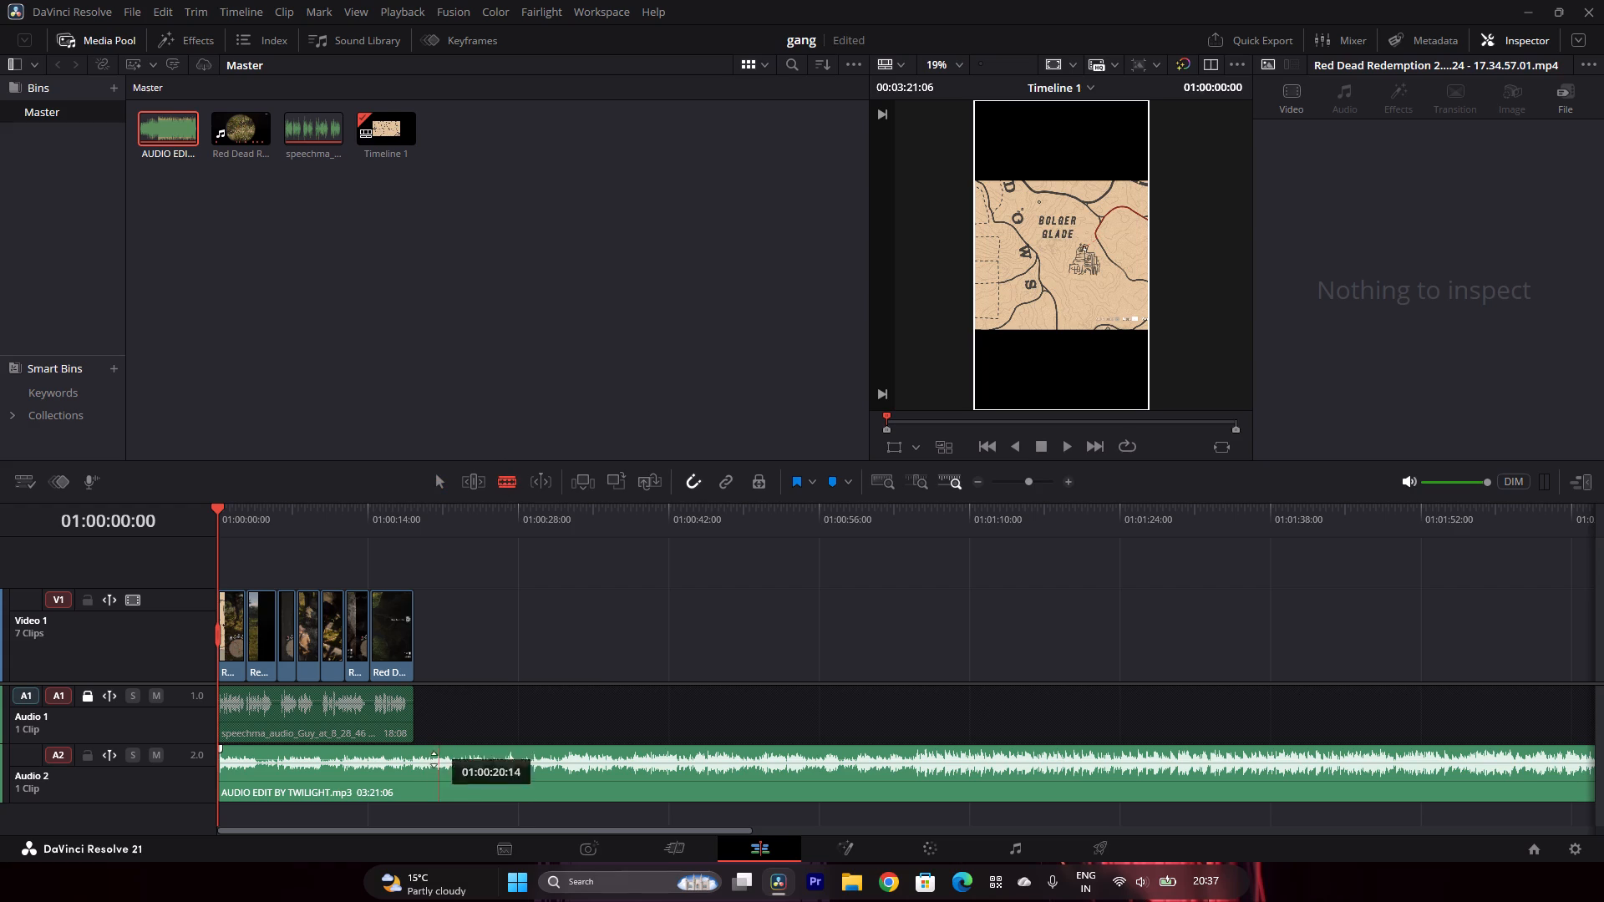
{"action": "left_click", "coordinate": [420, 763]}
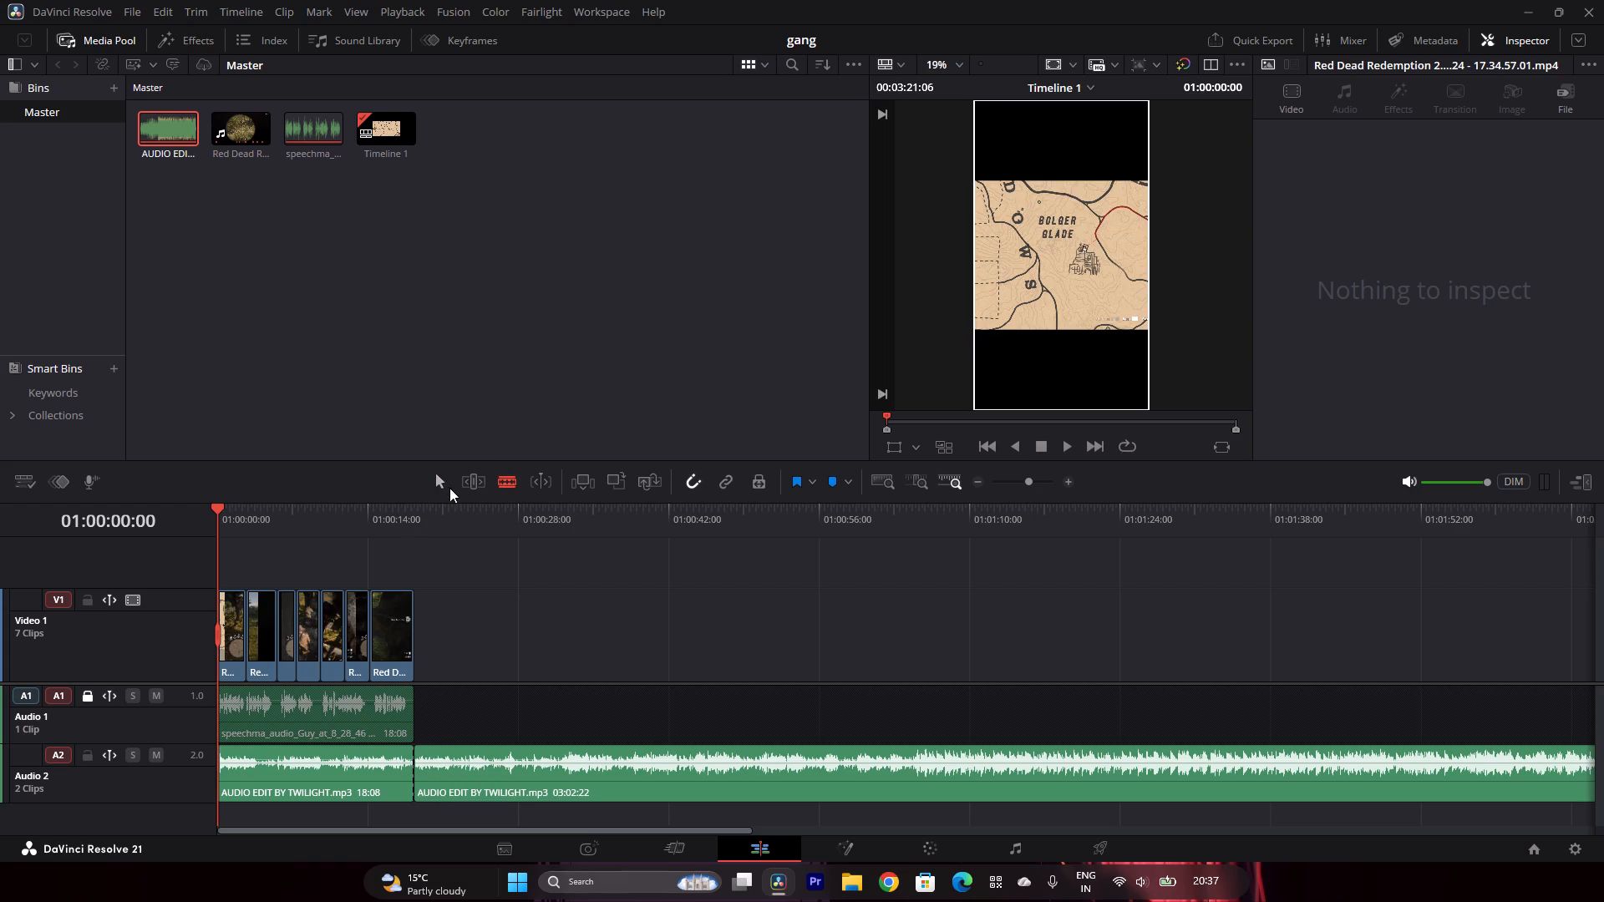
{"action": "left_click", "coordinate": [450, 488]}
{"action": "left_click", "coordinate": [546, 806]}
{"action": "left_click", "coordinate": [552, 794]}
{"action": "key", "text": "BackSpace"}
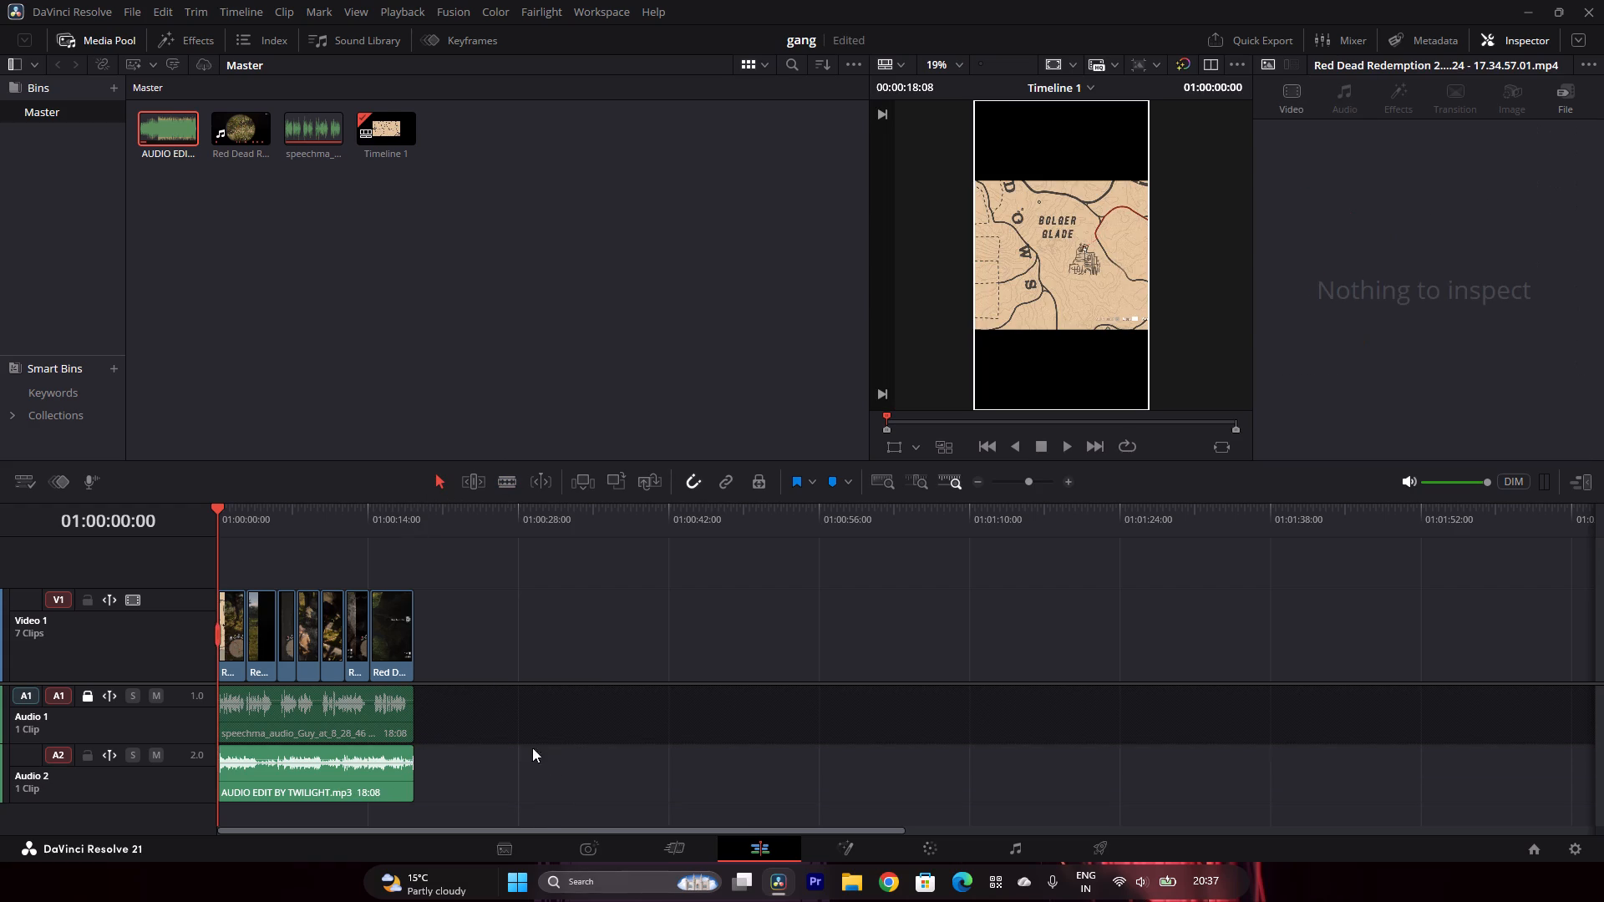
Play the edit from the start and lower the Audio 2 music clip's volume beneath the voiceover.
{"action": "left_click", "coordinate": [1060, 481]}
{"action": "left_click", "coordinate": [1069, 481]}
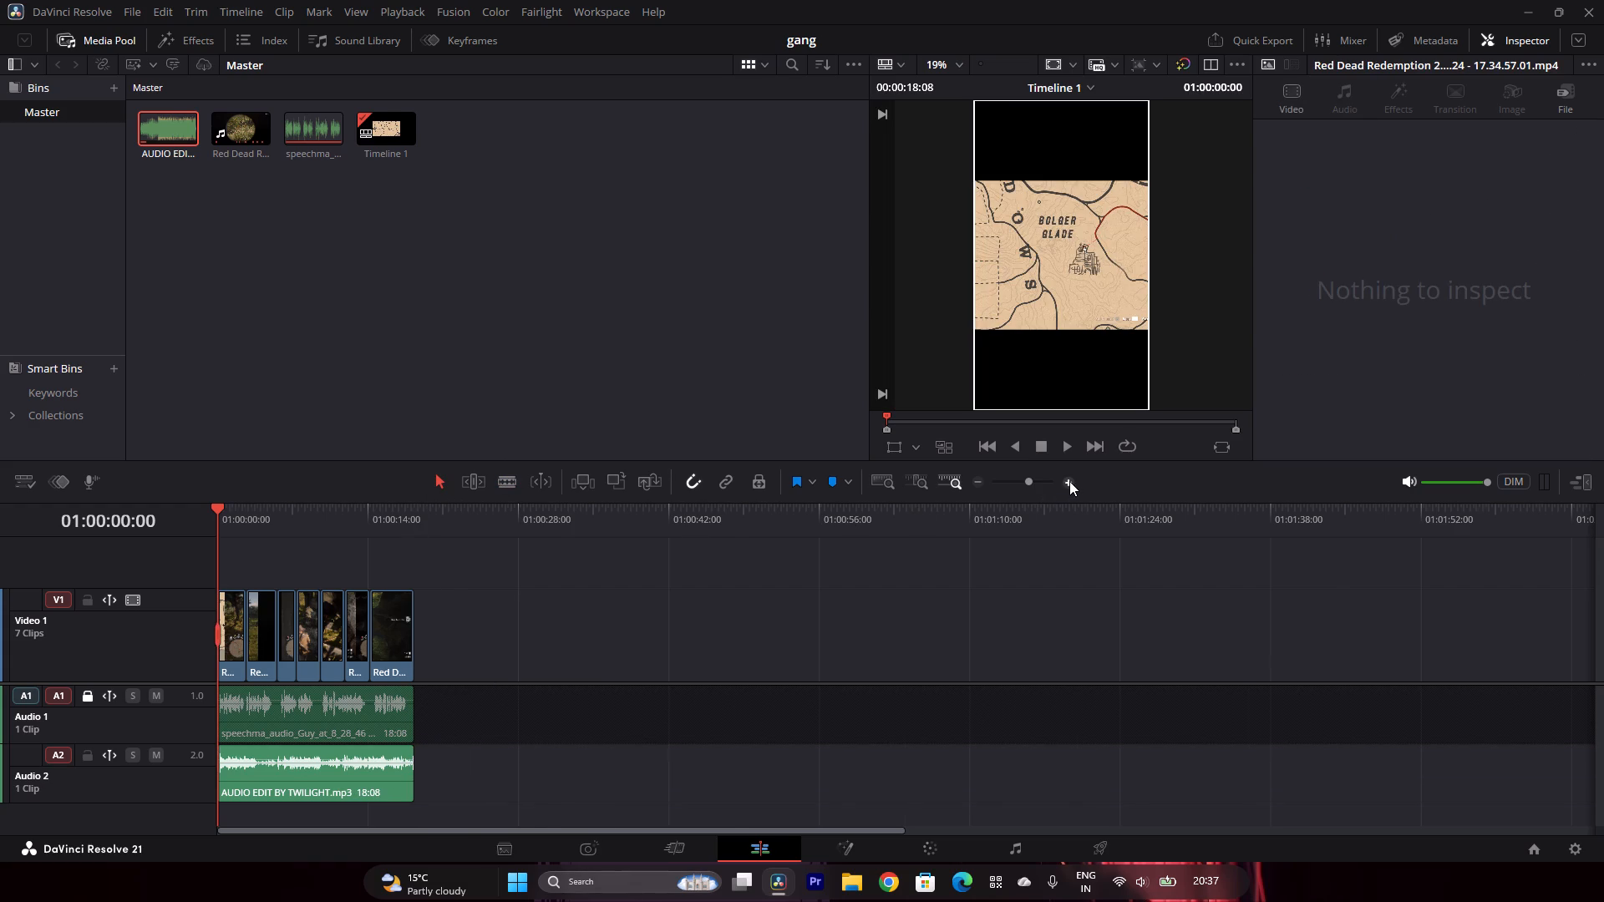
{"action": "left_click", "coordinate": [1069, 481]}
{"action": "left_click", "coordinate": [1069, 481]}
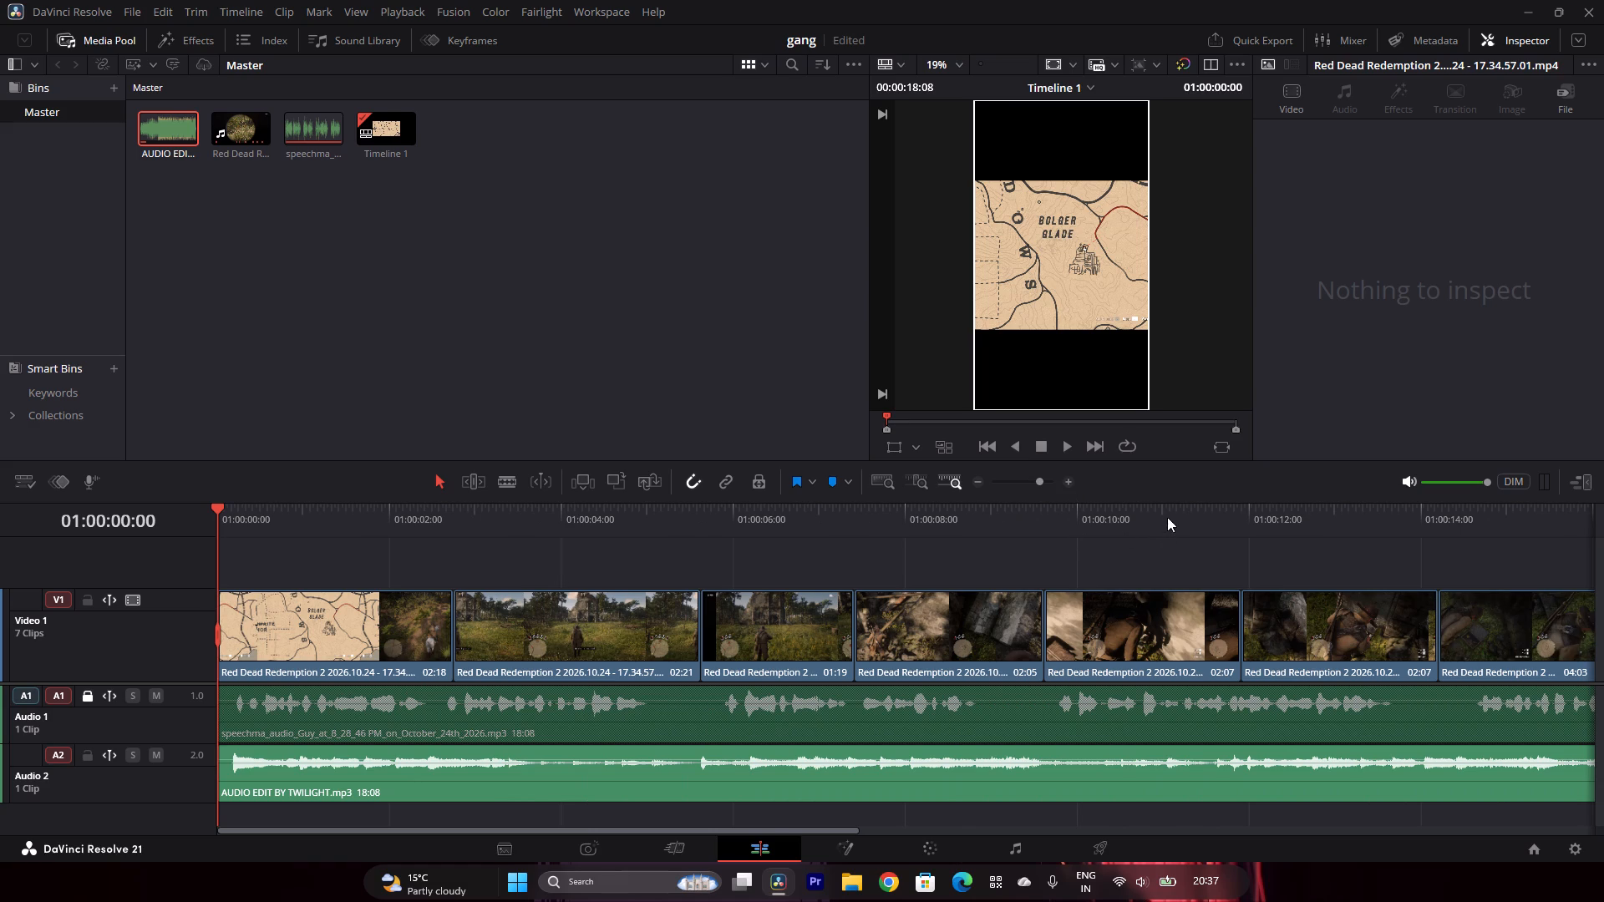
{"action": "left_click", "coordinate": [977, 481]}
{"action": "left_click", "coordinate": [1071, 446]}
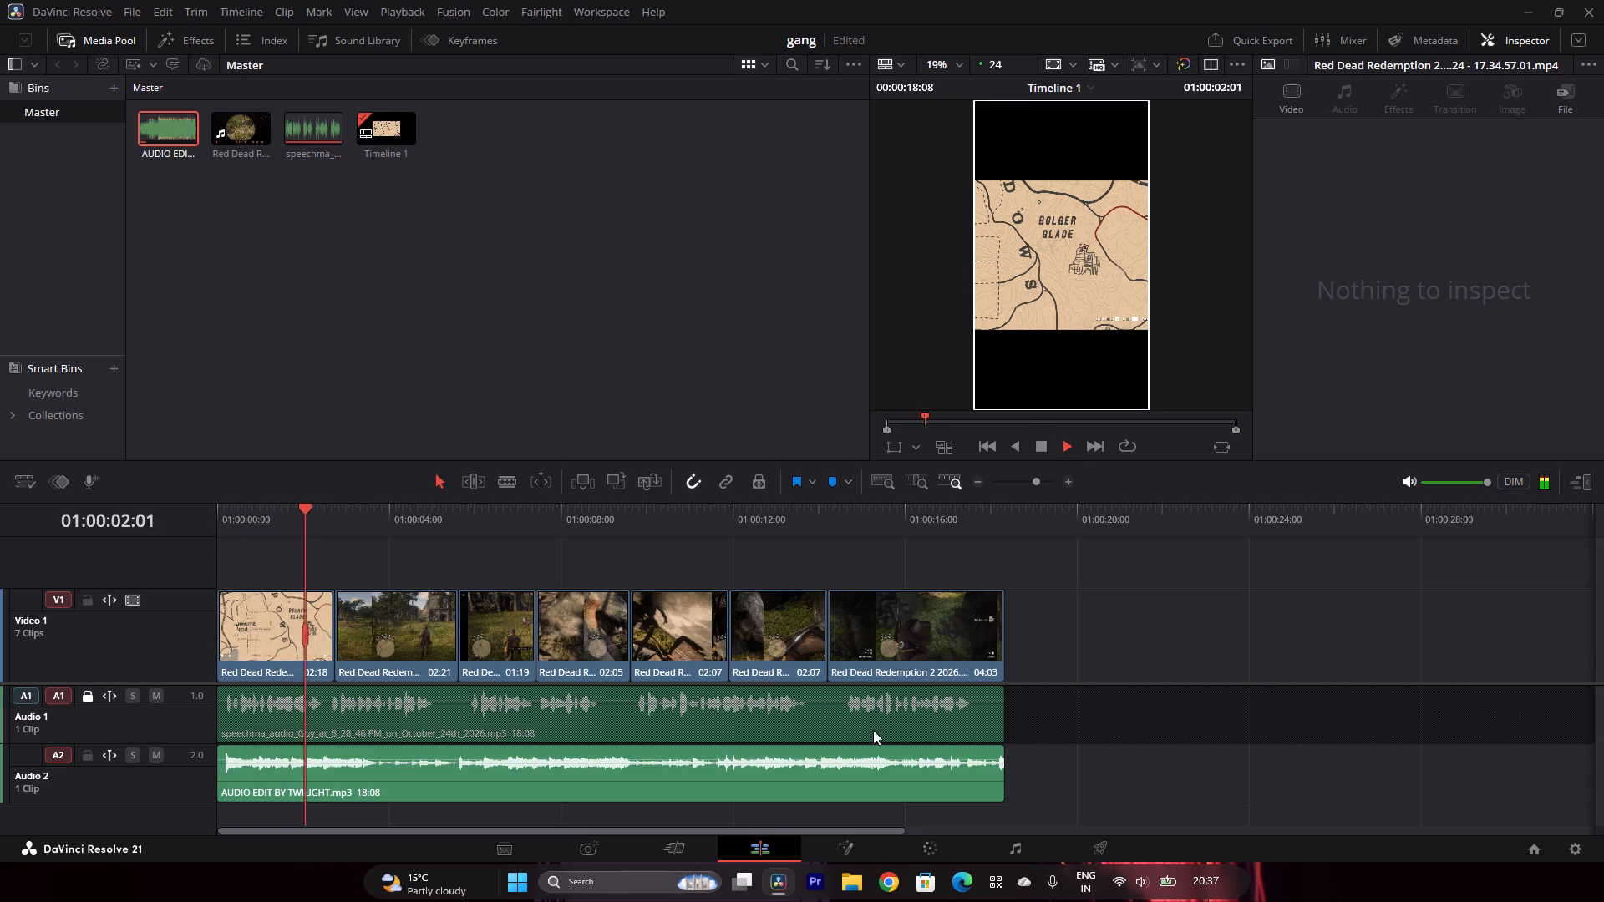
{"action": "left_click", "coordinate": [854, 759]}
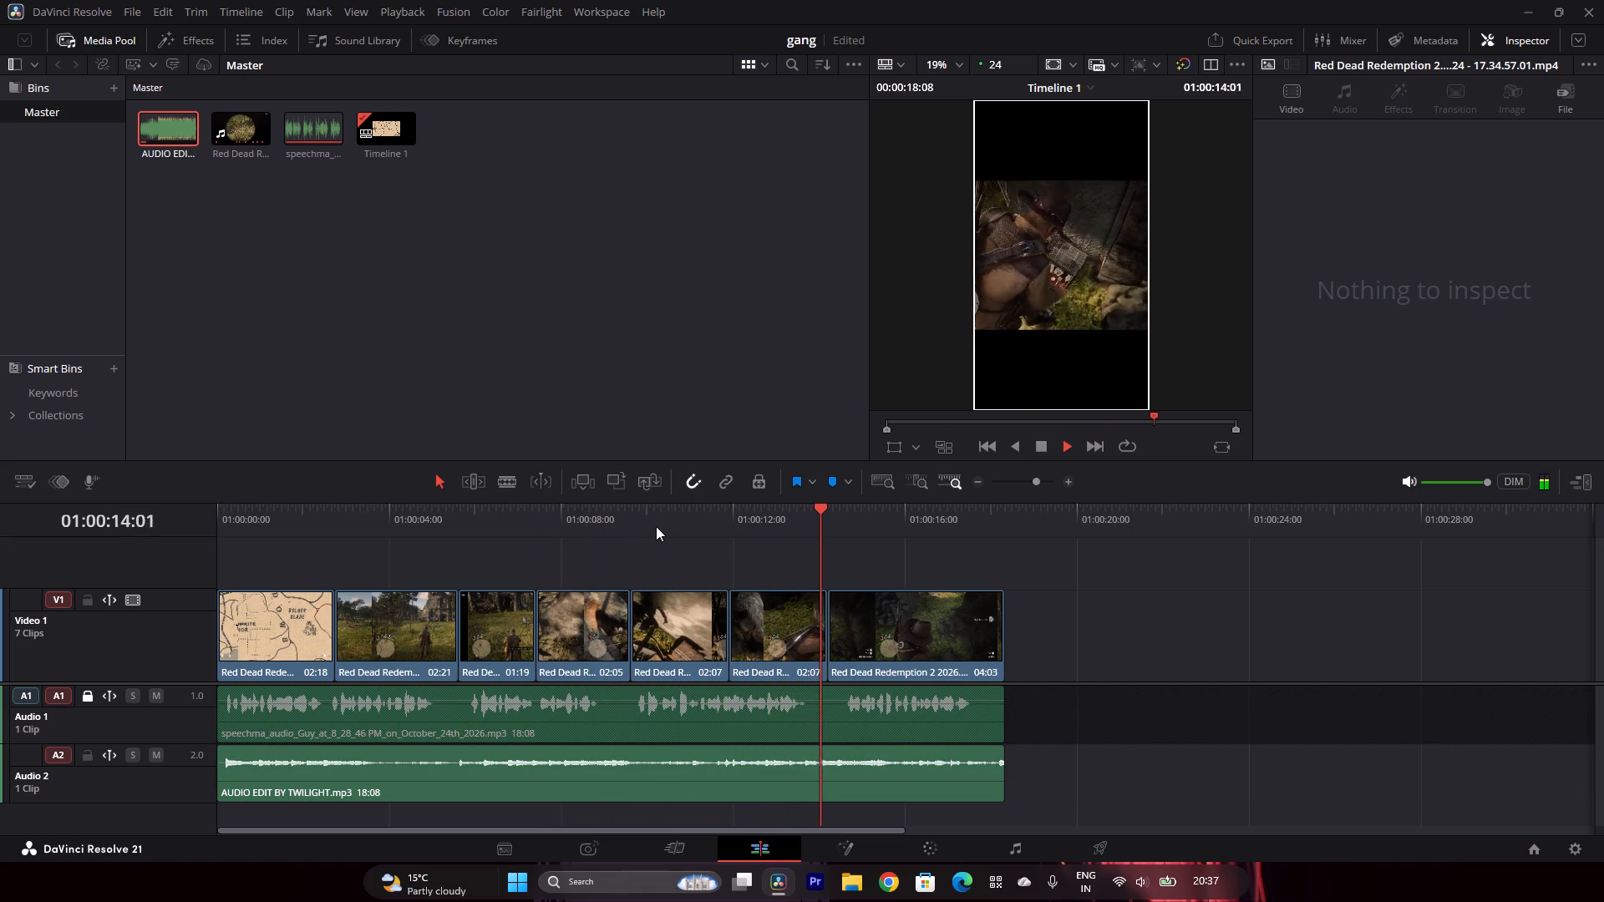
Lock the Audio 2 music track.
{"action": "left_click", "coordinate": [86, 754]}
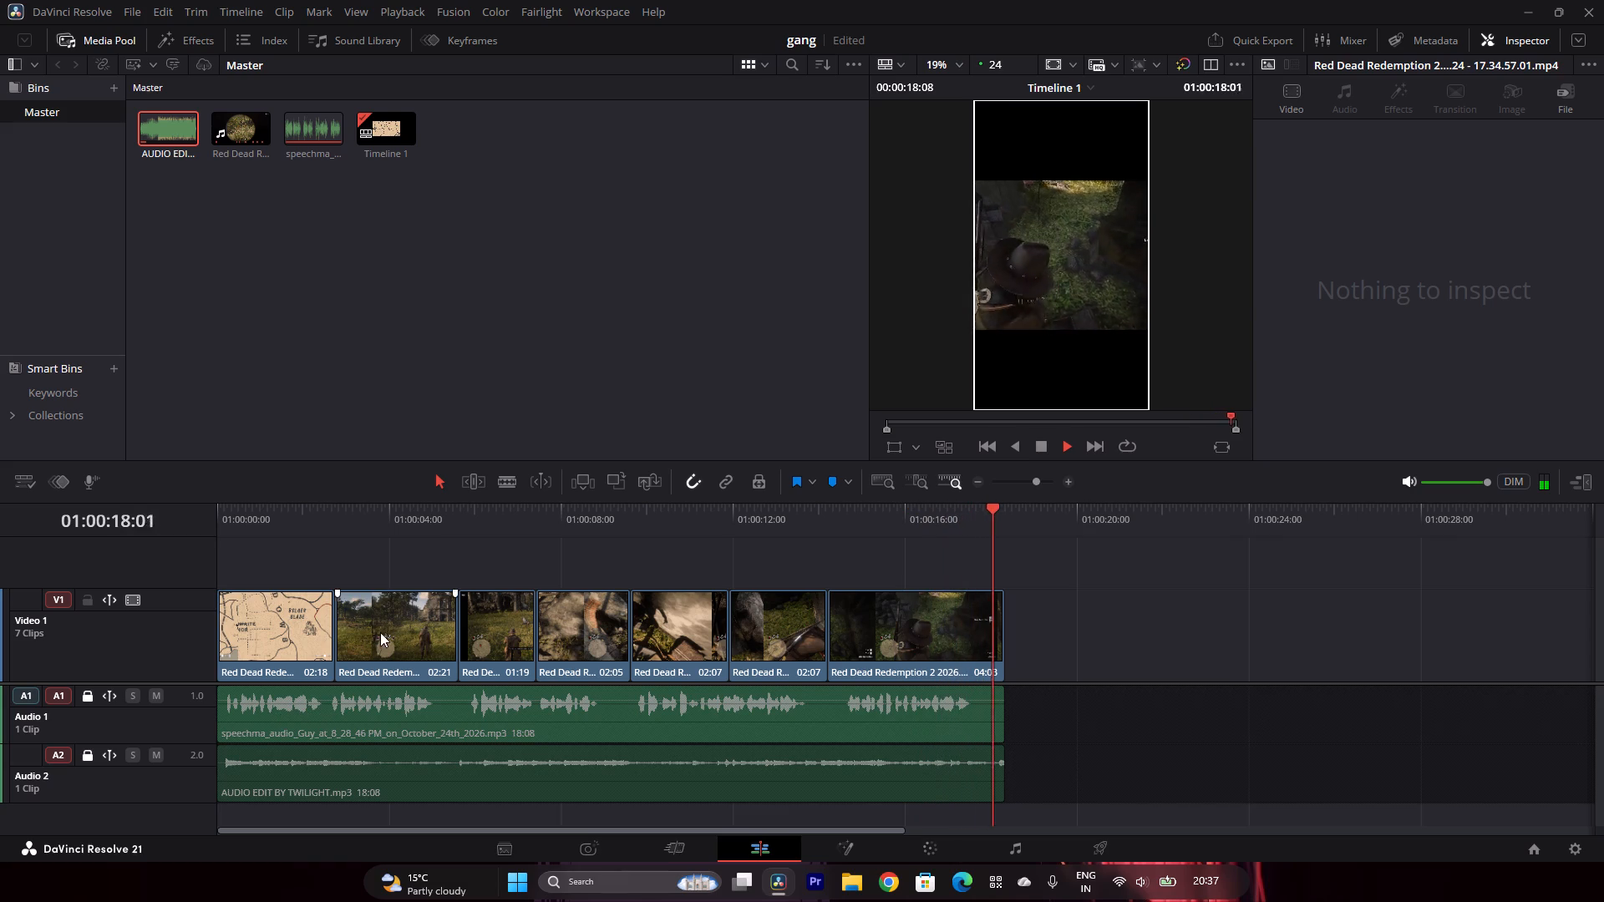
Open the effects library and look through its Toolbox, Resolve FX and Audio FX categories for something to apply to the clips.
{"action": "left_click", "coordinate": [170, 48]}
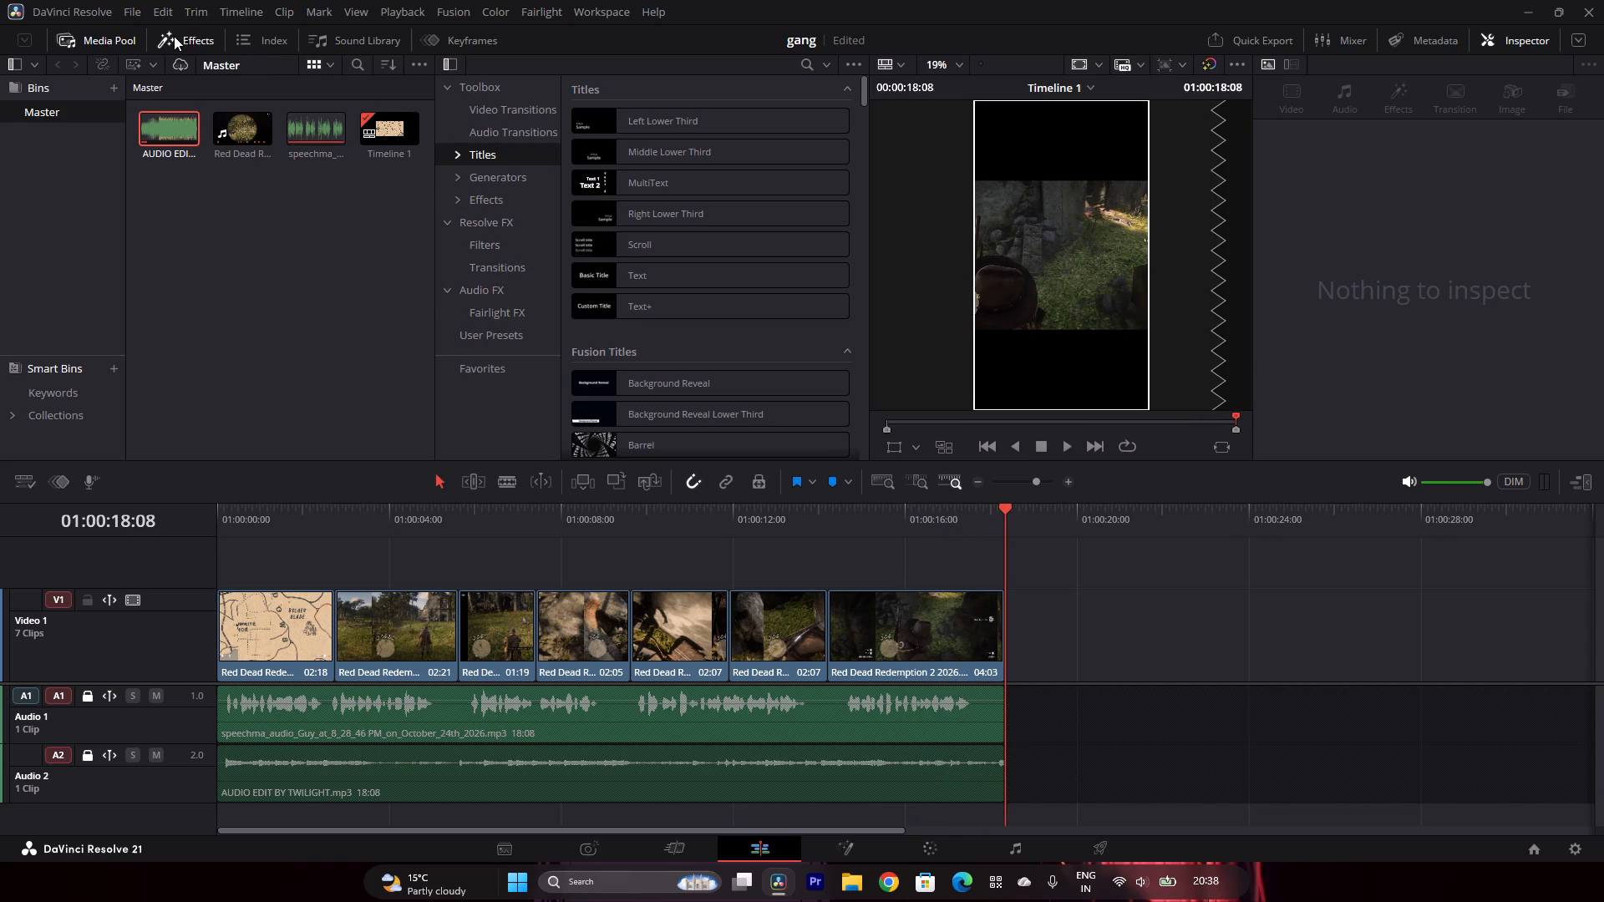
{"action": "left_click", "coordinate": [454, 89]}
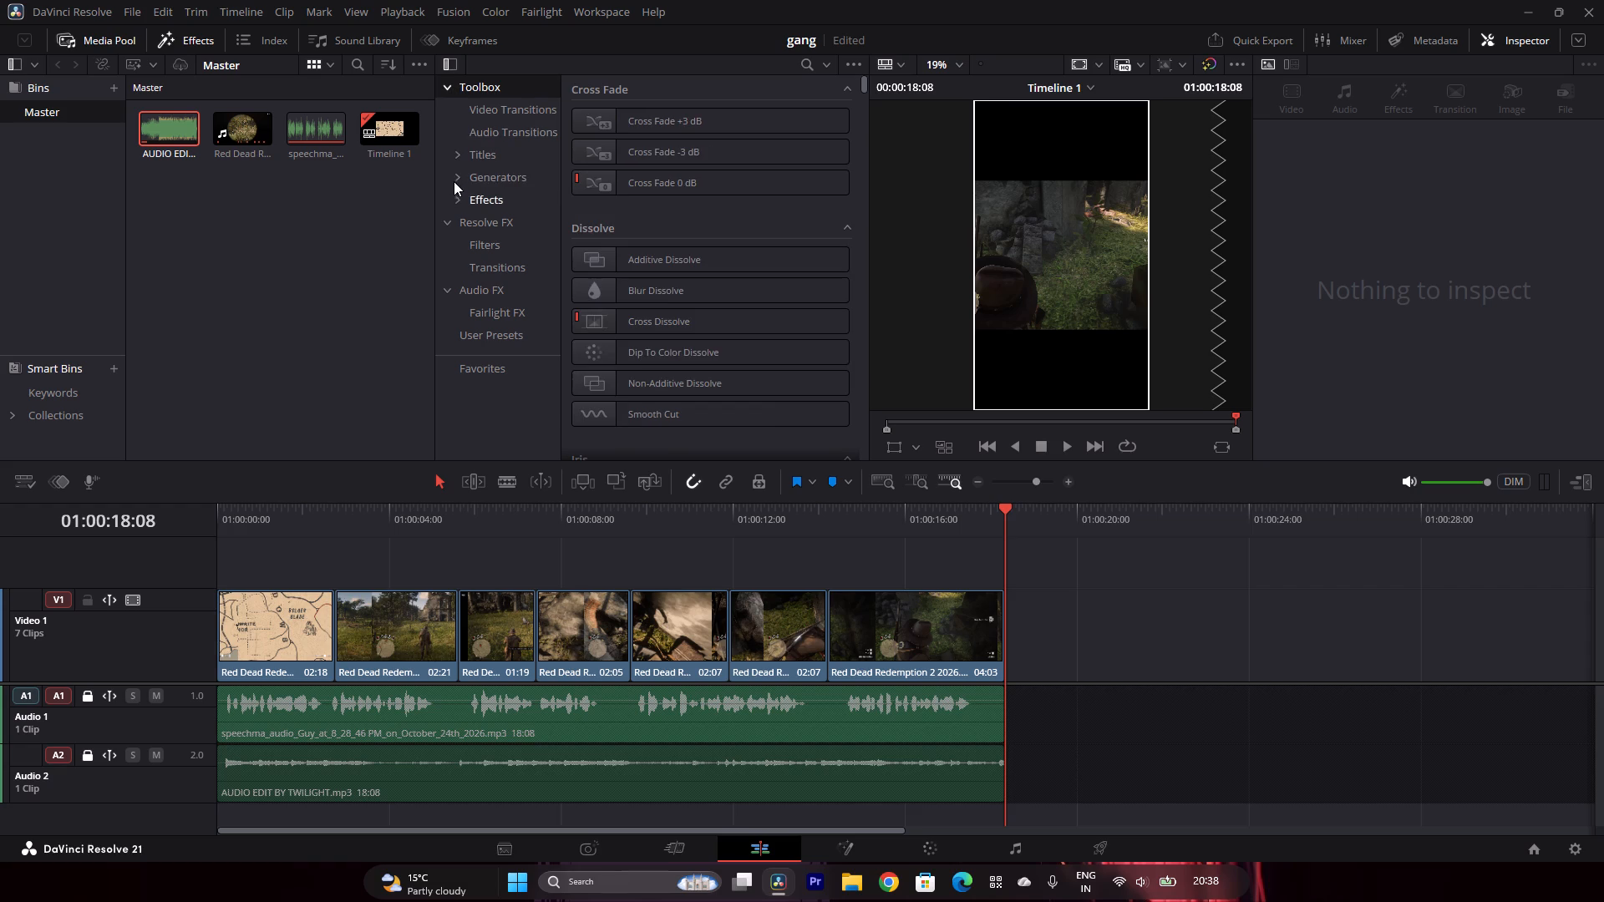
{"action": "left_click", "coordinate": [459, 198]}
{"action": "left_click", "coordinate": [455, 192]}
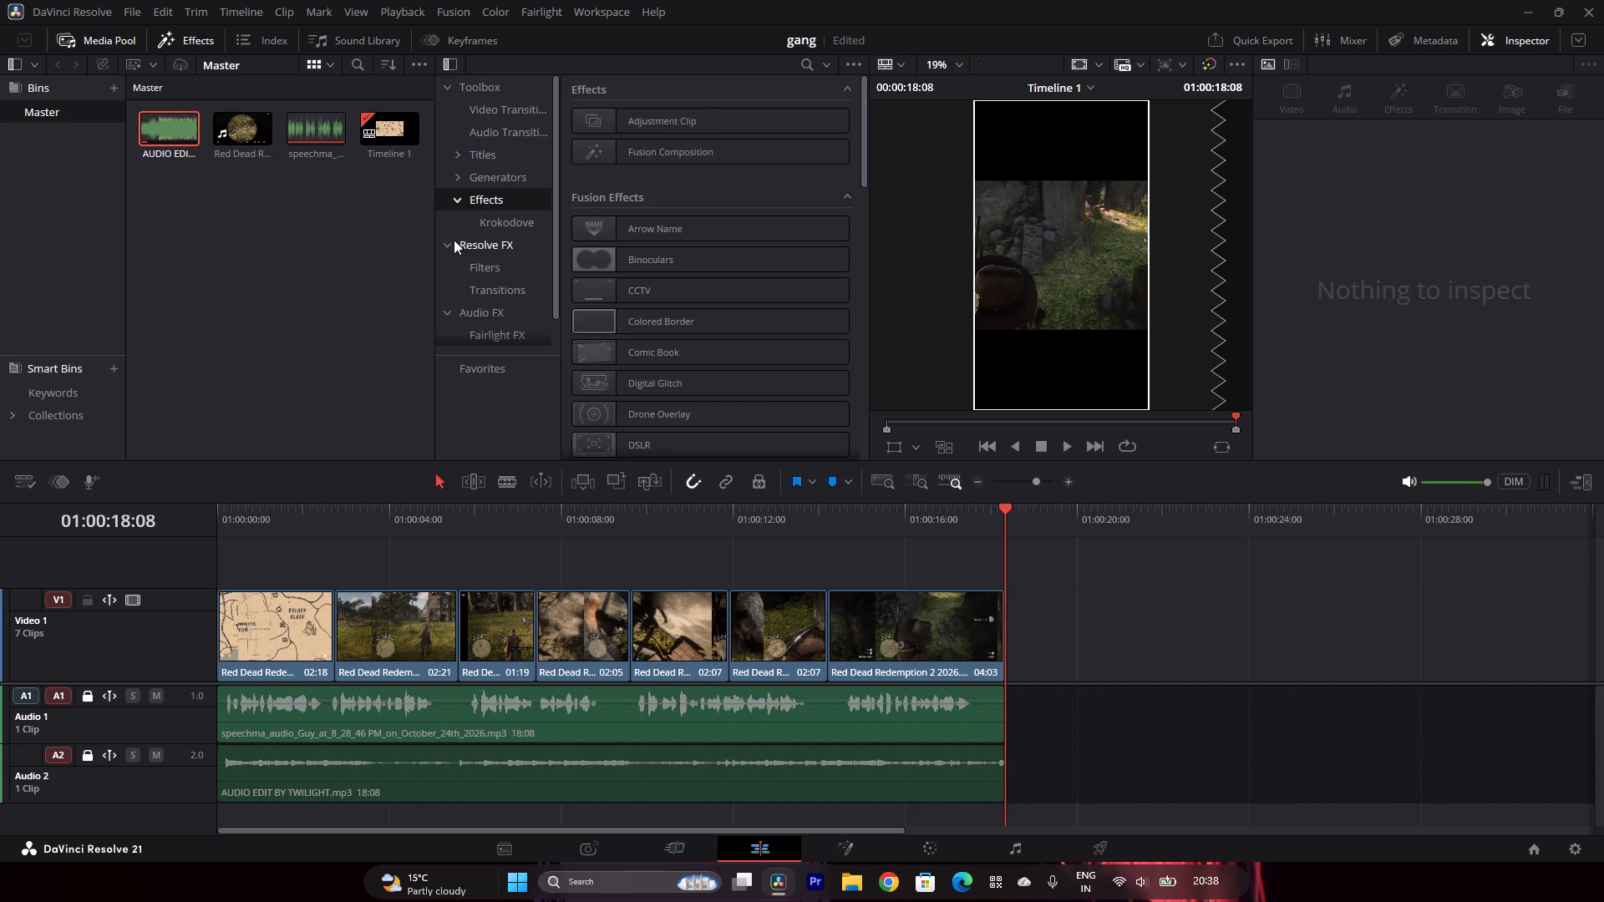
{"action": "left_click", "coordinate": [445, 244]}
{"action": "left_click", "coordinate": [452, 197]}
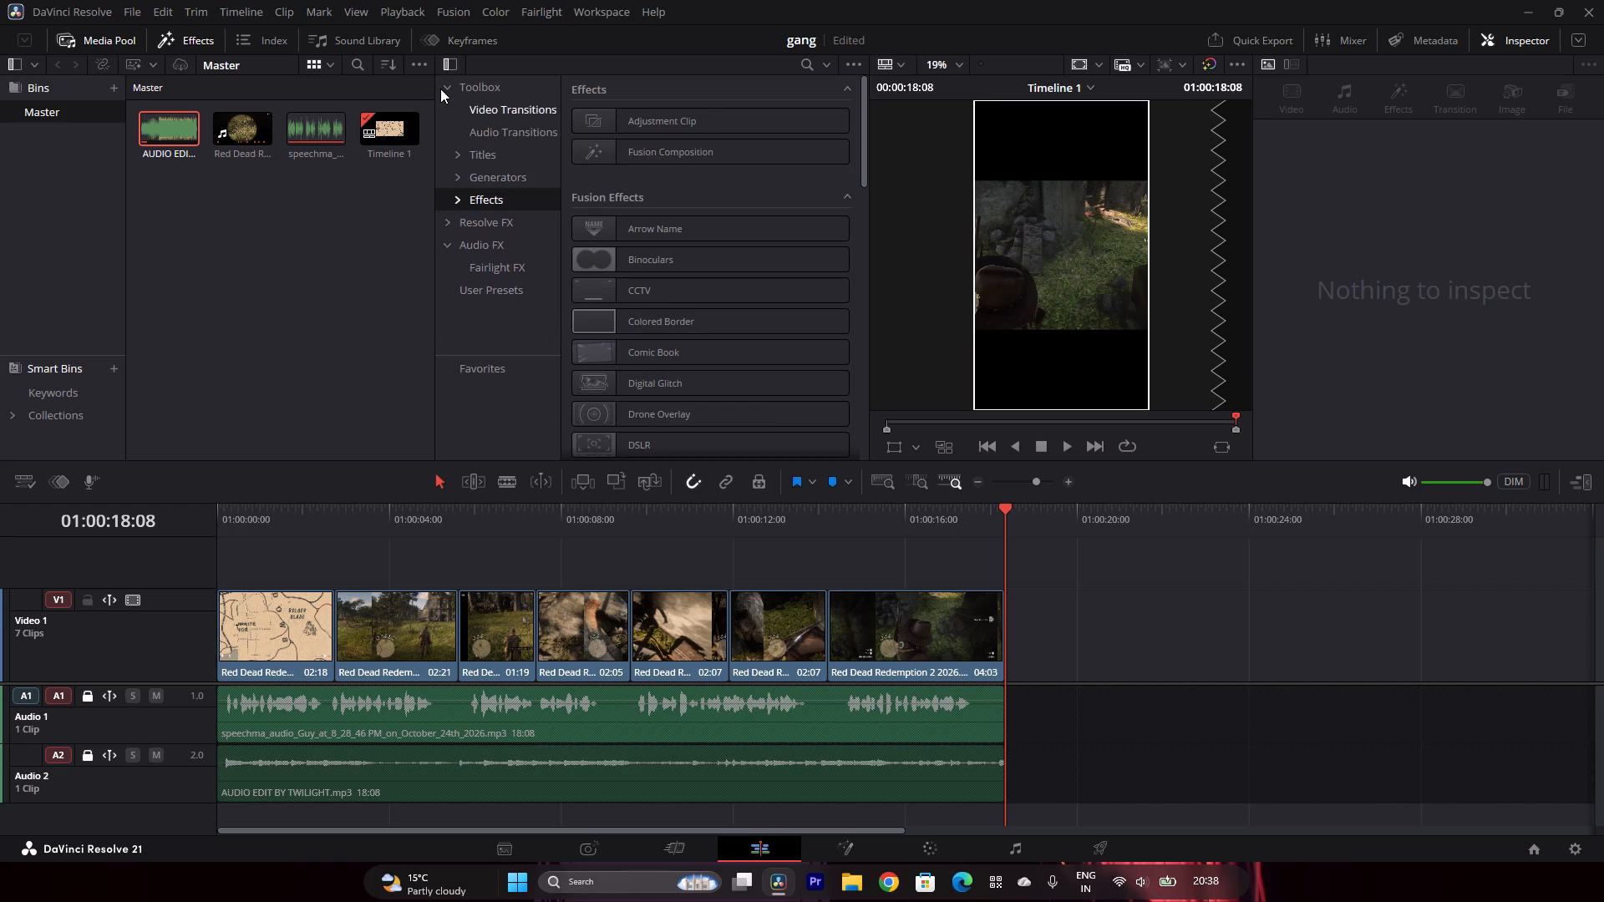
{"action": "left_click", "coordinate": [440, 87]}
{"action": "left_click", "coordinate": [443, 84]}
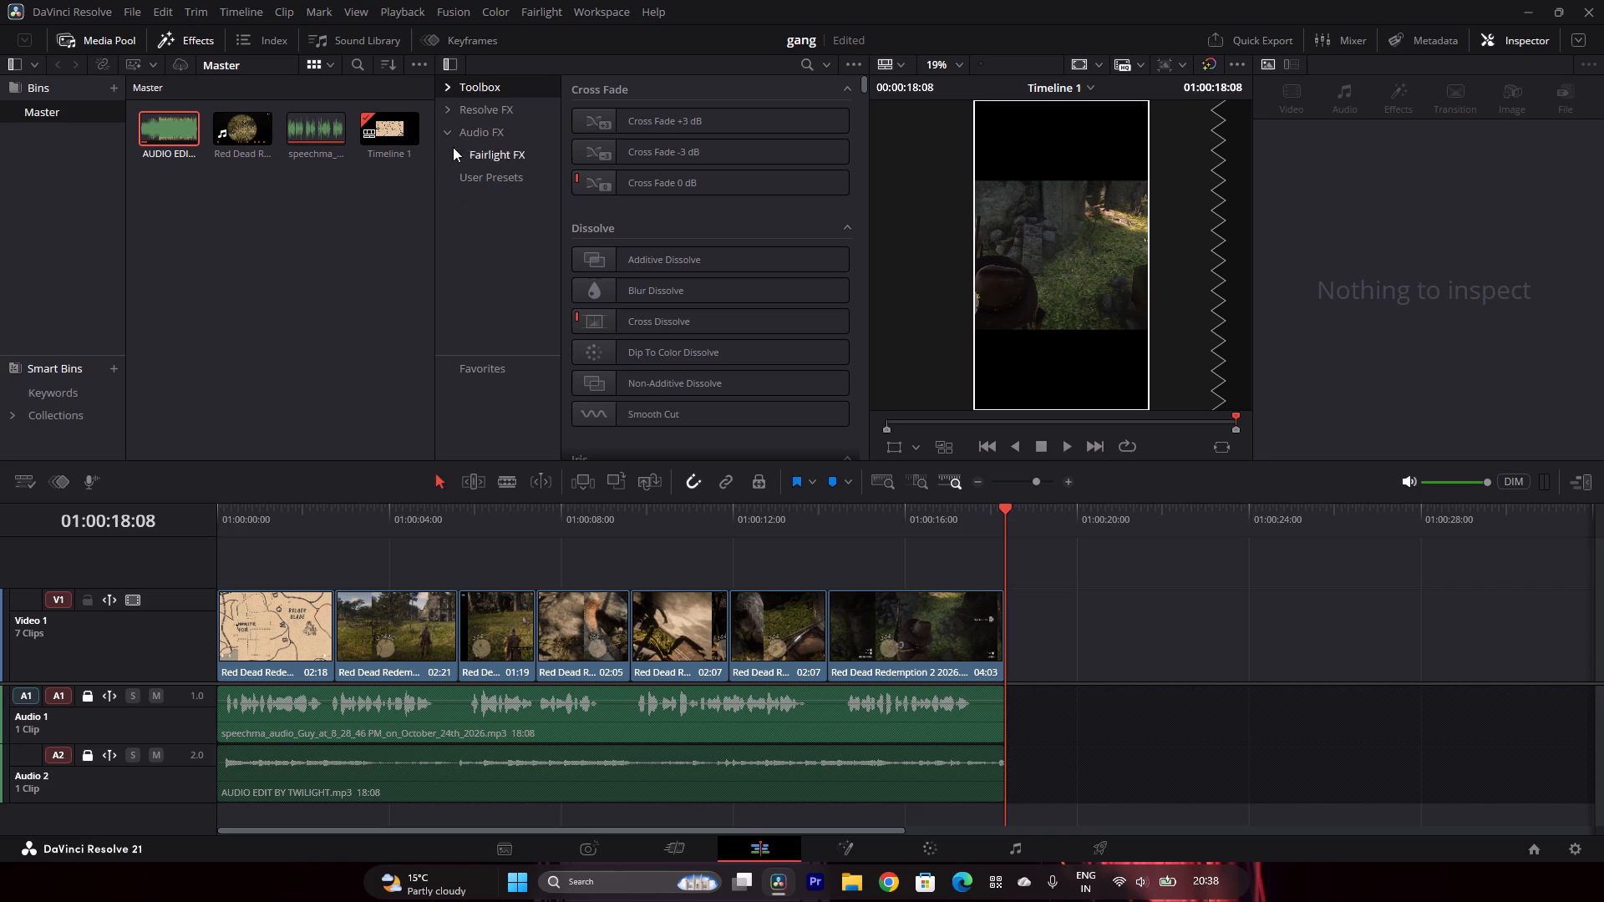
{"action": "left_click", "coordinate": [453, 132]}
{"action": "left_click", "coordinate": [443, 129]}
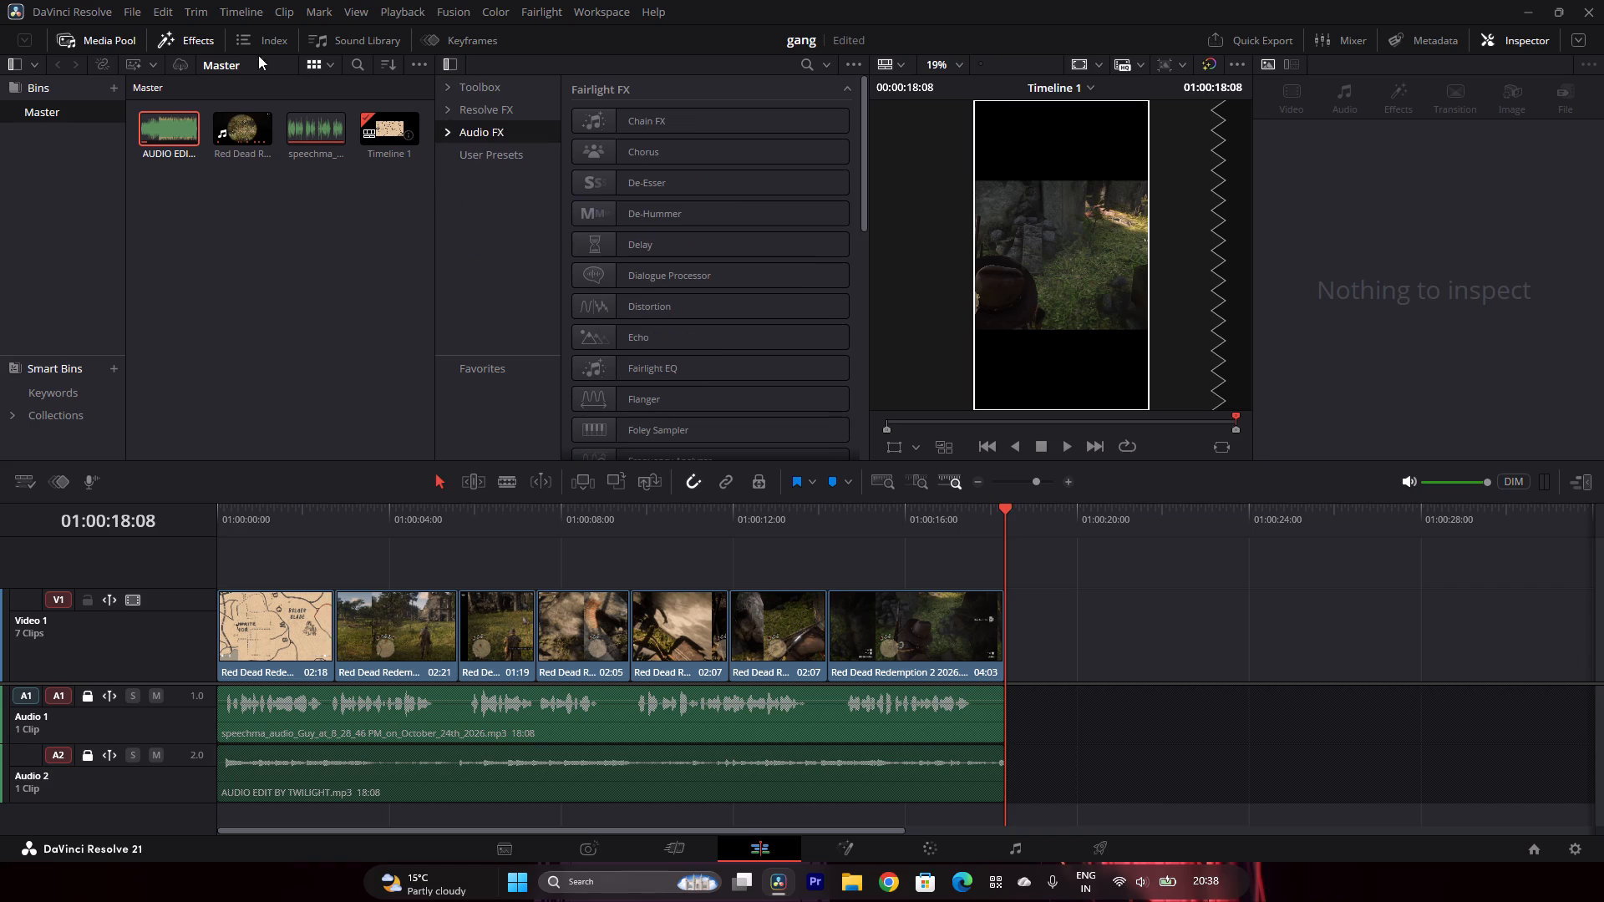
{"action": "left_click", "coordinate": [240, 38]}
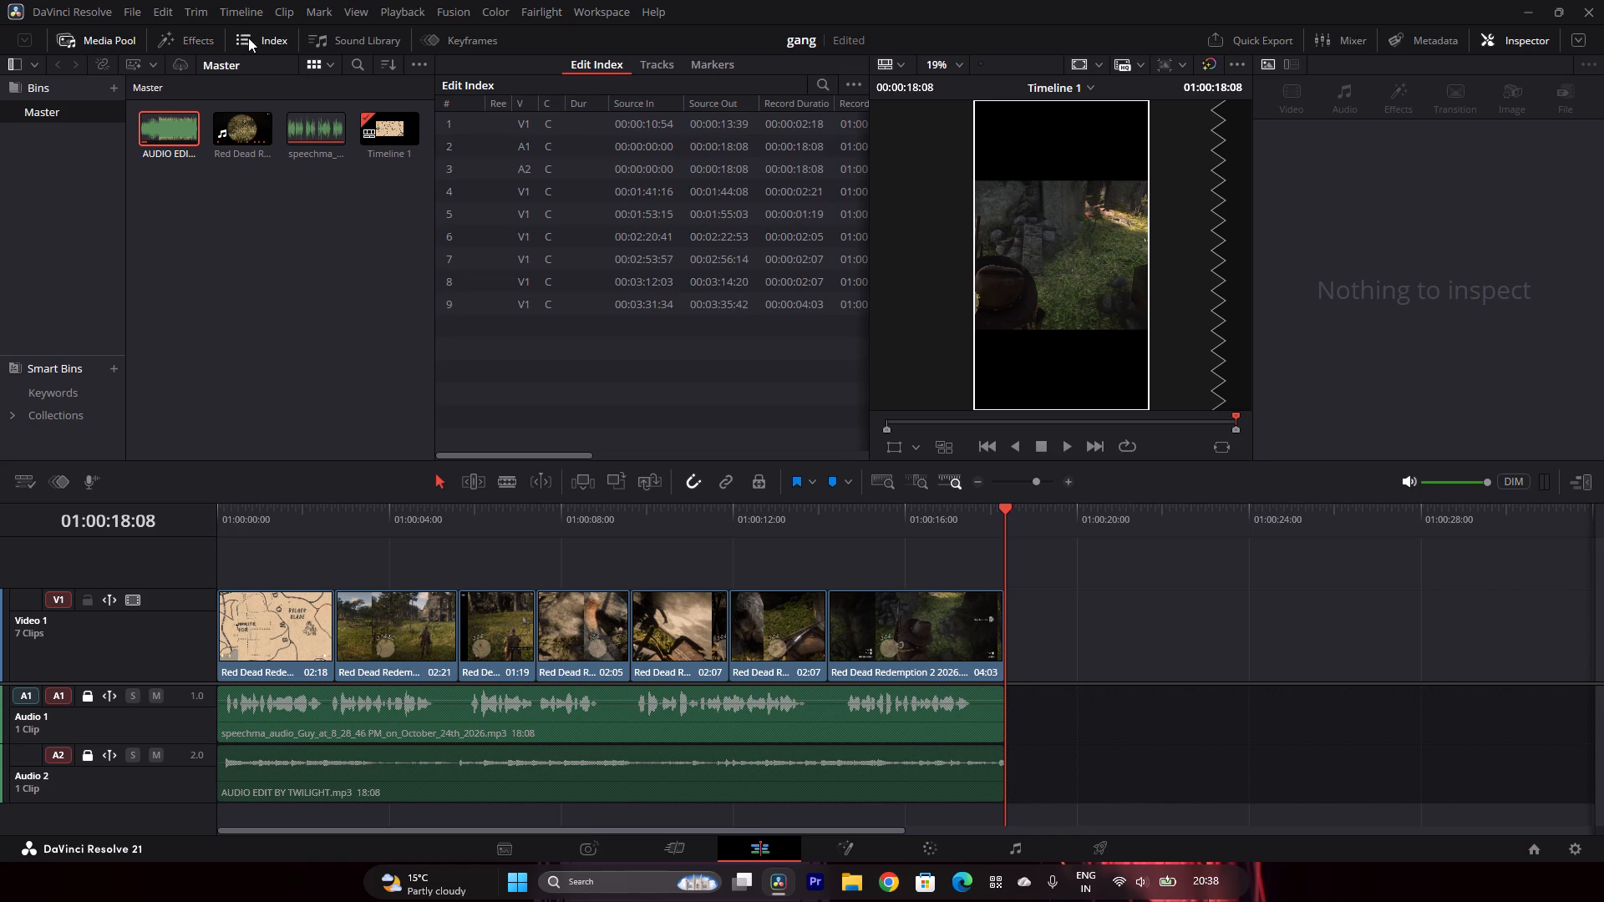
{"action": "left_click", "coordinate": [187, 44]}
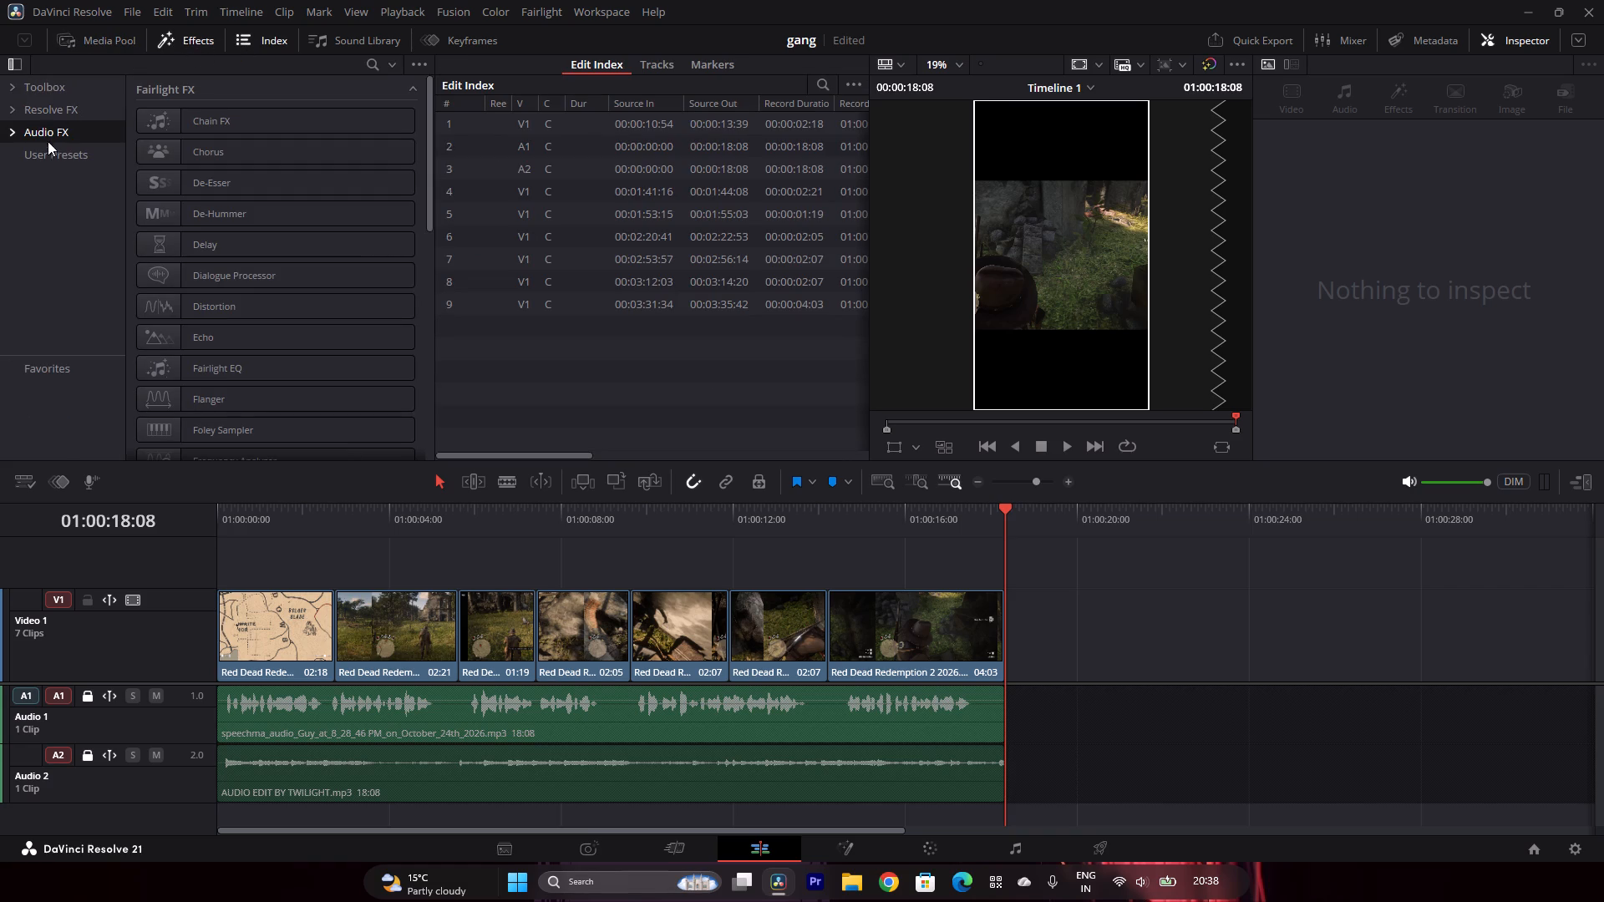
{"action": "left_click", "coordinate": [35, 114]}
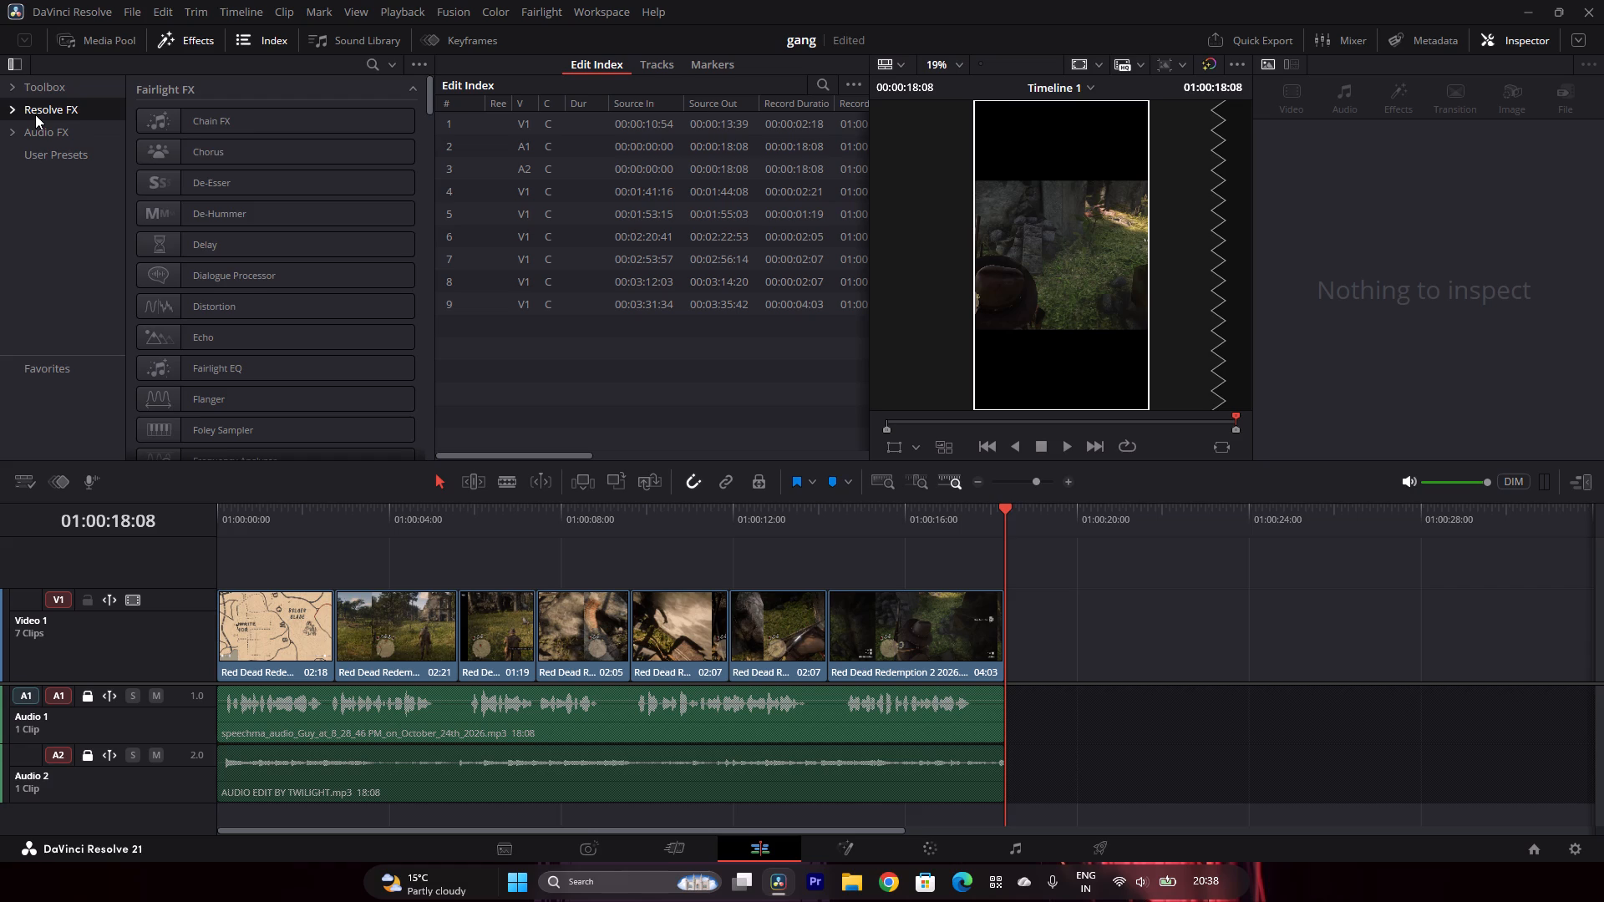
{"action": "scroll", "coordinate": [220, 281], "scroll_direction": "down", "scroll_amount": 10}
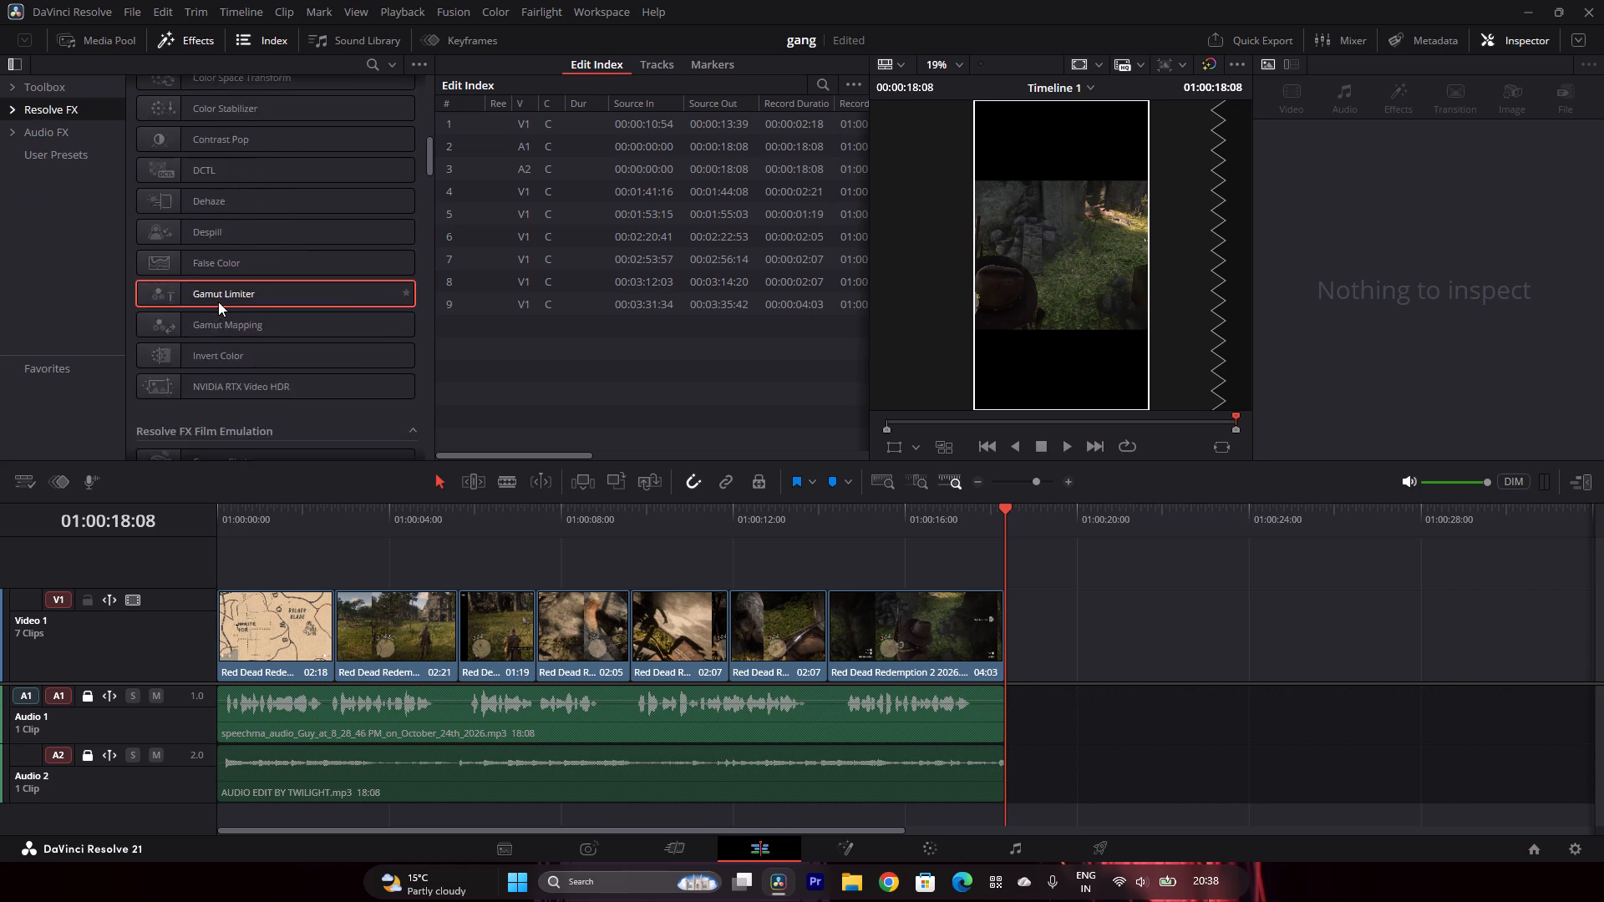
{"action": "scroll", "coordinate": [218, 302], "scroll_direction": "down", "scroll_amount": 1}
{"action": "scroll", "coordinate": [218, 302], "scroll_direction": "up", "scroll_amount": 12}
Add an Additive Dissolve from the Toolbox transitions at the cut between the first and second Video 1 clips, and preview it.
{"action": "left_click", "coordinate": [74, 84]}
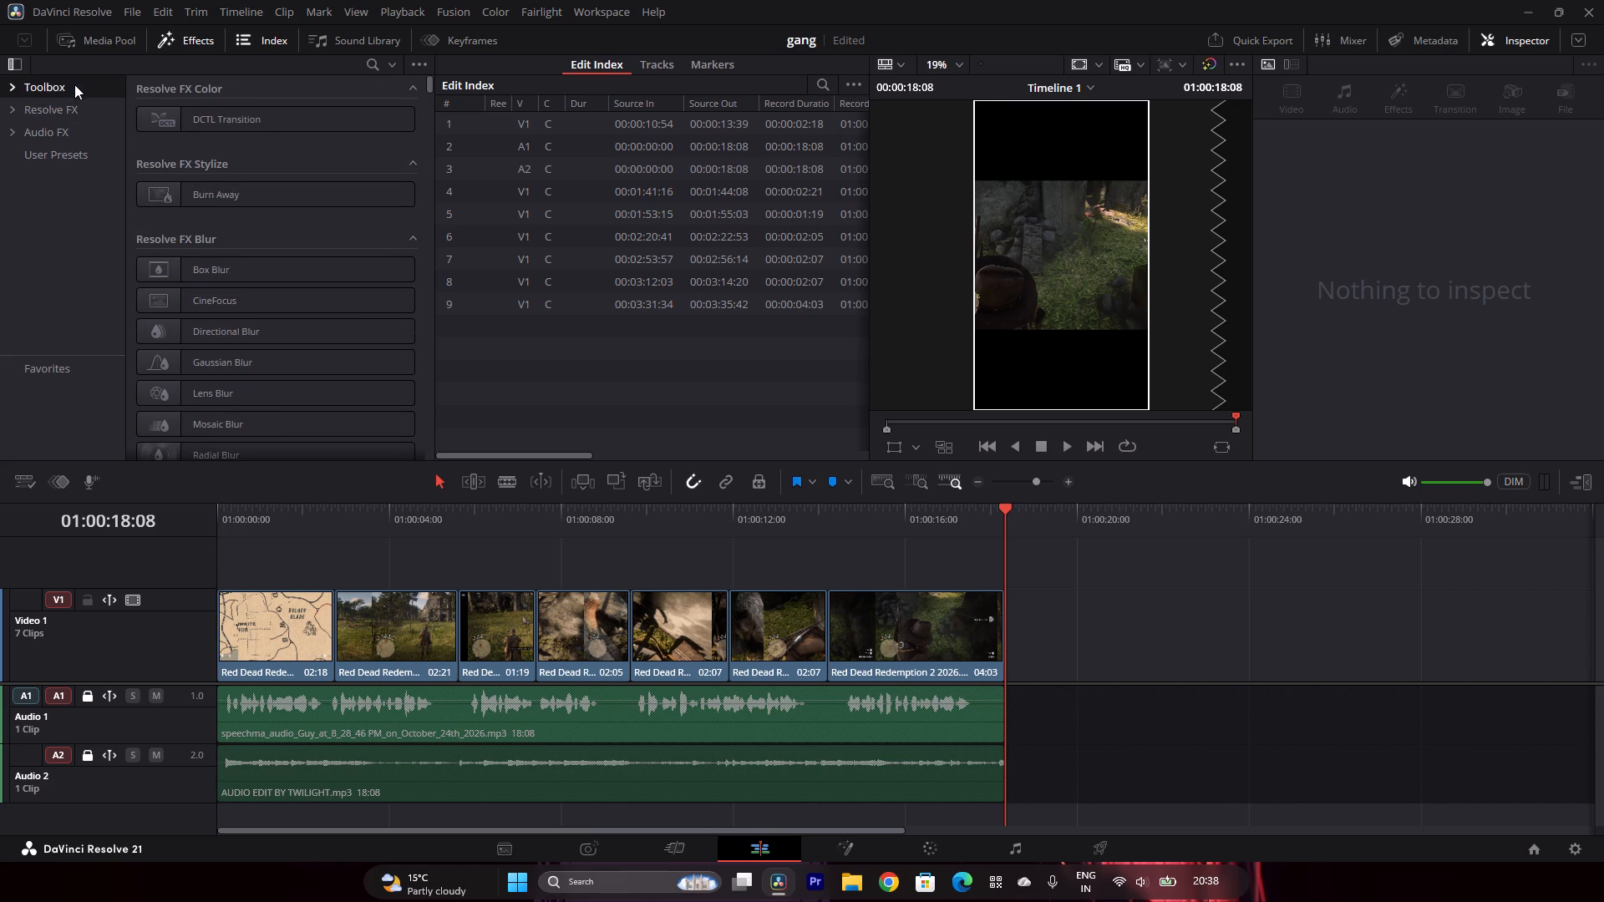
{"action": "scroll", "coordinate": [317, 330], "scroll_direction": "down", "scroll_amount": 10}
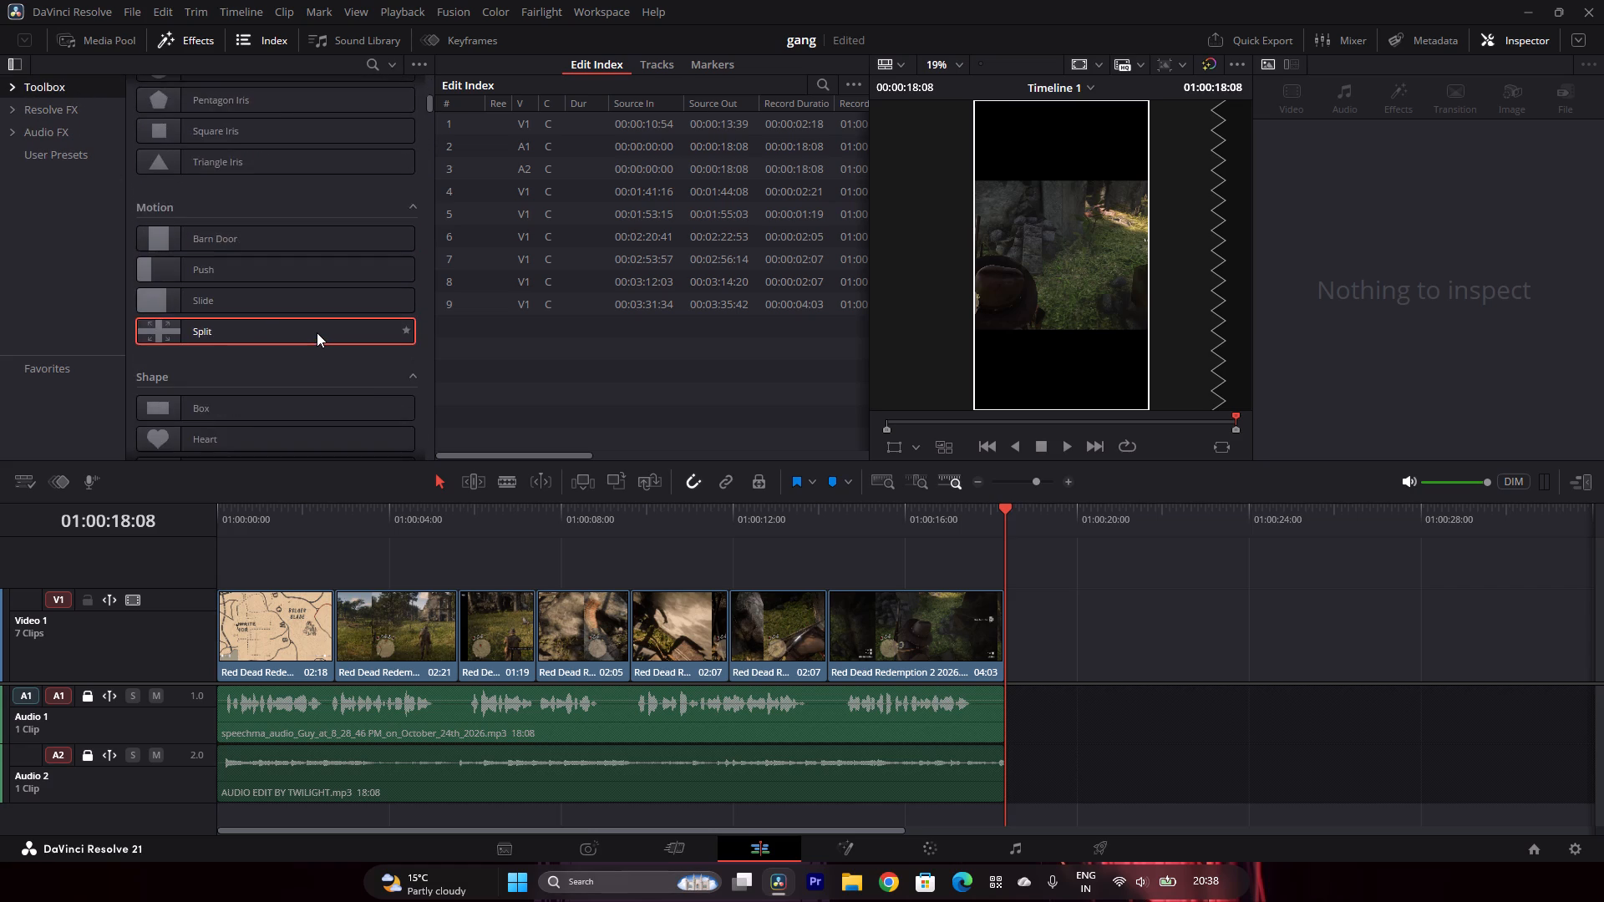
{"action": "scroll", "coordinate": [317, 332], "scroll_direction": "up", "scroll_amount": 14}
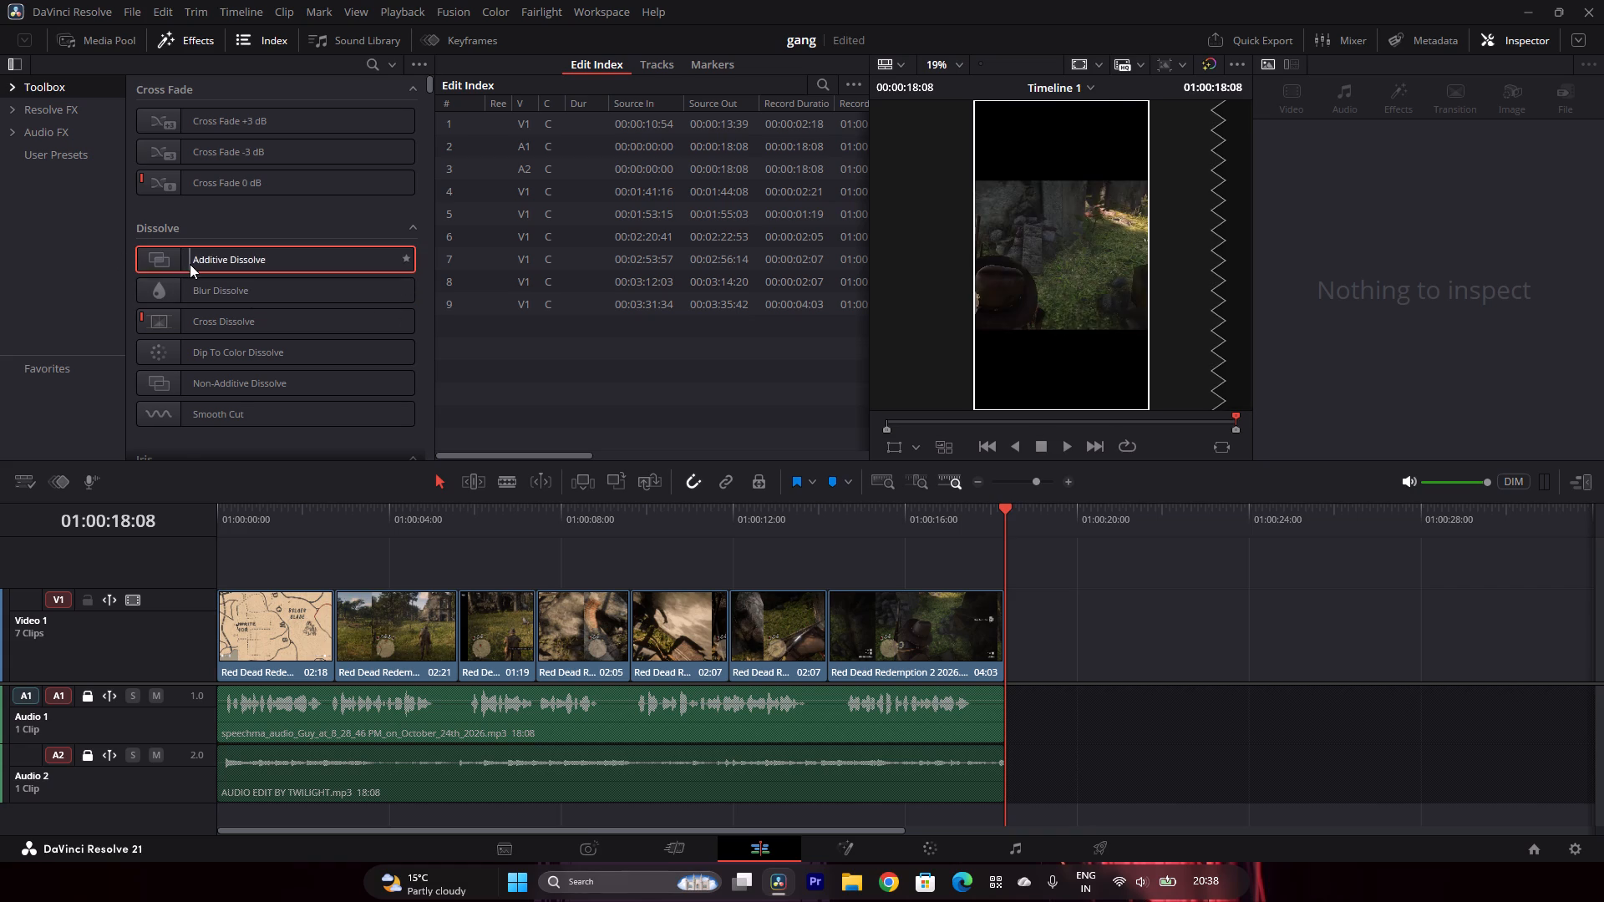
{"action": "left_click_drag", "start_coordinate": [188, 257], "coordinate": [328, 602]}
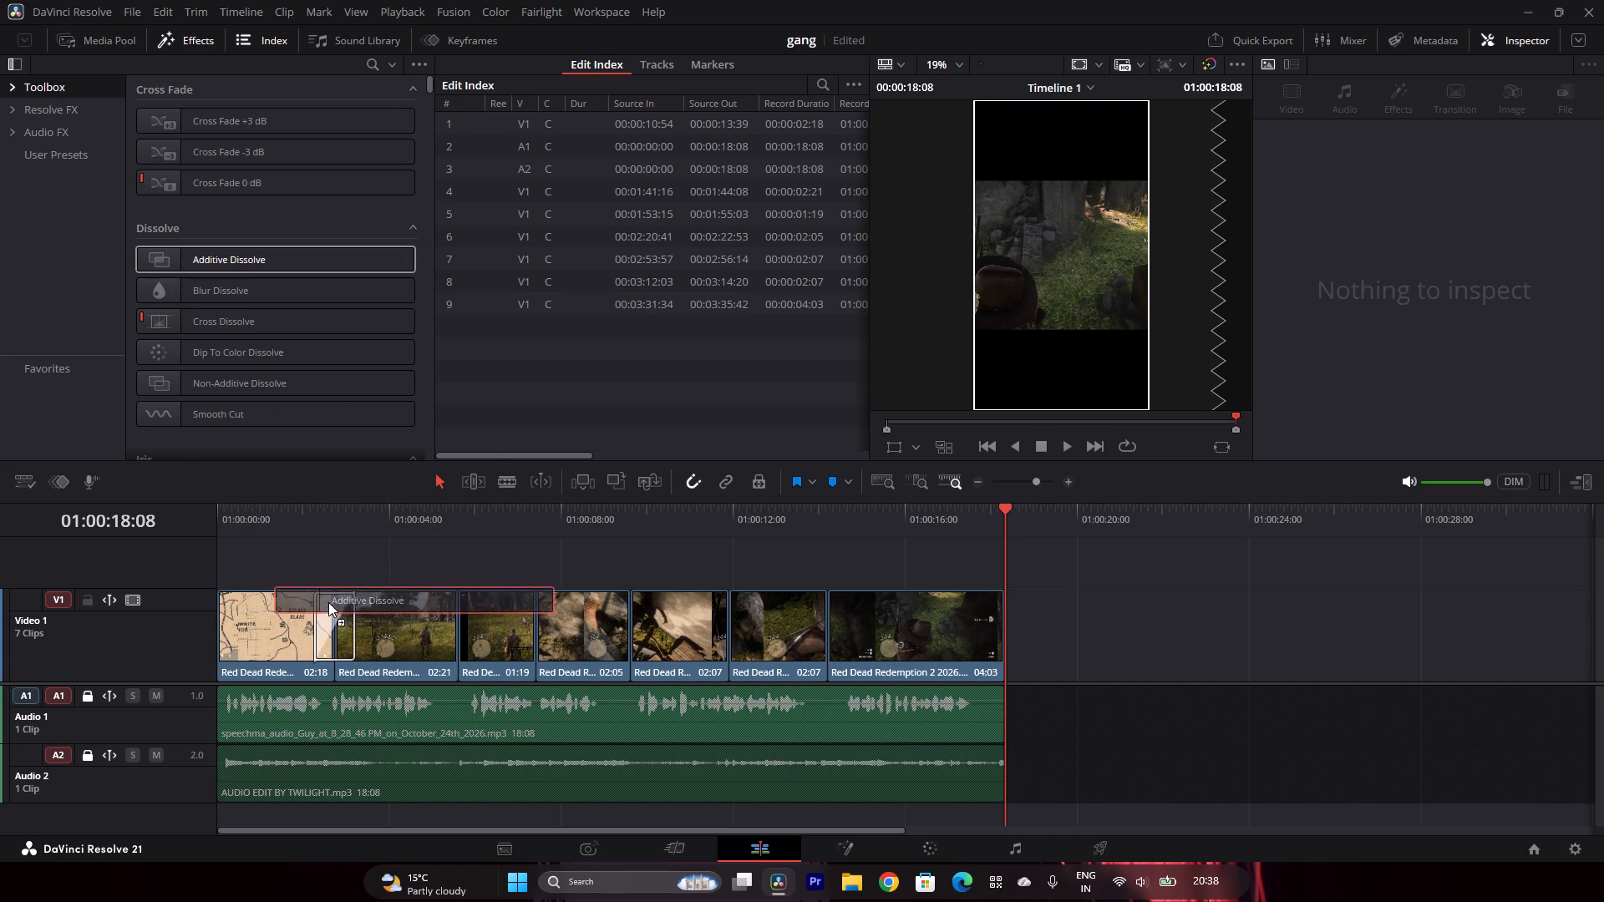
{"action": "left_click_drag", "start_coordinate": [328, 602], "coordinate": [332, 604]}
{"action": "left_click", "coordinate": [274, 505]}
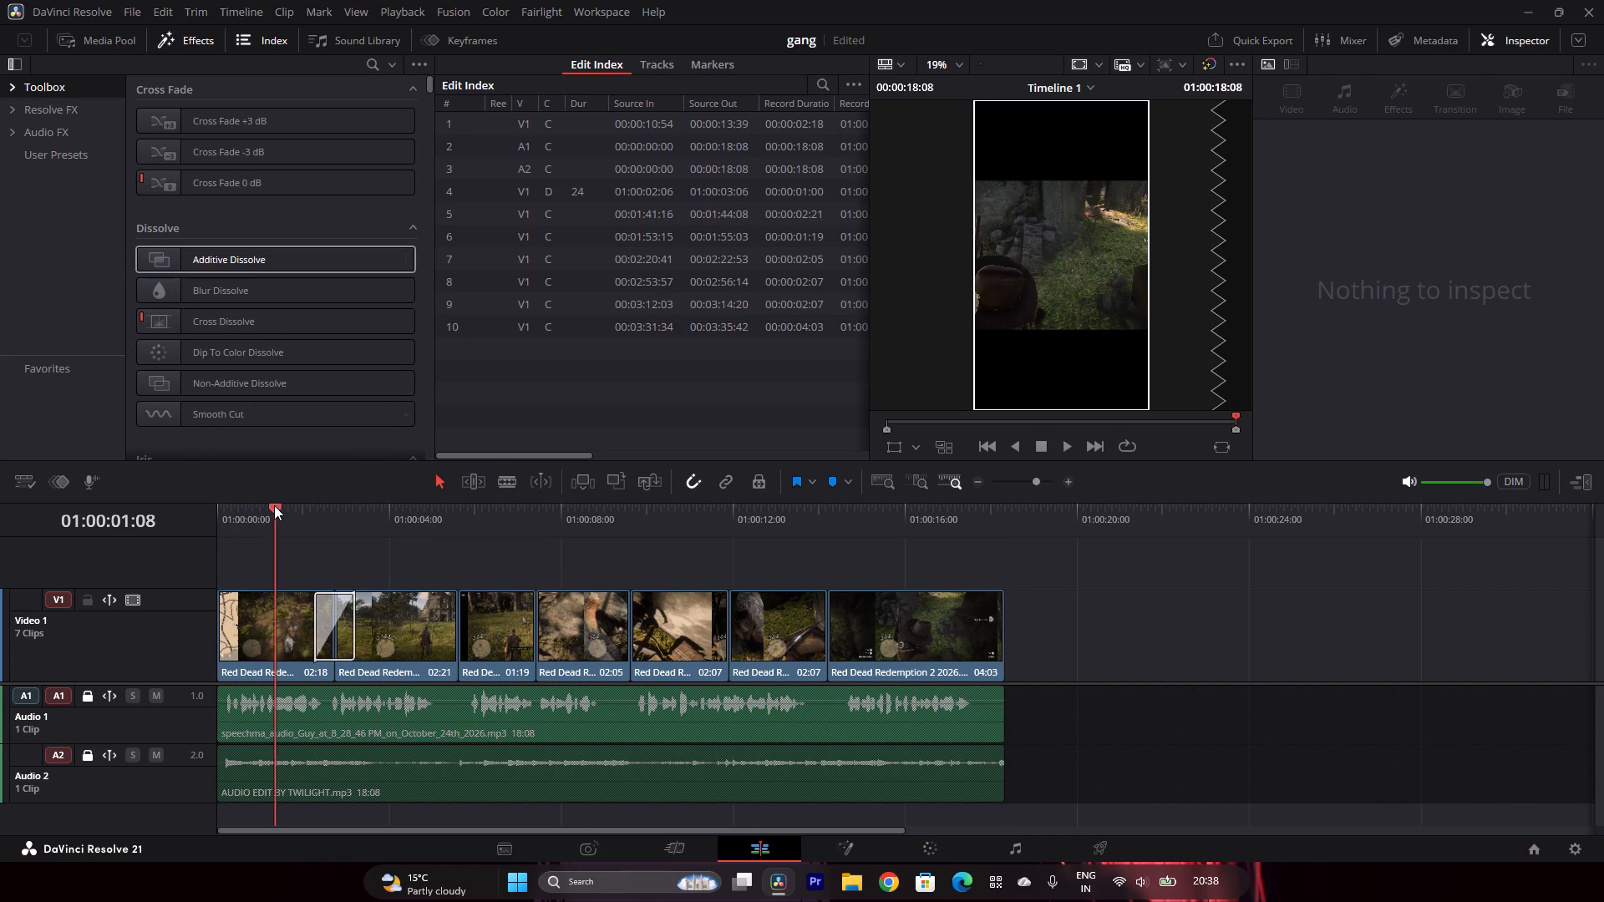
{"action": "left_click", "coordinate": [1066, 447]}
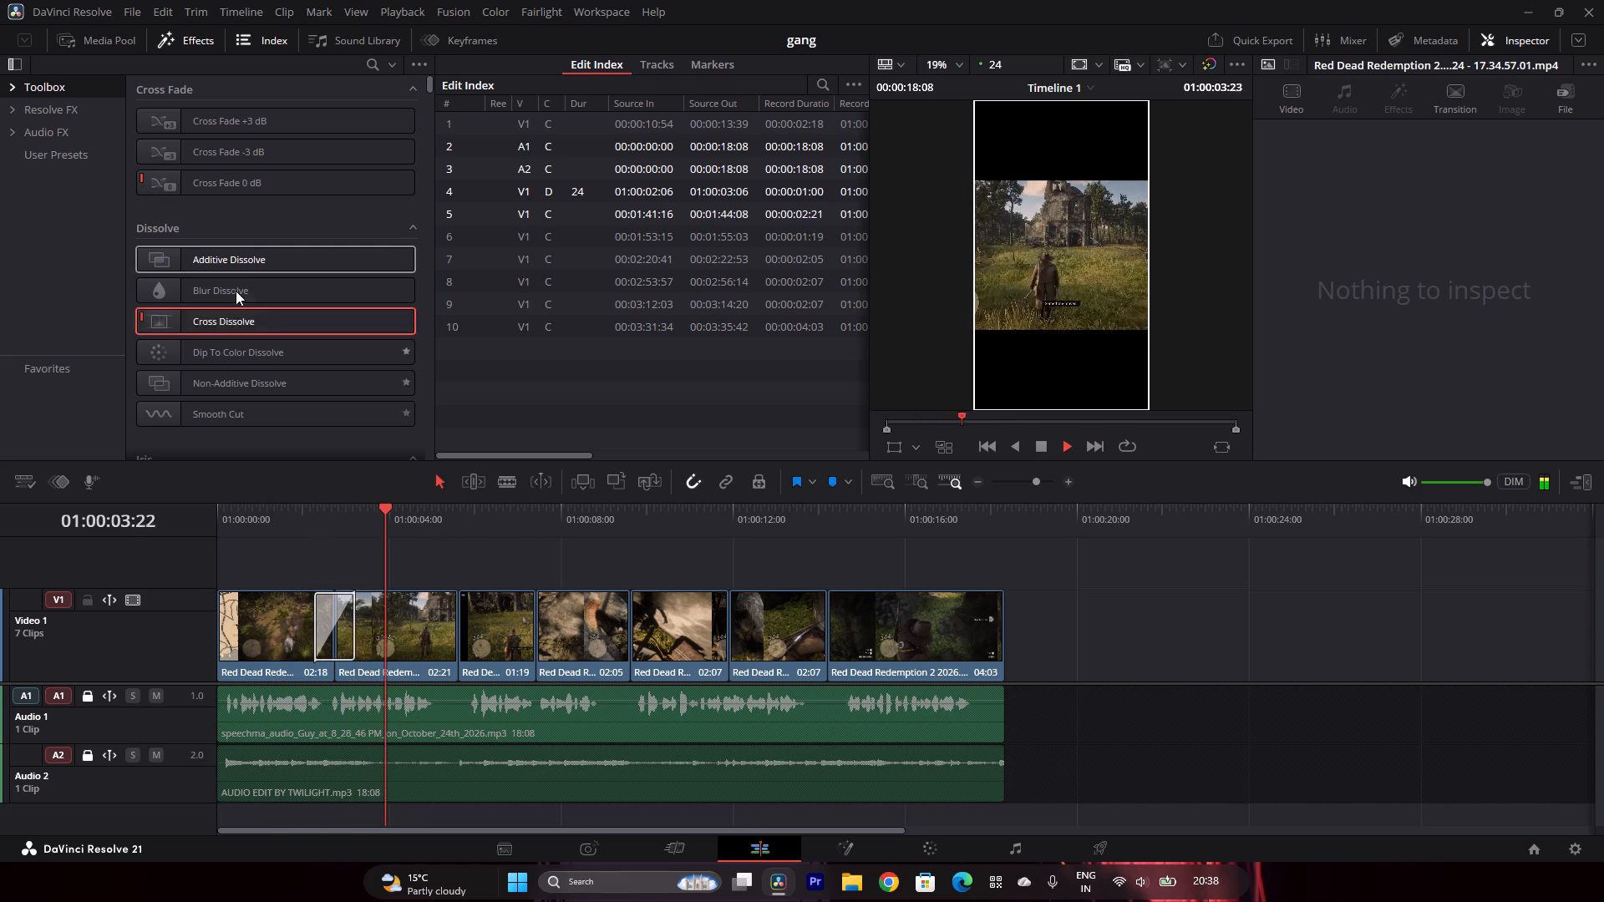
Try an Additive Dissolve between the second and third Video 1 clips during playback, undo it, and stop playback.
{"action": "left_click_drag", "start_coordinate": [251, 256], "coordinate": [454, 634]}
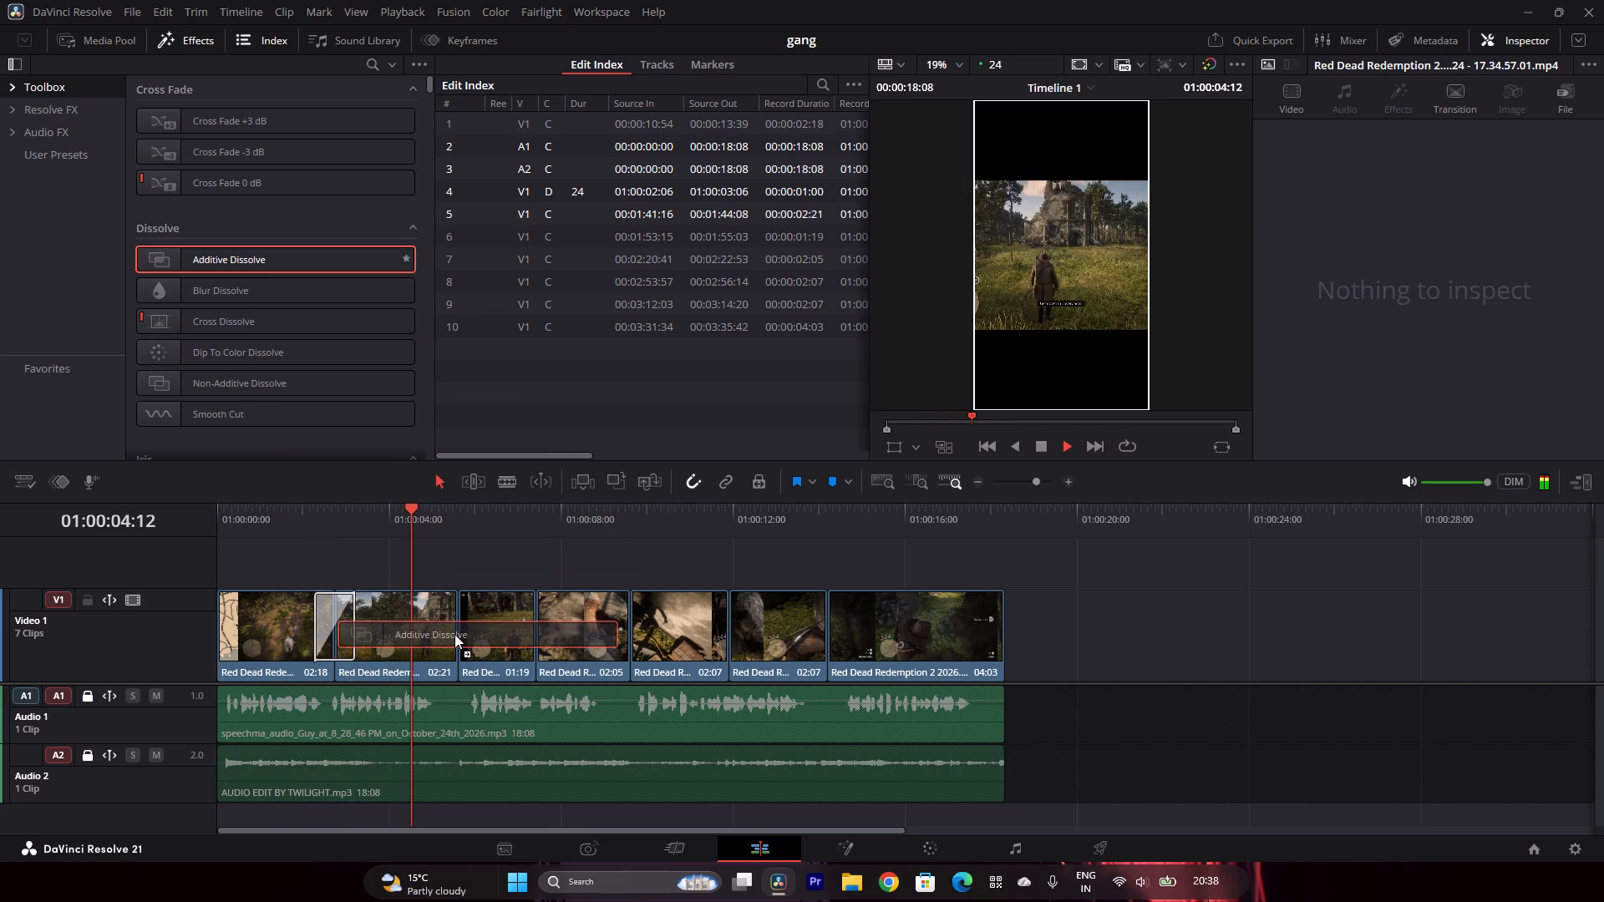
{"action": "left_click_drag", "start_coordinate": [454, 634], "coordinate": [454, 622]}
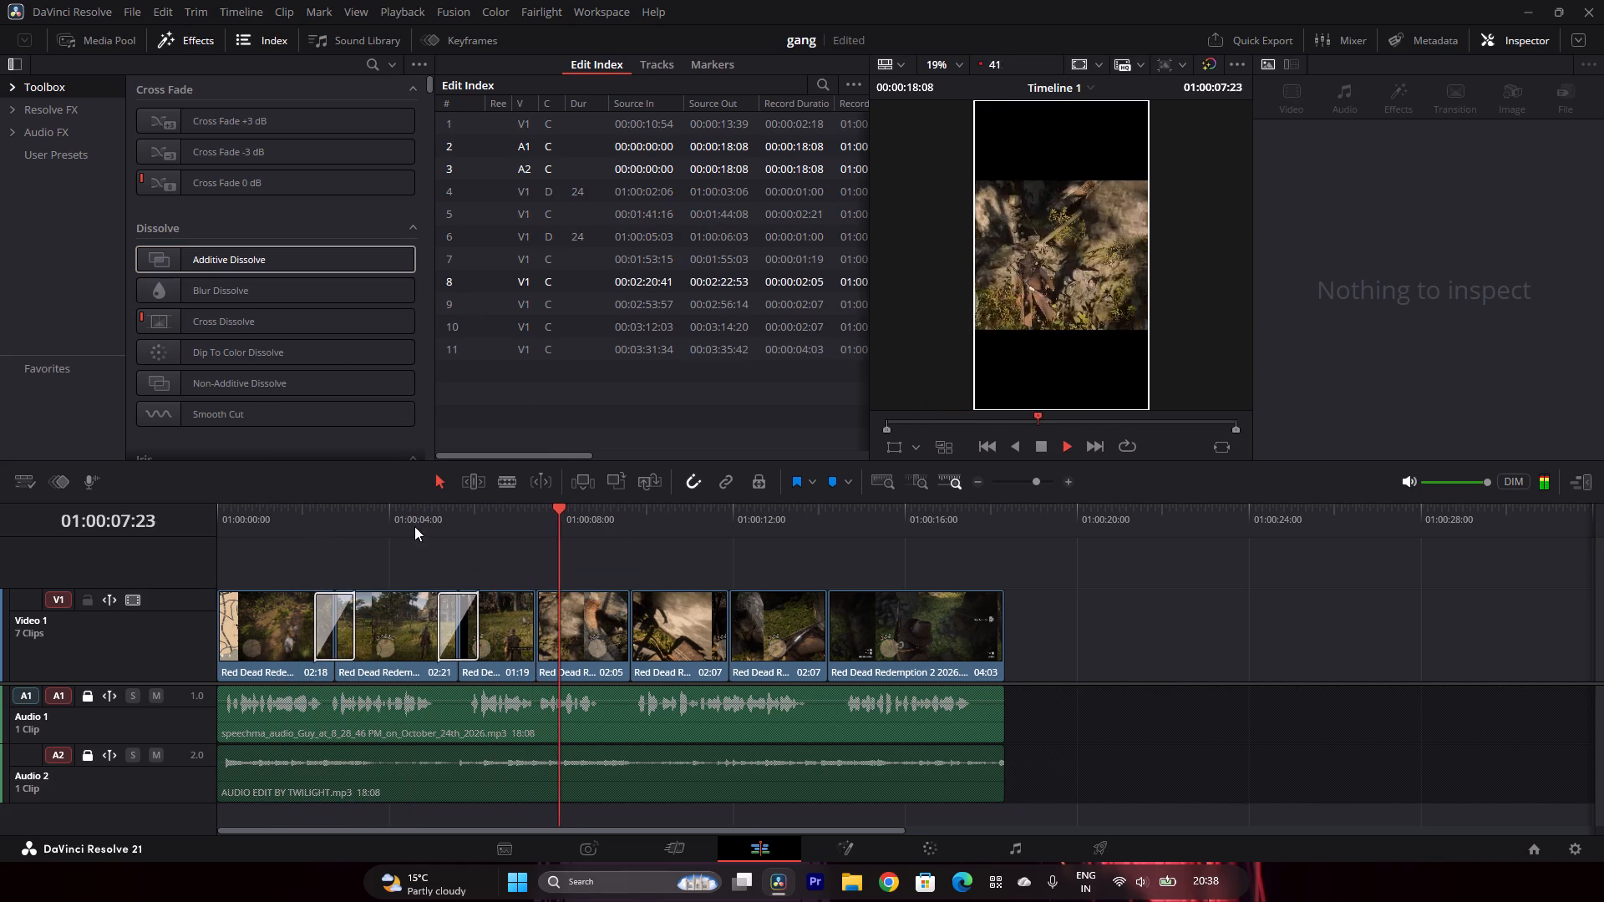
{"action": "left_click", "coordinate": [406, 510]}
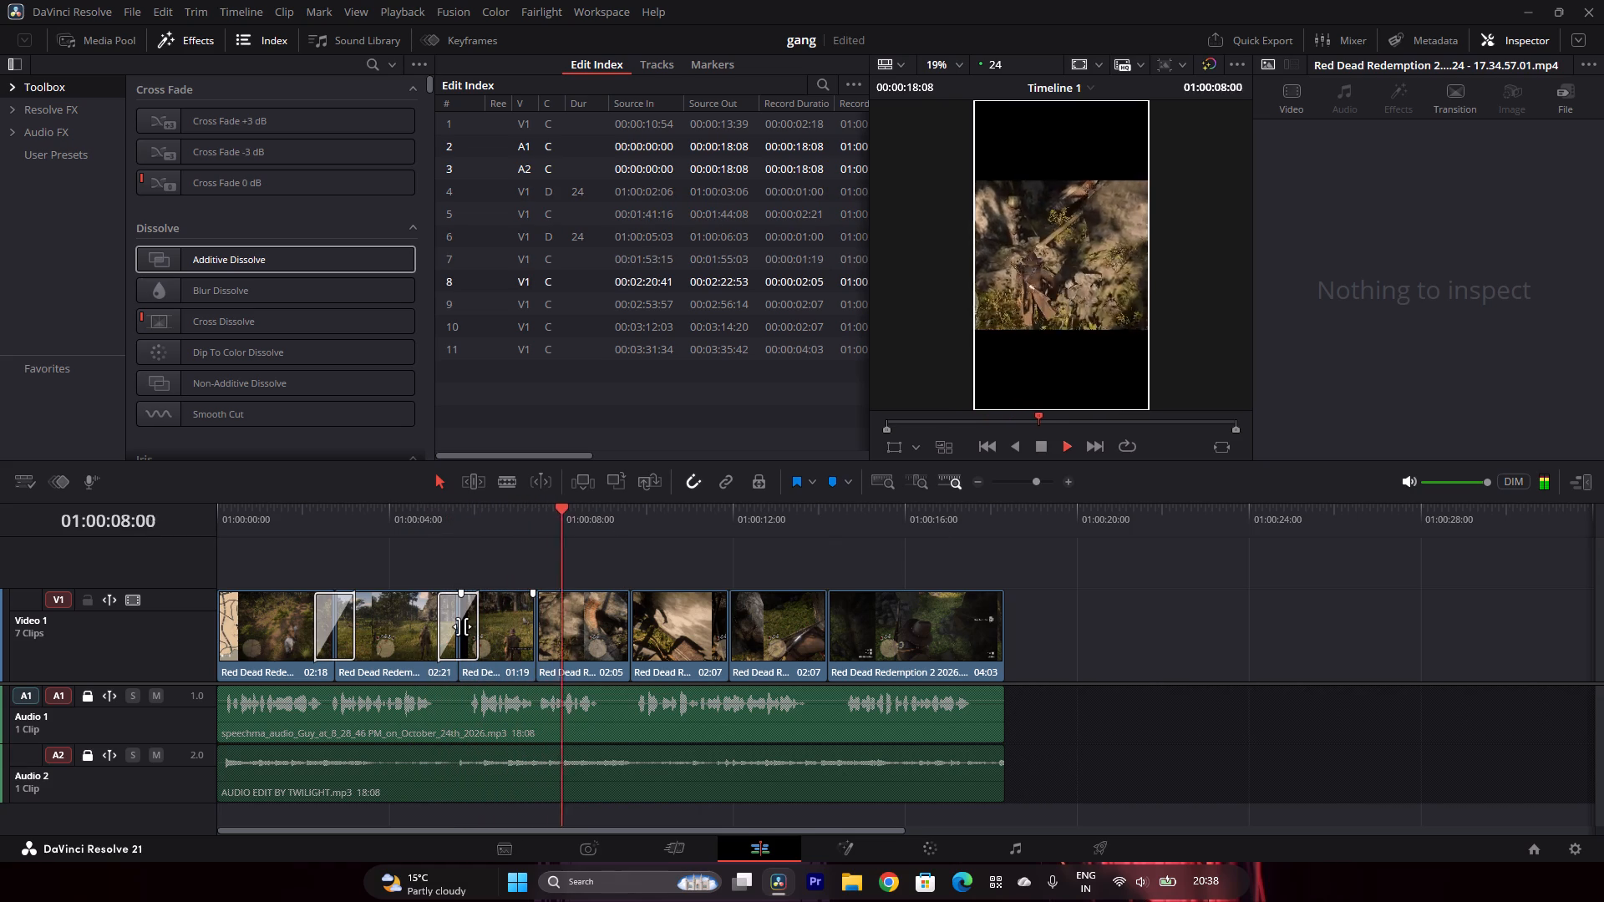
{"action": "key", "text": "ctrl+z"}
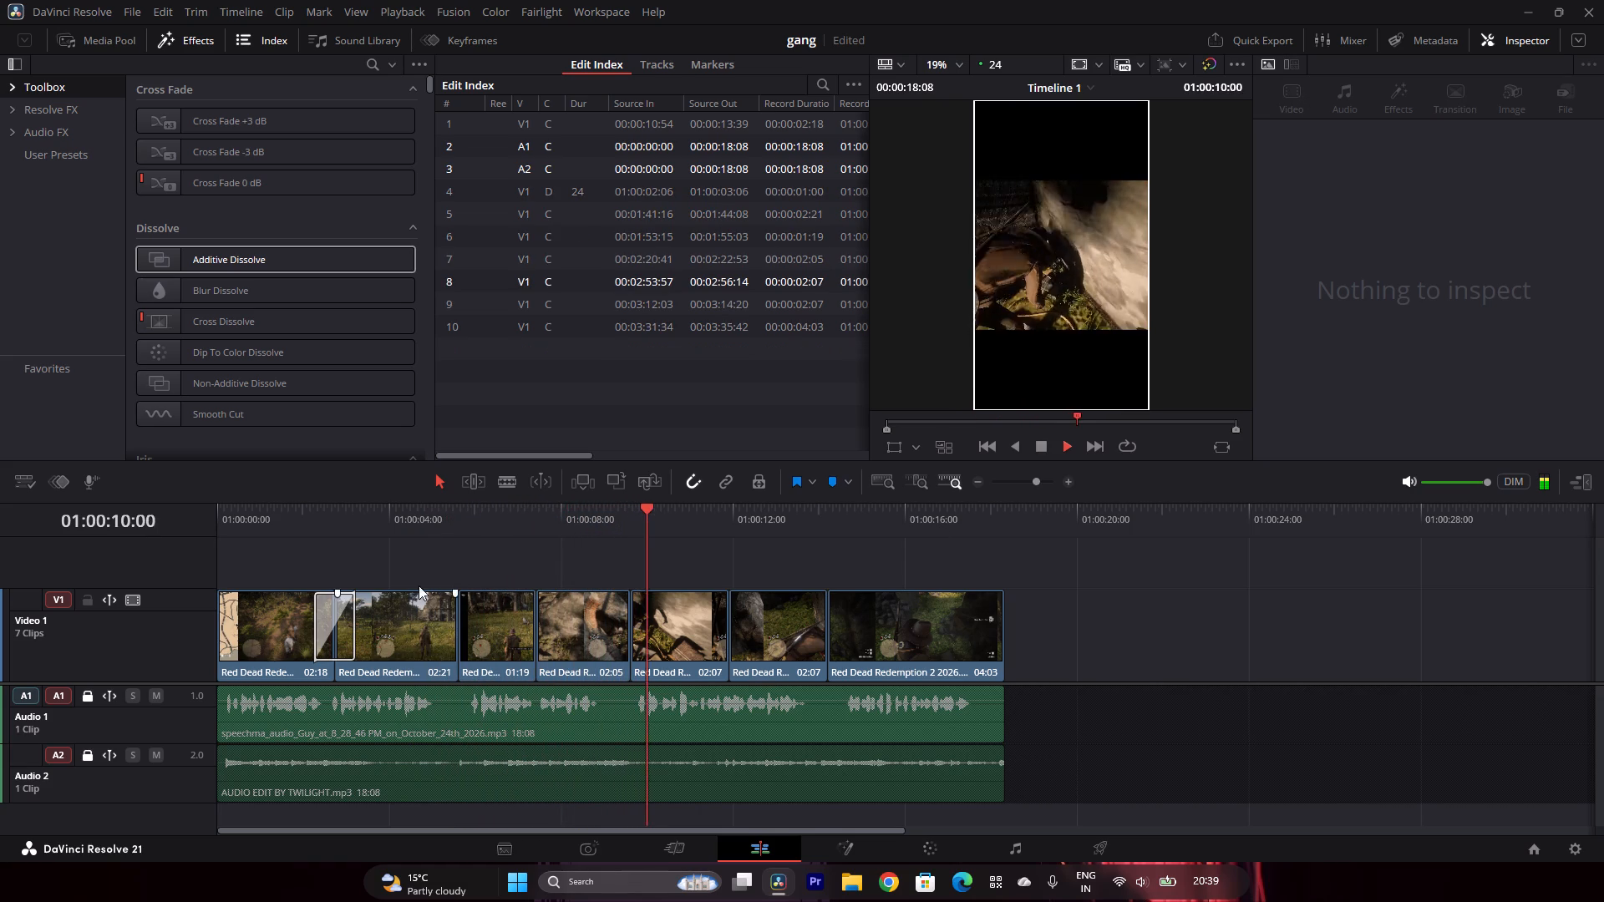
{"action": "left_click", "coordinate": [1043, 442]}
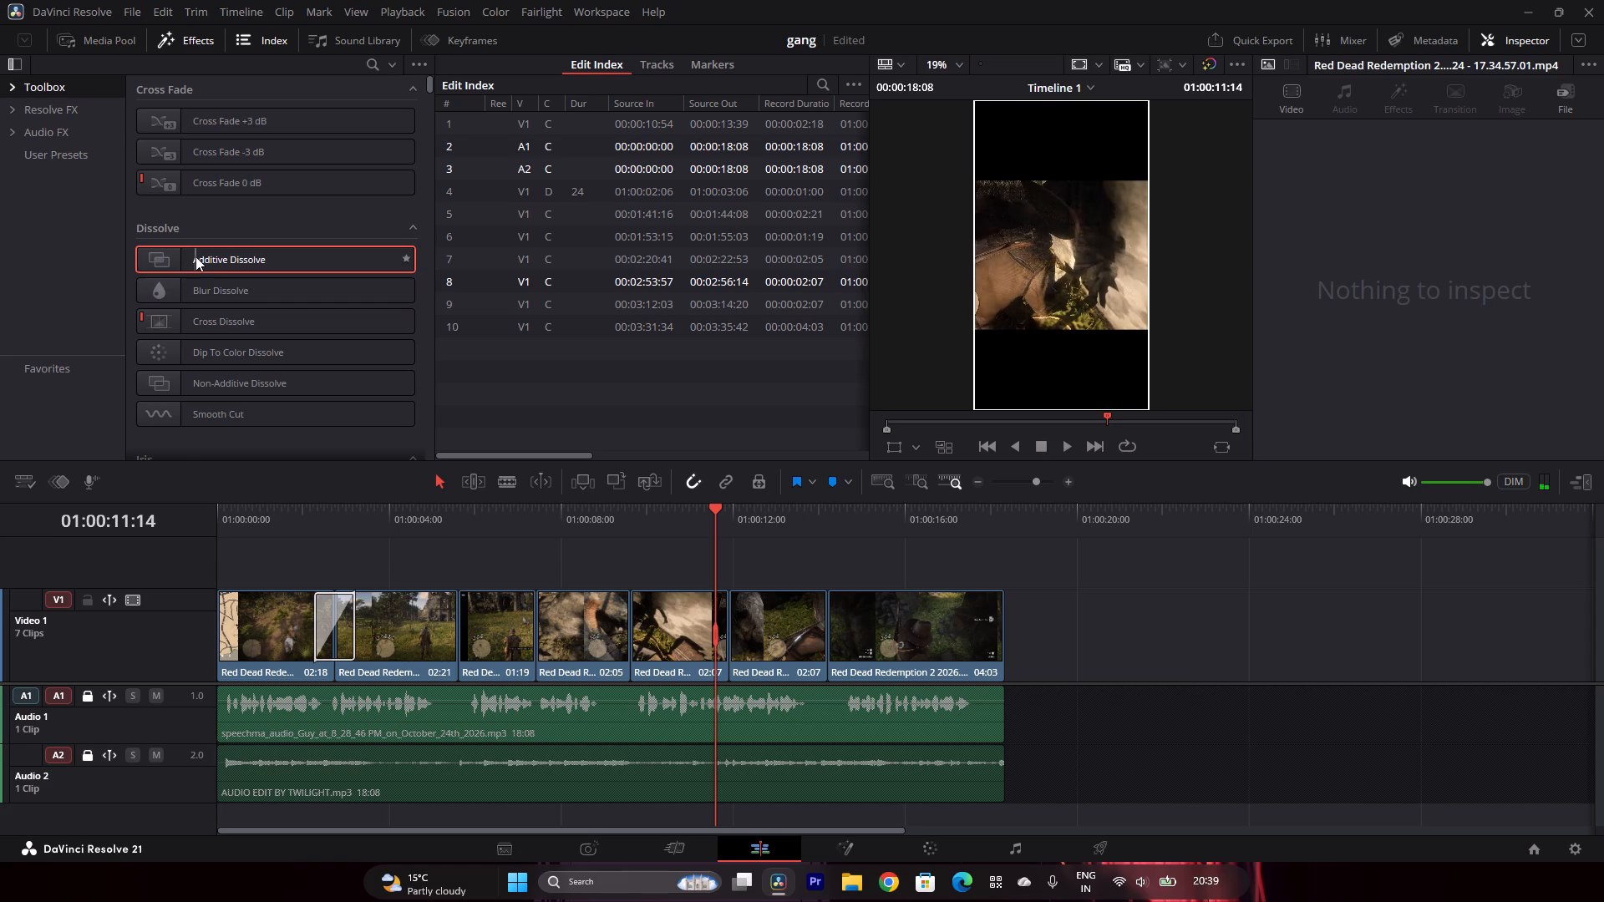
Add an Additive Dissolve at the cut between the second and third Video 1 clips, and preview it from 01:00:04:12.
{"action": "left_click_drag", "start_coordinate": [197, 255], "coordinate": [436, 636]}
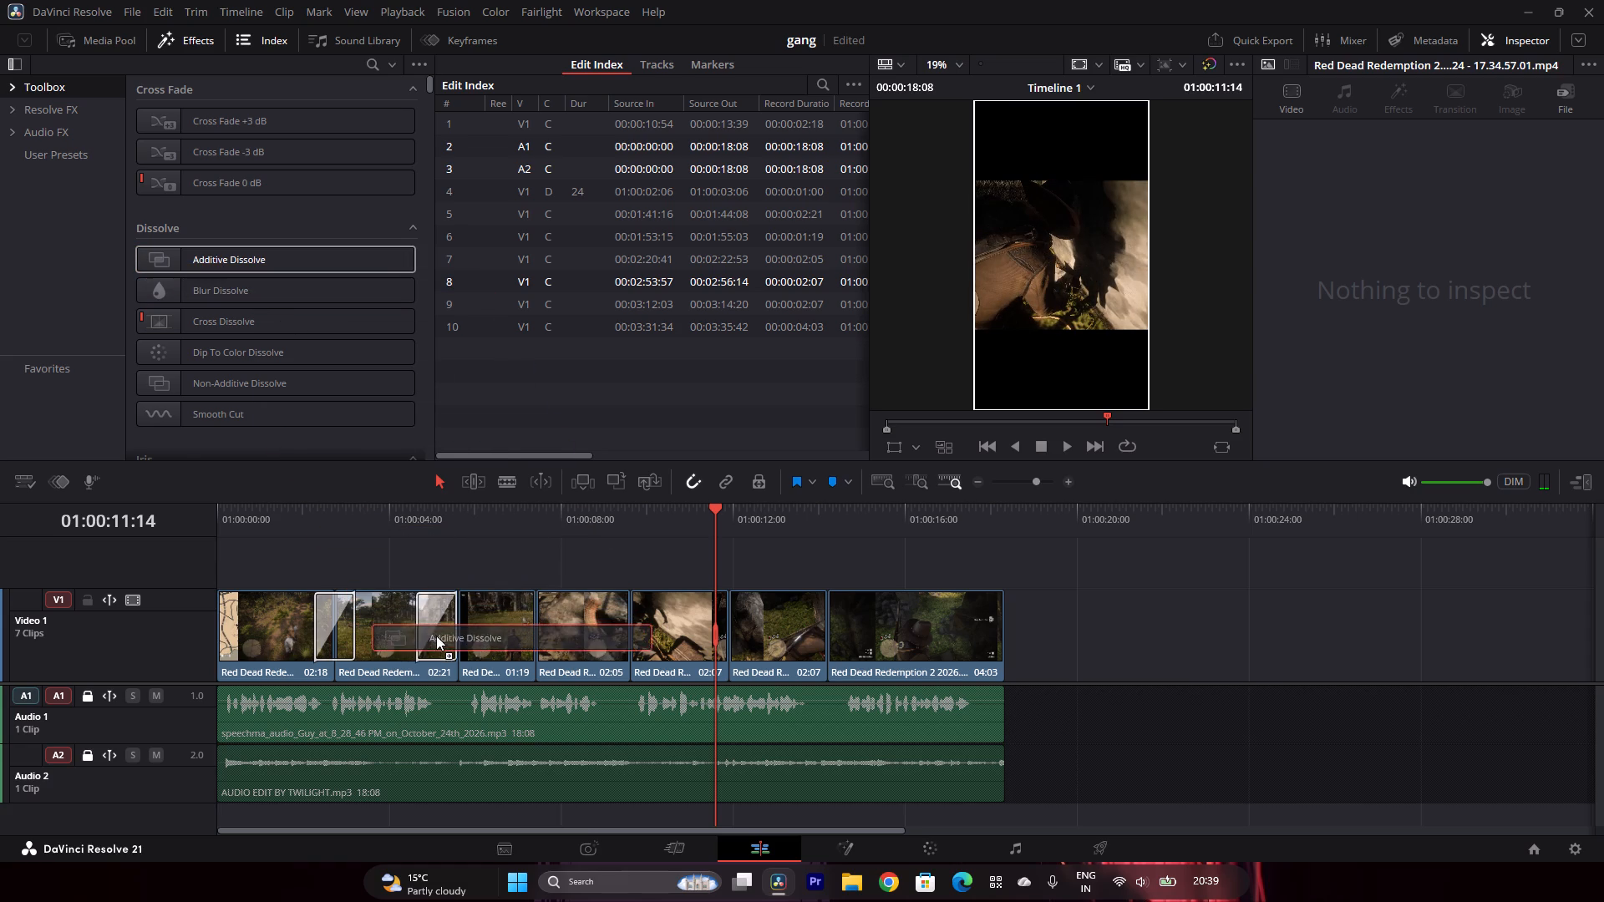
{"action": "left_click_drag", "start_coordinate": [436, 636], "coordinate": [446, 639]}
{"action": "left_click", "coordinate": [411, 510]}
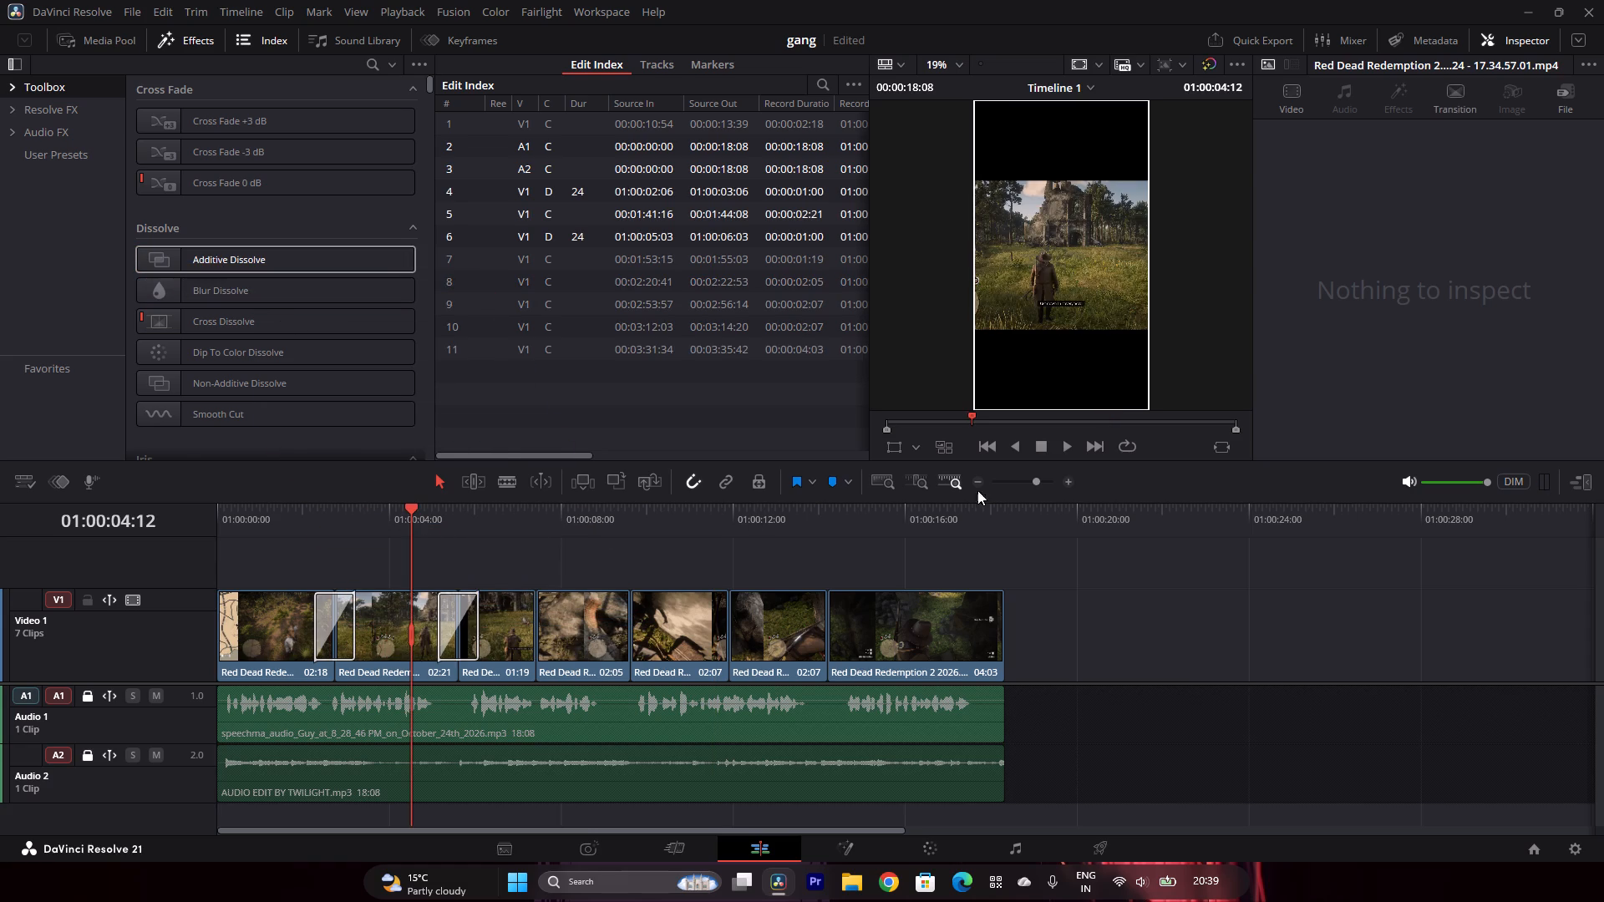
{"action": "left_click", "coordinate": [1059, 446]}
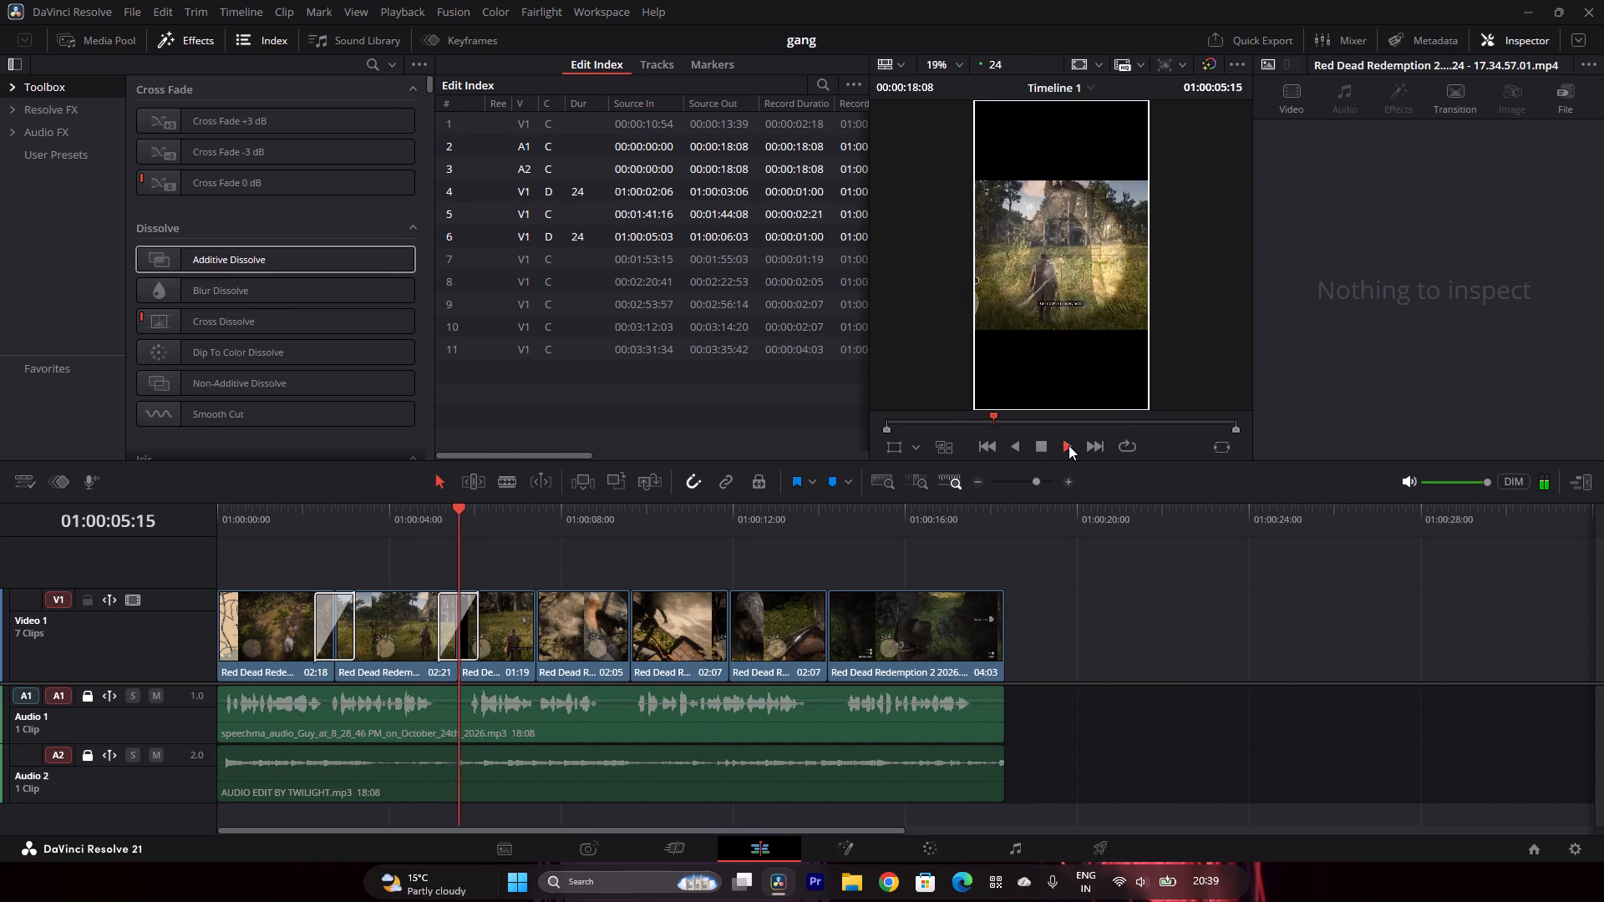
Undo the Additive Dissolve between the second and third Video 1 clips, stop playback, and return the playhead to 01:00:03:19.
{"action": "key", "text": "ctrl+z"}
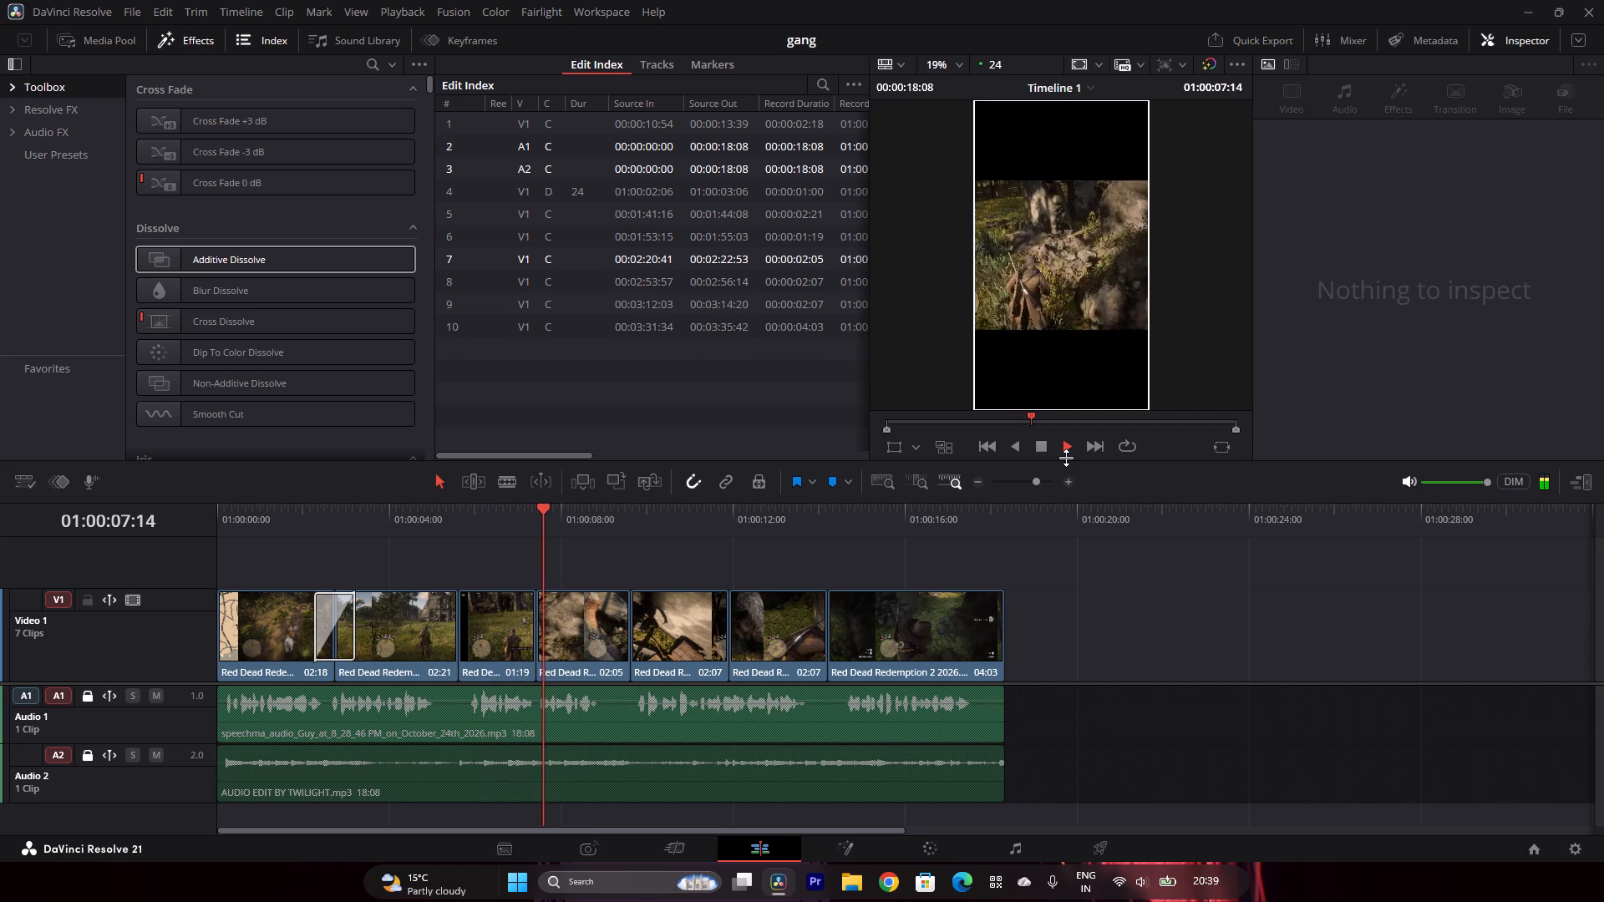
{"action": "left_click", "coordinate": [1039, 438]}
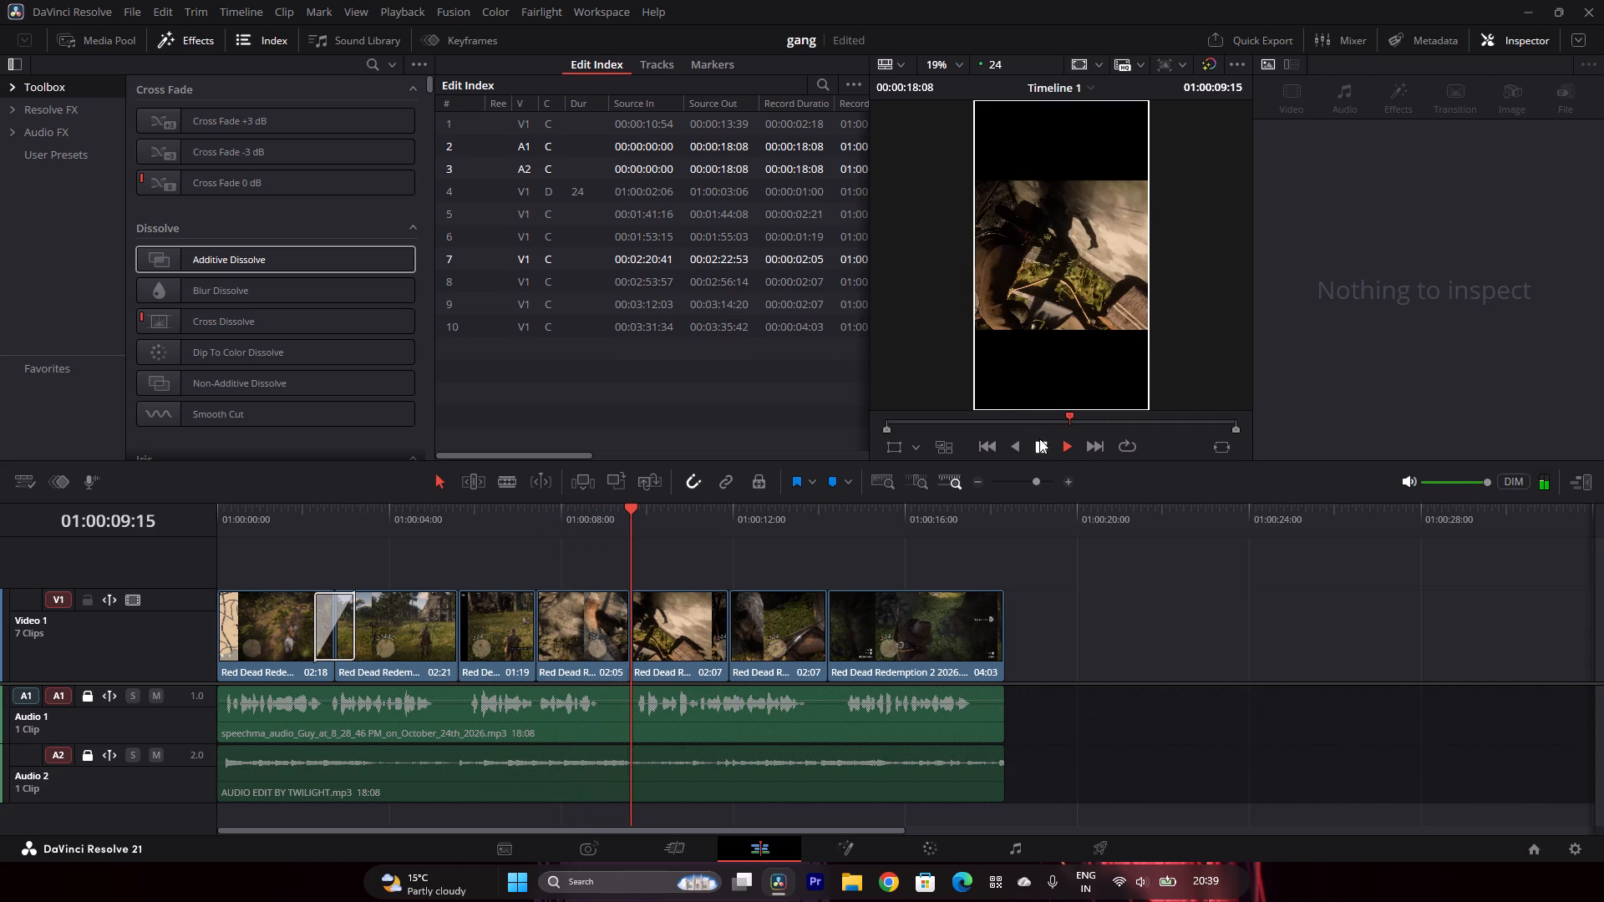
{"action": "left_click", "coordinate": [379, 515]}
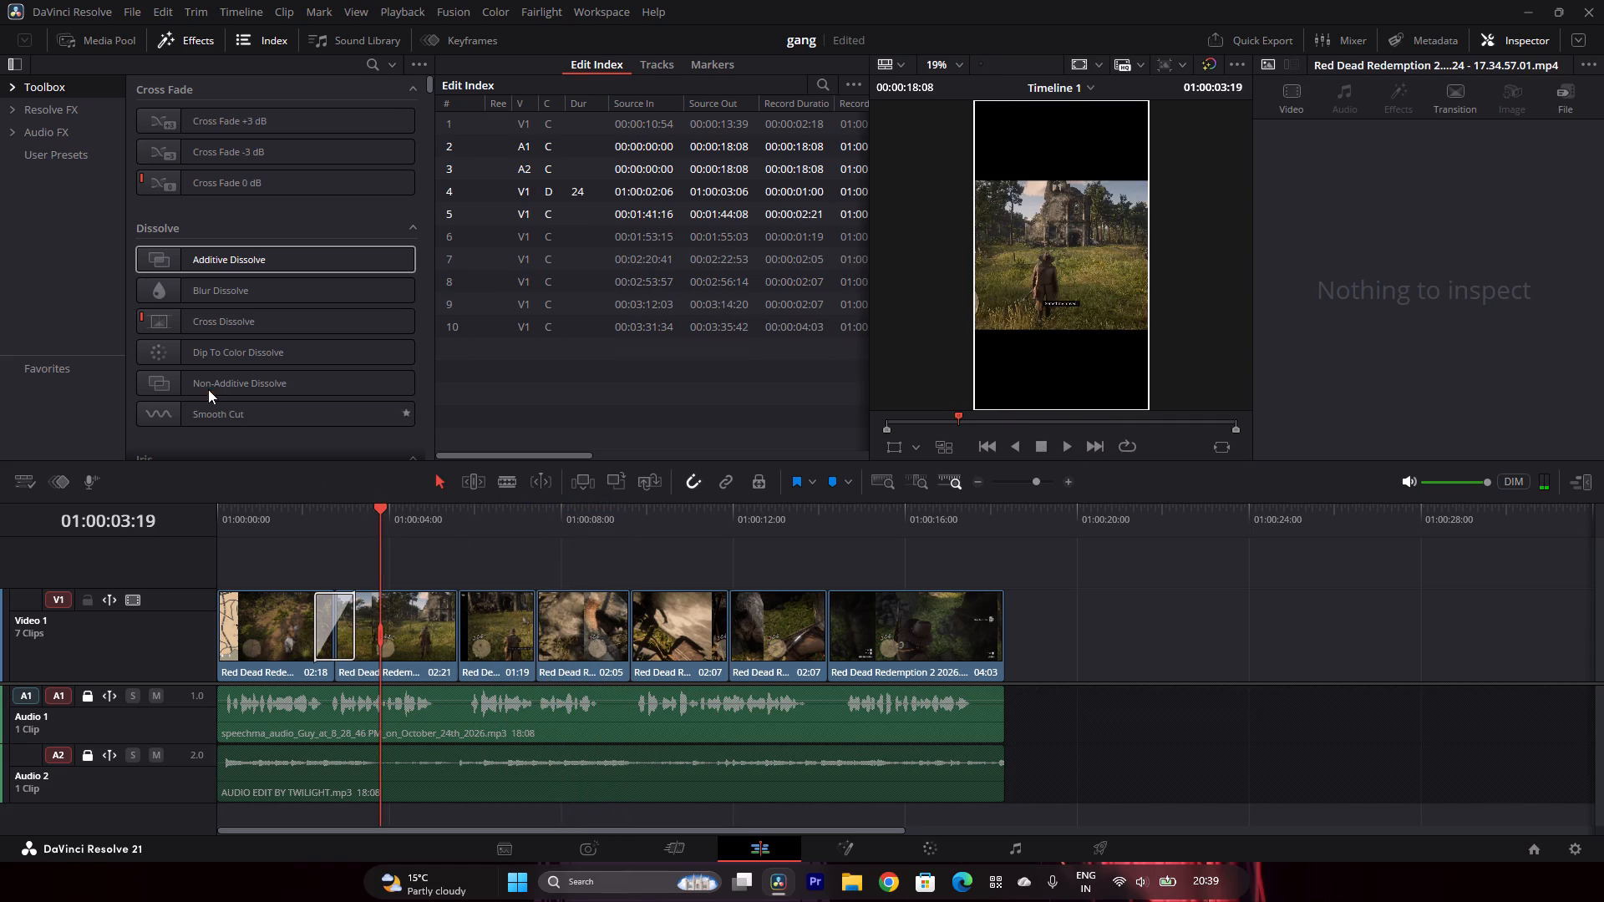
Look through the Toolbox's motion, shape and Fusion transitions and its titles for an alternative to the Additive Dissolve.
{"action": "scroll", "coordinate": [169, 357], "scroll_direction": "down", "scroll_amount": 8}
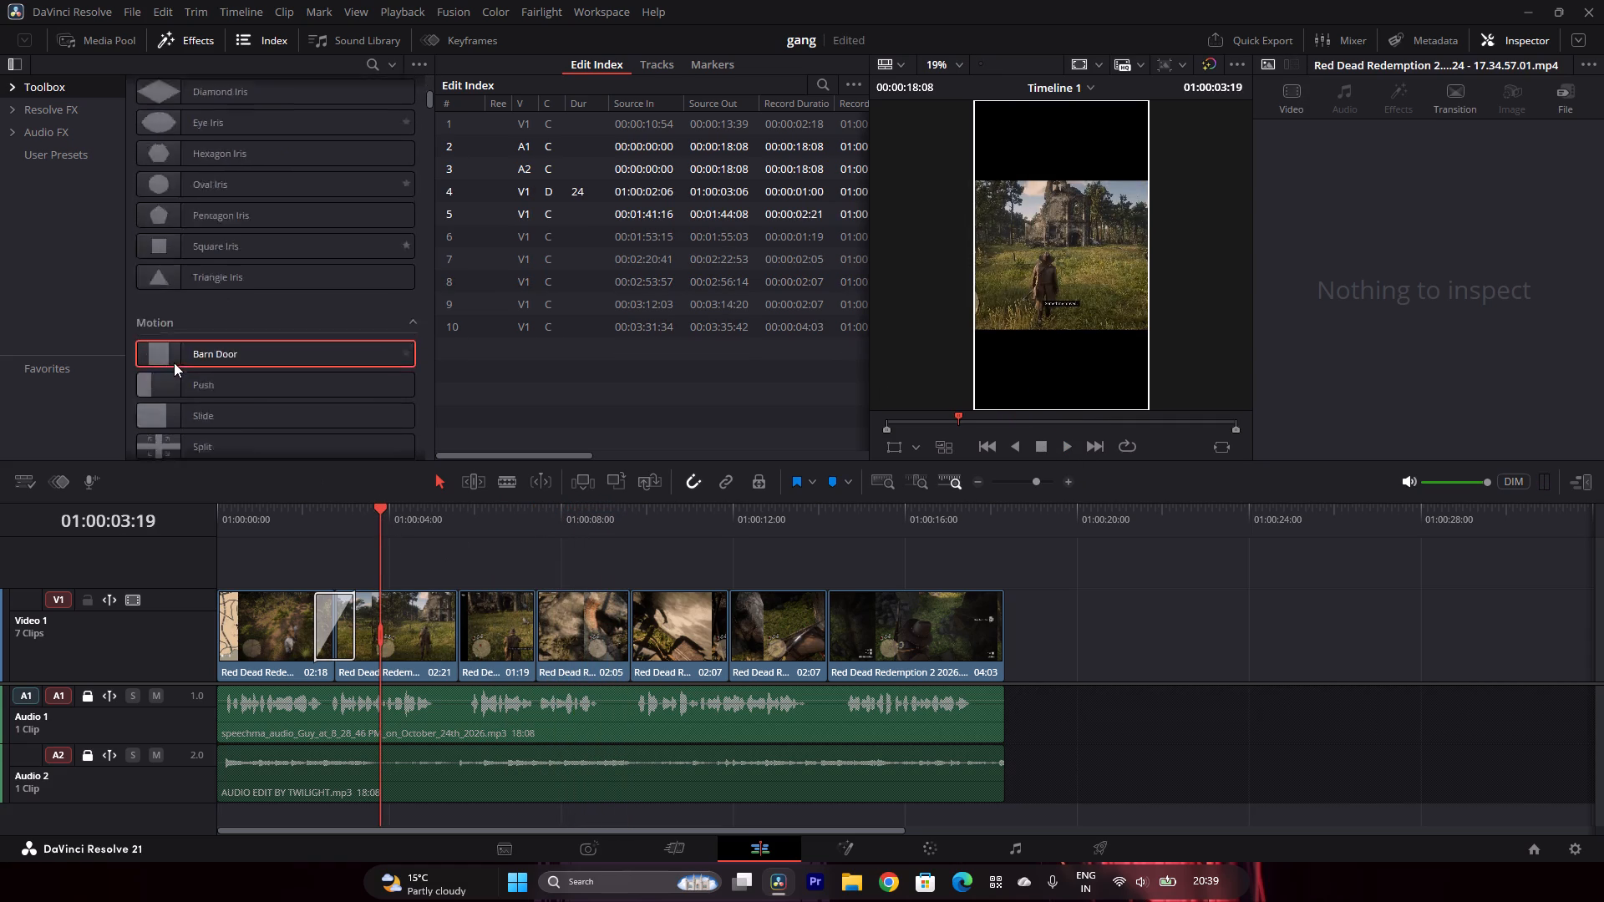
{"action": "scroll", "coordinate": [174, 362], "scroll_direction": "down", "scroll_amount": 15}
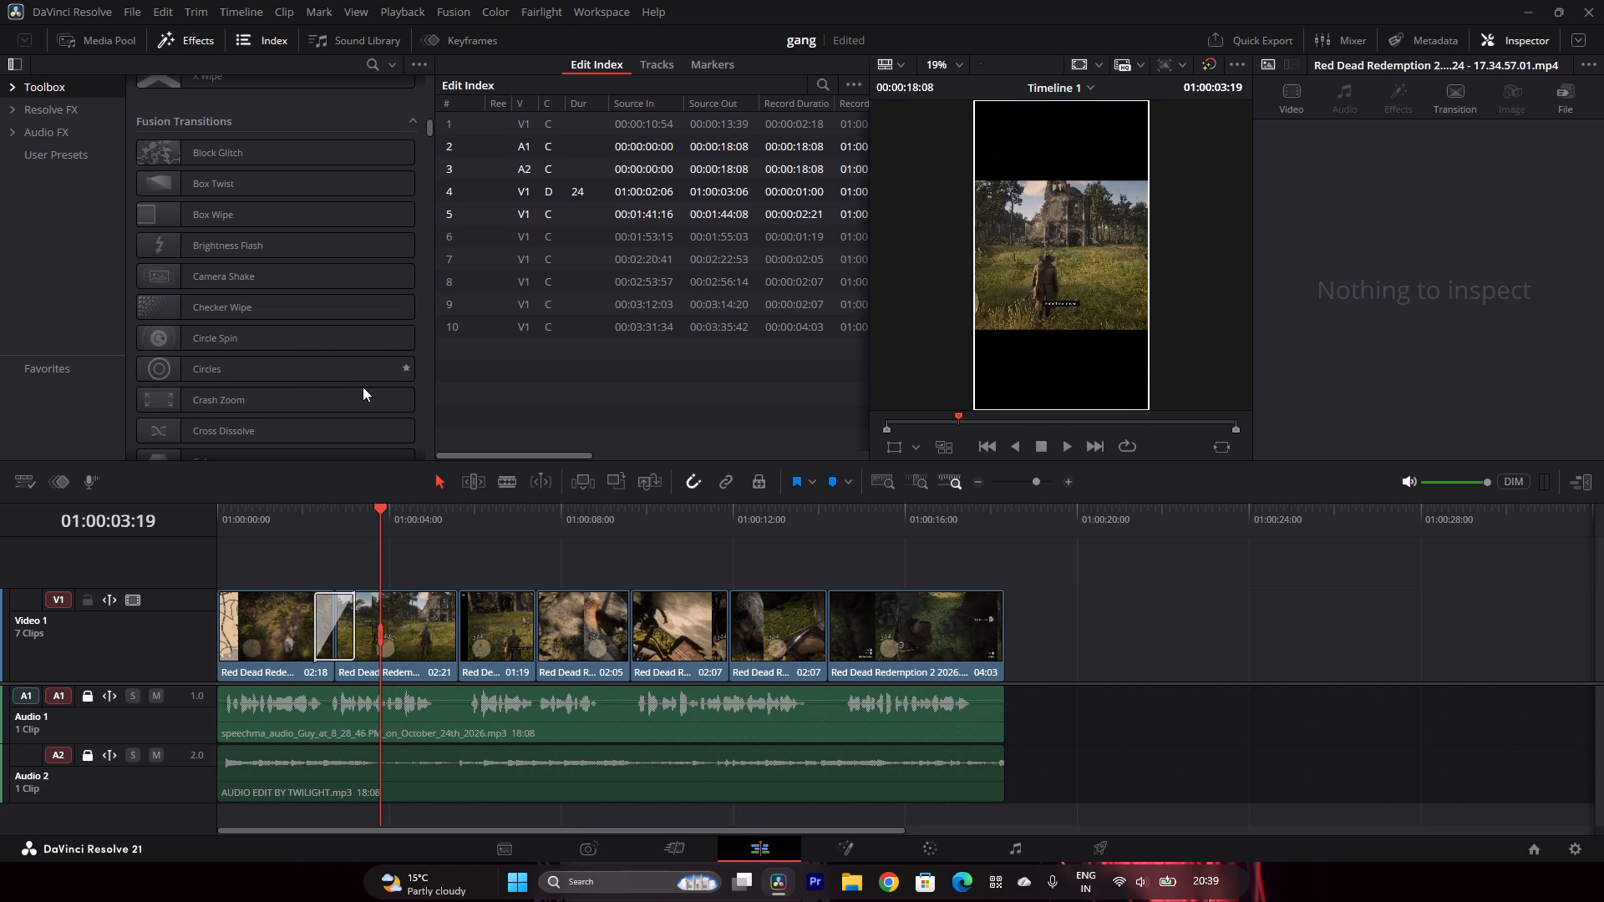
{"action": "scroll", "coordinate": [357, 388], "scroll_direction": "down", "scroll_amount": 7}
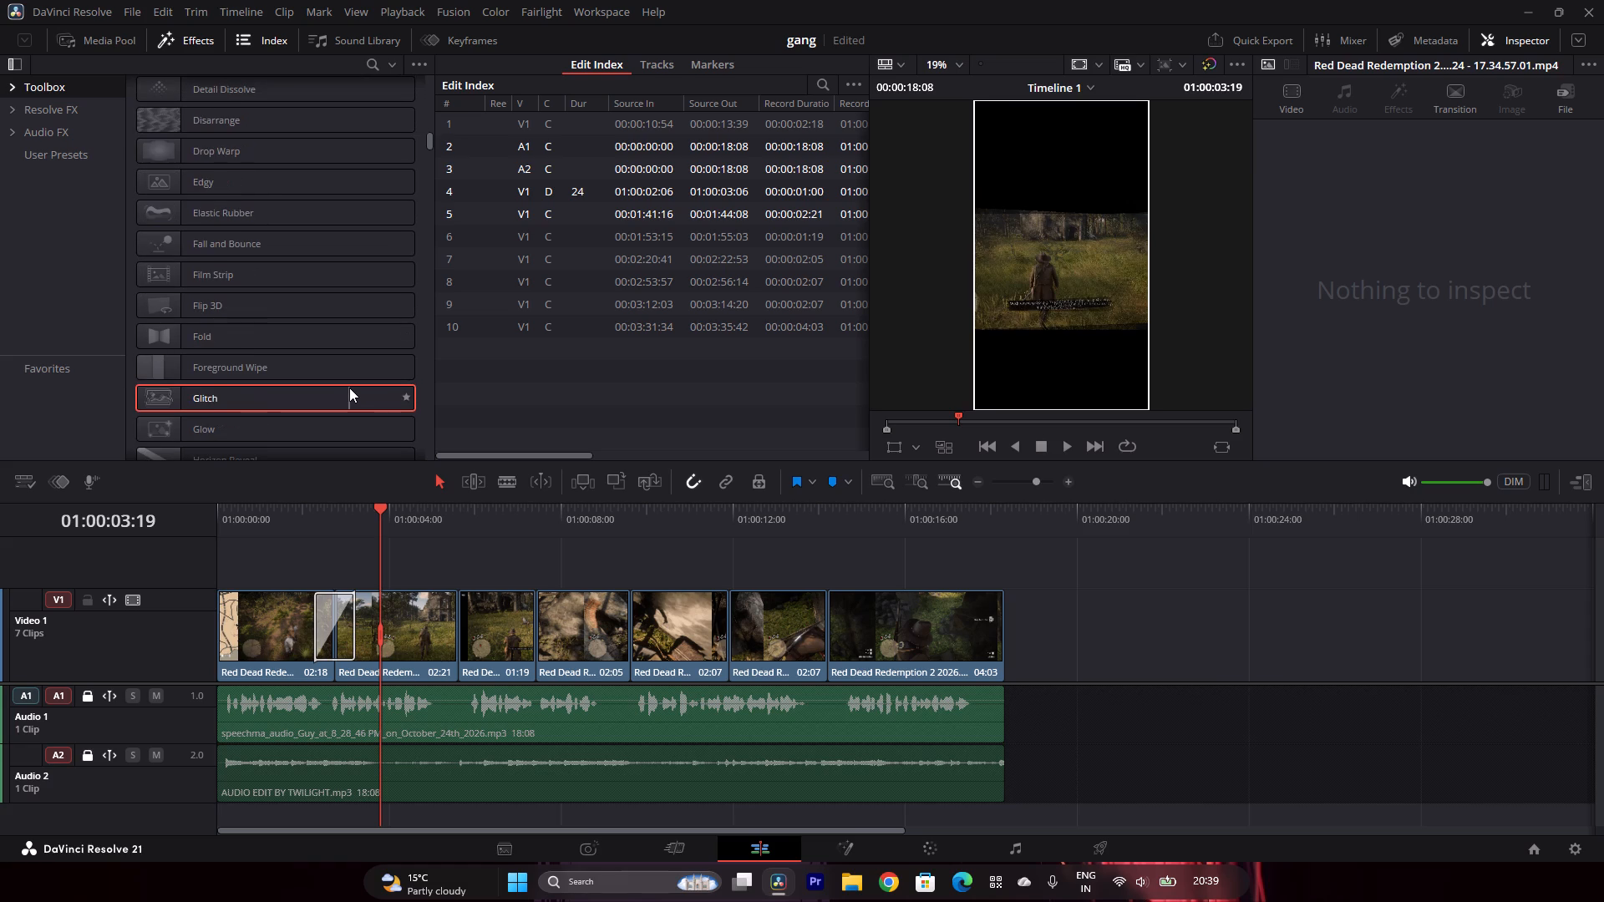
{"action": "scroll", "coordinate": [349, 388], "scroll_direction": "down", "scroll_amount": 18}
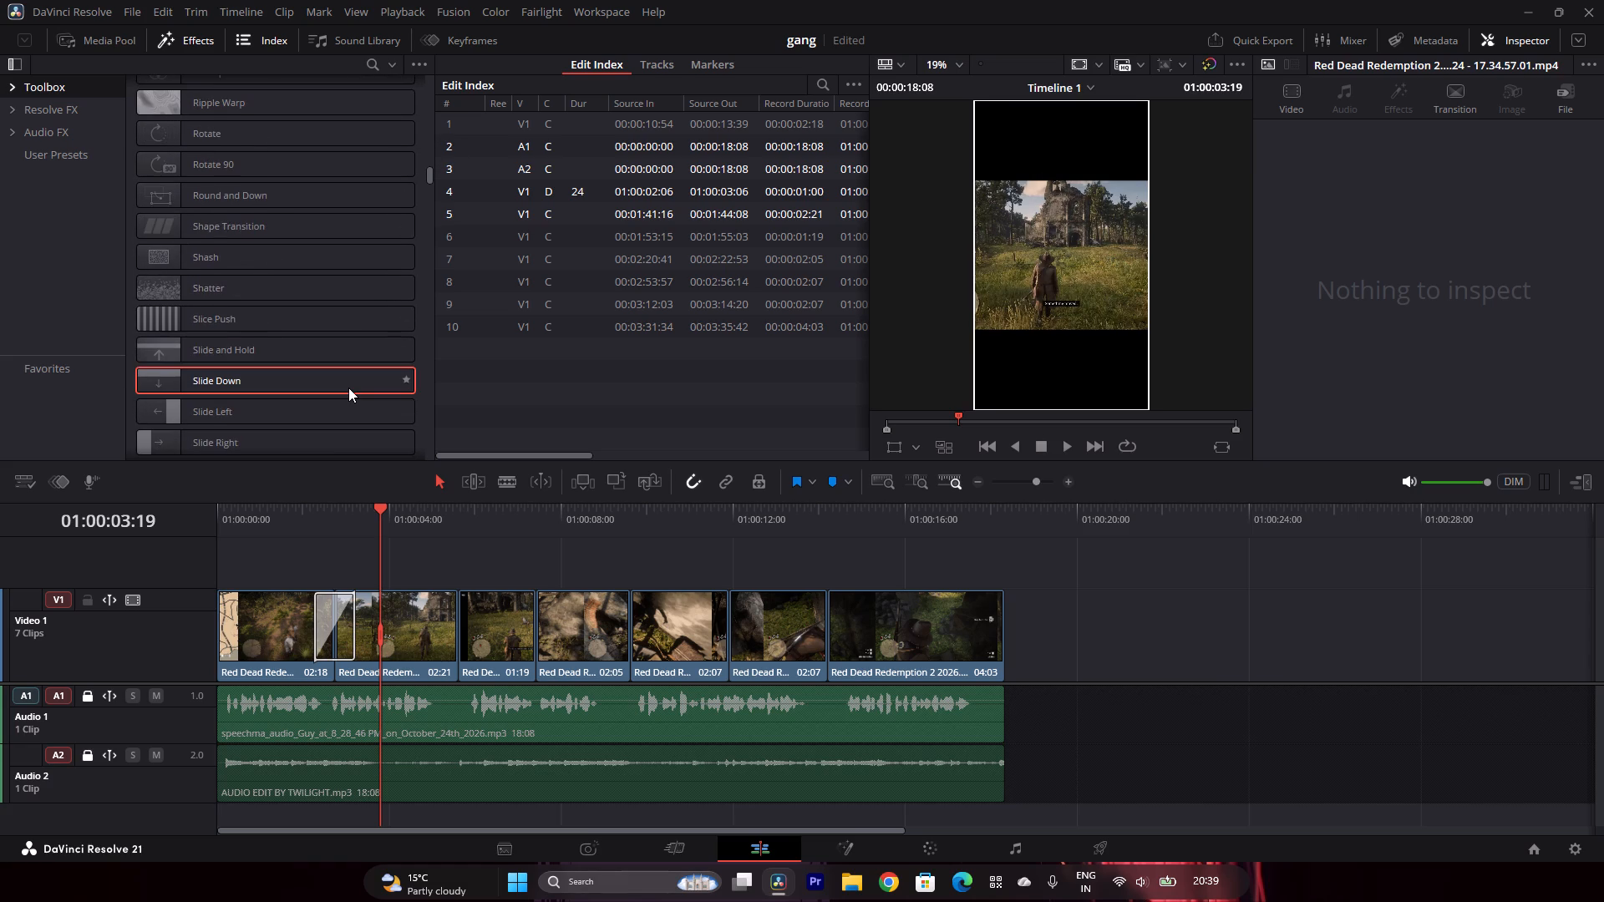
{"action": "scroll", "coordinate": [348, 388], "scroll_direction": "down", "scroll_amount": 9}
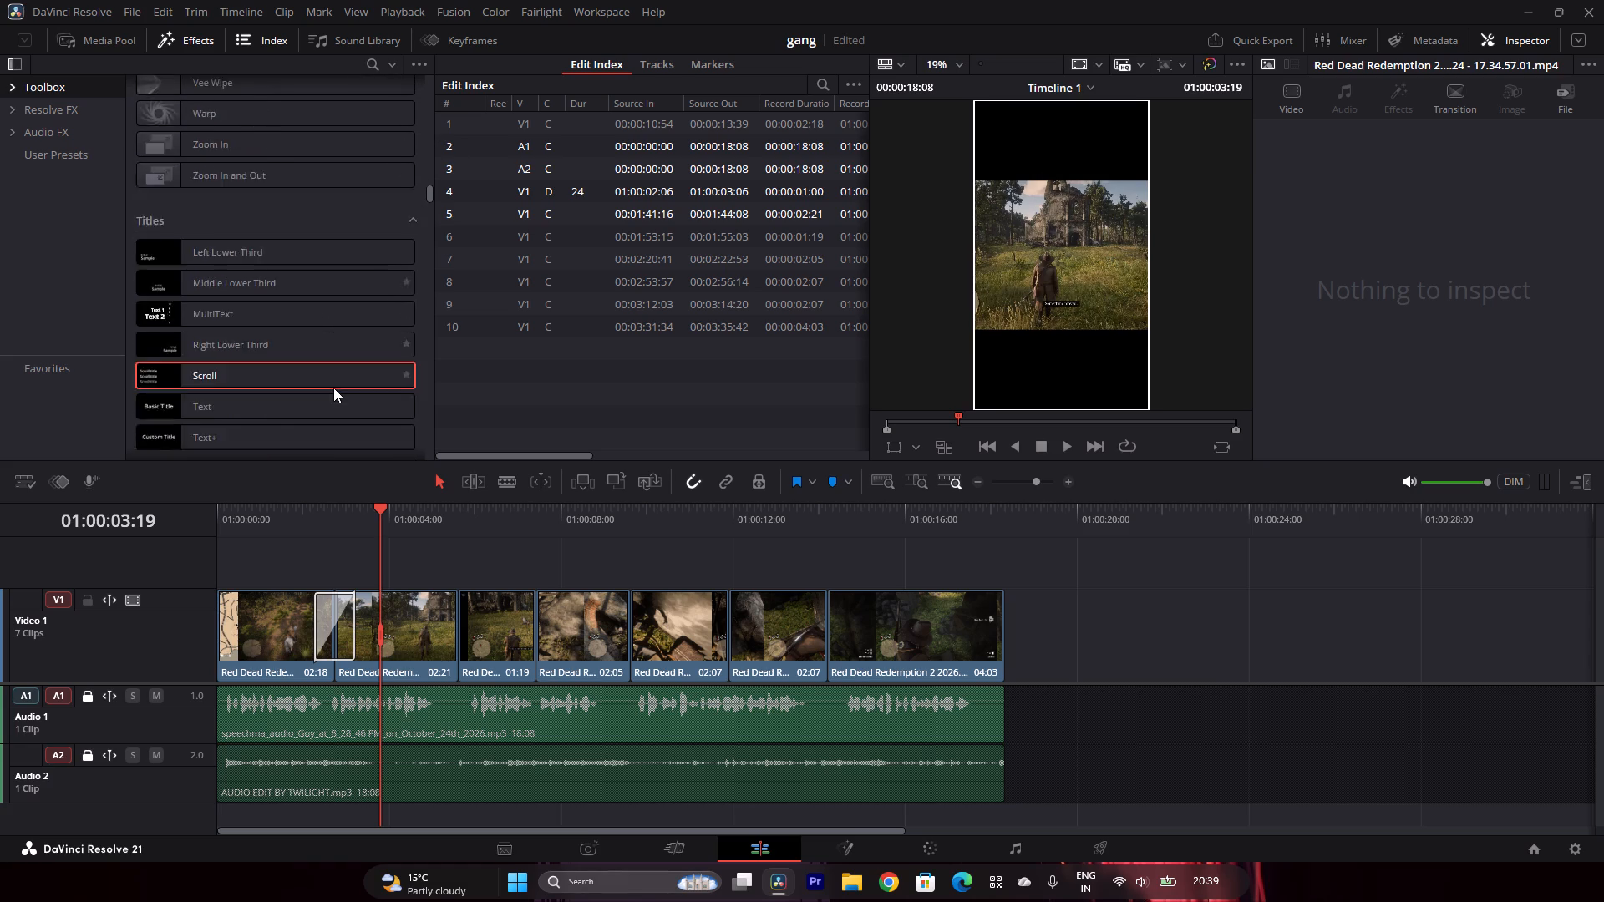
{"action": "scroll", "coordinate": [333, 388], "scroll_direction": "down", "scroll_amount": 4}
{"action": "scroll", "coordinate": [299, 365], "scroll_direction": "up", "scroll_amount": 20}
{"action": "scroll", "coordinate": [299, 365], "scroll_direction": "up", "scroll_amount": 9}
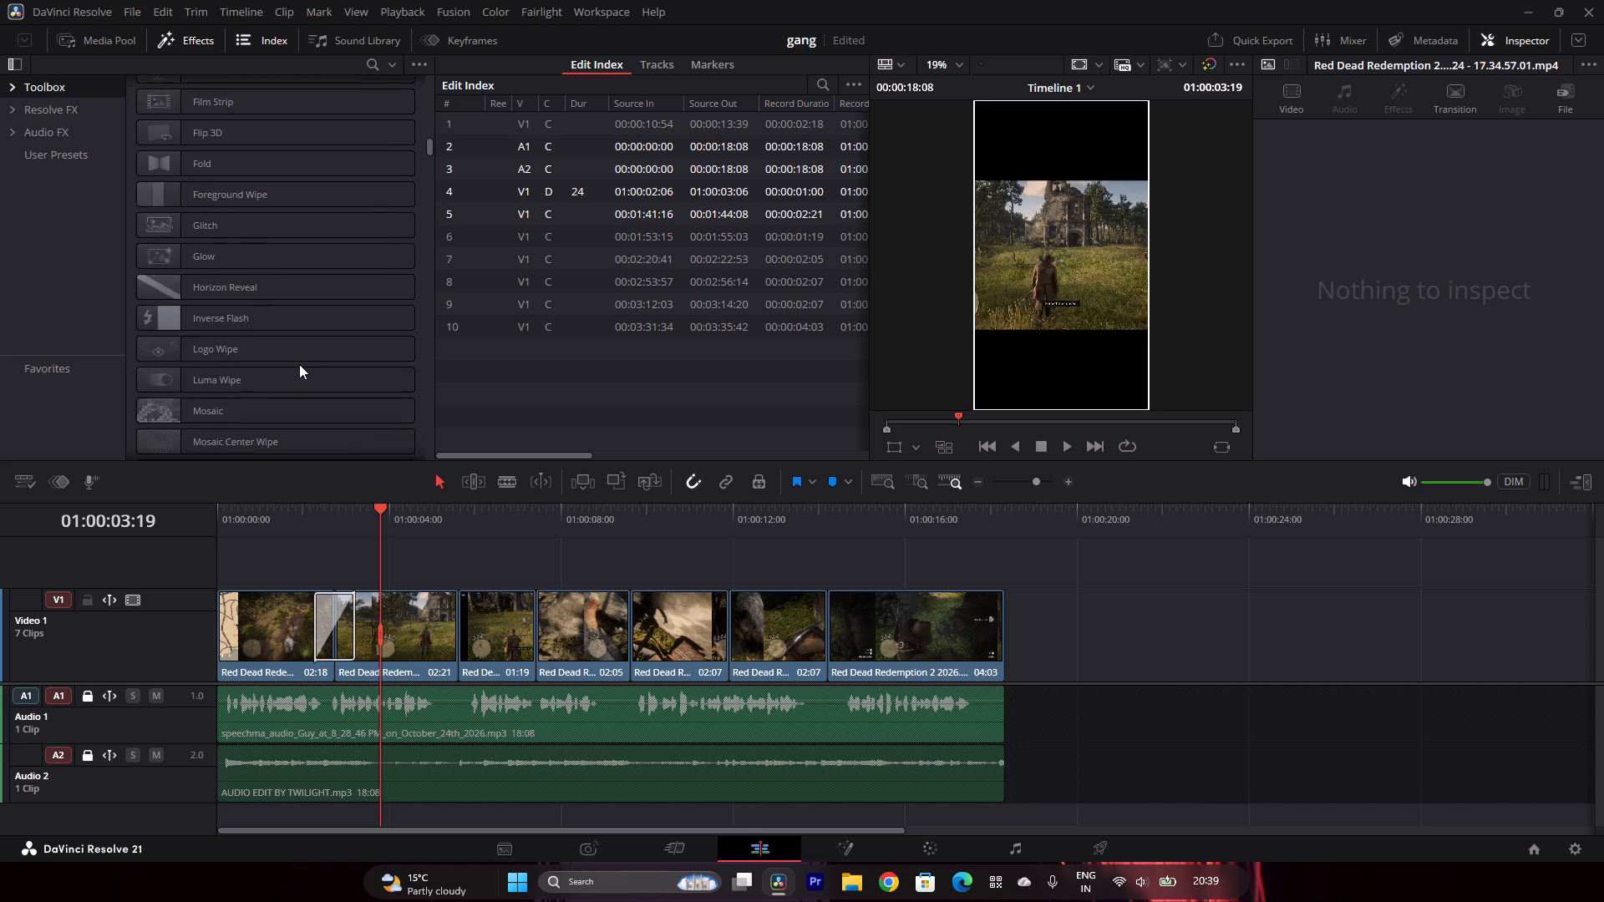
{"action": "scroll", "coordinate": [299, 364], "scroll_direction": "up", "scroll_amount": 18}
{"action": "scroll", "coordinate": [282, 338], "scroll_direction": "up", "scroll_amount": 4}
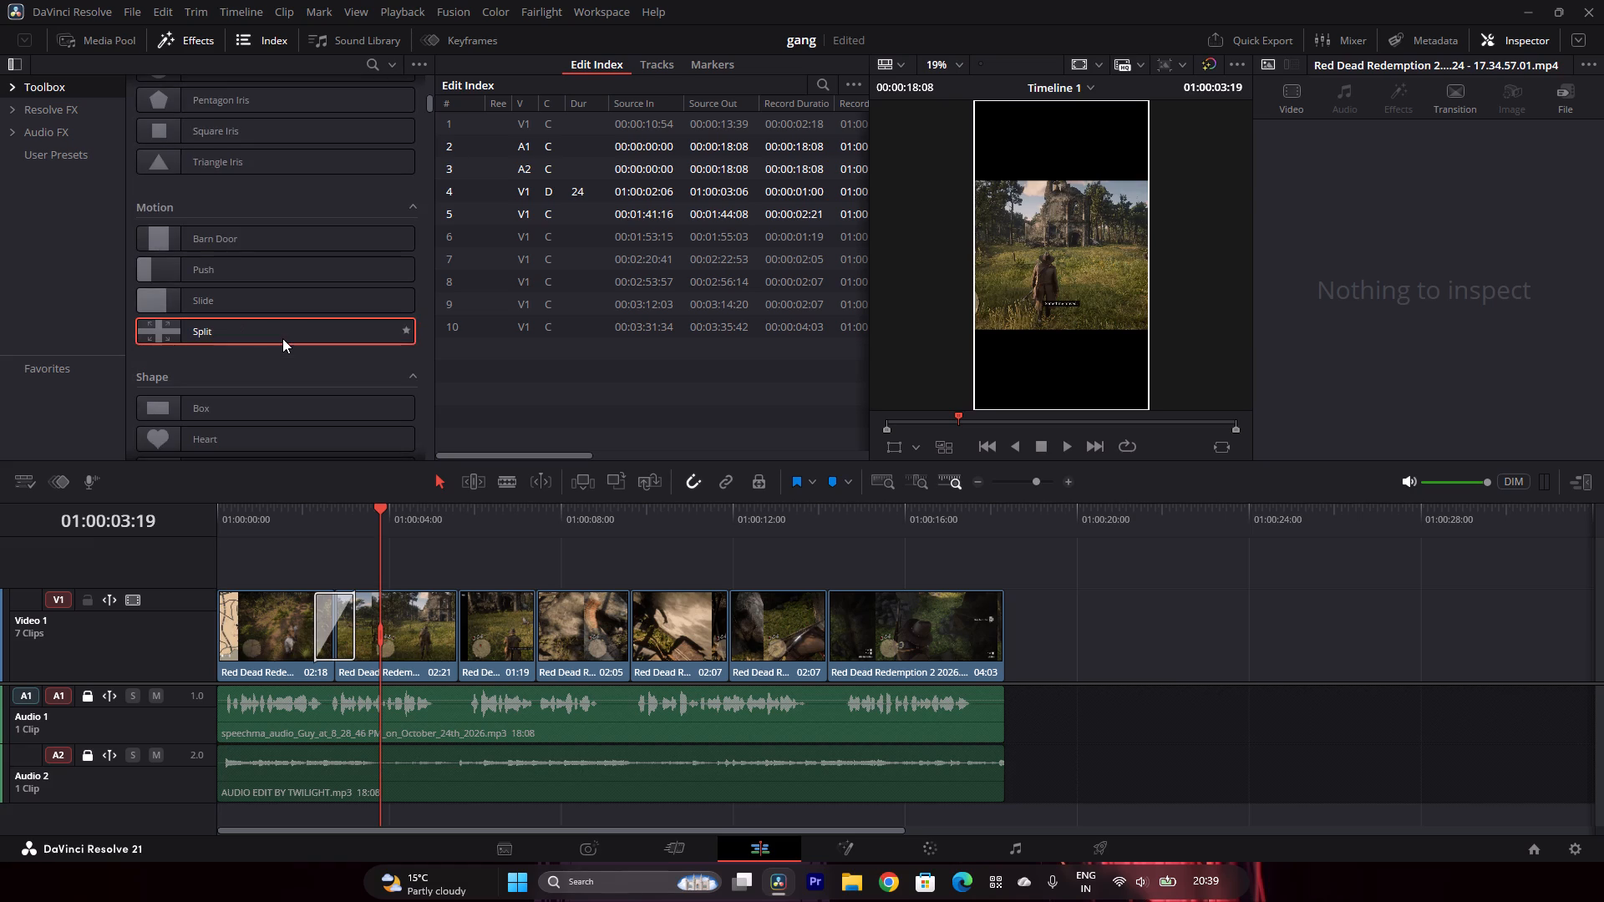
{"action": "scroll", "coordinate": [282, 334], "scroll_direction": "up", "scroll_amount": 16}
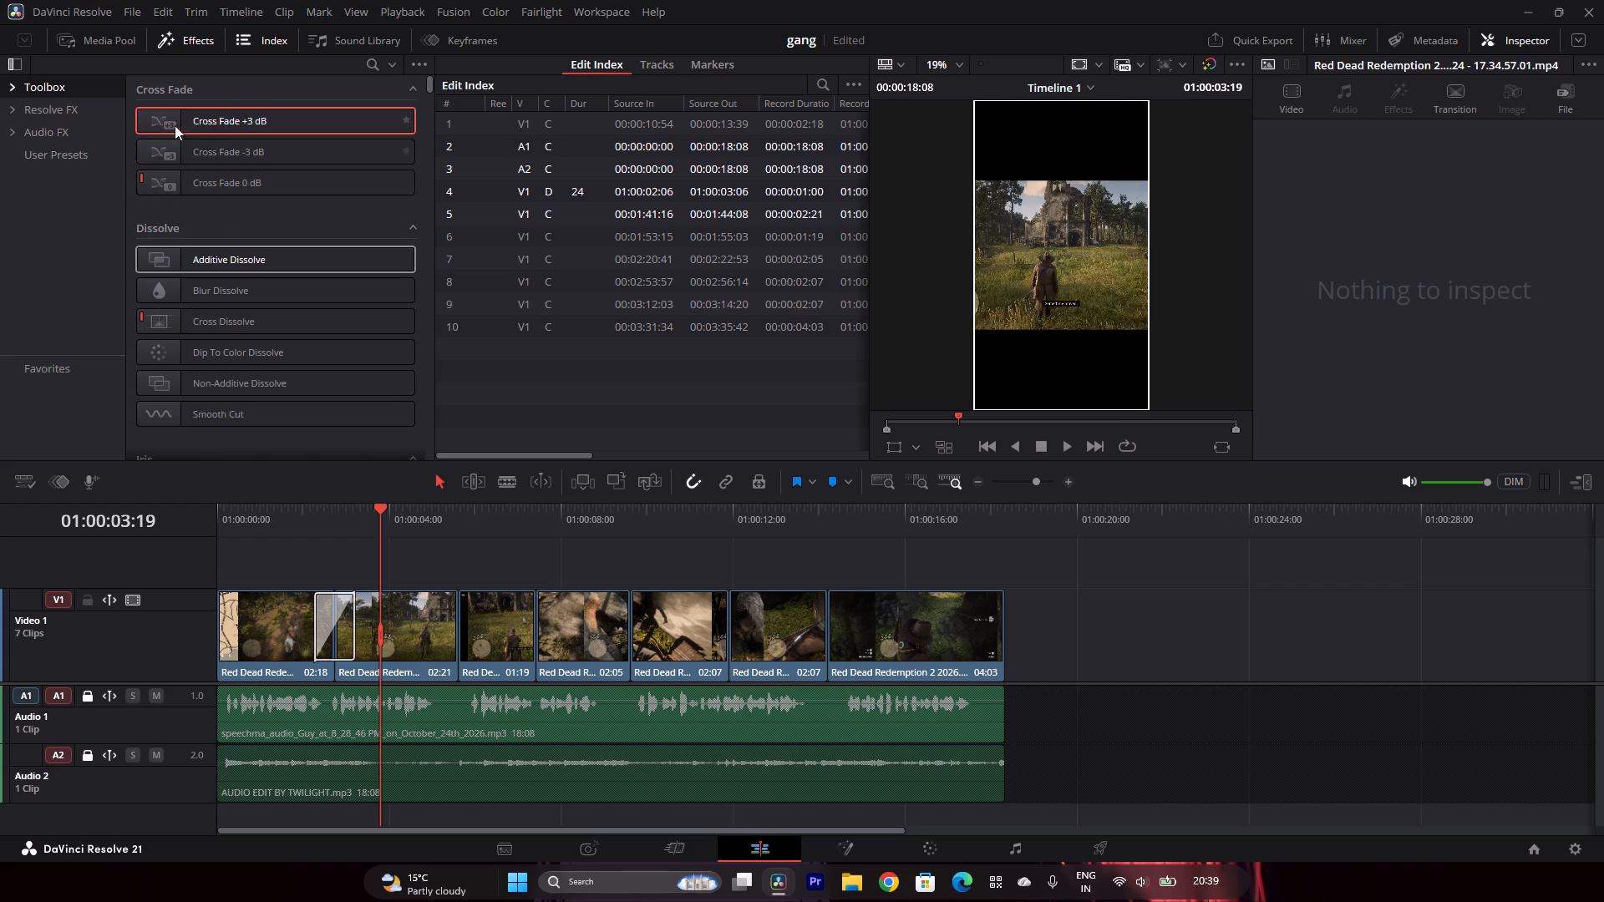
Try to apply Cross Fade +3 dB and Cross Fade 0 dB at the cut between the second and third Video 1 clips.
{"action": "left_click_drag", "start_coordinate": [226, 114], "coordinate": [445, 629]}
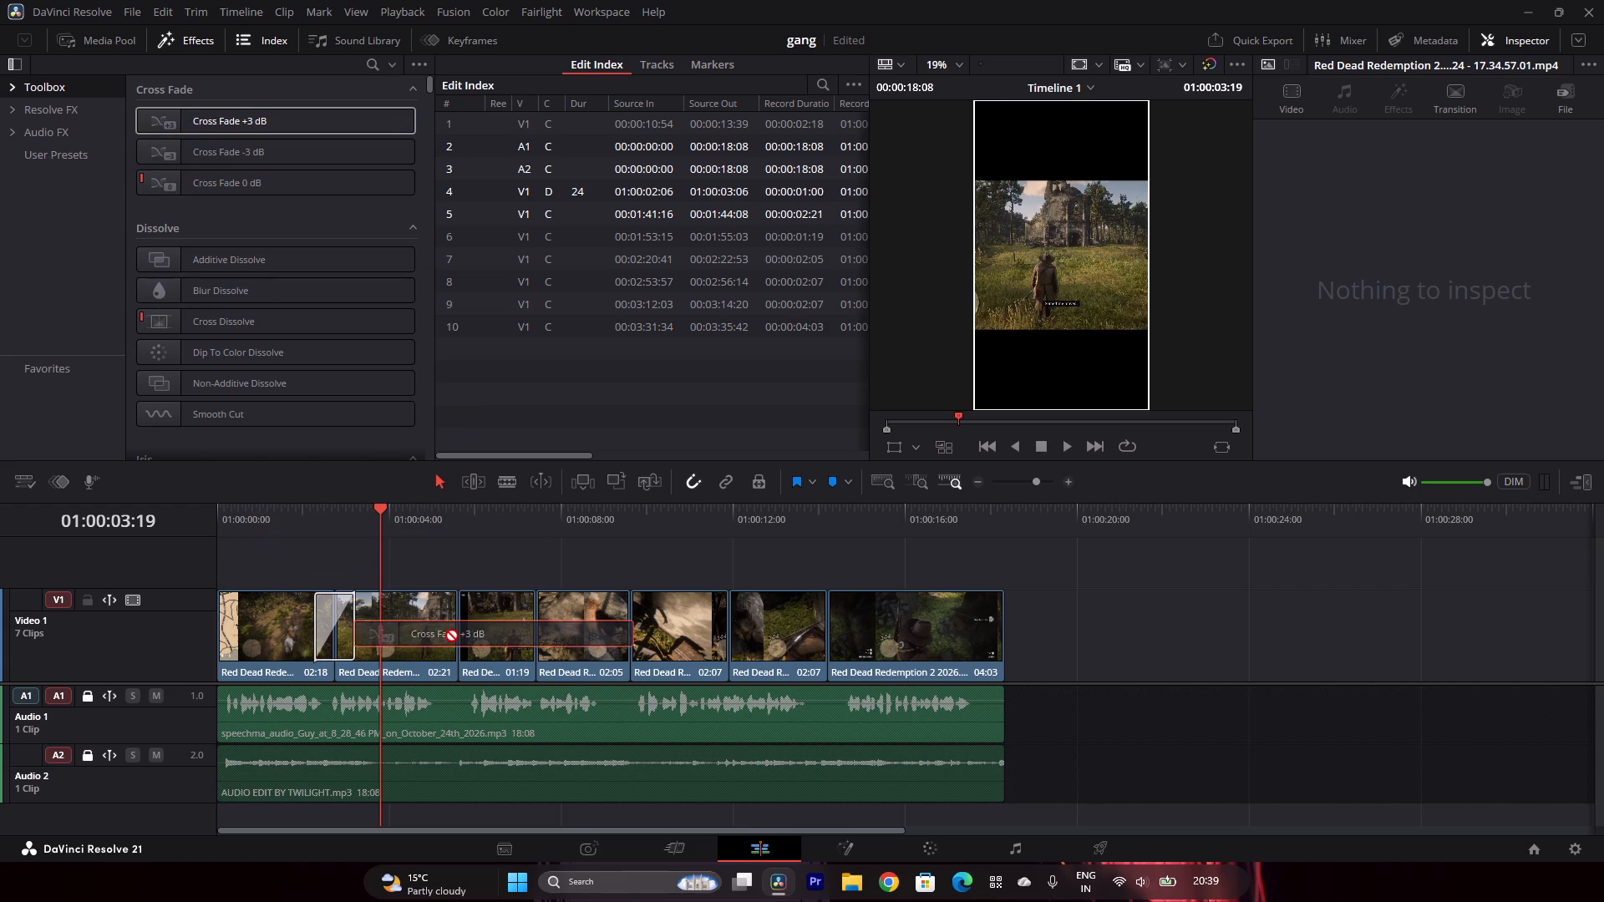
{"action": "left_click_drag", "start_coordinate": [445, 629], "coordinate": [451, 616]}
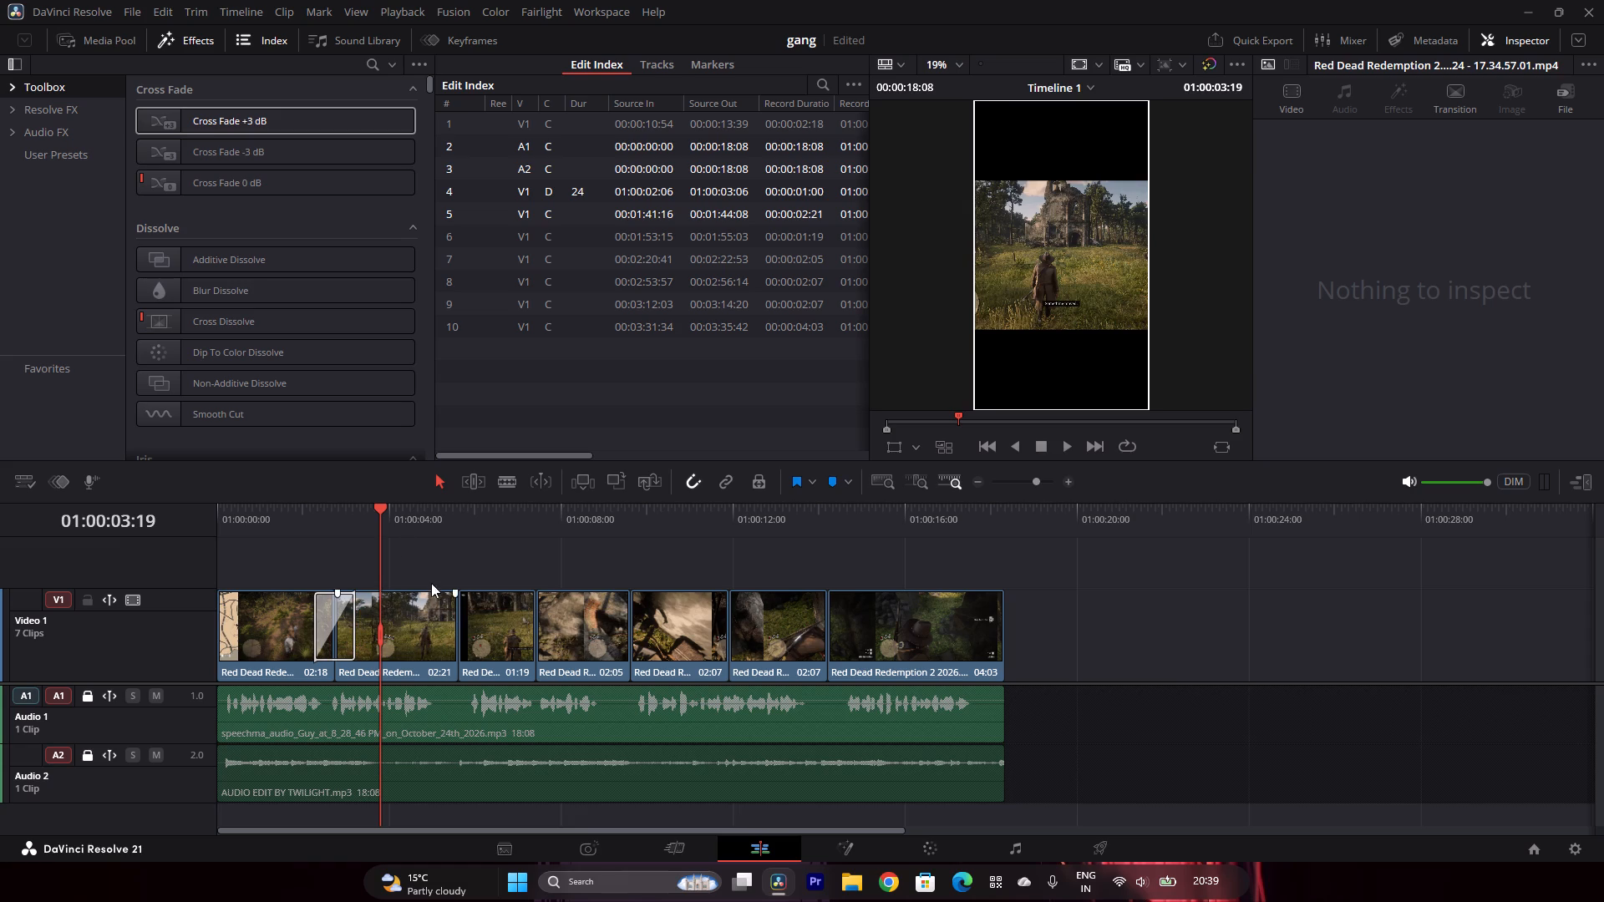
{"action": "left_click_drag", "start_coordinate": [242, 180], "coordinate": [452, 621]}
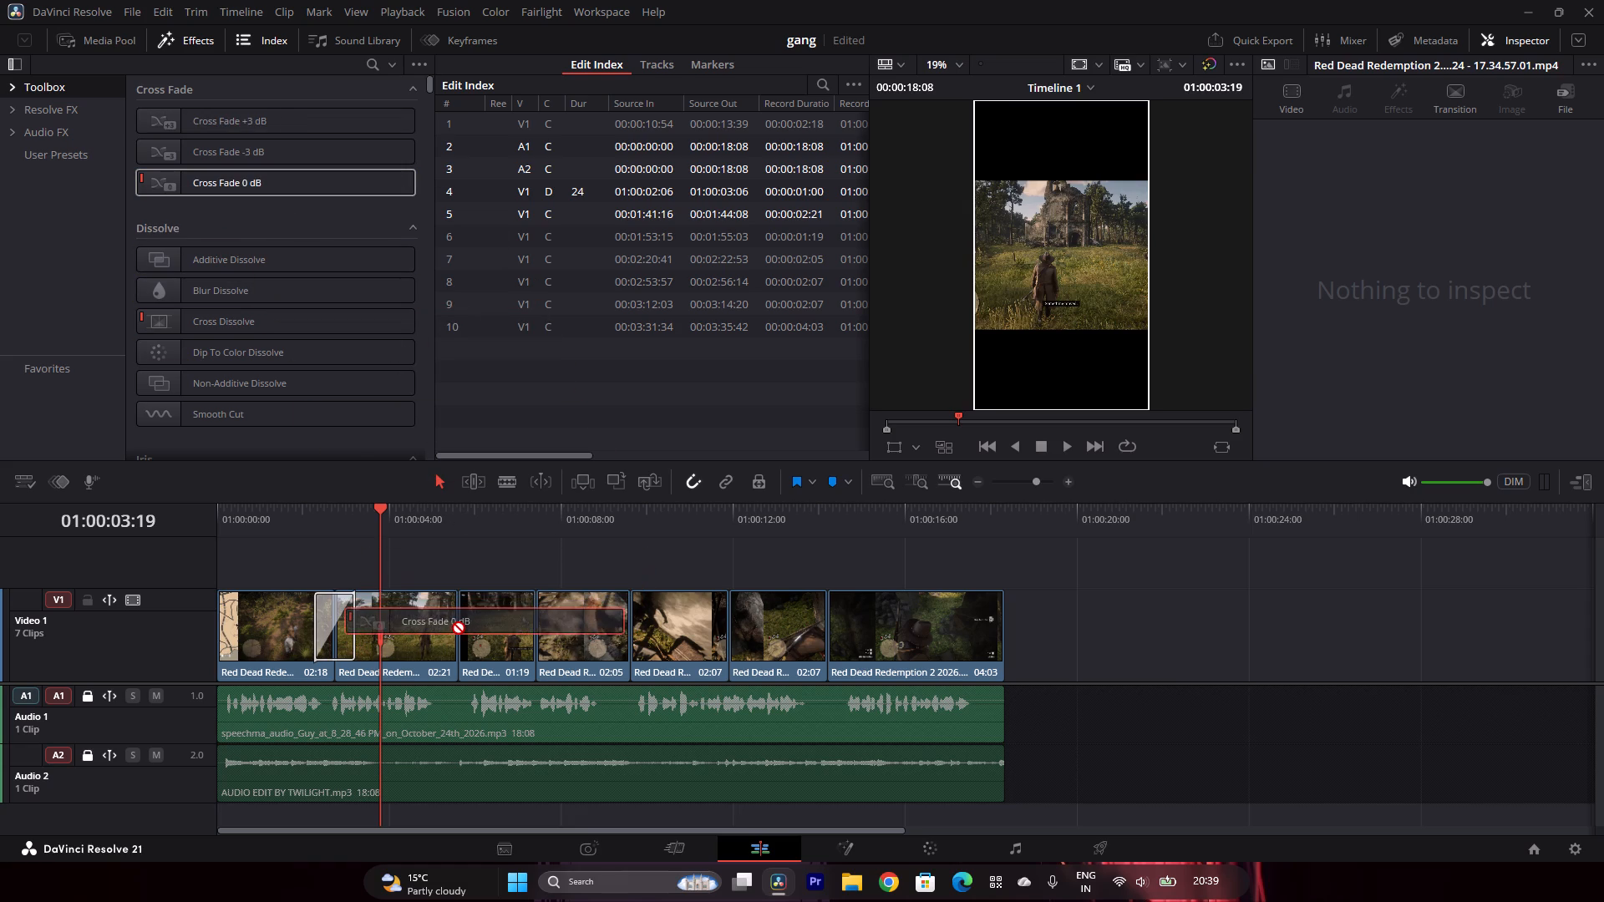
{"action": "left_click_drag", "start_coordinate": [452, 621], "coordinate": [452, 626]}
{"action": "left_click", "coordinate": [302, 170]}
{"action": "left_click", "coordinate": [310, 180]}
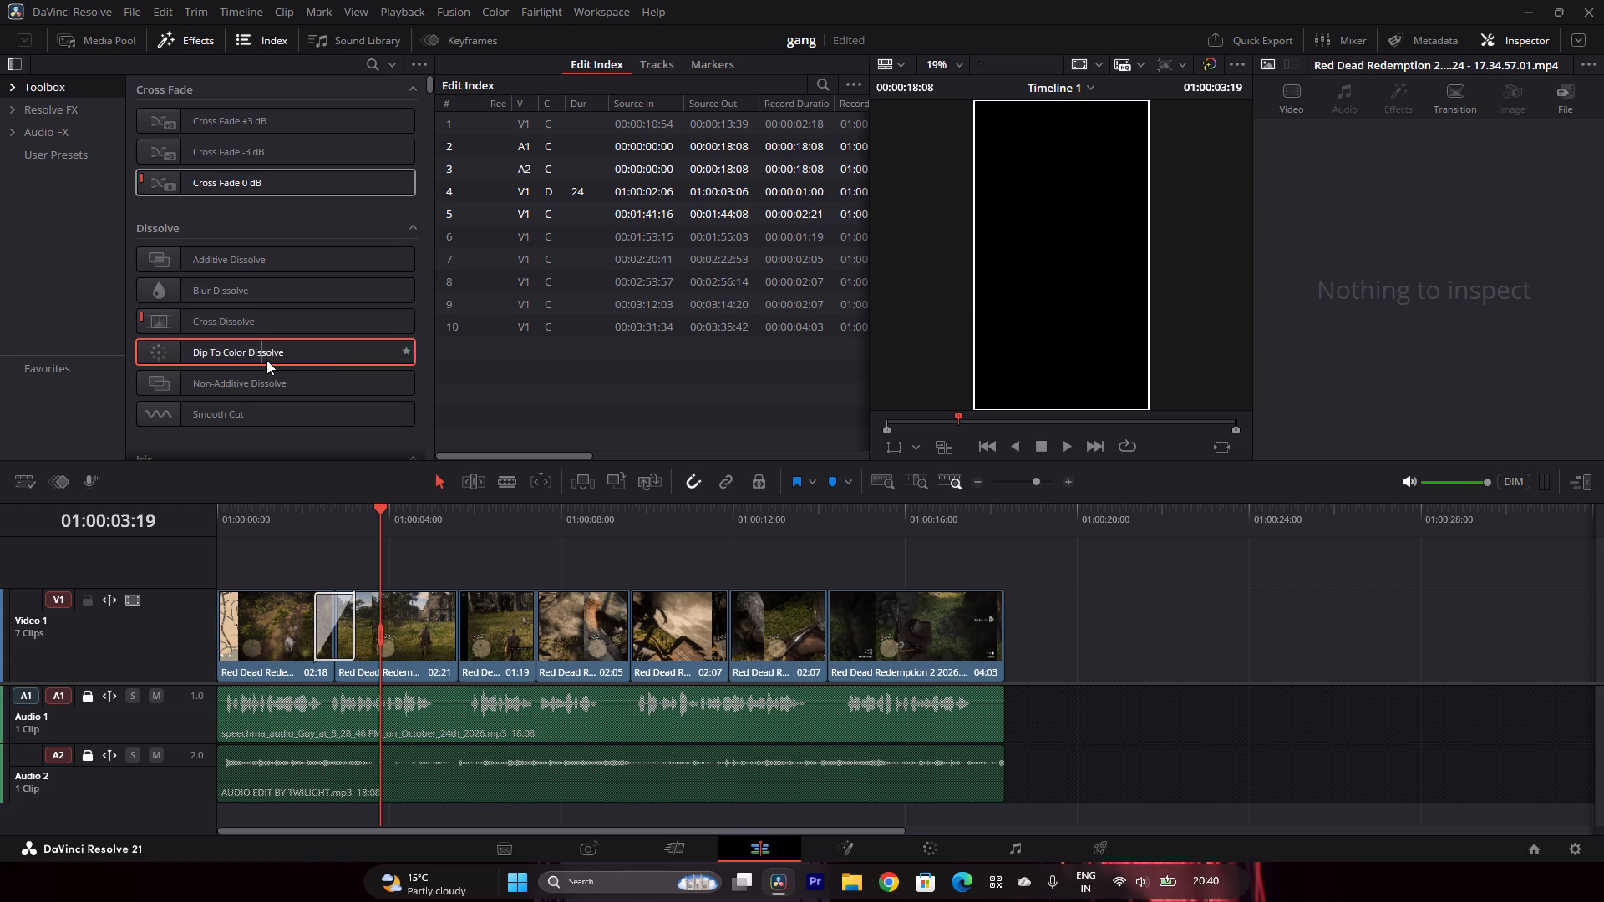
Add a Dip To Color Dissolve at the cut between the second and third Video 1 clips, and preview it from 01:00:03:19.
{"action": "left_click_drag", "start_coordinate": [214, 356], "coordinate": [376, 589]}
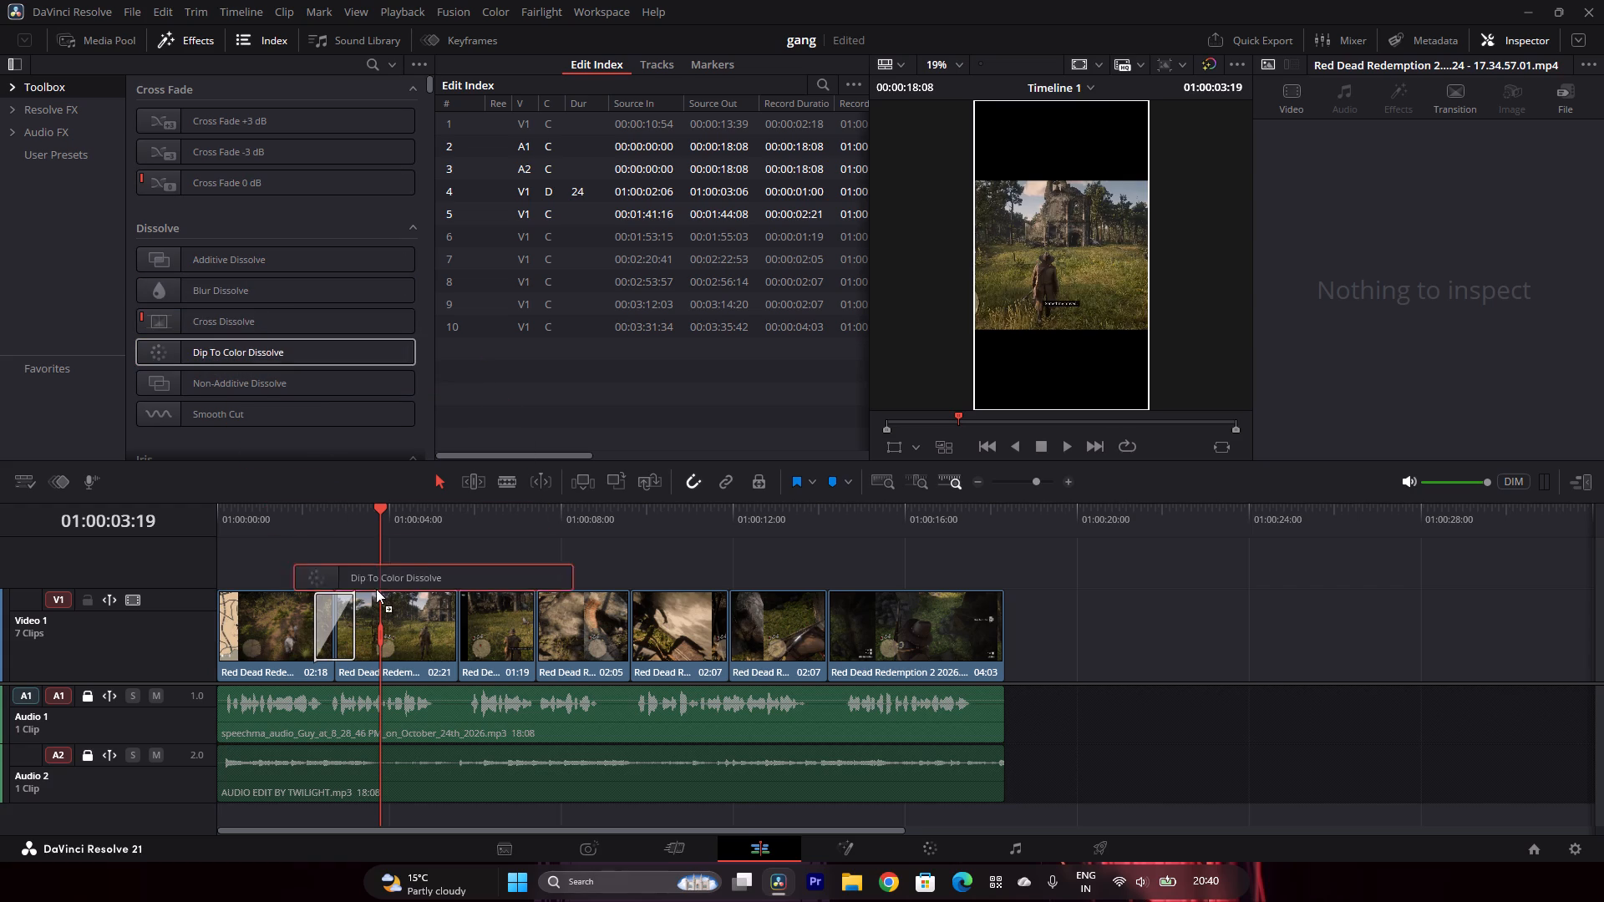
{"action": "left_click_drag", "start_coordinate": [376, 589], "coordinate": [451, 636]}
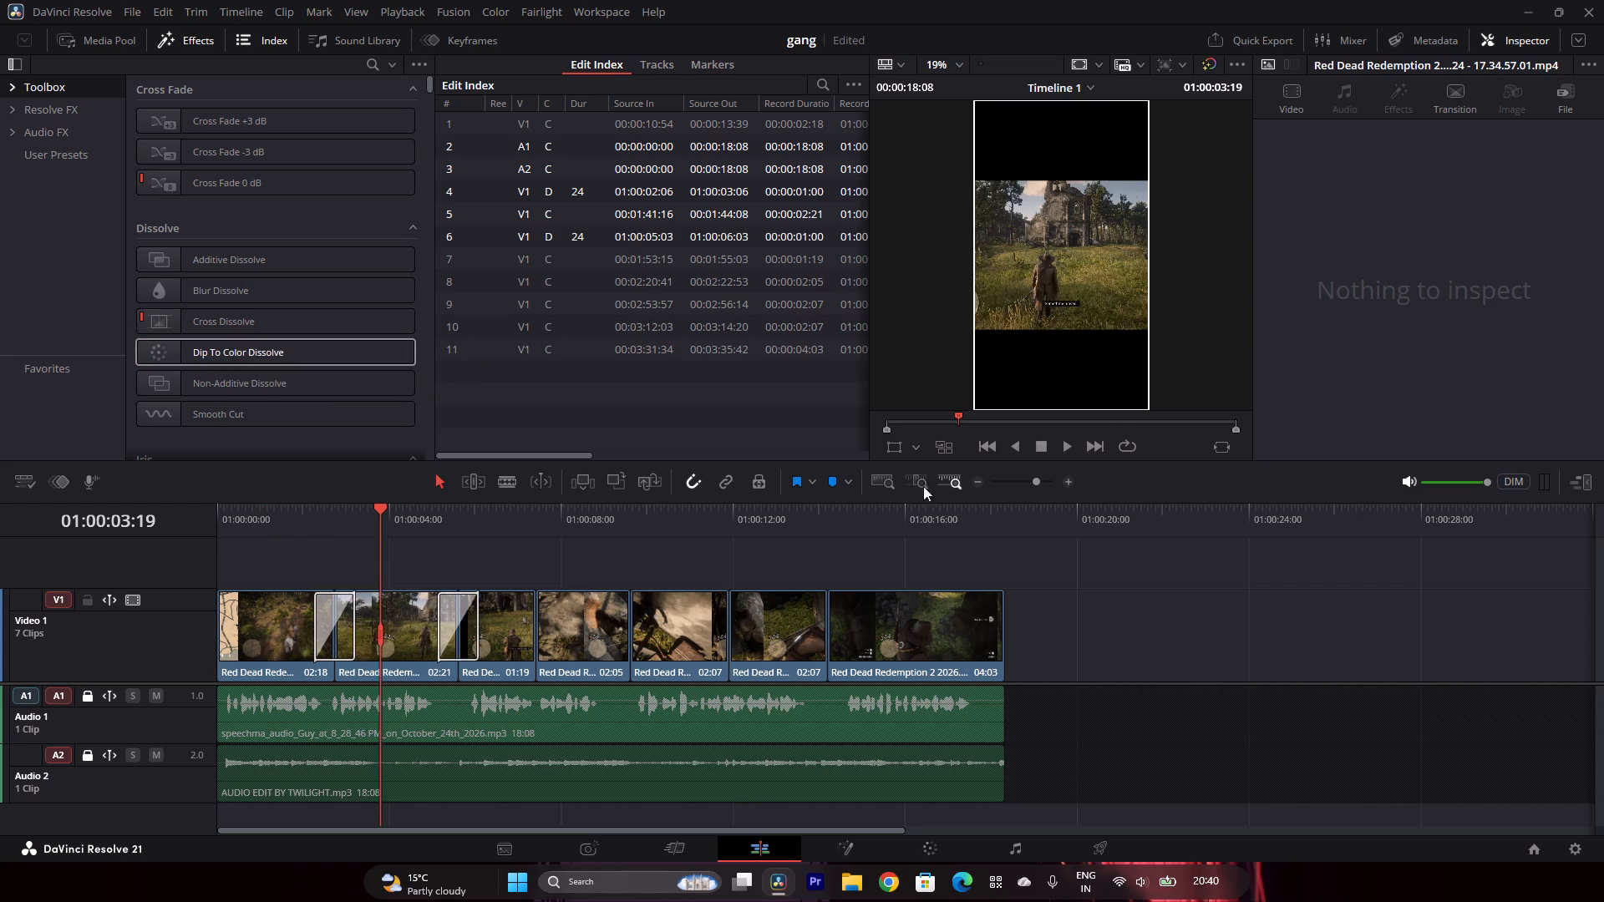
{"action": "left_click", "coordinate": [1056, 443]}
{"action": "left_click", "coordinate": [1058, 446]}
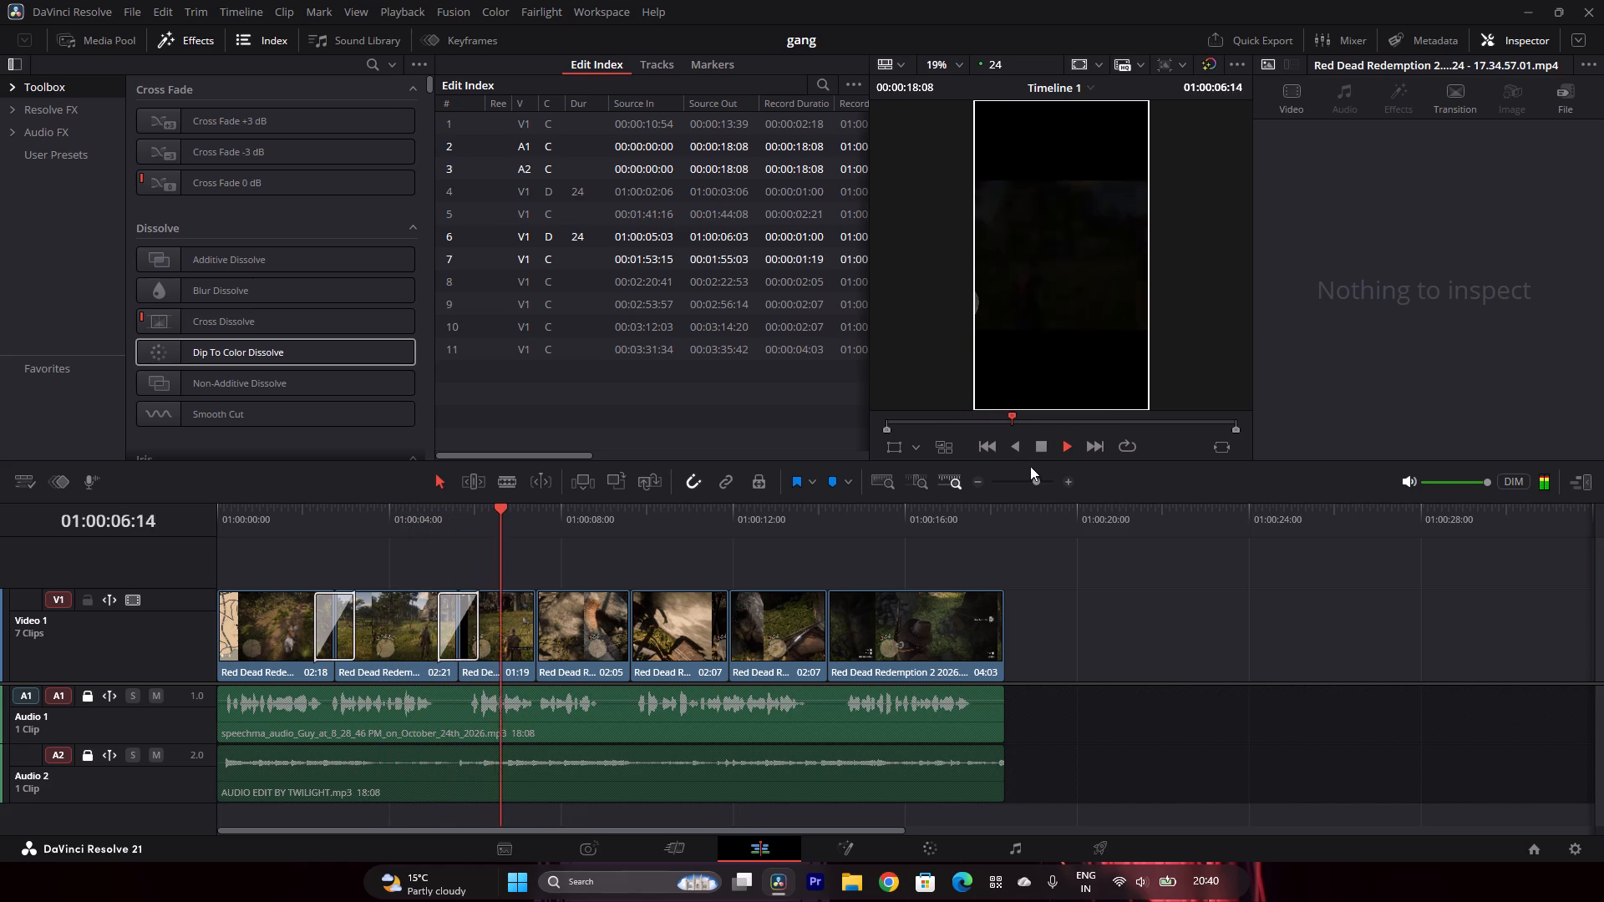
Add a Dip To Color Dissolve at each of the four remaining Video 1 cuts, from the third clip through the seventh.
{"action": "left_click_drag", "start_coordinate": [320, 347], "coordinate": [544, 627]}
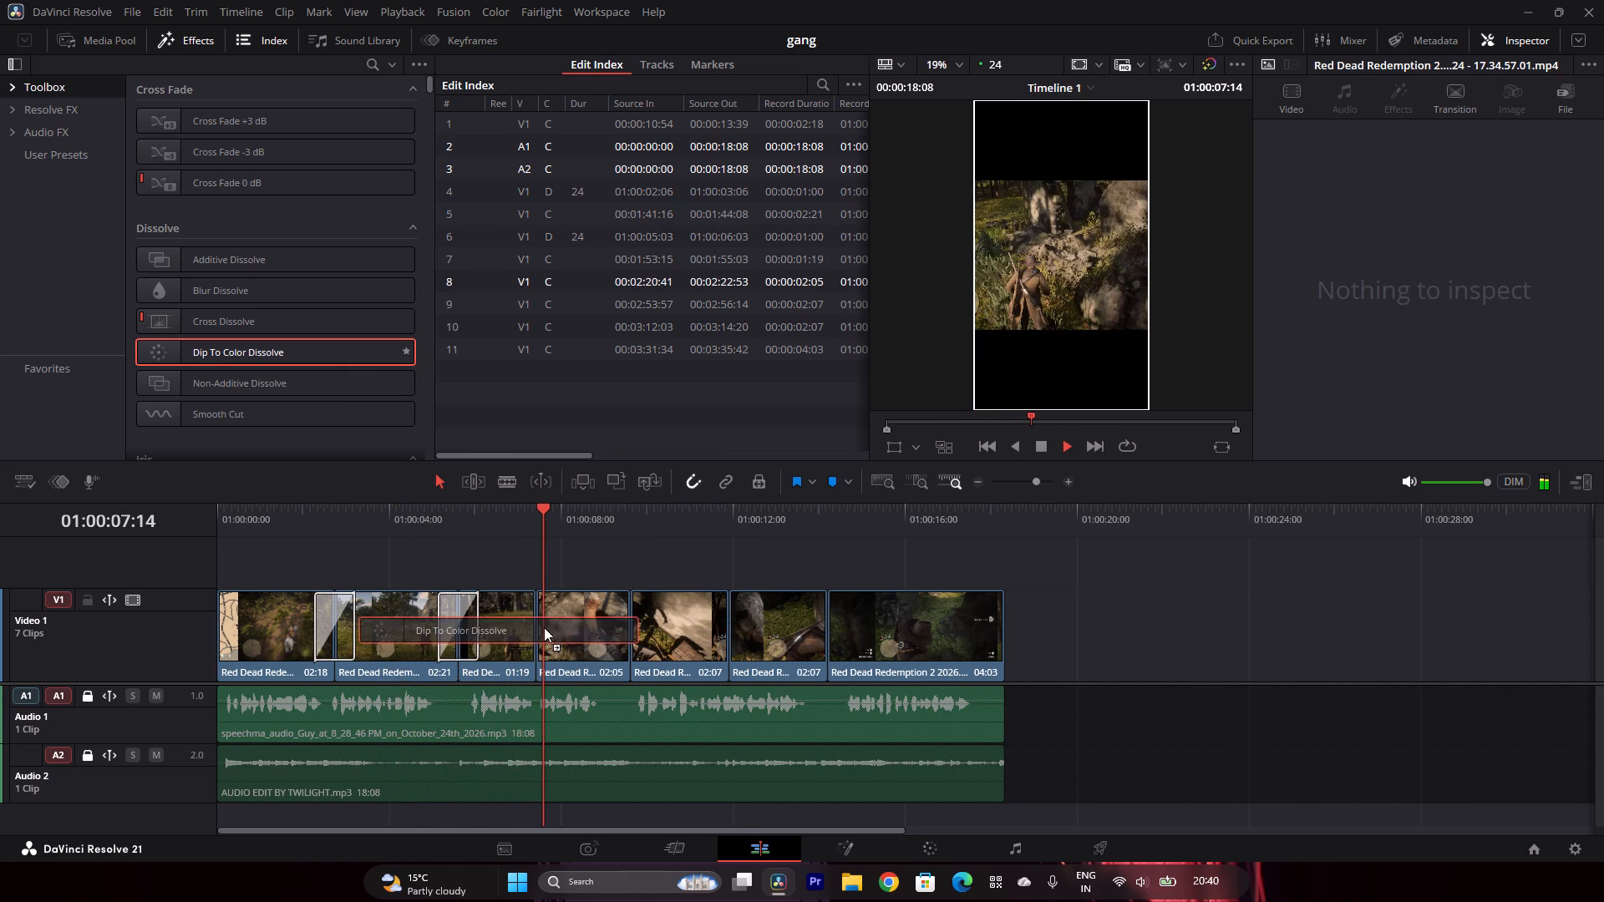
{"action": "left_click_drag", "start_coordinate": [544, 627], "coordinate": [574, 629]}
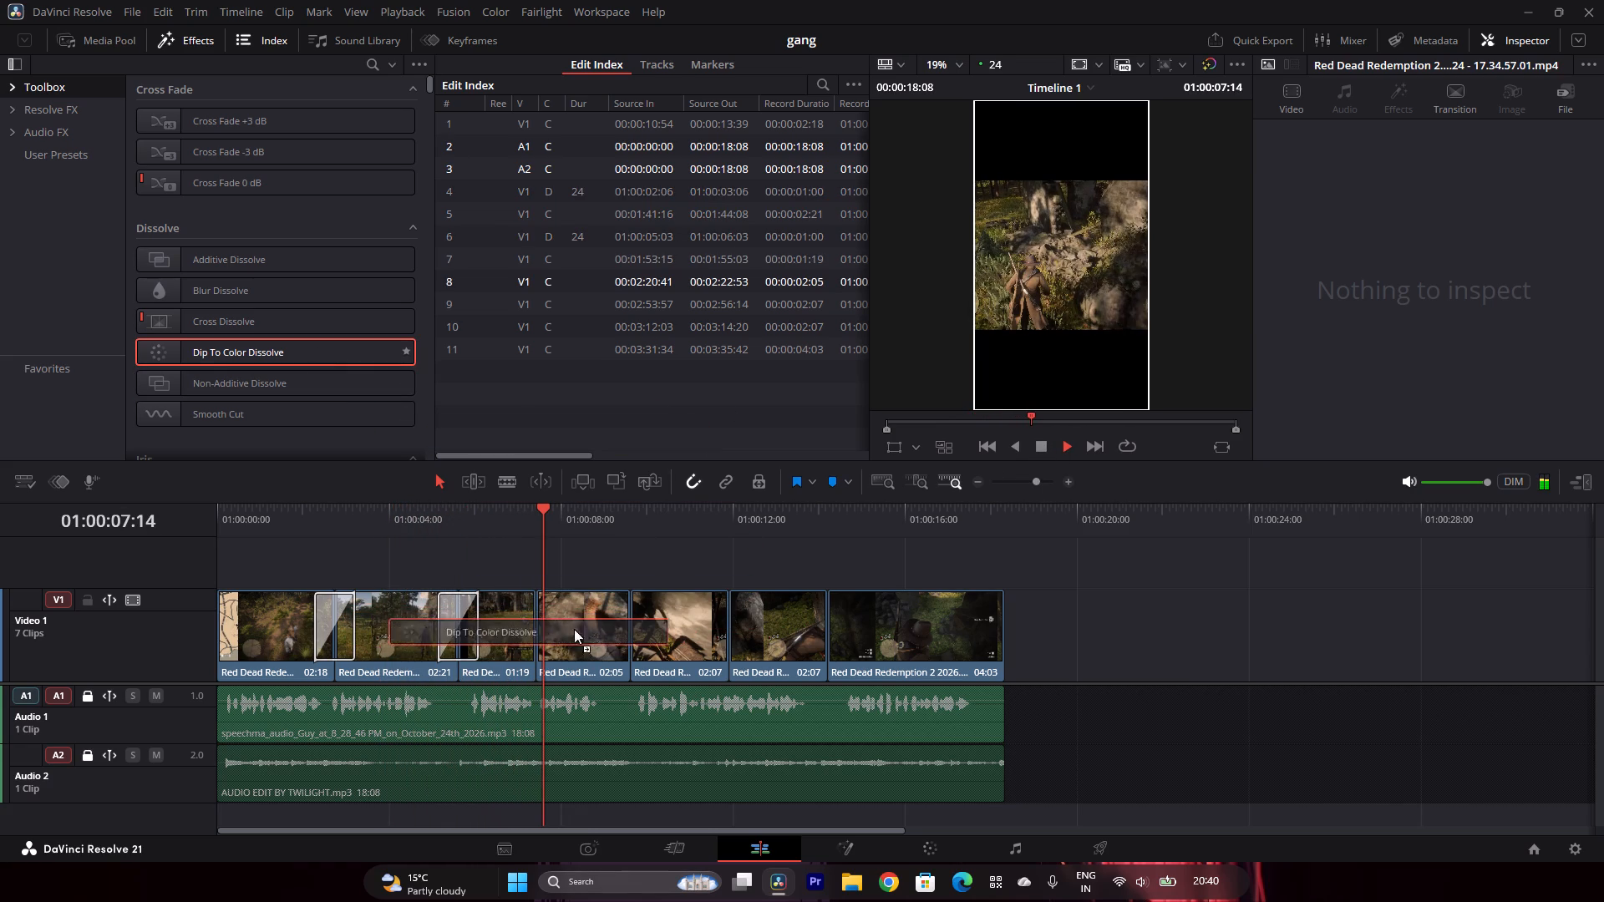
{"action": "left_click_drag", "start_coordinate": [574, 629], "coordinate": [531, 618]}
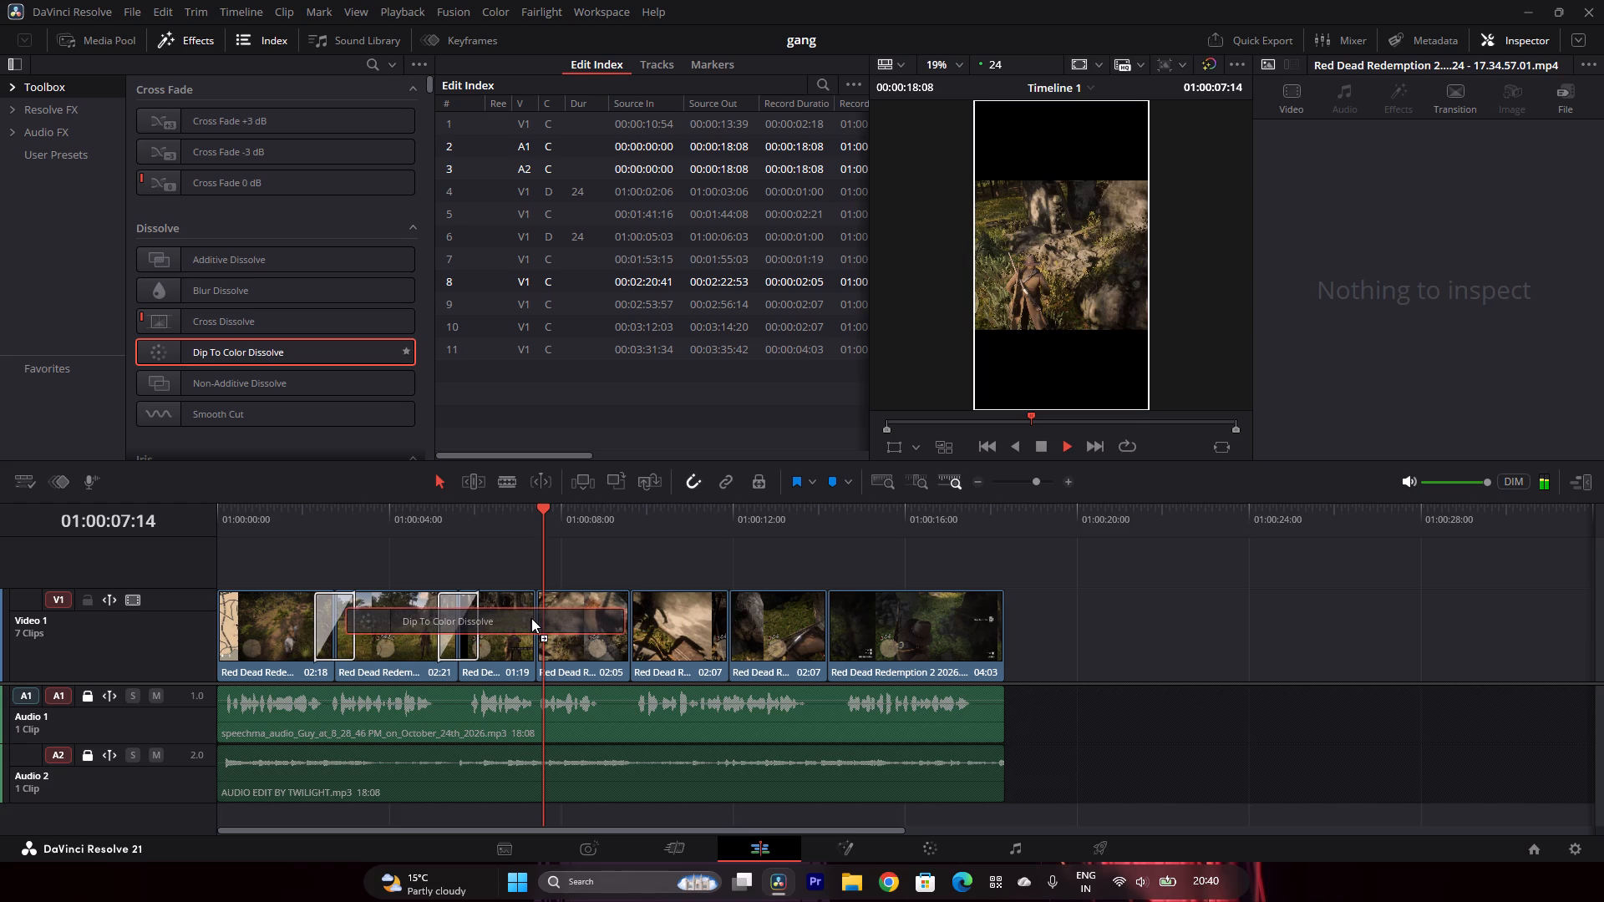
{"action": "left_click_drag", "start_coordinate": [531, 618], "coordinate": [532, 617]}
{"action": "left_click_drag", "start_coordinate": [284, 348], "coordinate": [607, 631]}
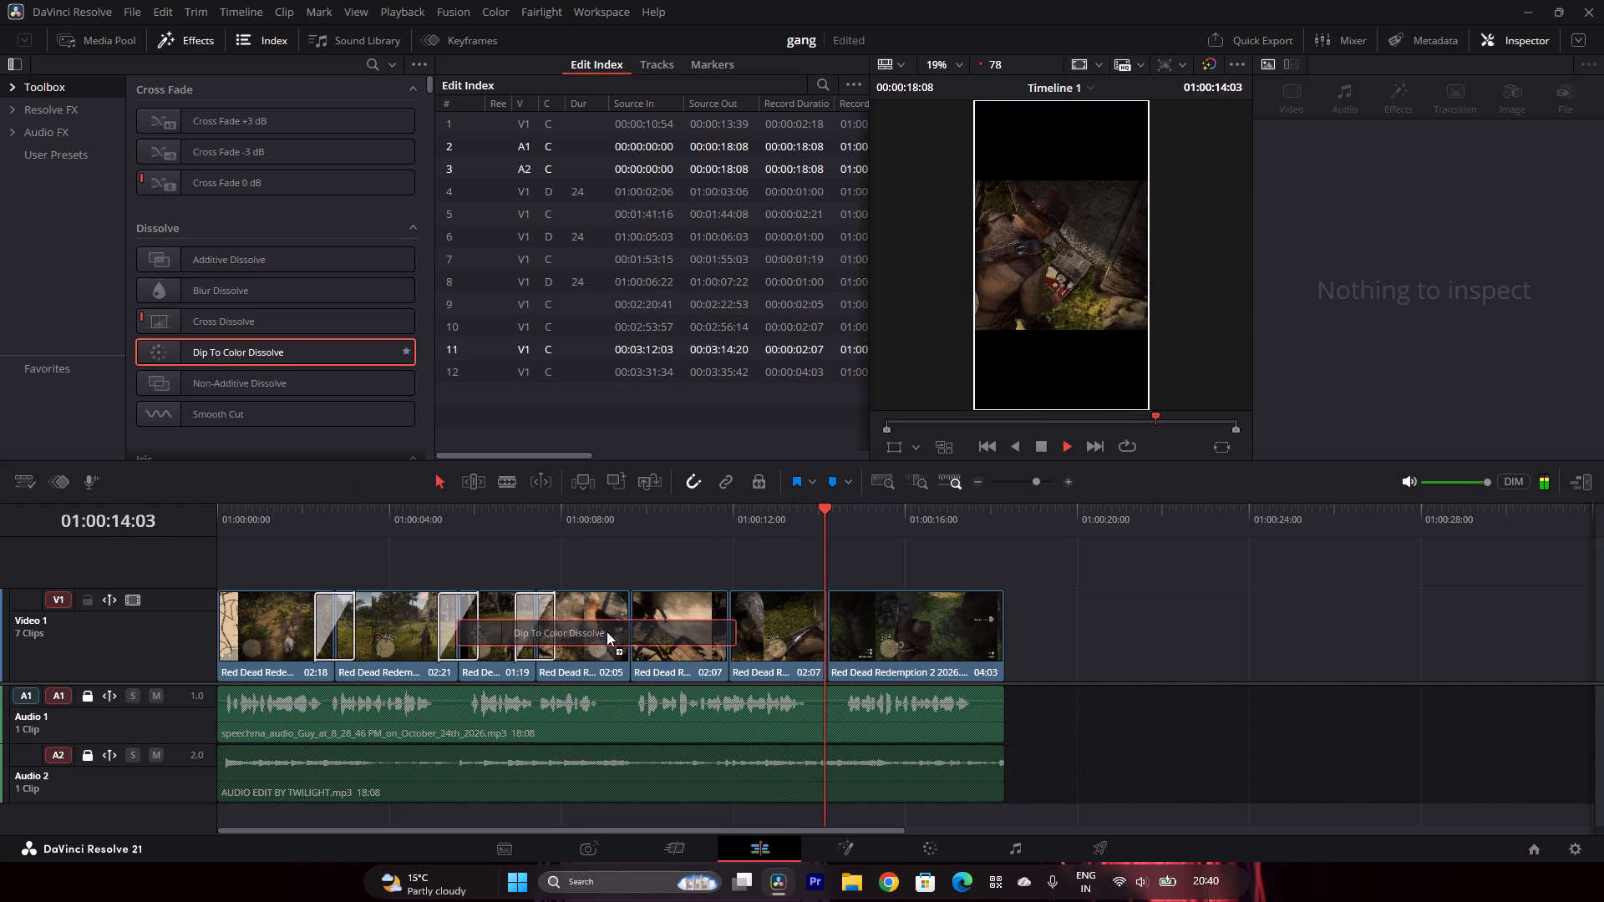
{"action": "left_click_drag", "start_coordinate": [607, 631], "coordinate": [625, 615]}
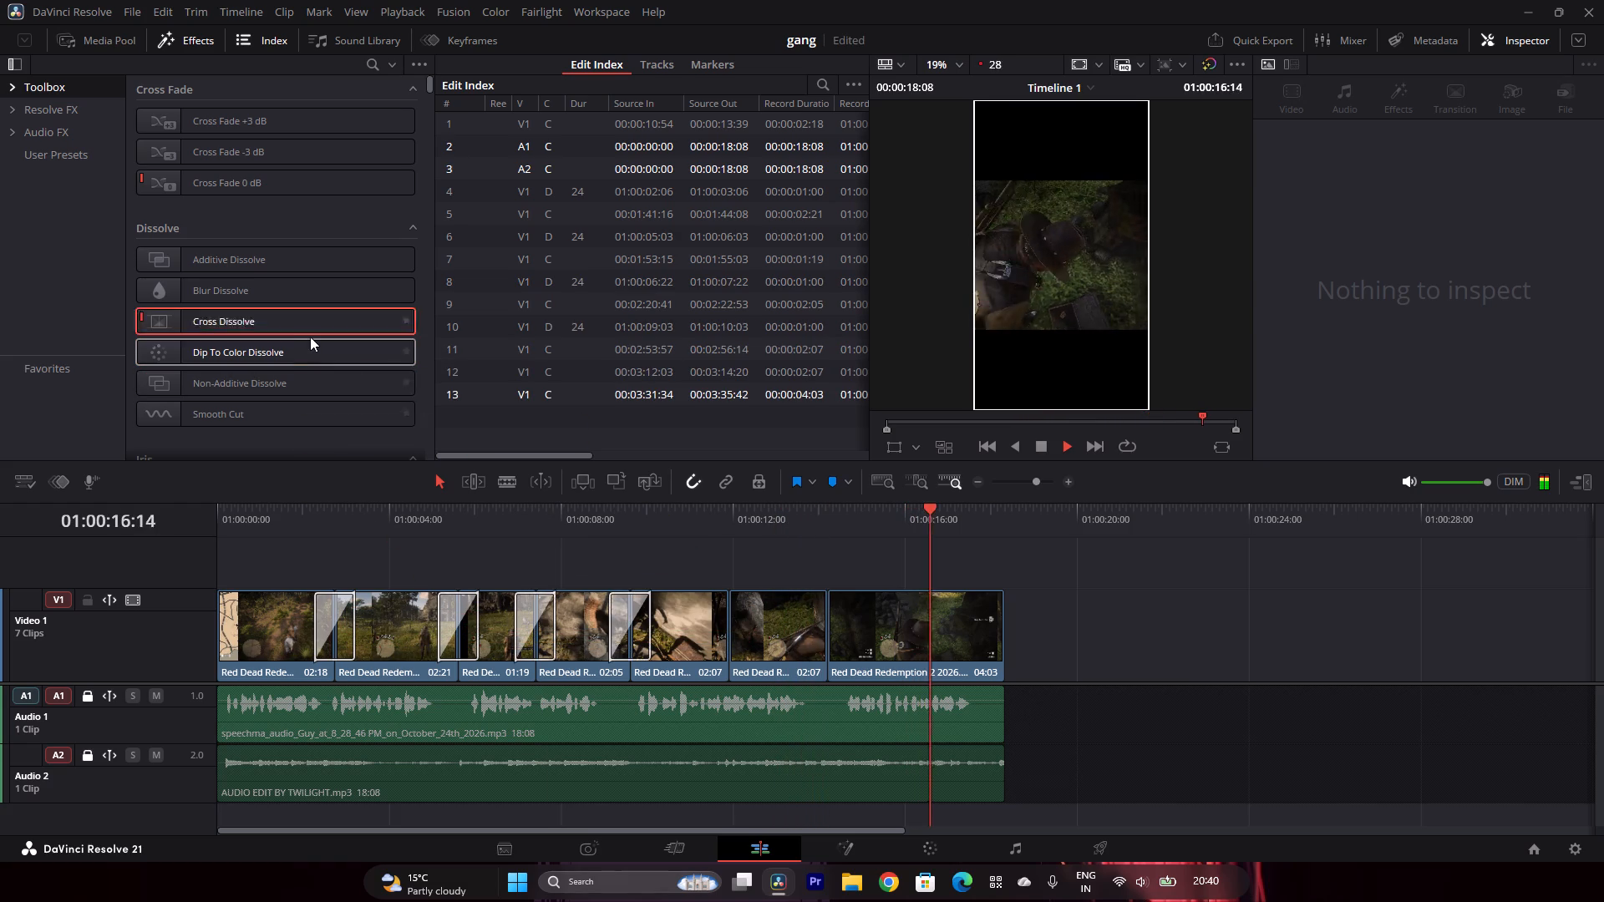
{"action": "left_click_drag", "start_coordinate": [314, 346], "coordinate": [729, 621]}
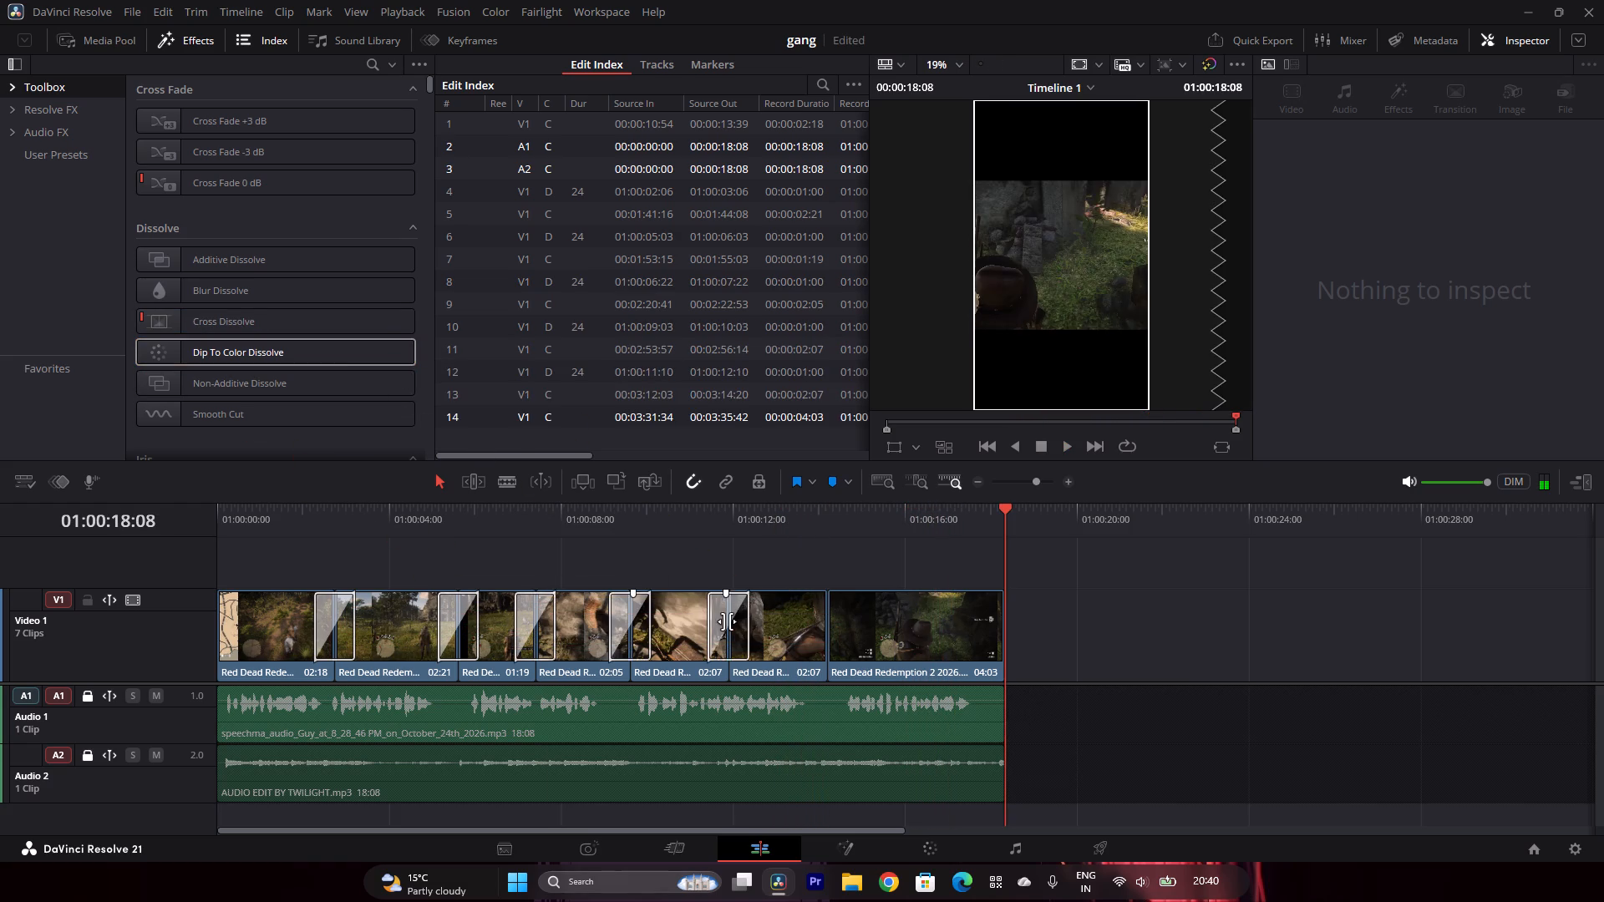
{"action": "left_click_drag", "start_coordinate": [322, 345], "coordinate": [831, 626]}
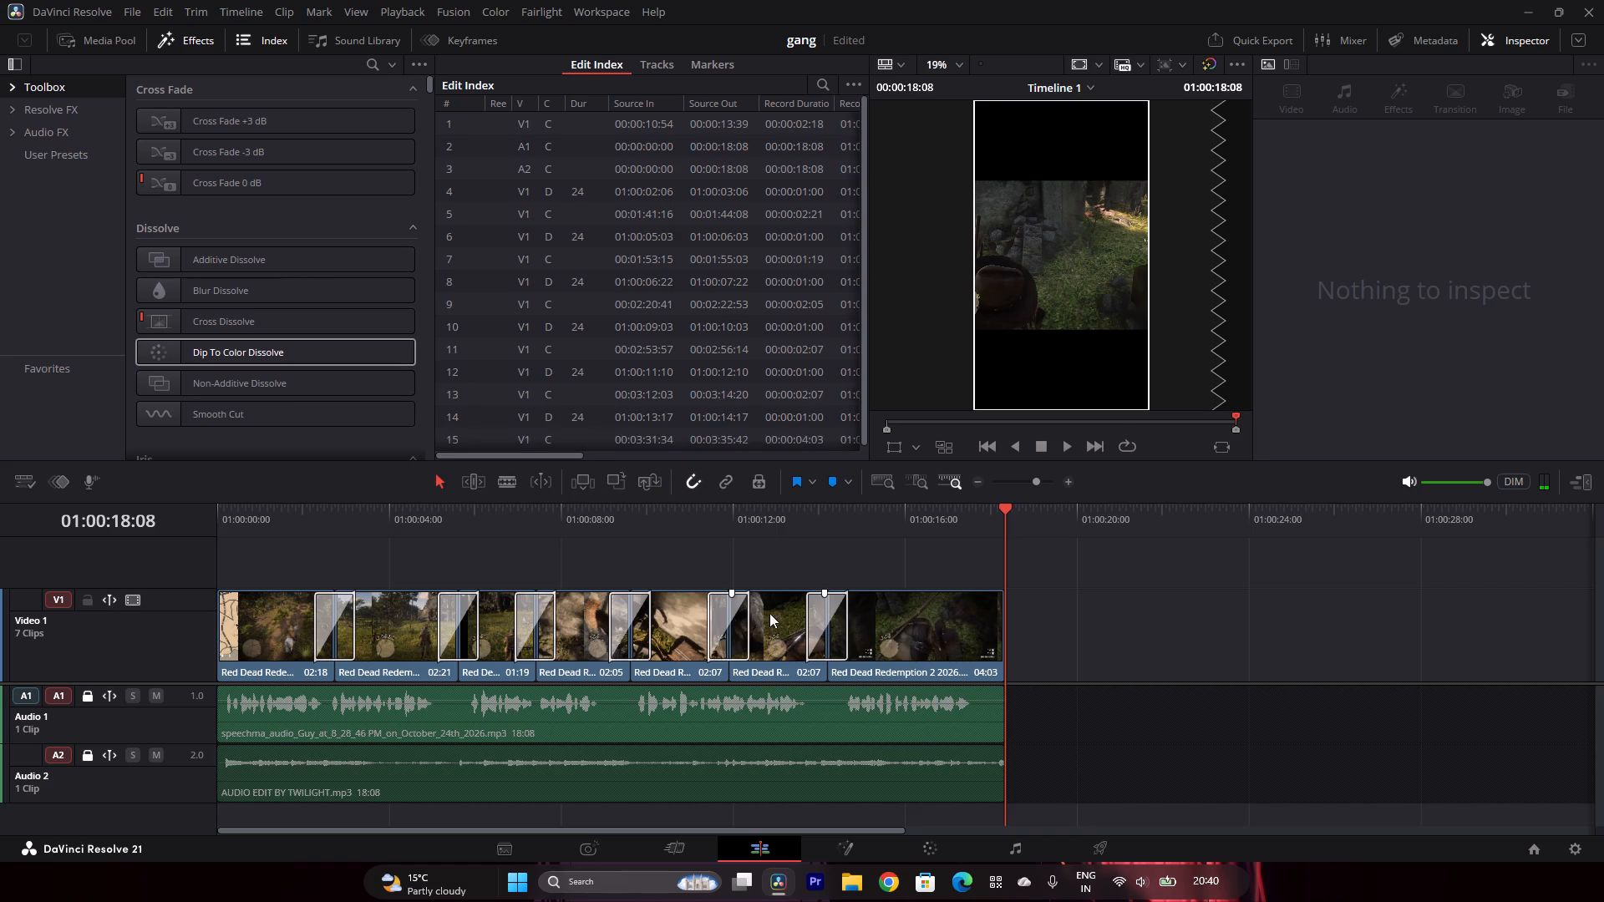
Play the timeline from 01:00:00:00 to preview all the transitions.
{"action": "left_click_drag", "start_coordinate": [569, 510], "coordinate": [169, 551]}
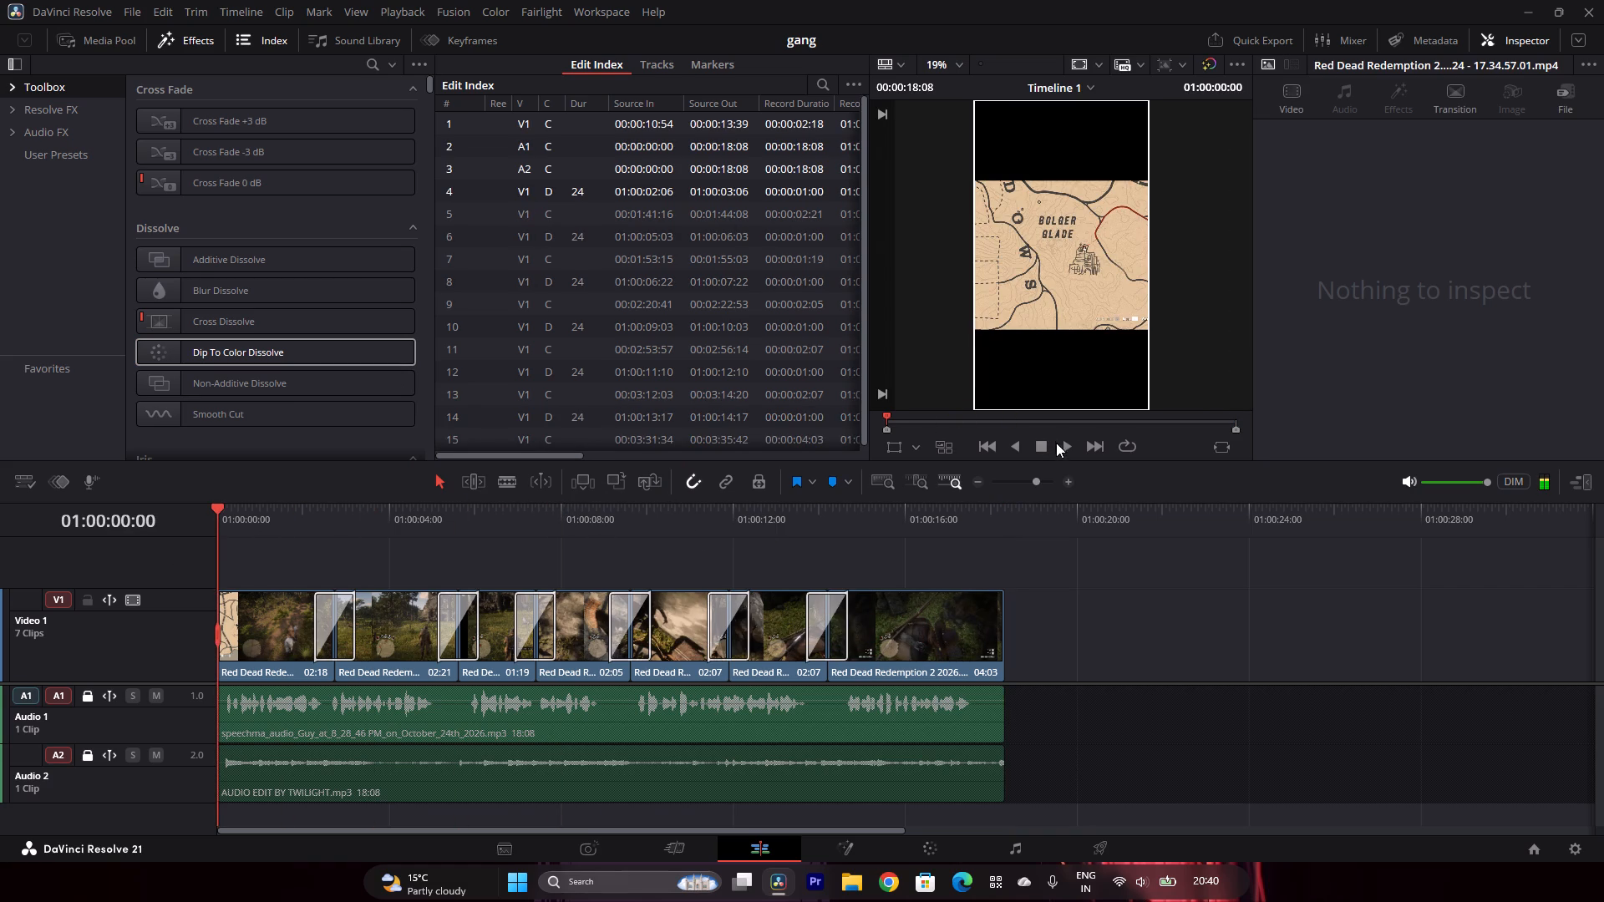
{"action": "left_click", "coordinate": [1059, 445]}
Close the Edit Index while the timeline plays, giving the effects library its space.
{"action": "left_click", "coordinate": [194, 38]}
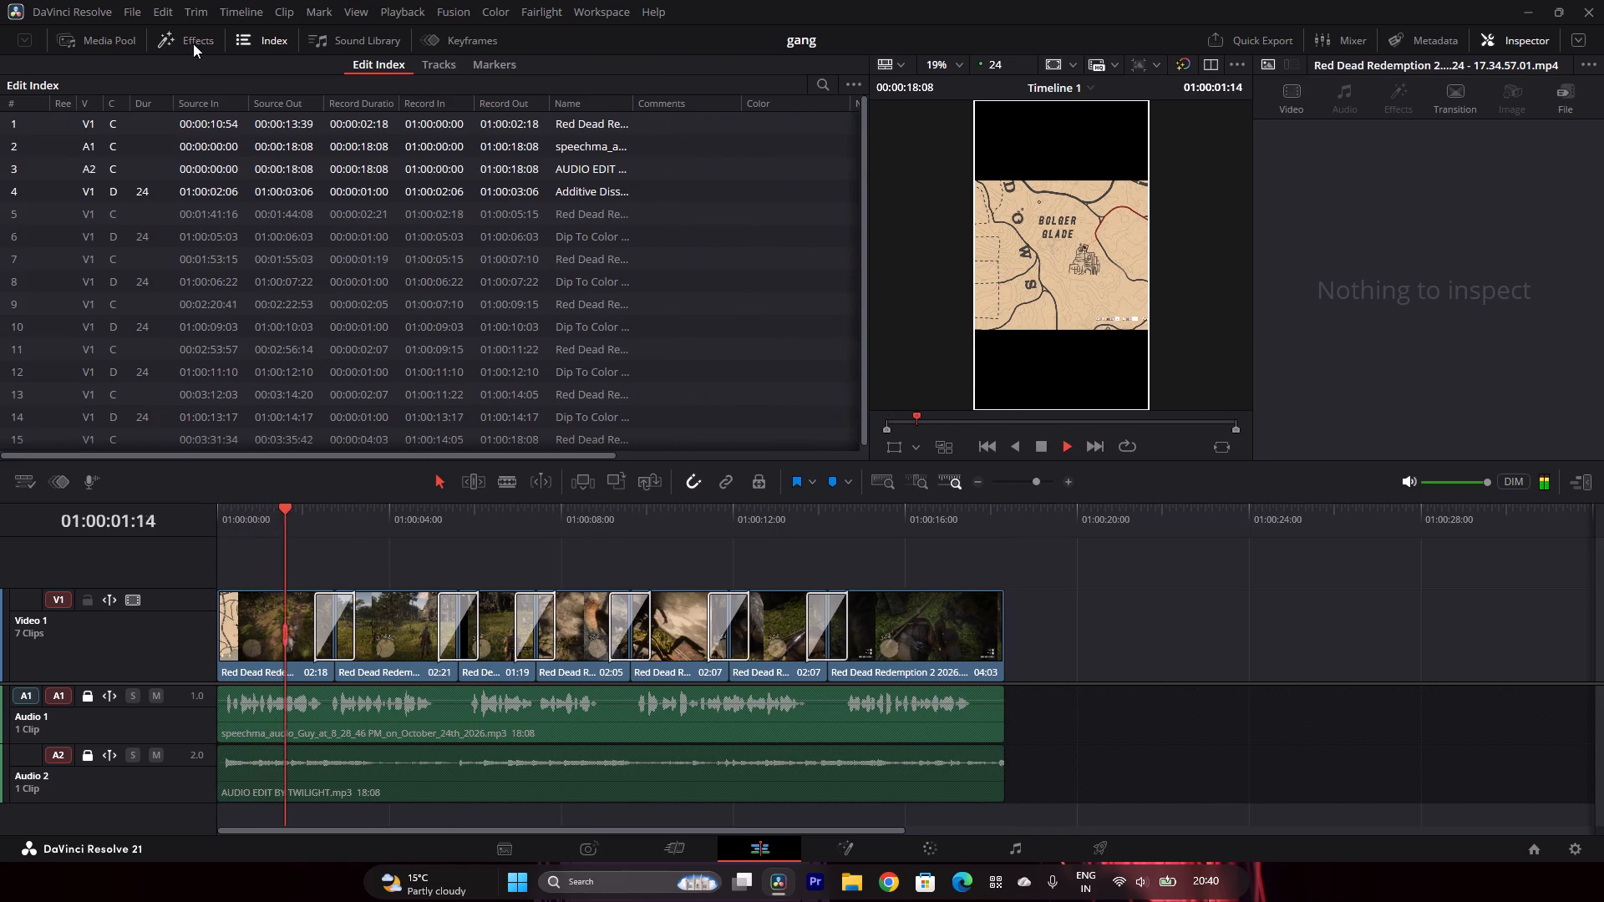
{"action": "left_click", "coordinate": [177, 37]}
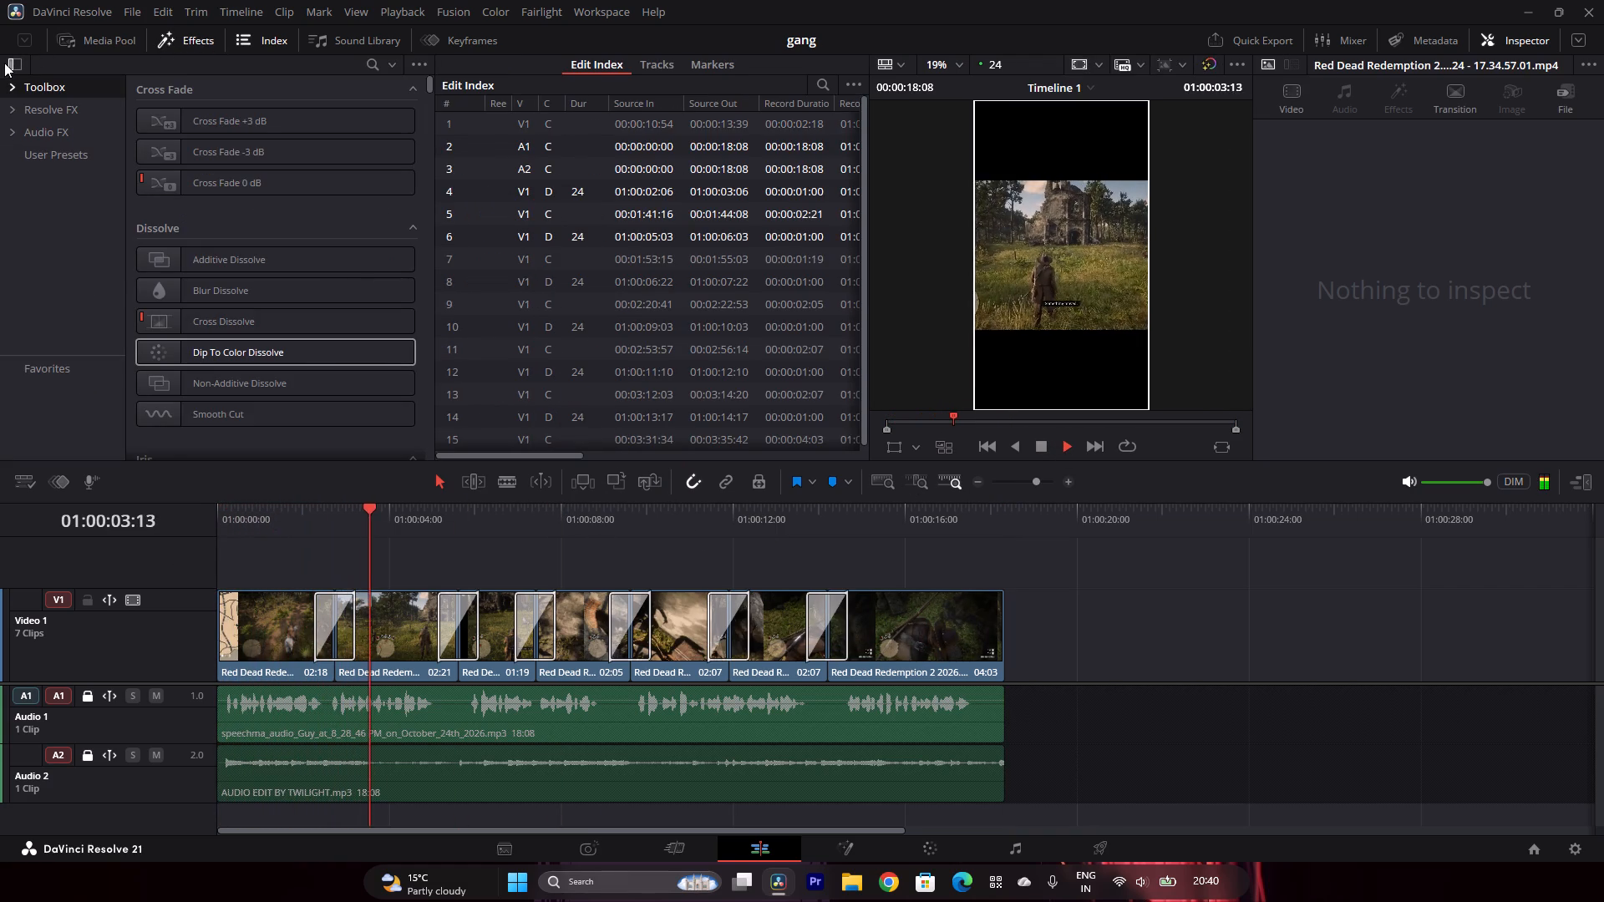
{"action": "left_click", "coordinate": [20, 41]}
{"action": "left_click", "coordinate": [21, 38]}
{"action": "left_click", "coordinate": [21, 63]}
{"action": "left_click", "coordinate": [11, 62]}
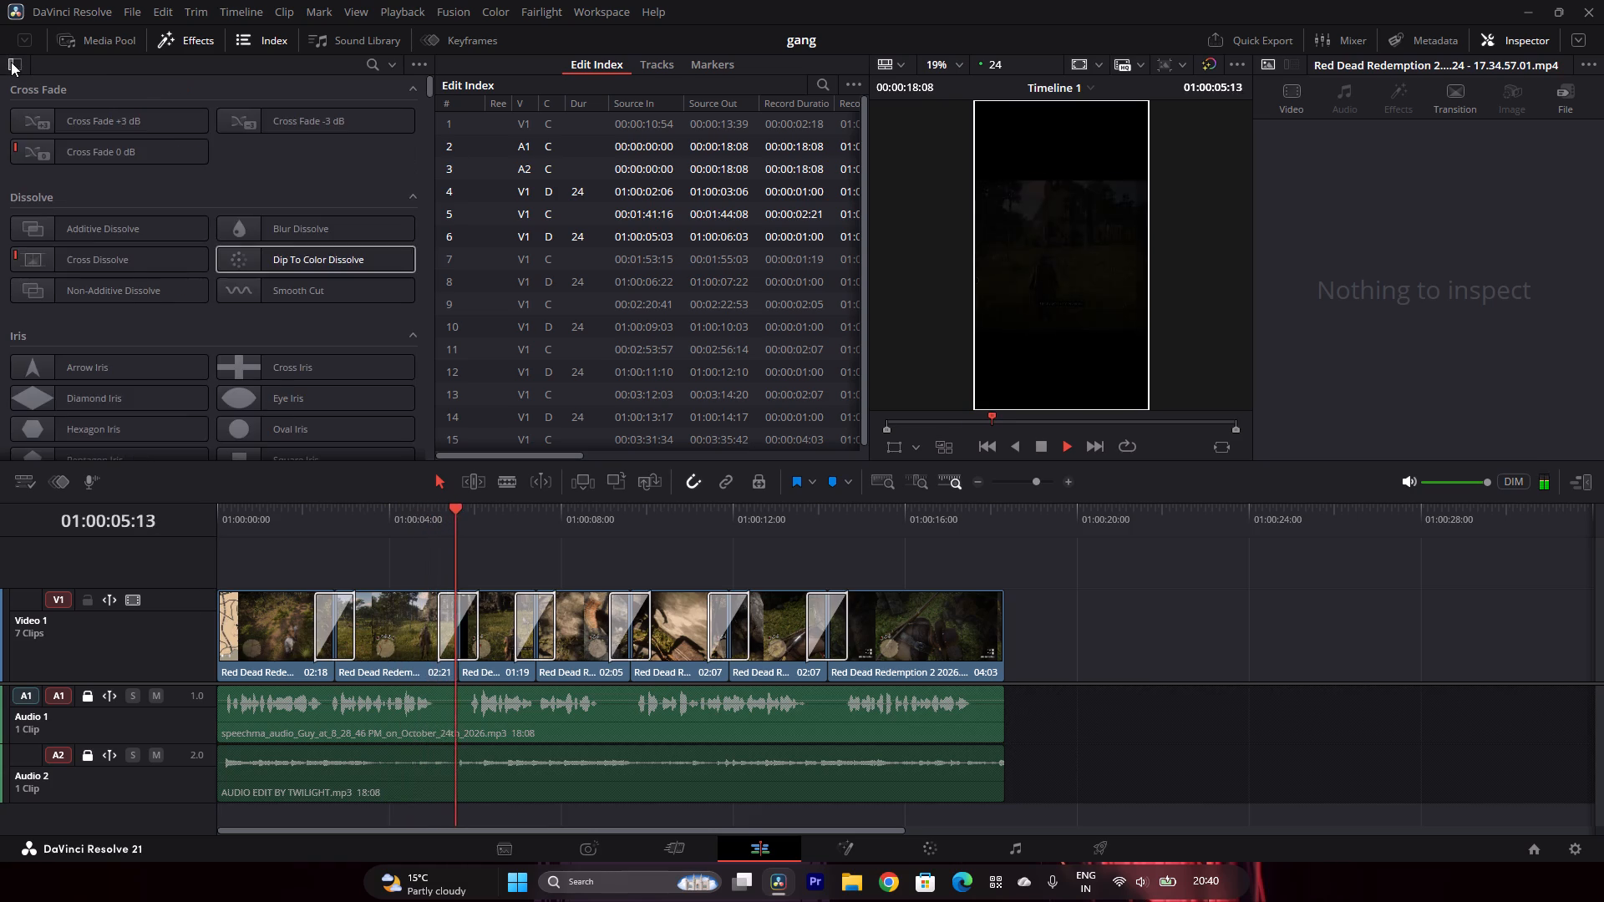
{"action": "left_click", "coordinate": [254, 42]}
{"action": "left_click", "coordinate": [172, 40]}
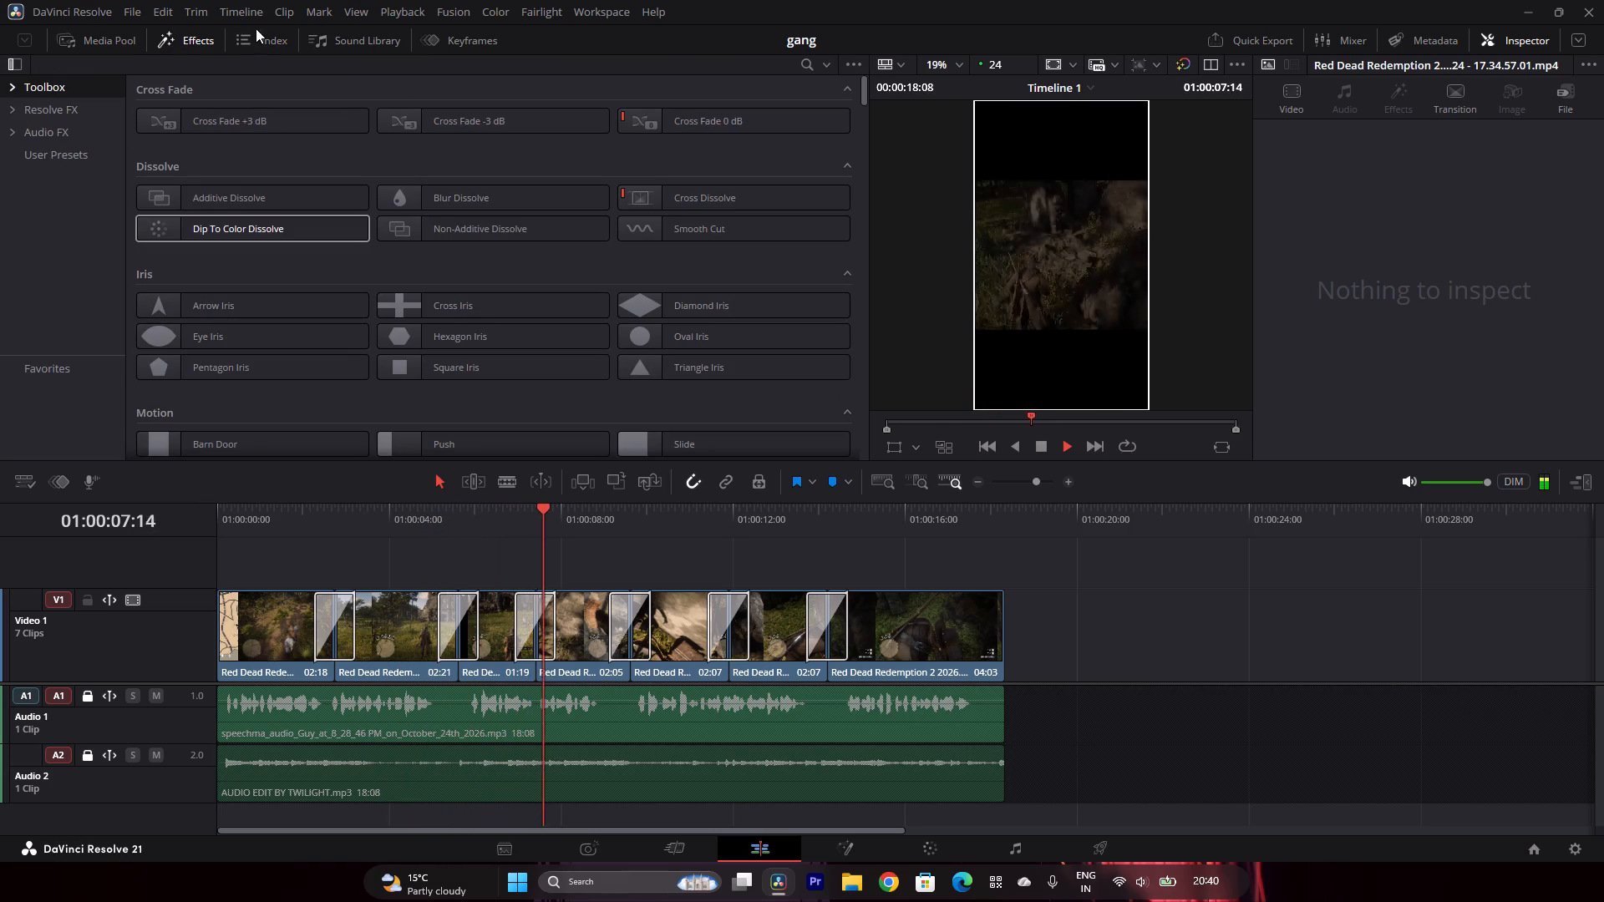
Collapse the Cross Fade group in the Toolbox transitions.
{"action": "left_click", "coordinate": [845, 85]}
{"action": "left_click", "coordinate": [845, 88]}
{"action": "left_click", "coordinate": [838, 85]}
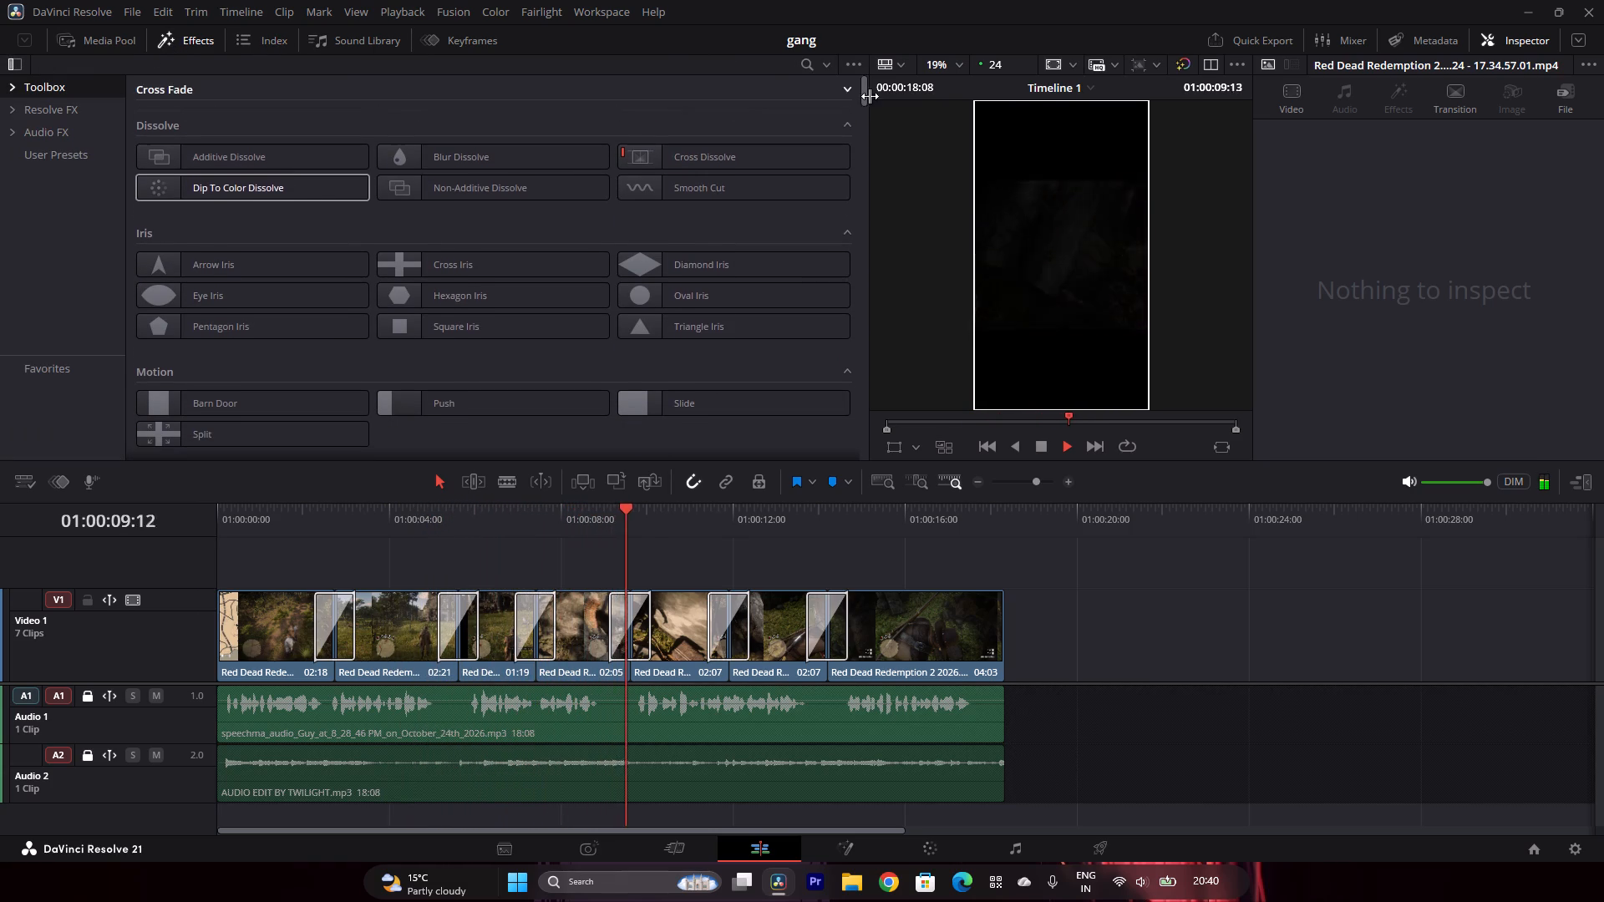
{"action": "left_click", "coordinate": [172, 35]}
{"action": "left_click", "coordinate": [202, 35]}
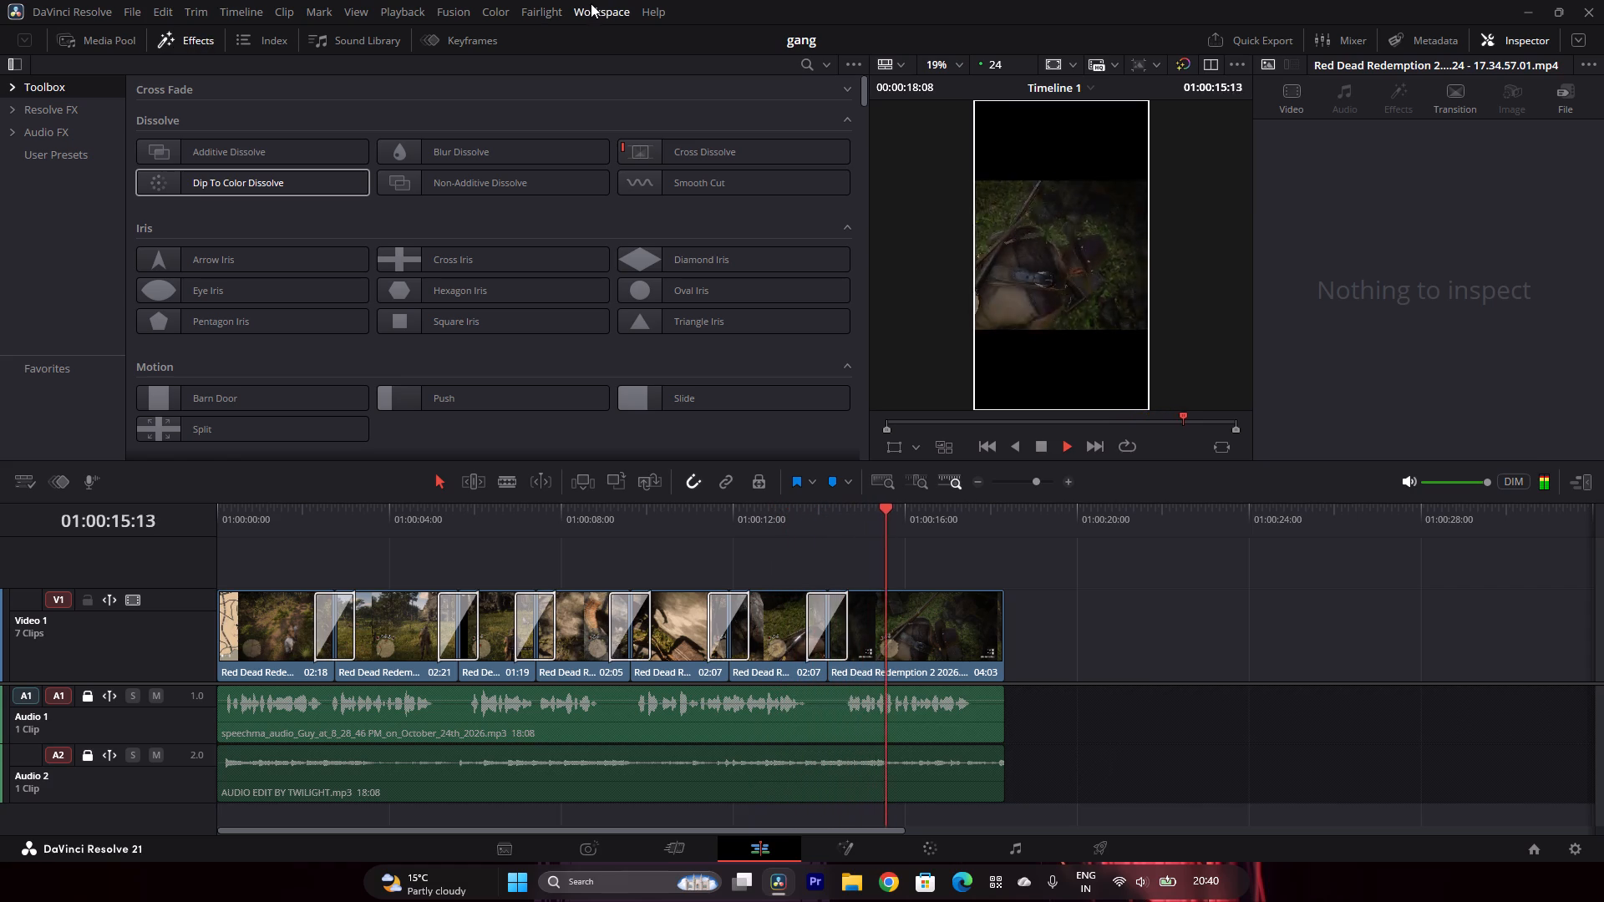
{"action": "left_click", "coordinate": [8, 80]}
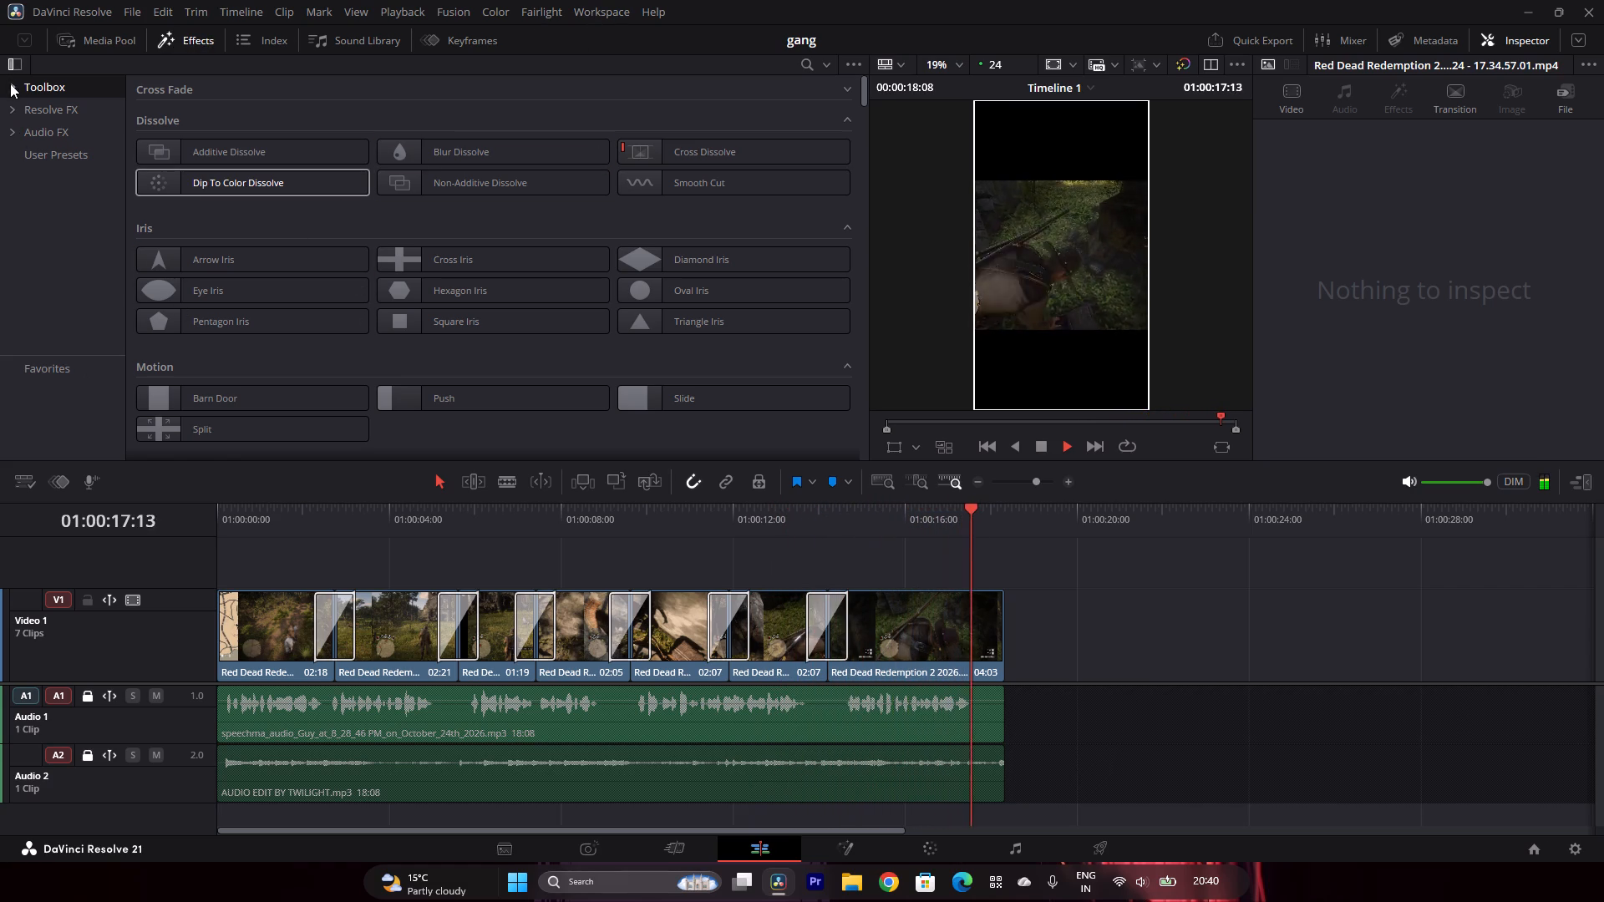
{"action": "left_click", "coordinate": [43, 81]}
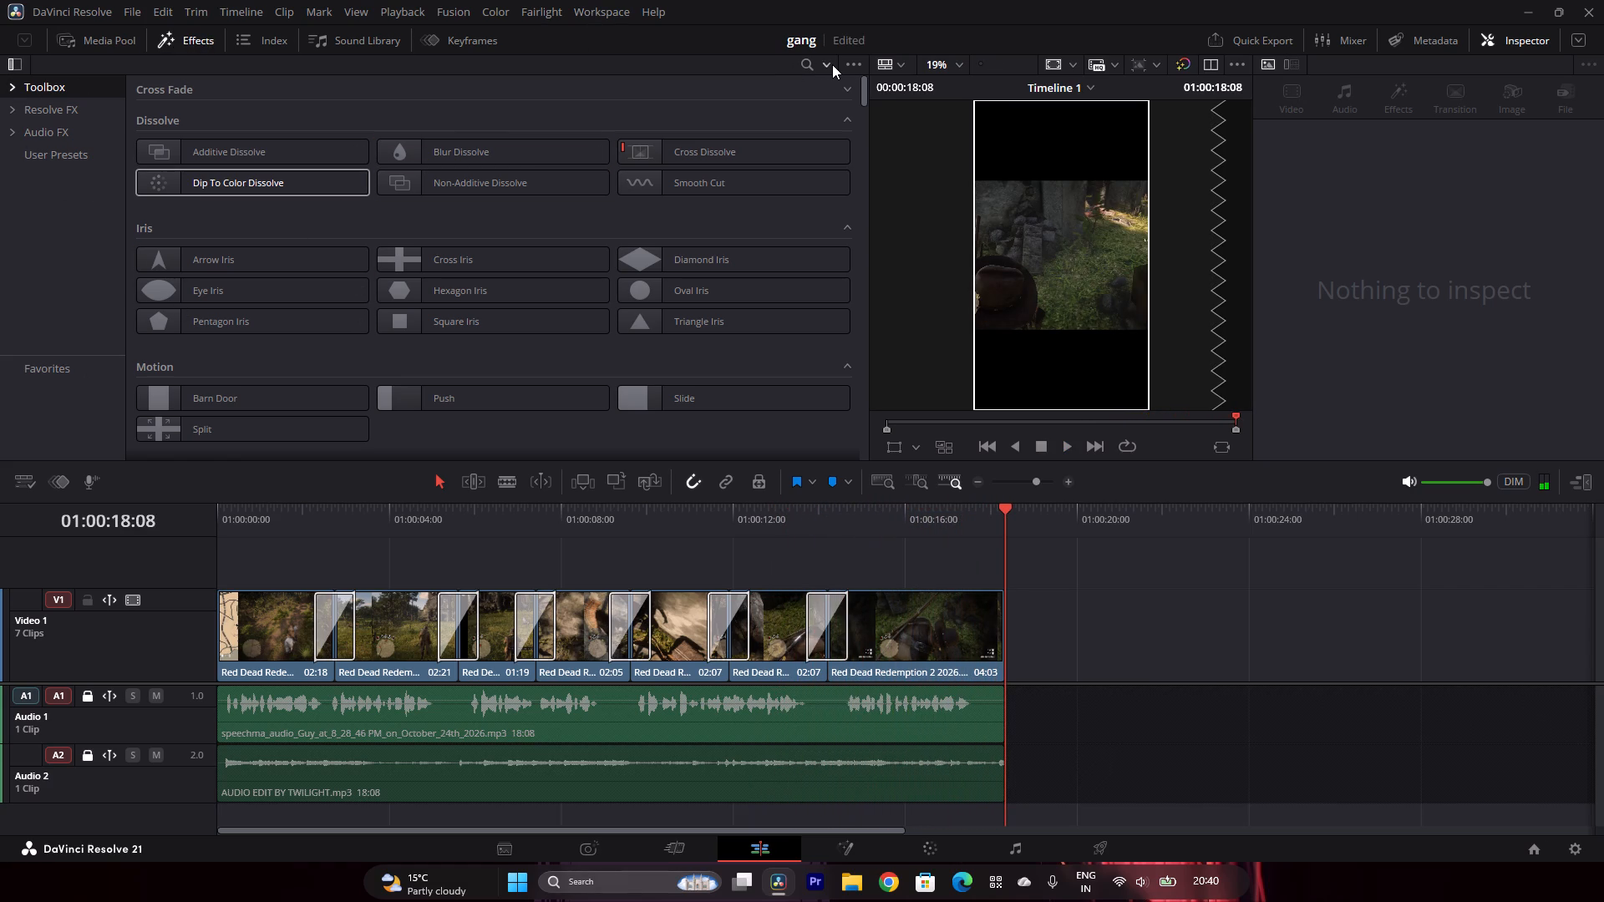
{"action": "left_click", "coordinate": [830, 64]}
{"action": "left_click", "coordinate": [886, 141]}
Collapse the Dissolve, Iris, Motion, Shape, Wipe, Fusion Transitions, Titles and Fusion Titles groups in the Toolbox.
{"action": "left_click", "coordinate": [849, 118]}
{"action": "left_click", "coordinate": [843, 142]}
{"action": "left_click", "coordinate": [849, 141]}
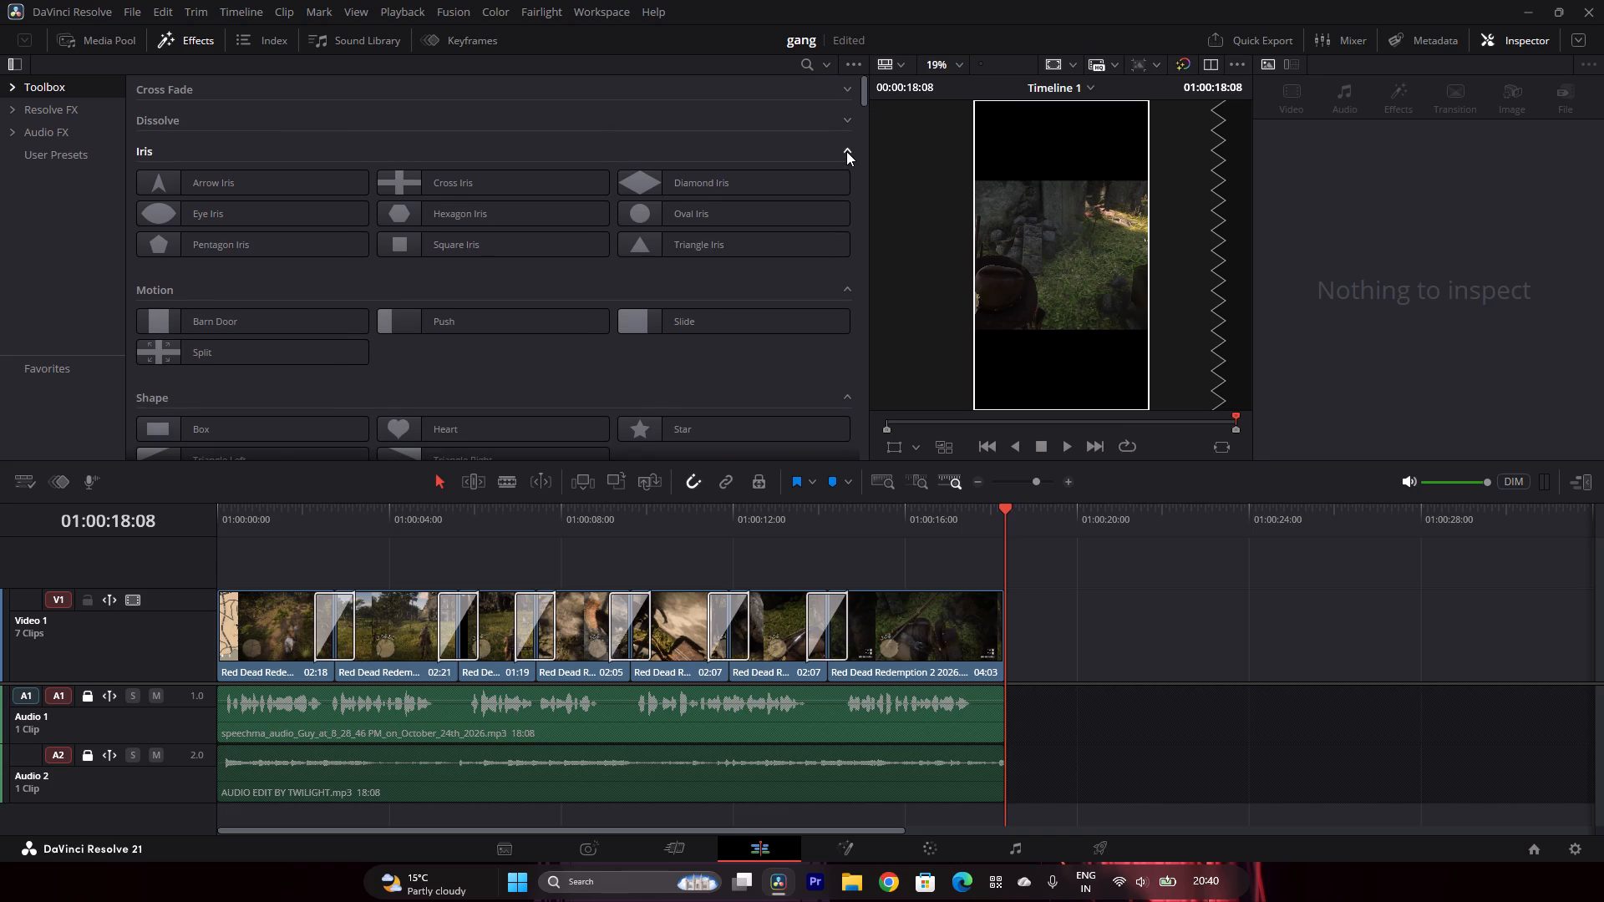
{"action": "left_click", "coordinate": [846, 151]}
{"action": "left_click", "coordinate": [844, 182]}
{"action": "left_click", "coordinate": [845, 208]}
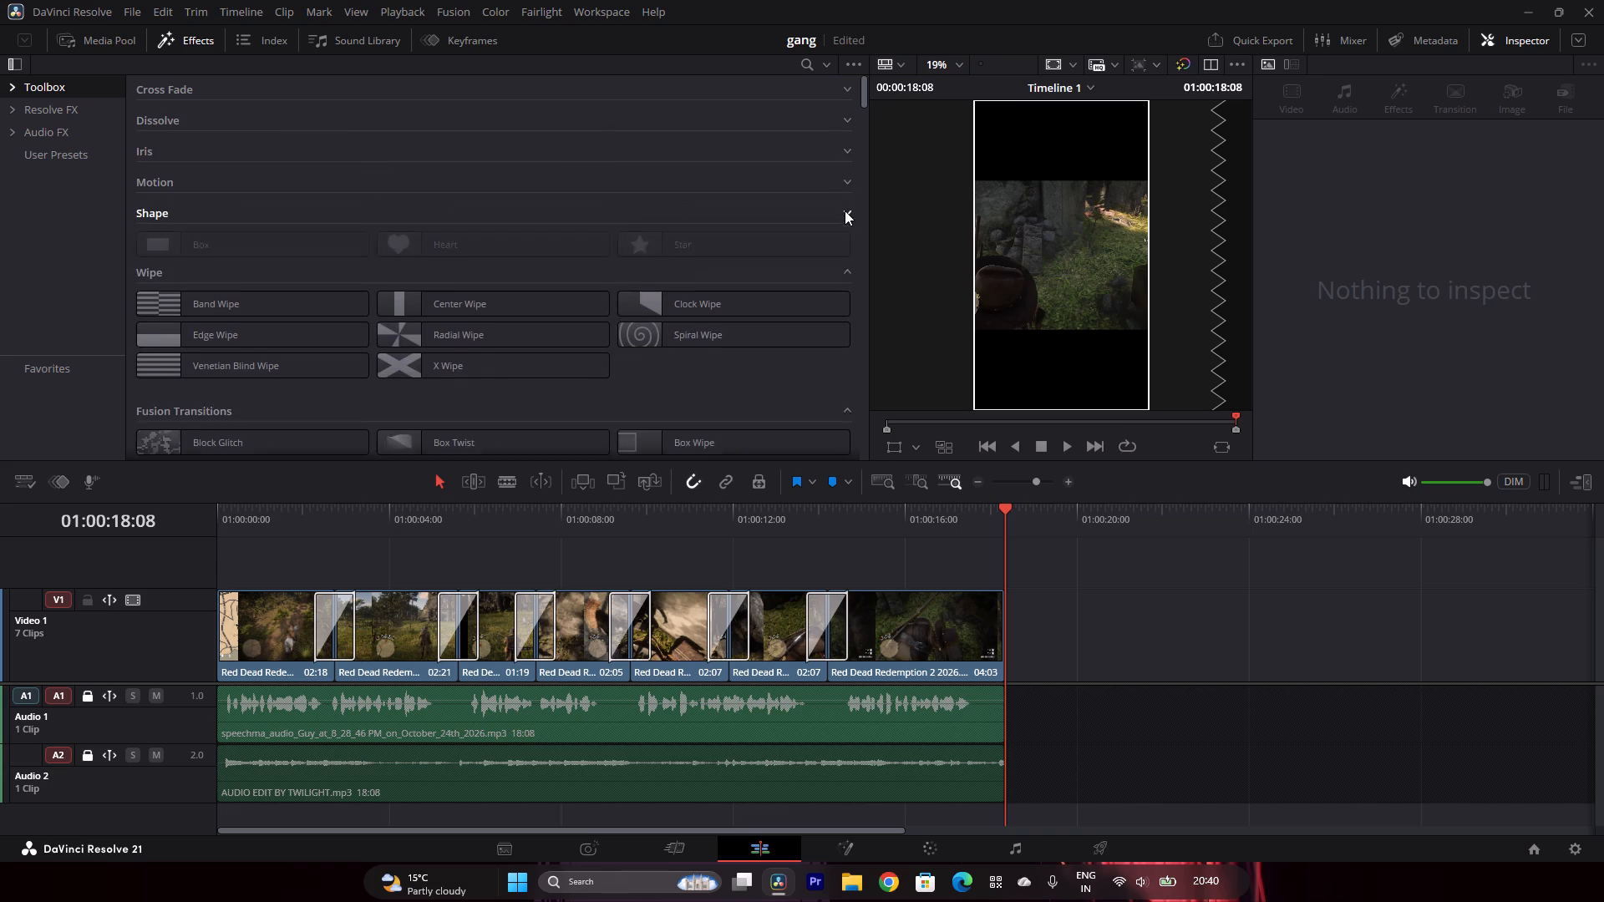
{"action": "left_click", "coordinate": [843, 241]}
{"action": "left_click", "coordinate": [845, 266]}
{"action": "left_click", "coordinate": [847, 275]}
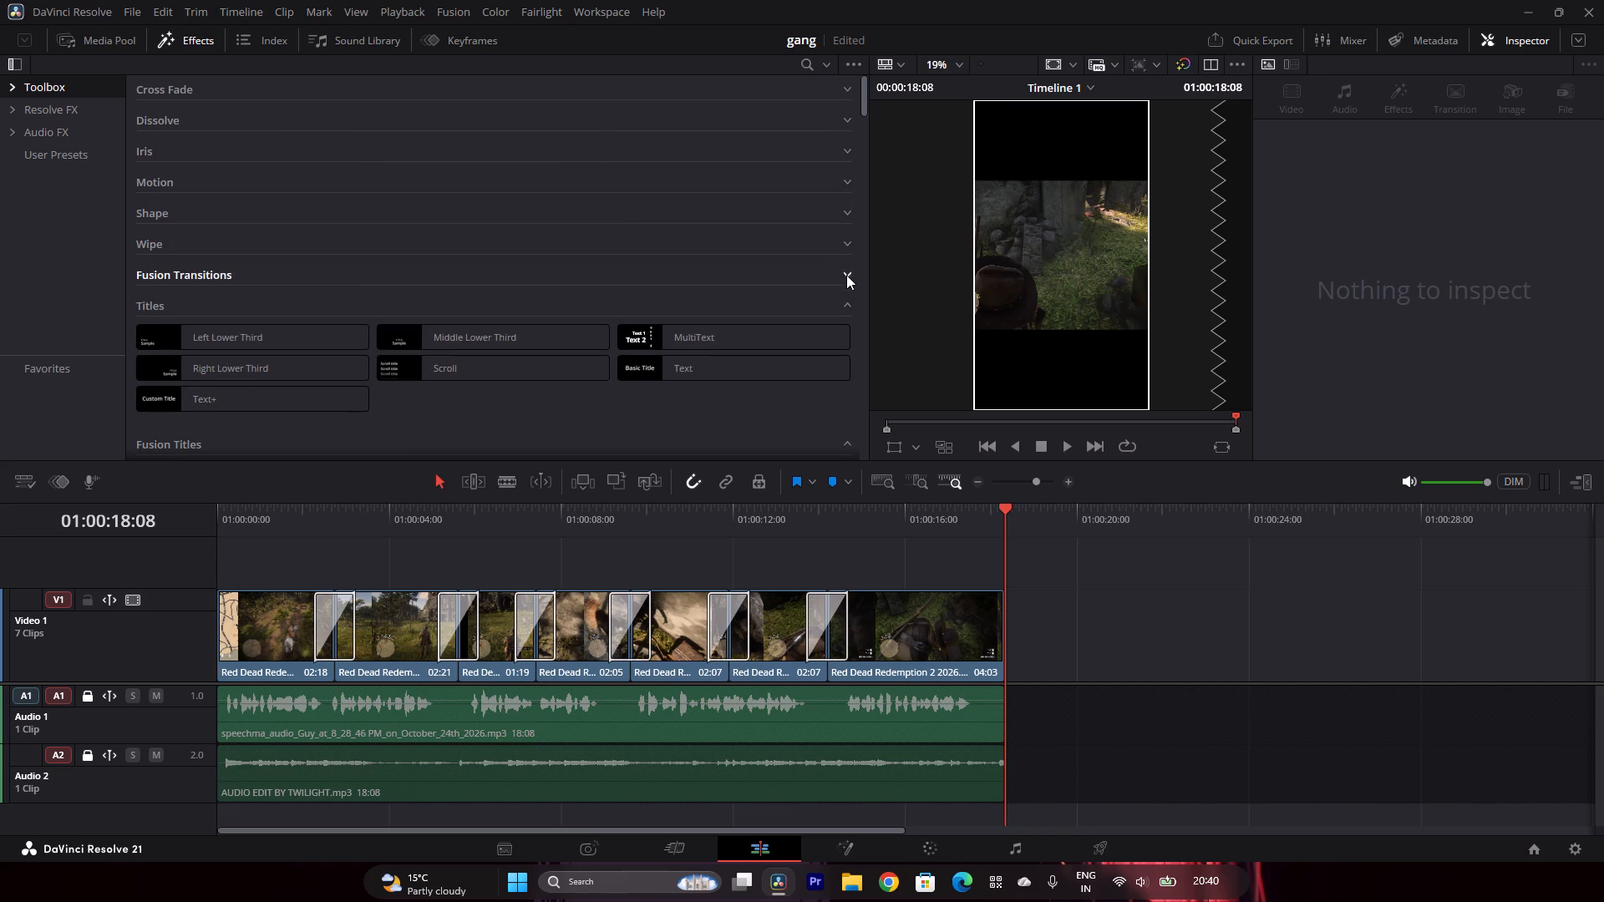
{"action": "left_click", "coordinate": [847, 297]}
{"action": "left_click", "coordinate": [848, 302]}
{"action": "left_click", "coordinate": [845, 333]}
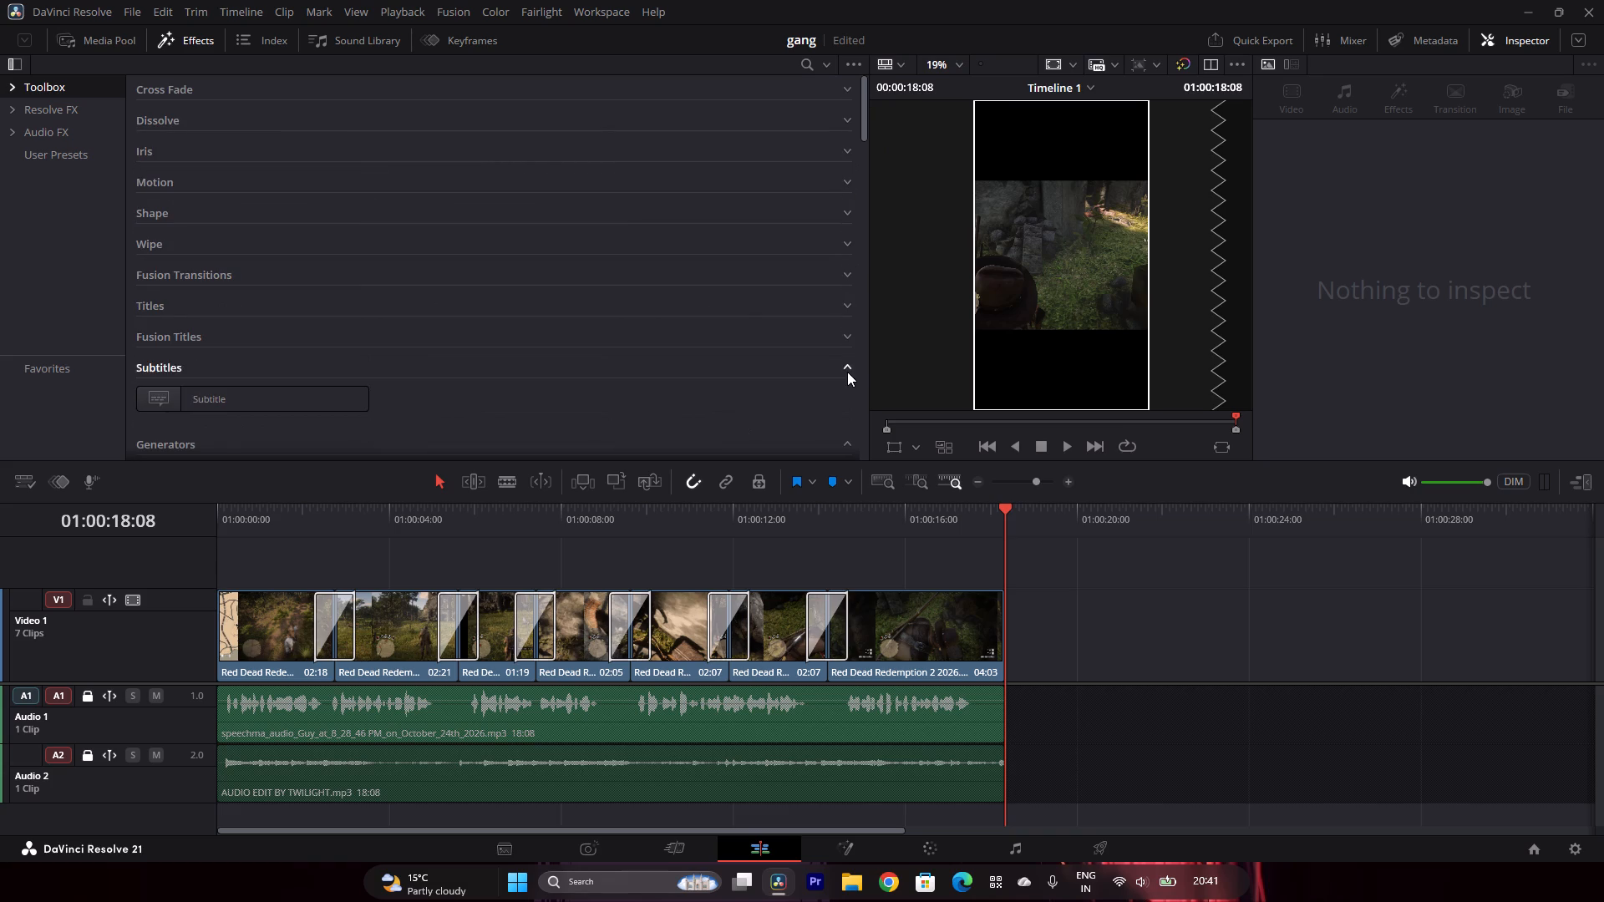
Collapse the Toolbox groups Generators, Fusion Generators, Stinger Transitions, Effects, Fusion Effects, Resolve FX Color and Resolve FX Stylize.
{"action": "scroll", "coordinate": [587, 190], "scroll_direction": "down", "scroll_amount": 4}
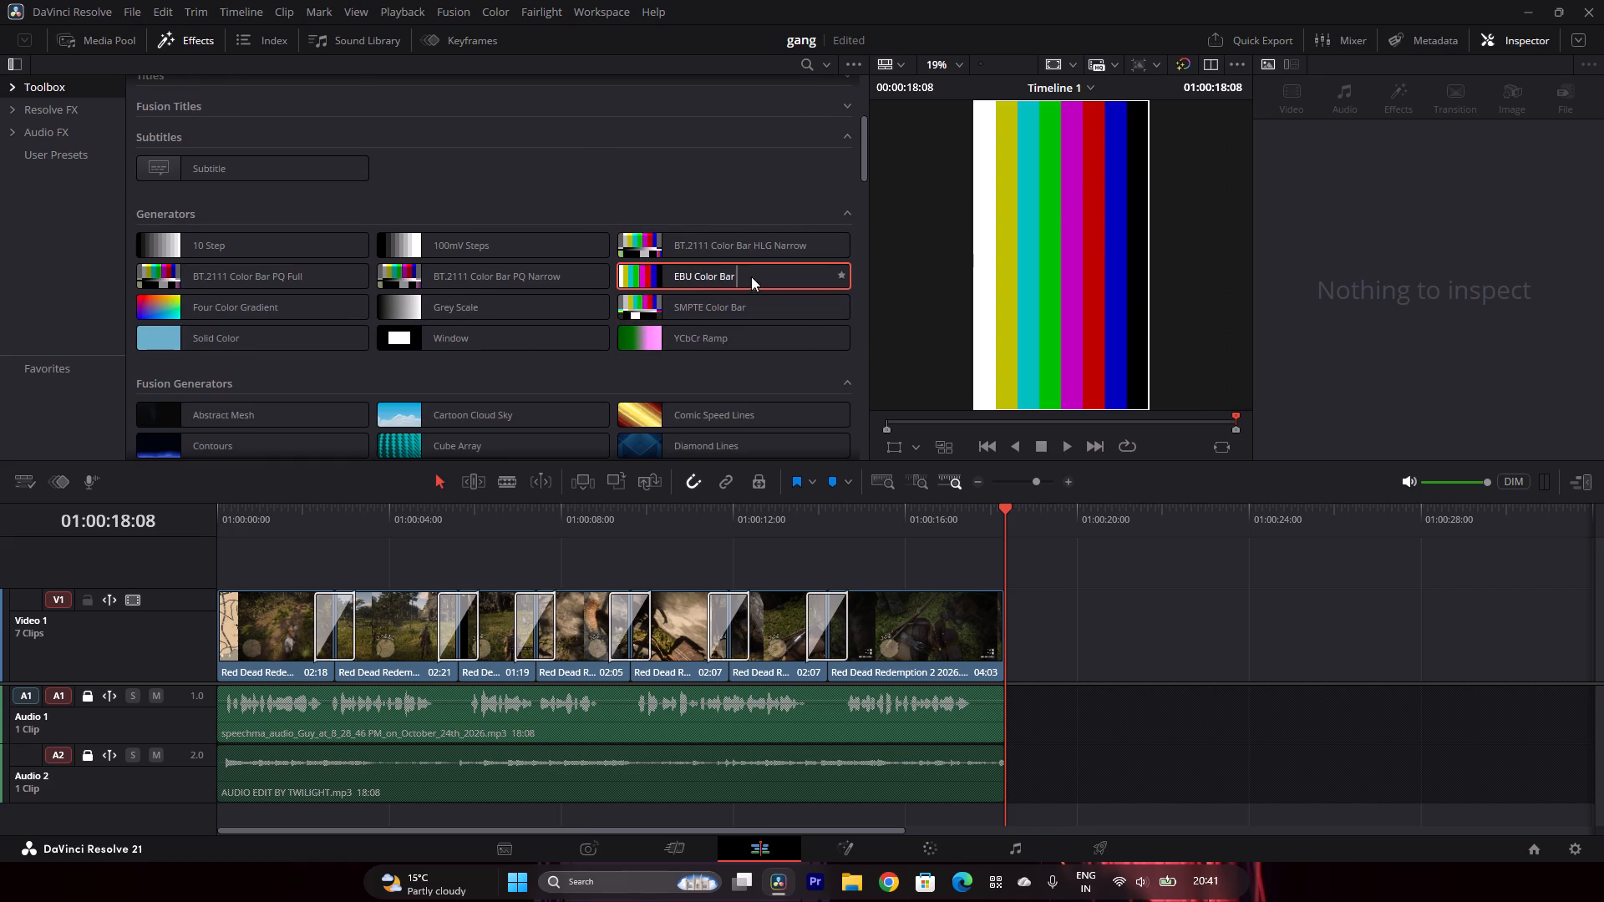
{"action": "scroll", "coordinate": [871, 272], "scroll_direction": "down", "scroll_amount": 3}
{"action": "left_click", "coordinate": [841, 209]}
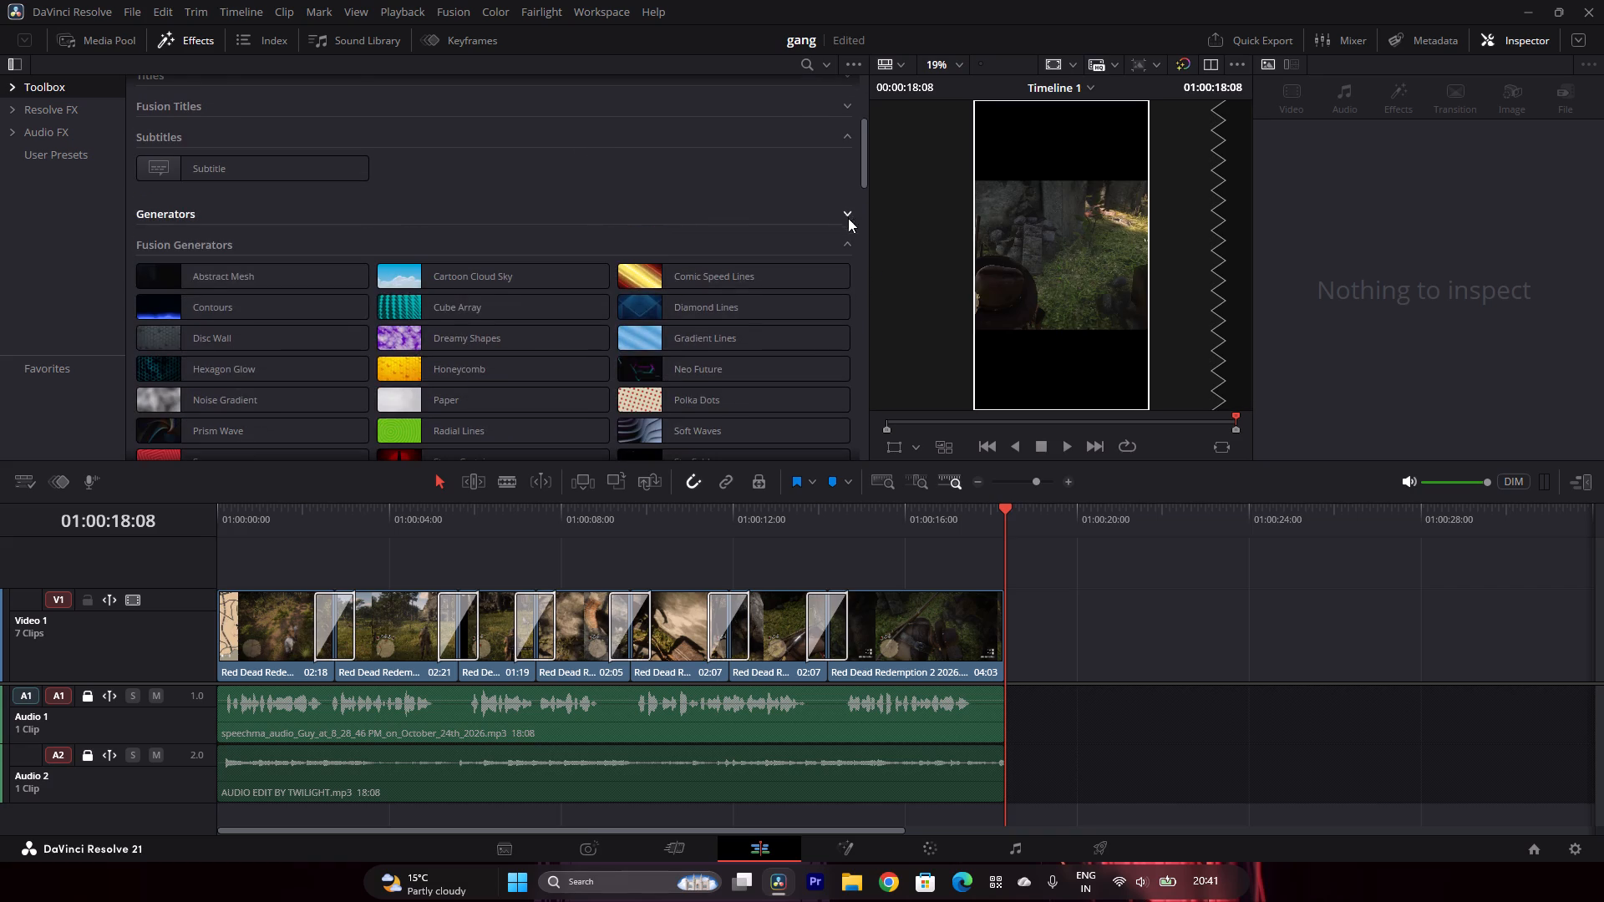
{"action": "left_click", "coordinate": [846, 243]}
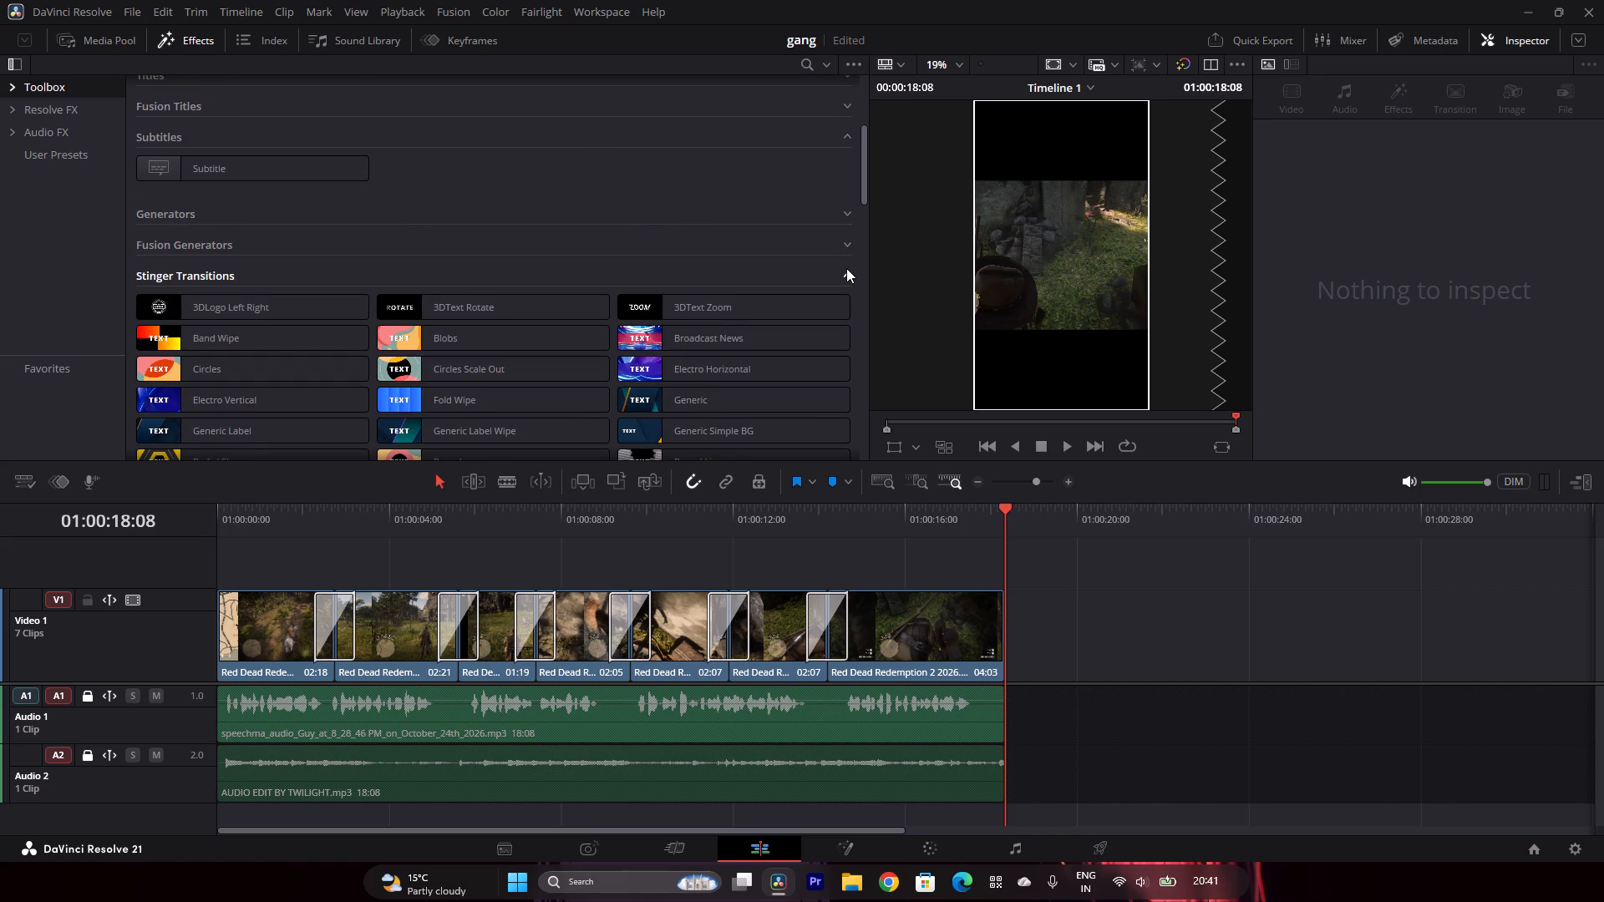
{"action": "left_click", "coordinate": [846, 268]}
{"action": "left_click", "coordinate": [849, 277]}
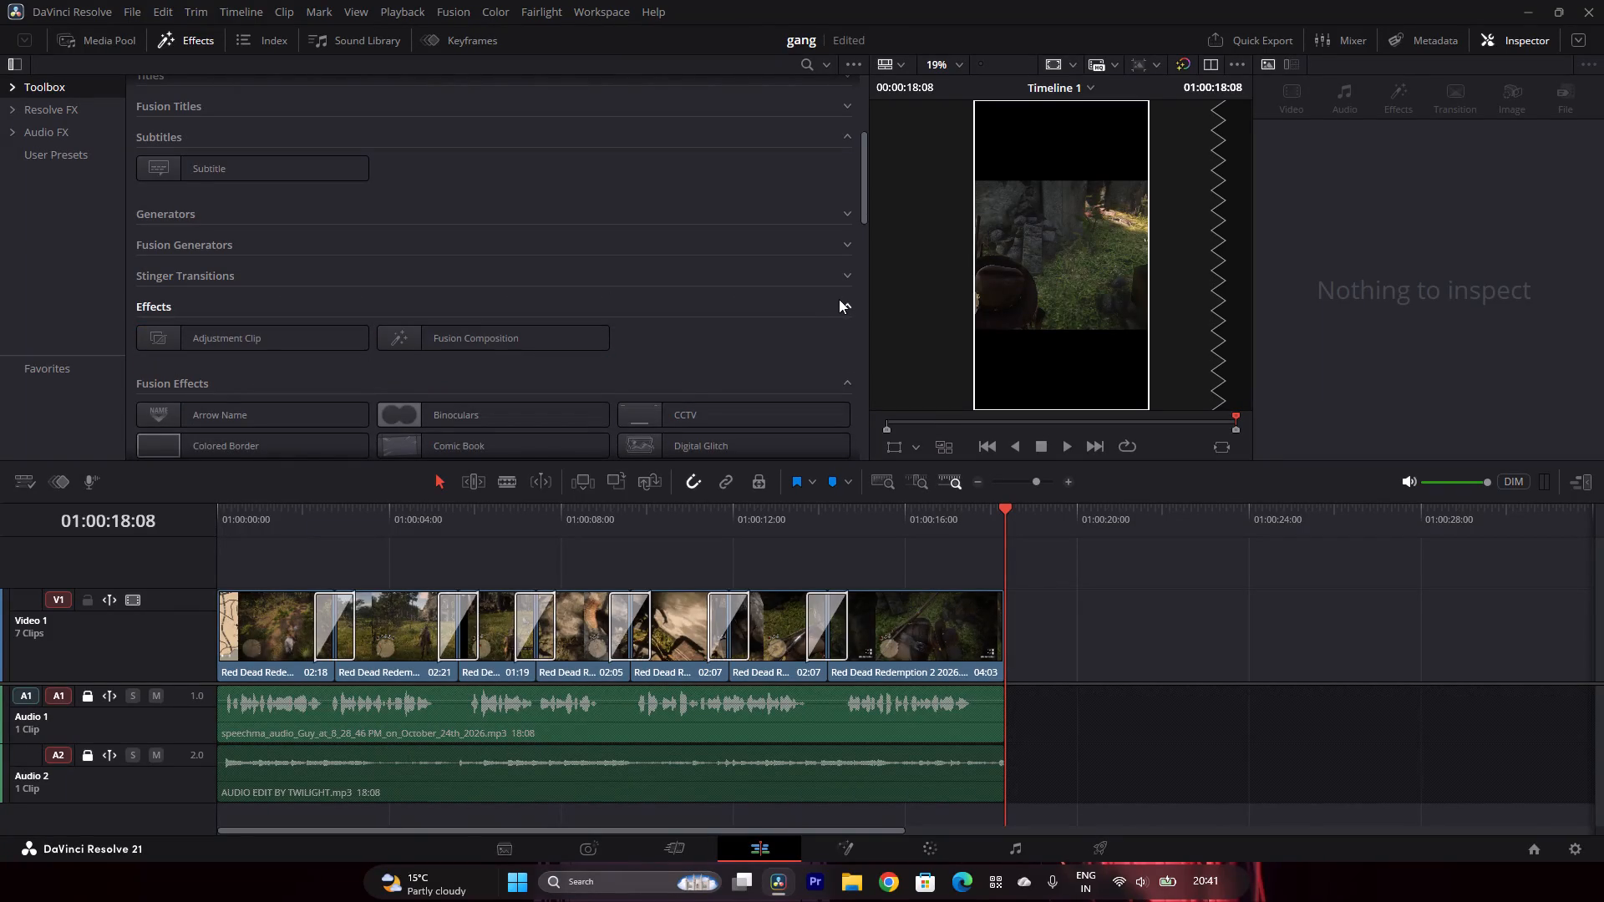
{"action": "left_click", "coordinate": [850, 302]}
{"action": "left_click", "coordinate": [843, 327]}
{"action": "left_click", "coordinate": [849, 335]}
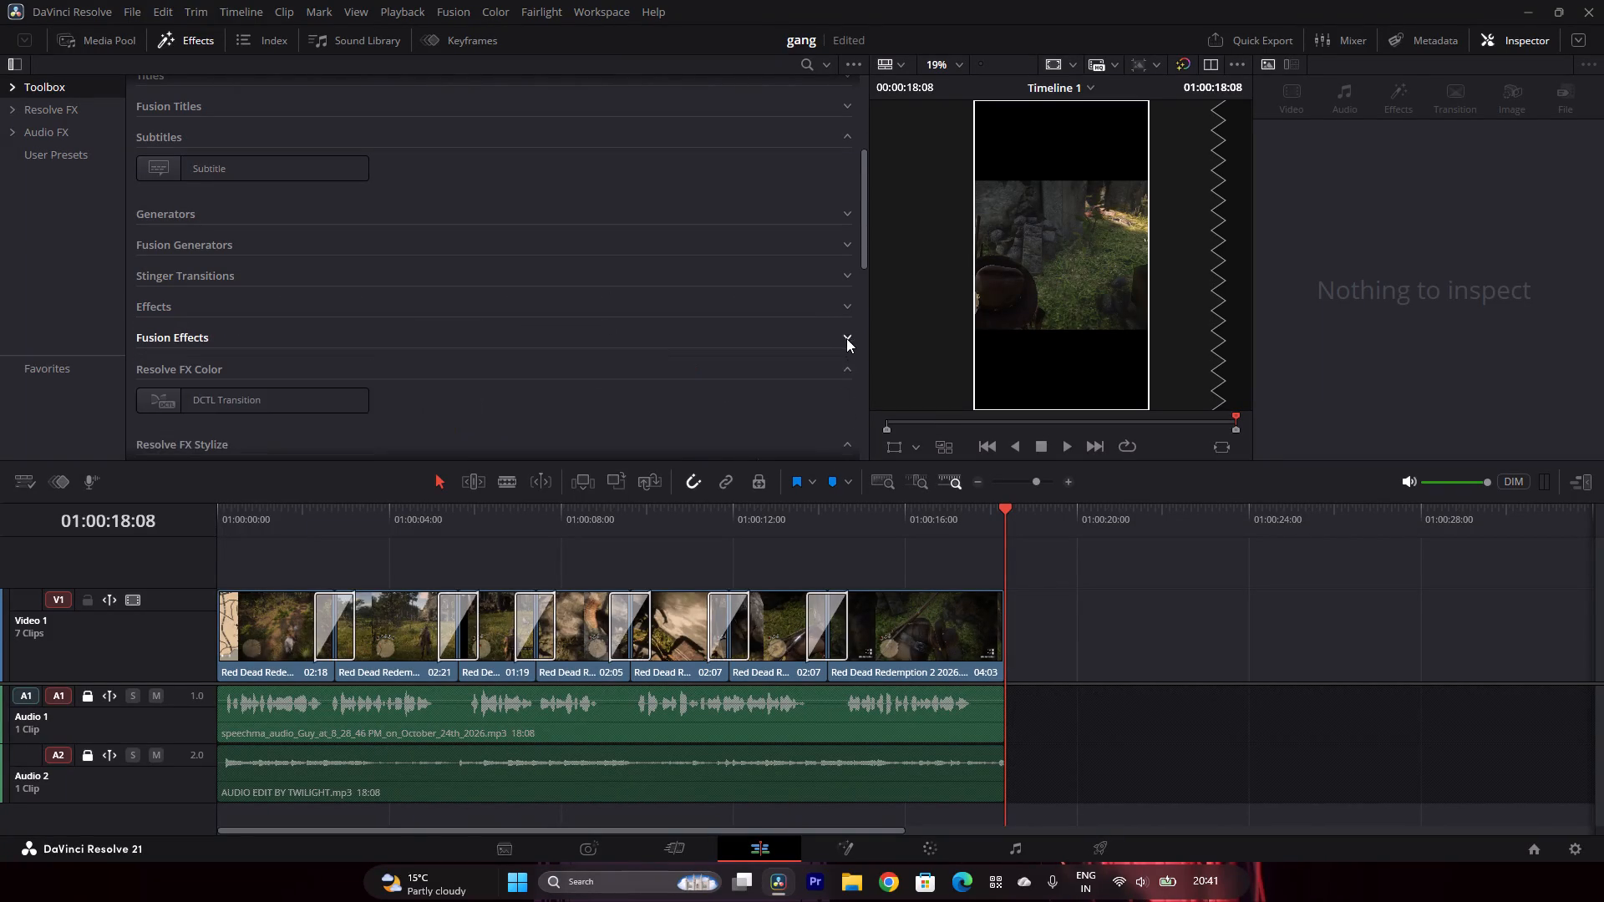
{"action": "left_click", "coordinate": [848, 367]}
{"action": "left_click", "coordinate": [848, 387]}
{"action": "left_click", "coordinate": [847, 392]}
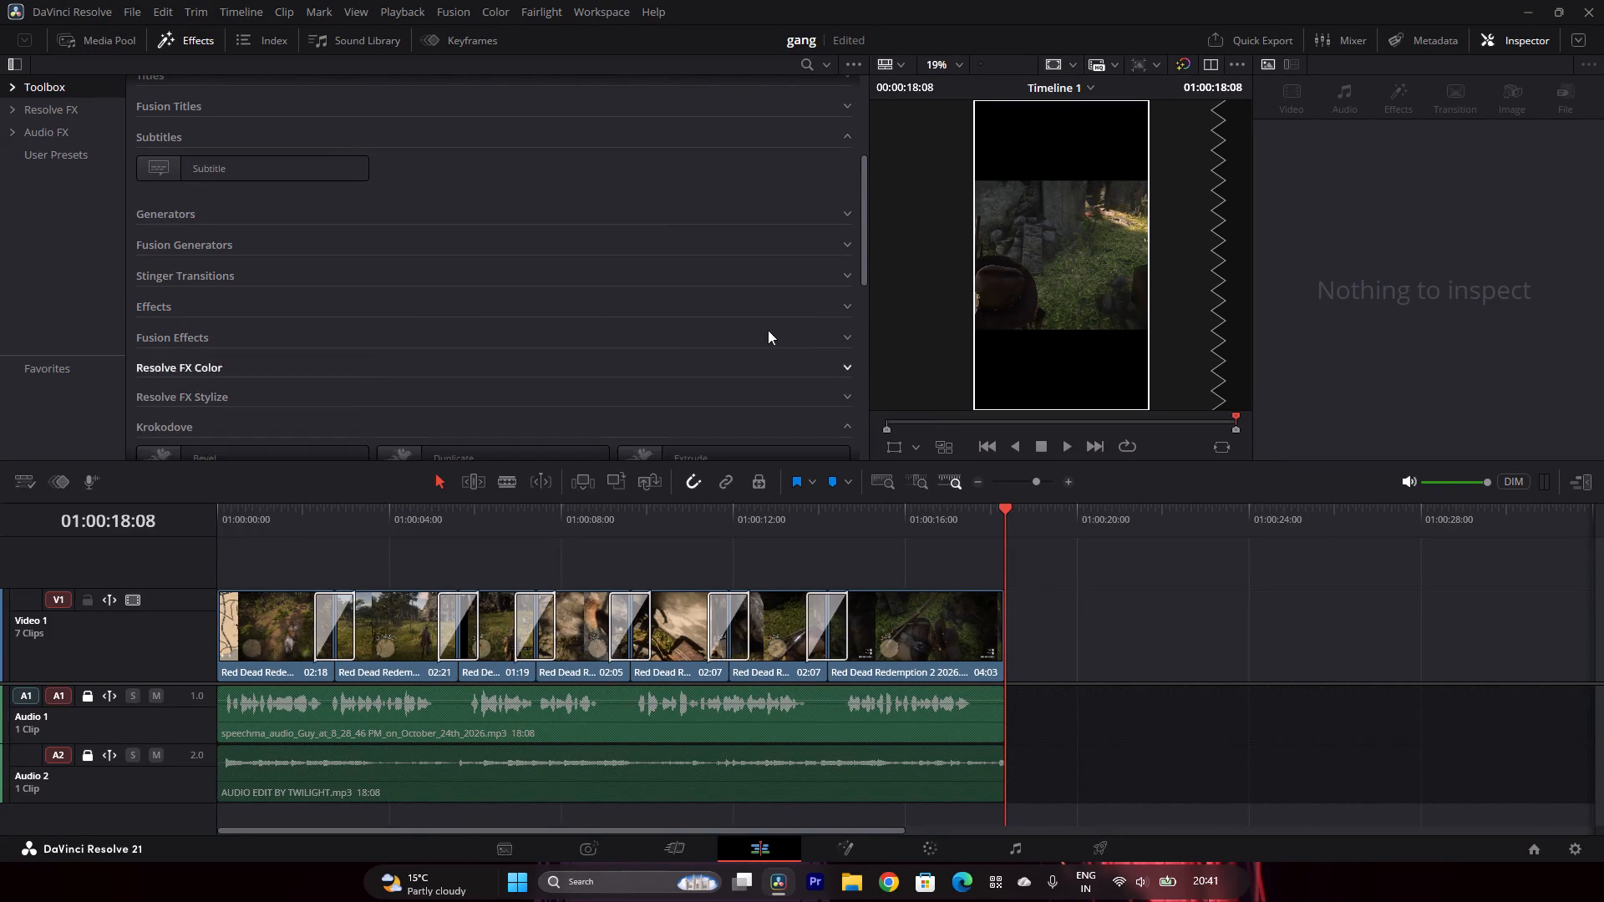
{"action": "scroll", "coordinate": [622, 204], "scroll_direction": "up", "scroll_amount": 4}
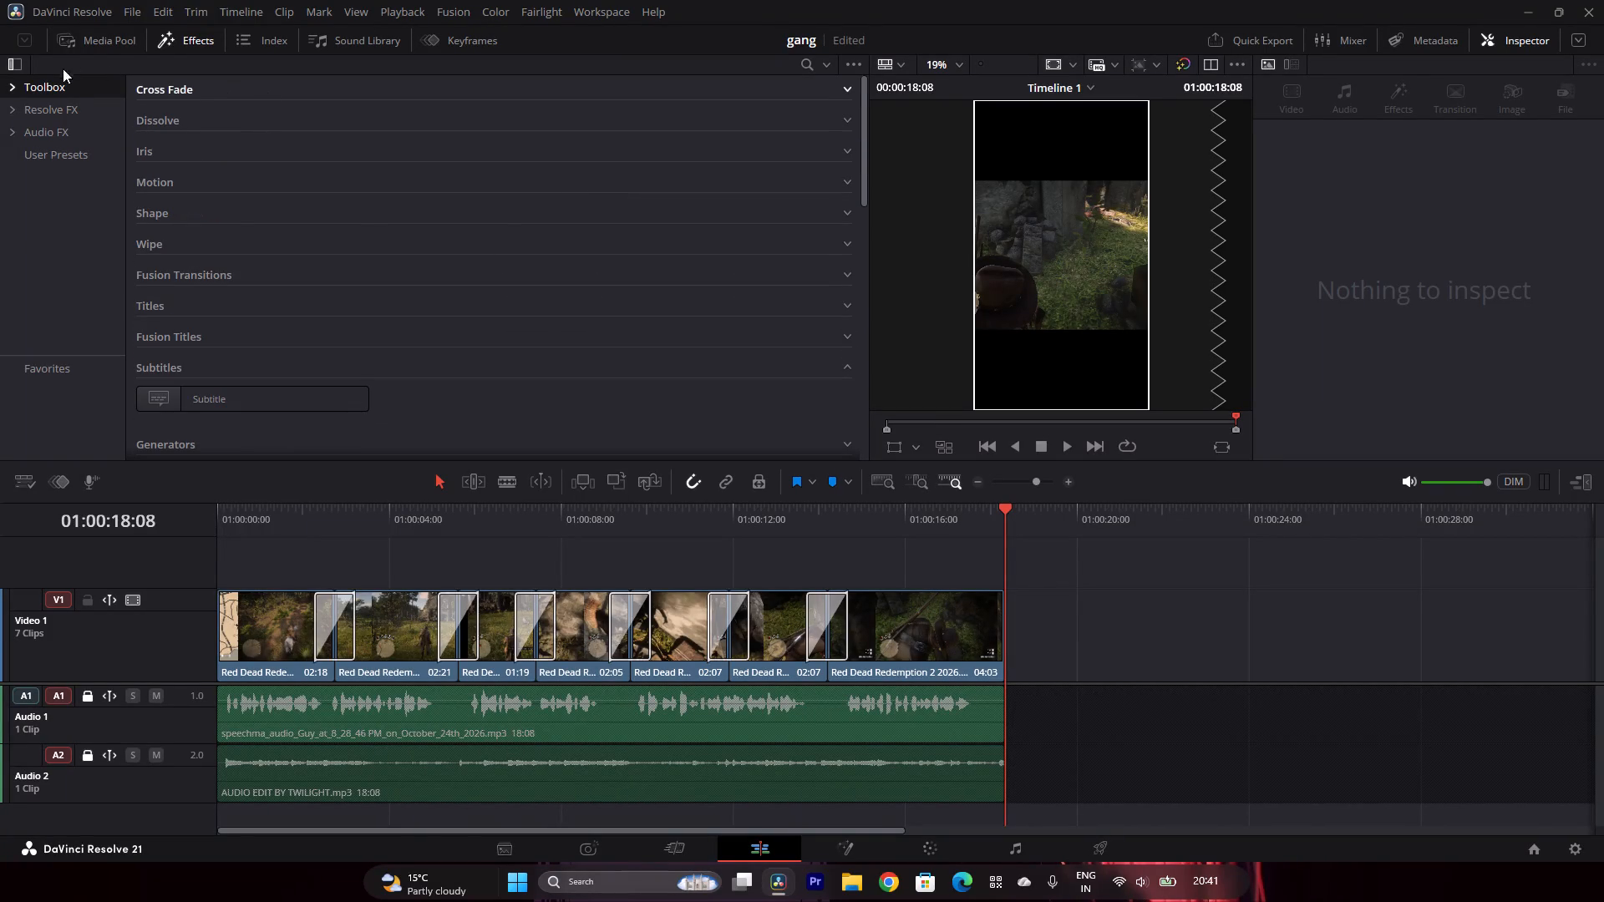
Show the Media Pool and close the effects library.
{"action": "left_click", "coordinate": [181, 28]}
{"action": "left_click", "coordinate": [124, 47]}
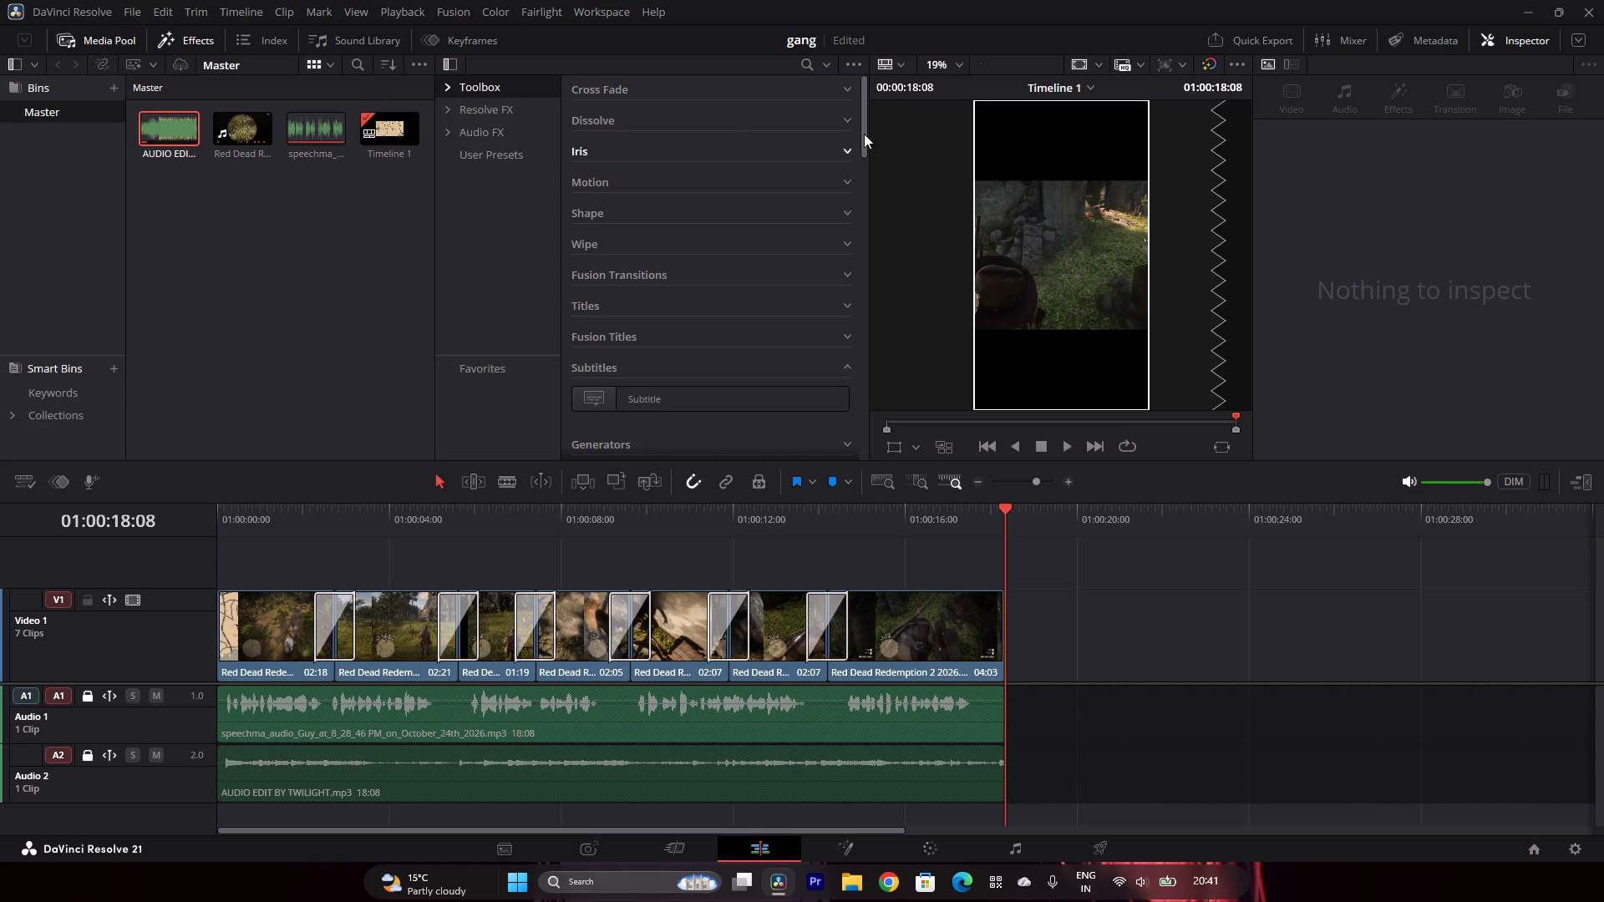
{"action": "left_click", "coordinate": [829, 58]}
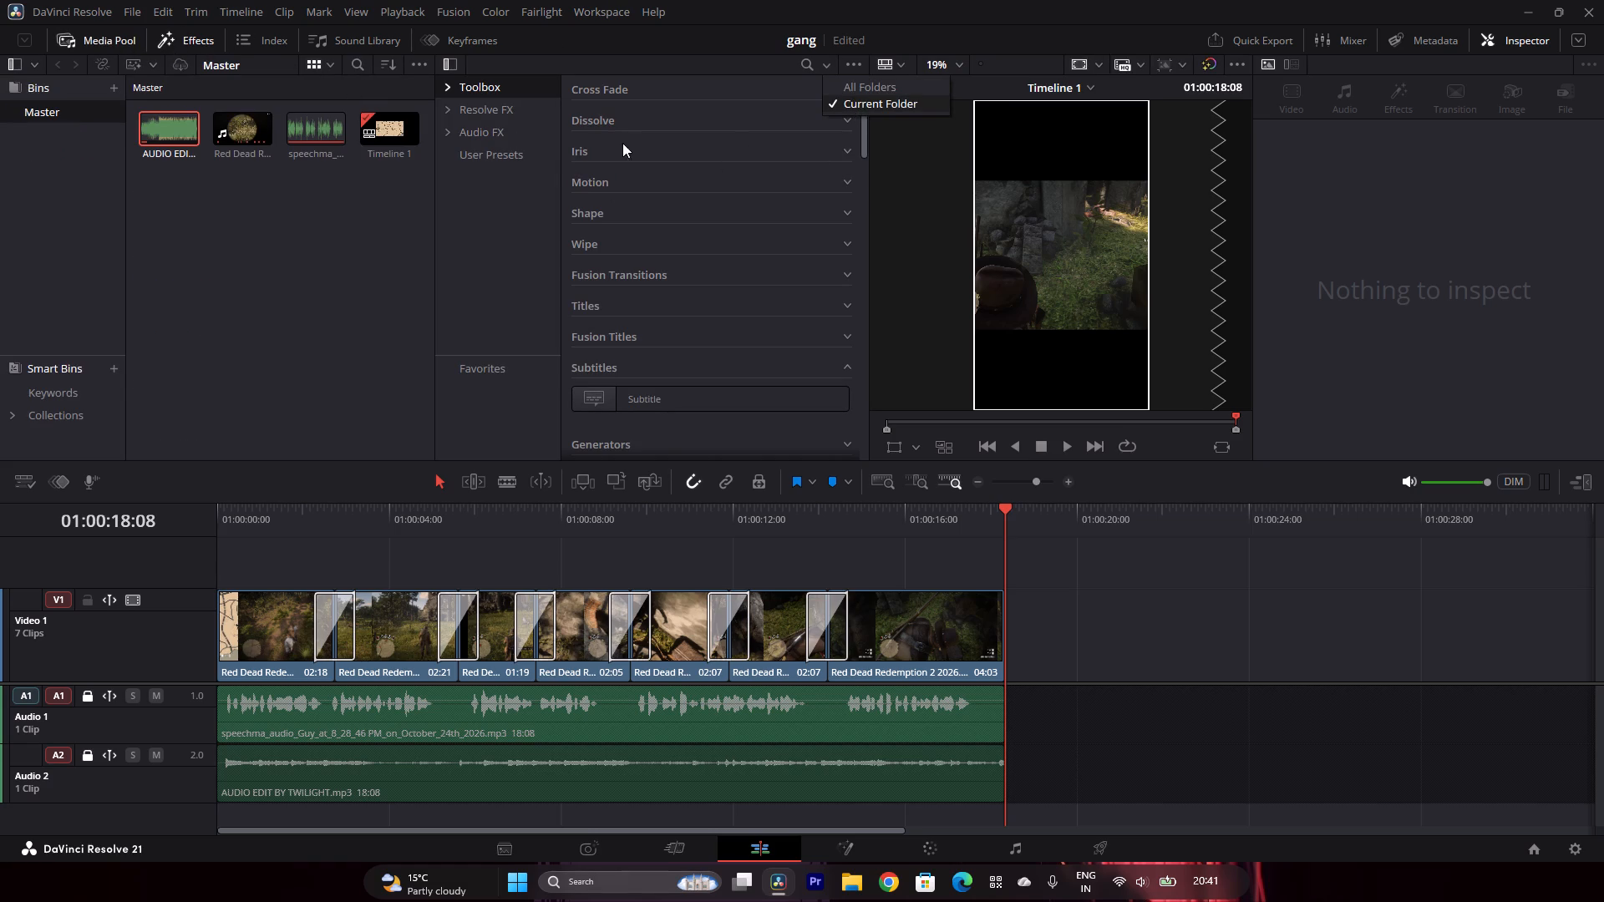
{"action": "left_click", "coordinate": [382, 242]}
{"action": "left_click", "coordinate": [933, 199]}
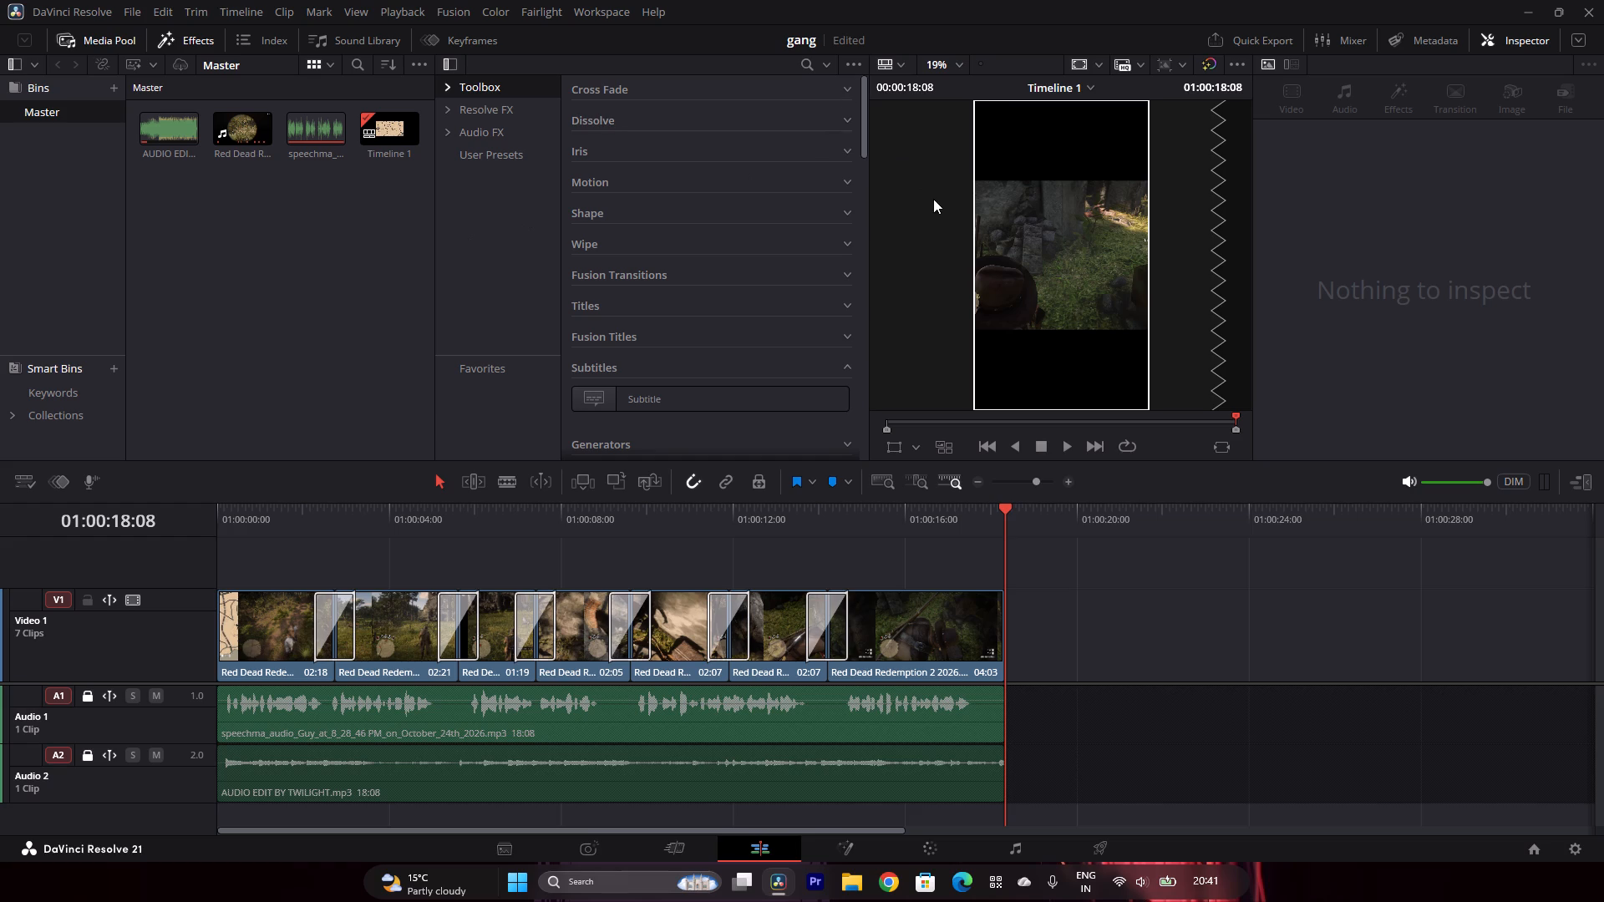
{"action": "left_click", "coordinate": [821, 63]}
{"action": "left_click", "coordinate": [180, 31]}
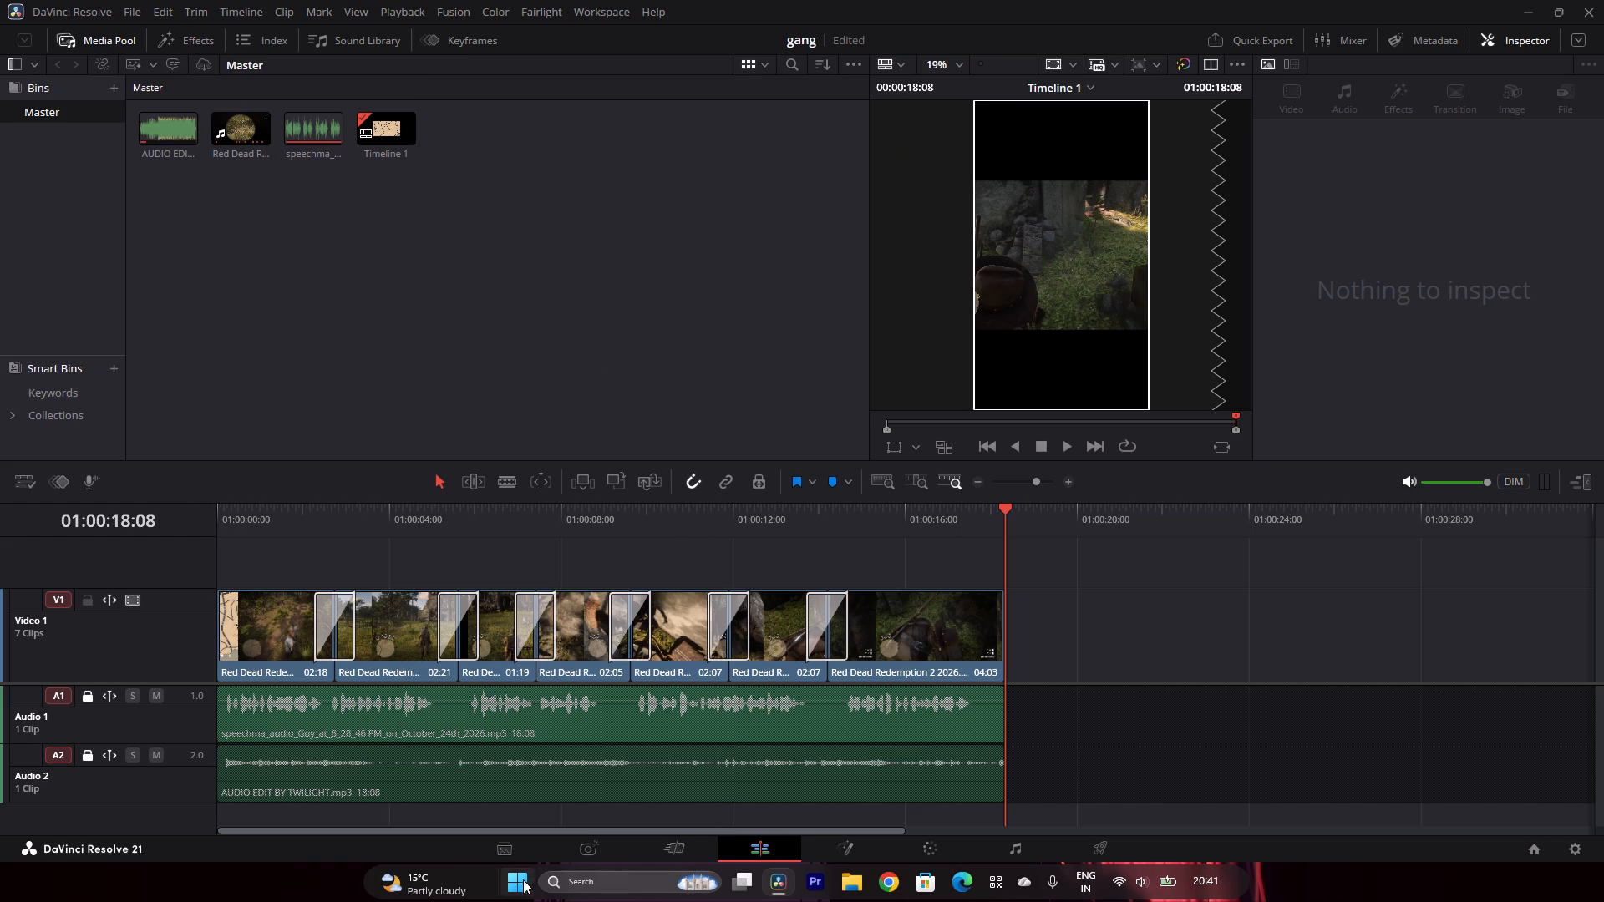
Launch AutoSubs from the recent apps in Windows search.
{"action": "left_click", "coordinate": [580, 884]}
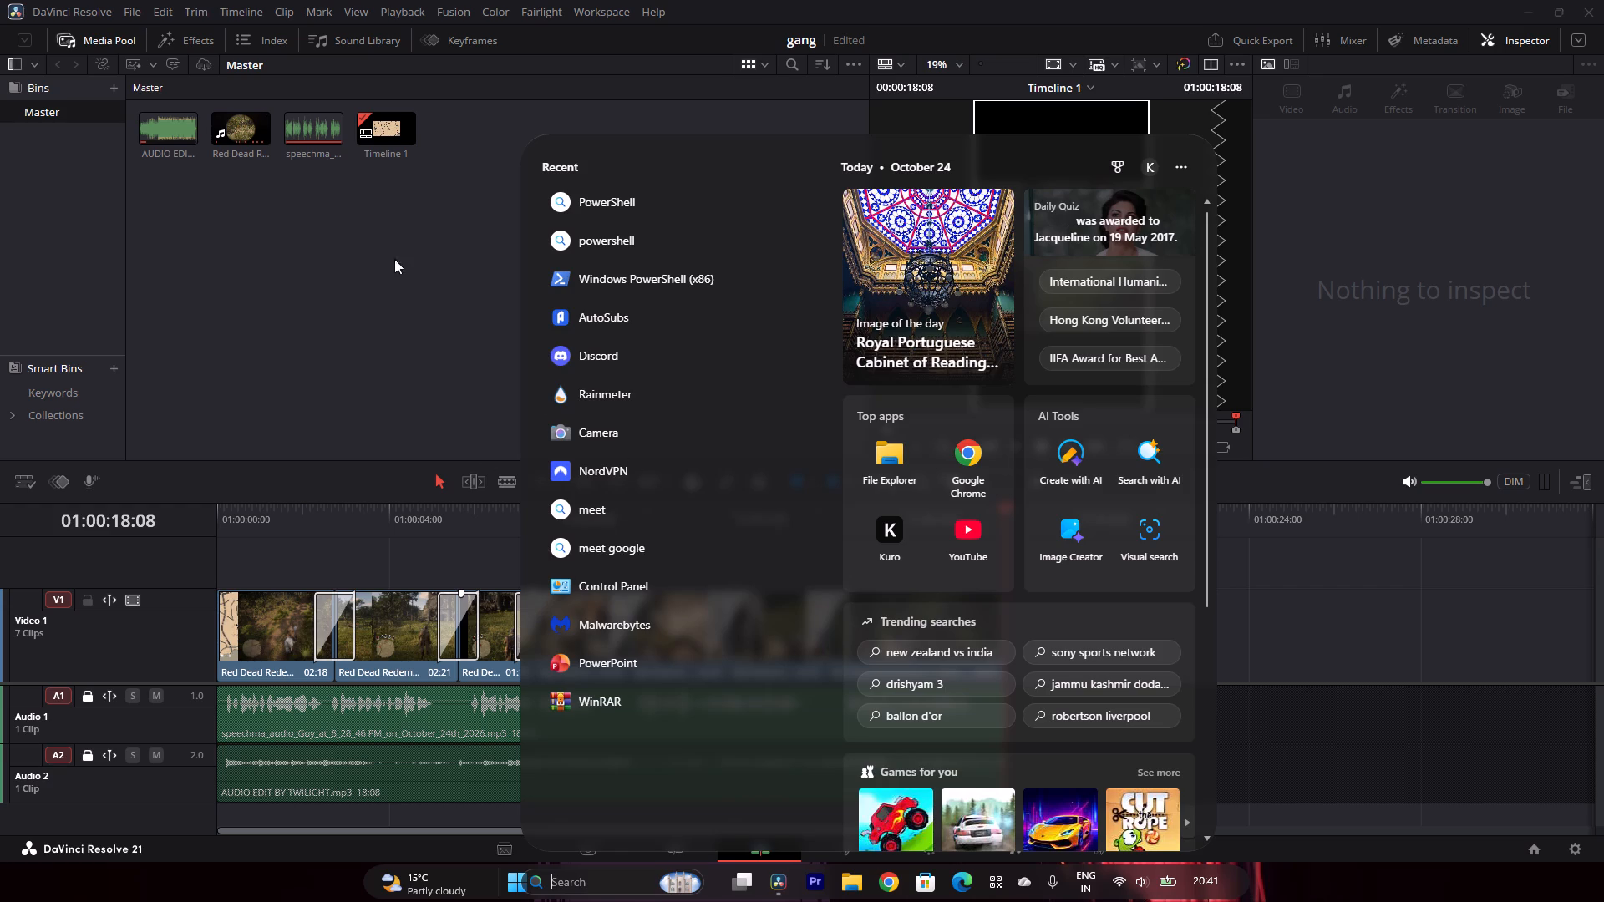
{"action": "left_click", "coordinate": [609, 322]}
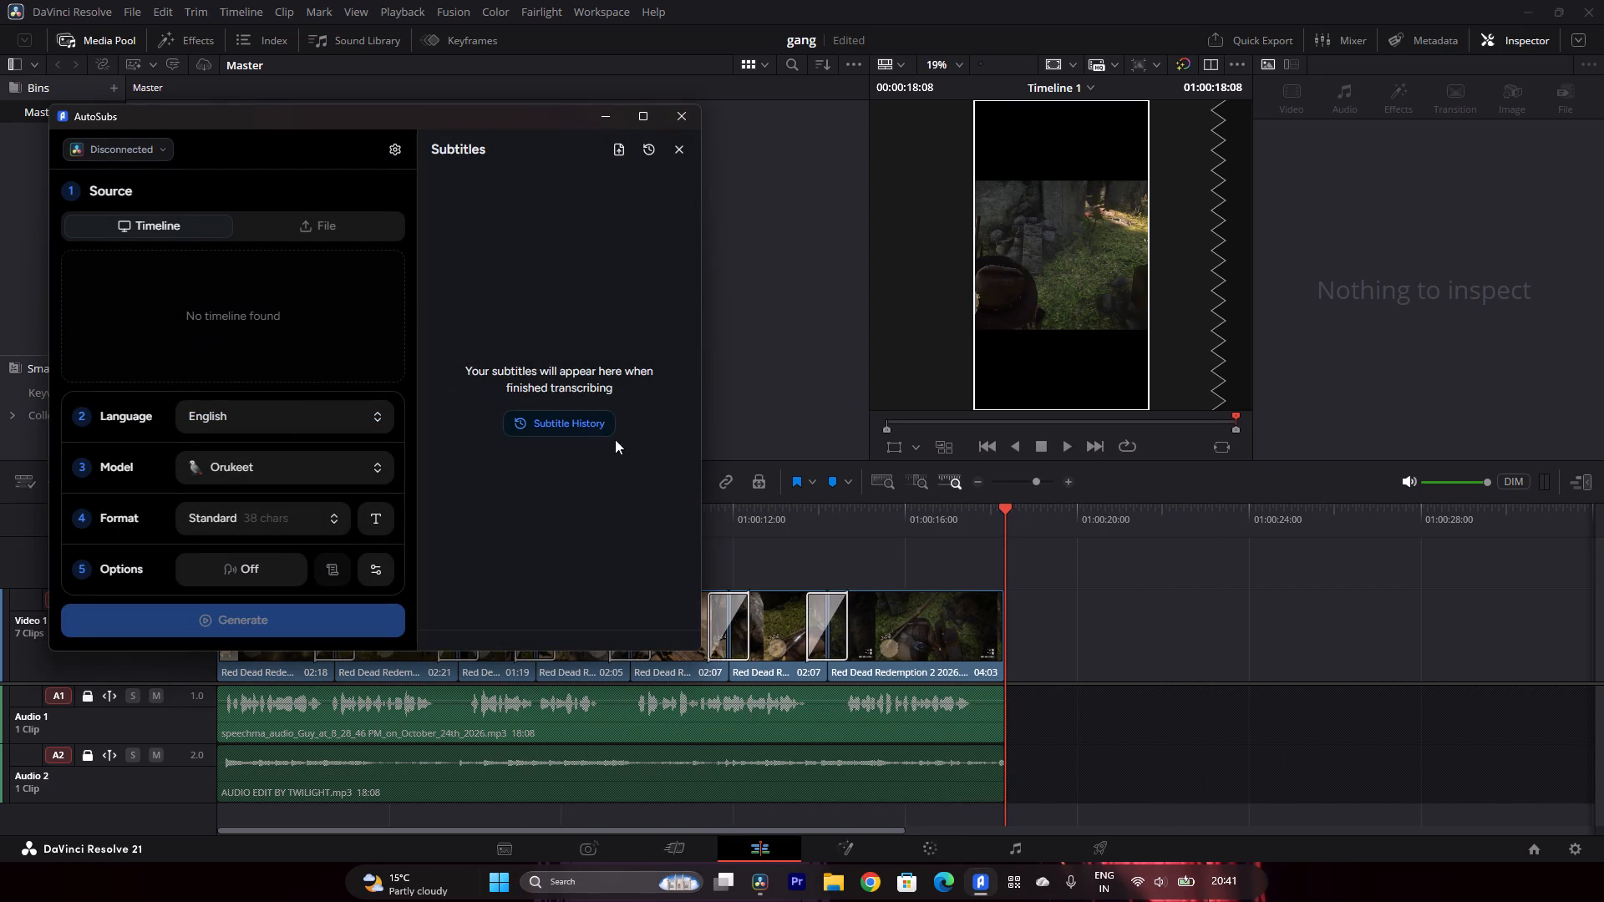
Minimise AutoSubs, run its workspace script in DaVinci Resolve to link the two programs, and return to AutoSubs.
{"action": "left_click", "coordinate": [600, 113]}
{"action": "left_click", "coordinate": [586, 13]}
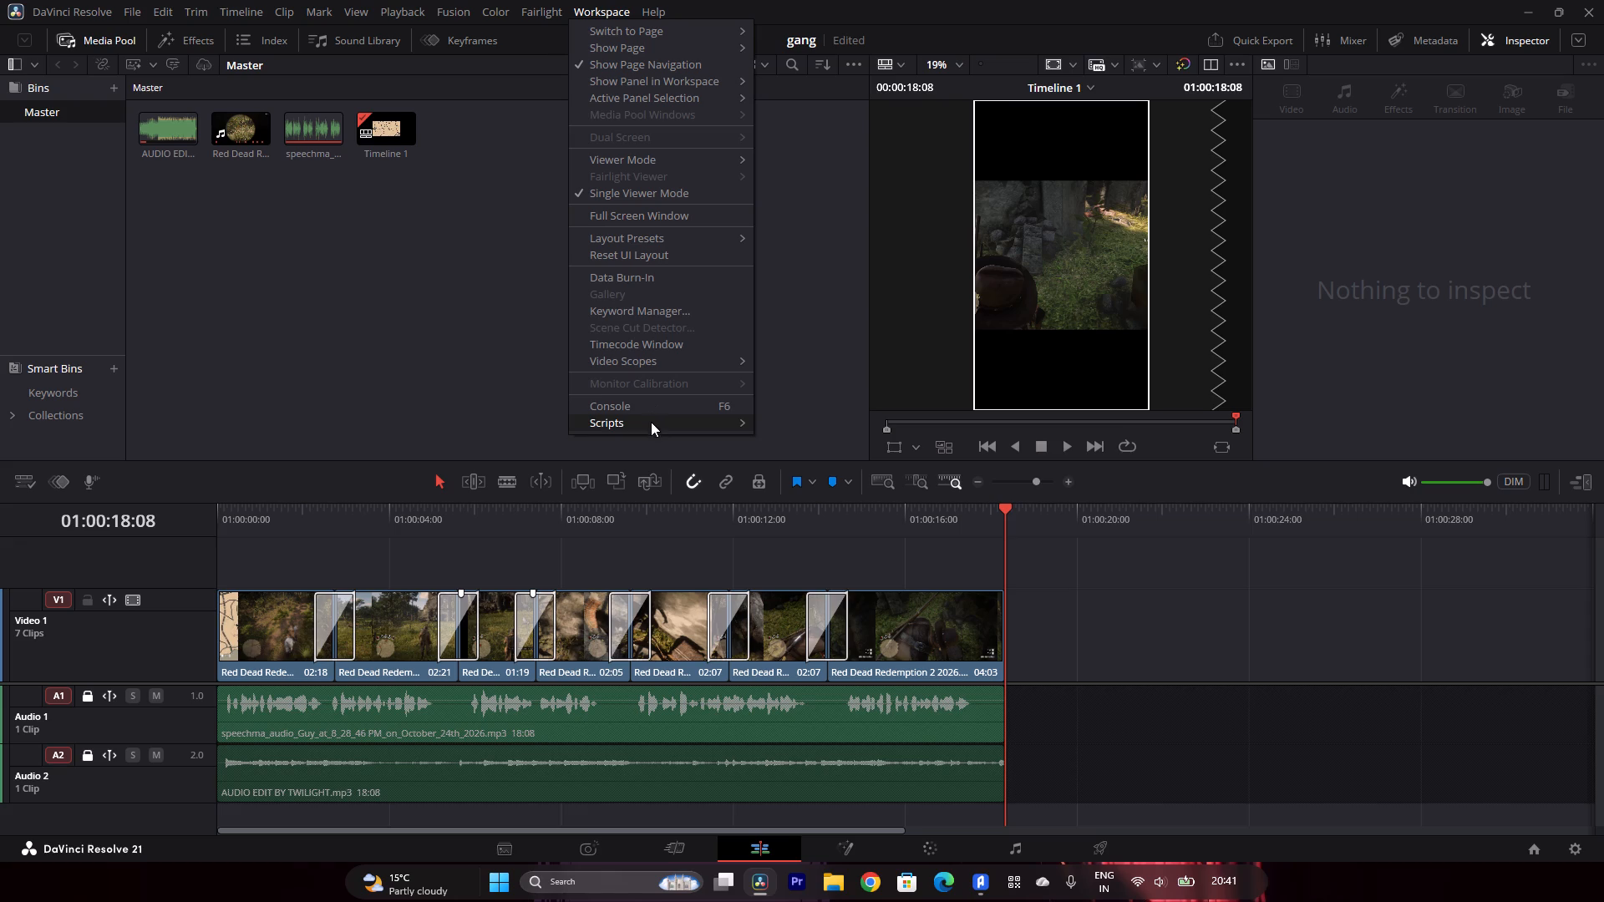
{"action": "left_click", "coordinate": [676, 428]}
{"action": "left_click", "coordinate": [827, 424]}
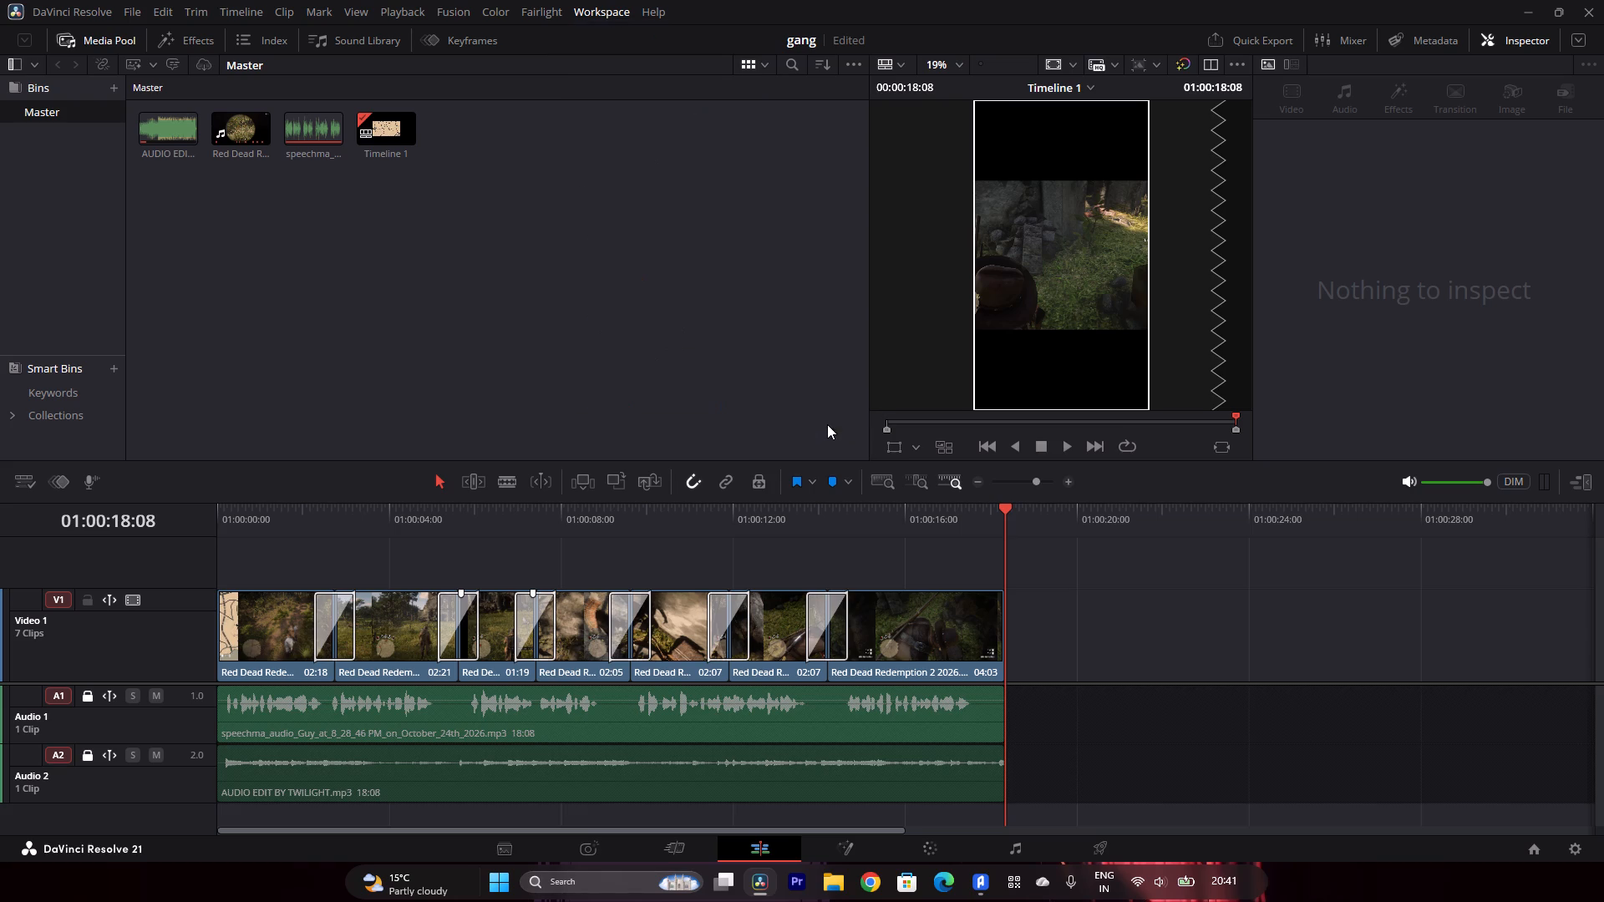
{"action": "left_click", "coordinate": [974, 874]}
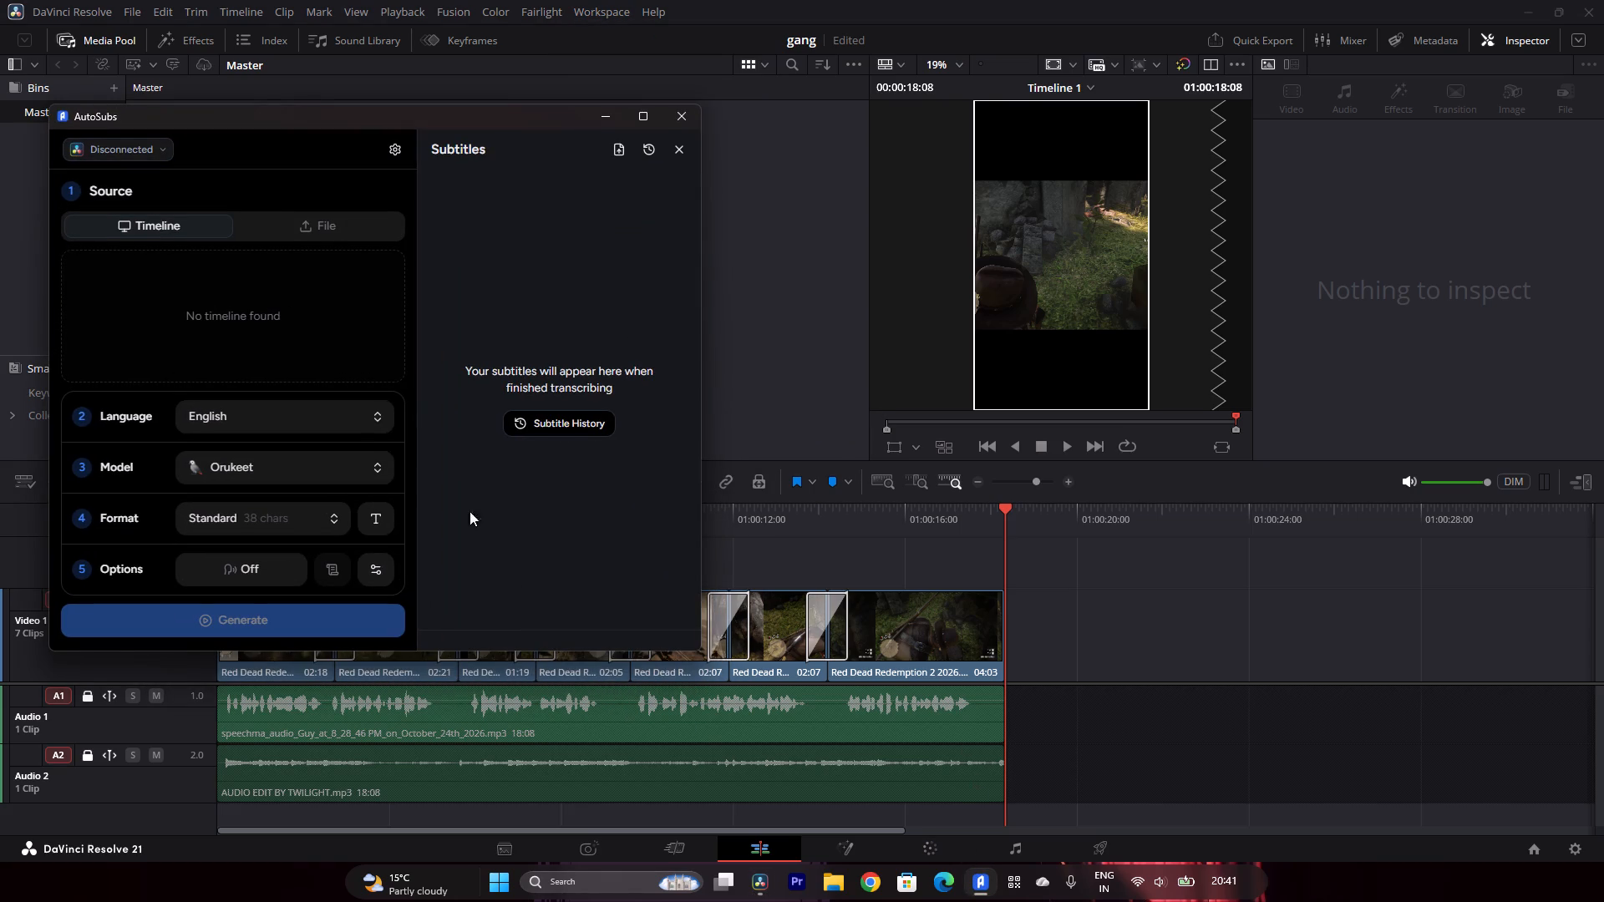
Choose Audio 1 as the only source track for the transcription, deselecting Audio 2.
{"action": "scroll", "coordinate": [280, 303], "scroll_direction": "down", "scroll_amount": 5}
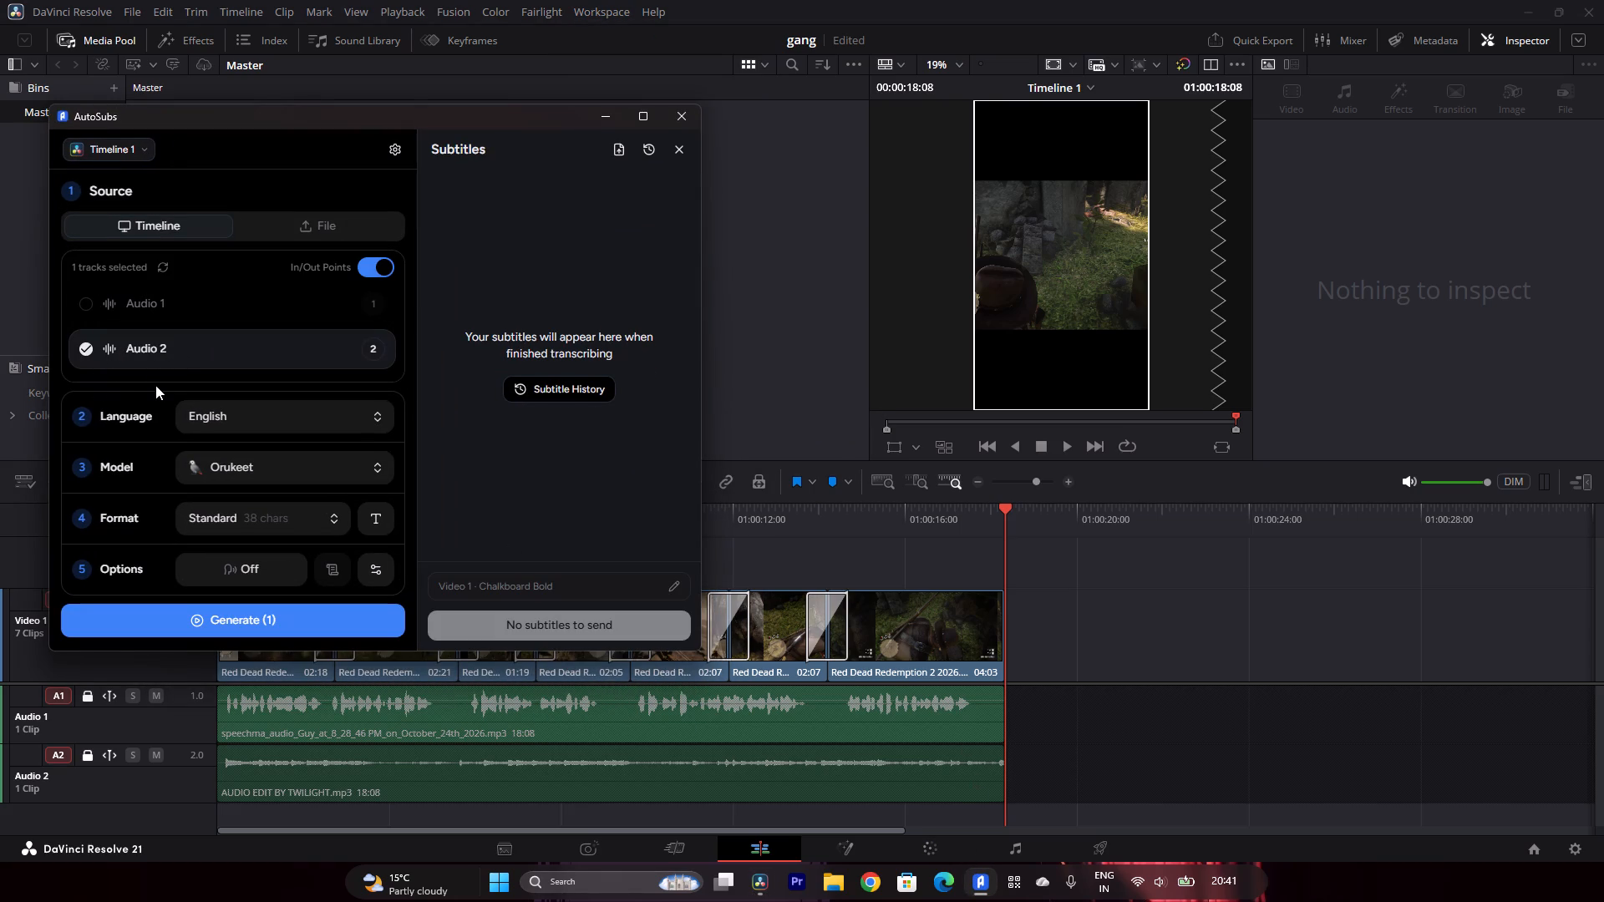
{"action": "left_click", "coordinate": [156, 306]}
{"action": "left_click", "coordinate": [135, 342]}
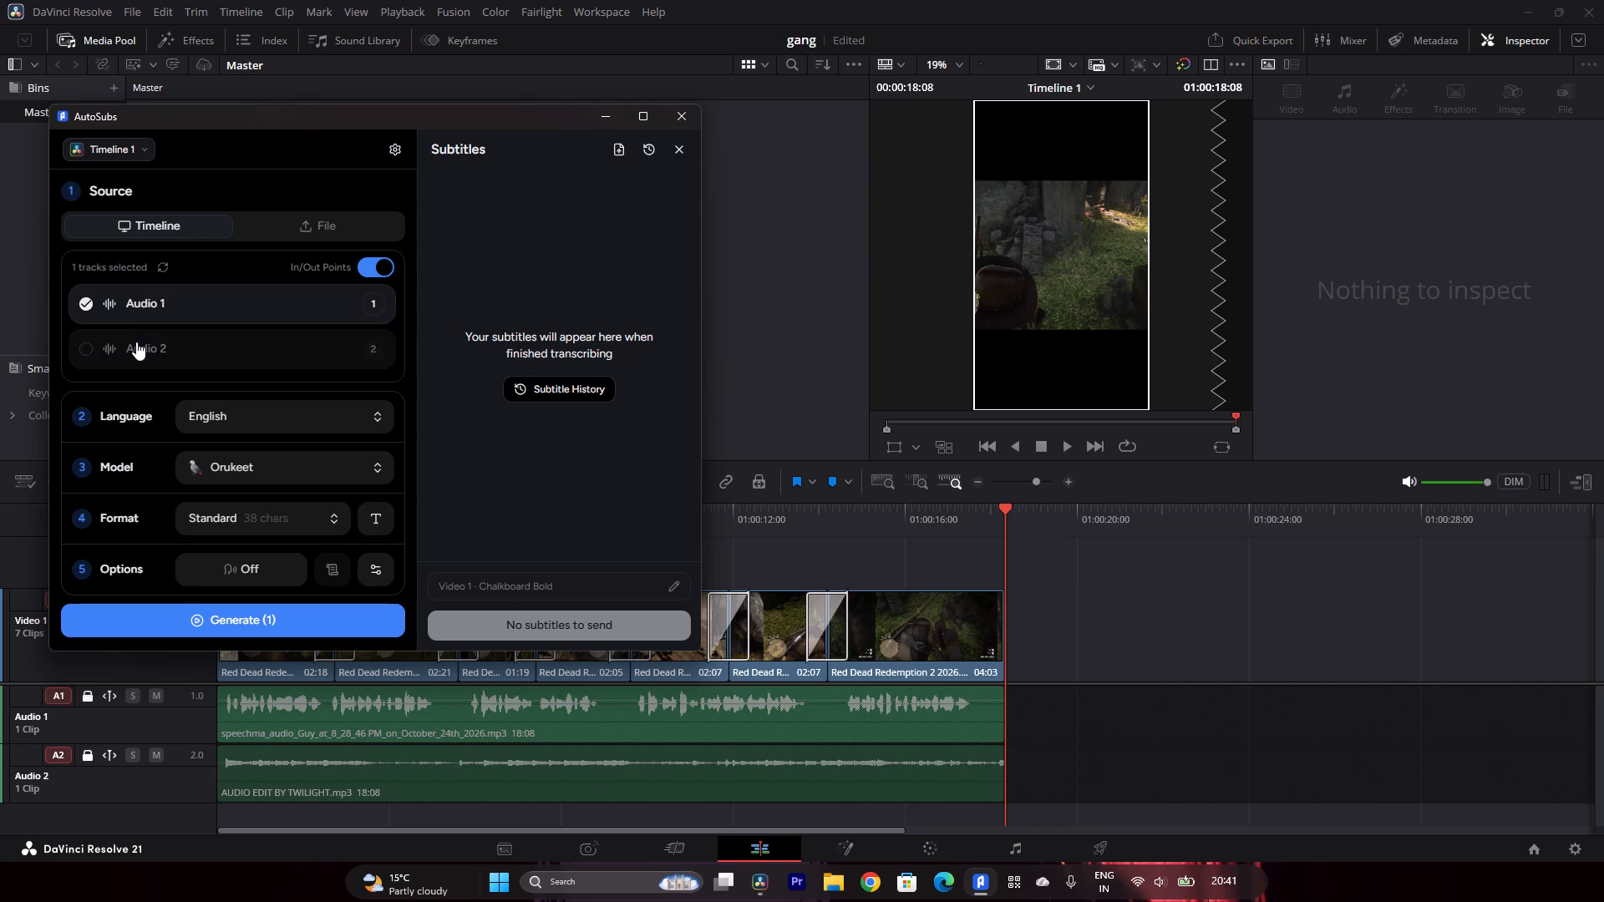
Check the text formatting settings and the advanced transcription options, leaving them as they are.
{"action": "left_click", "coordinate": [371, 525]}
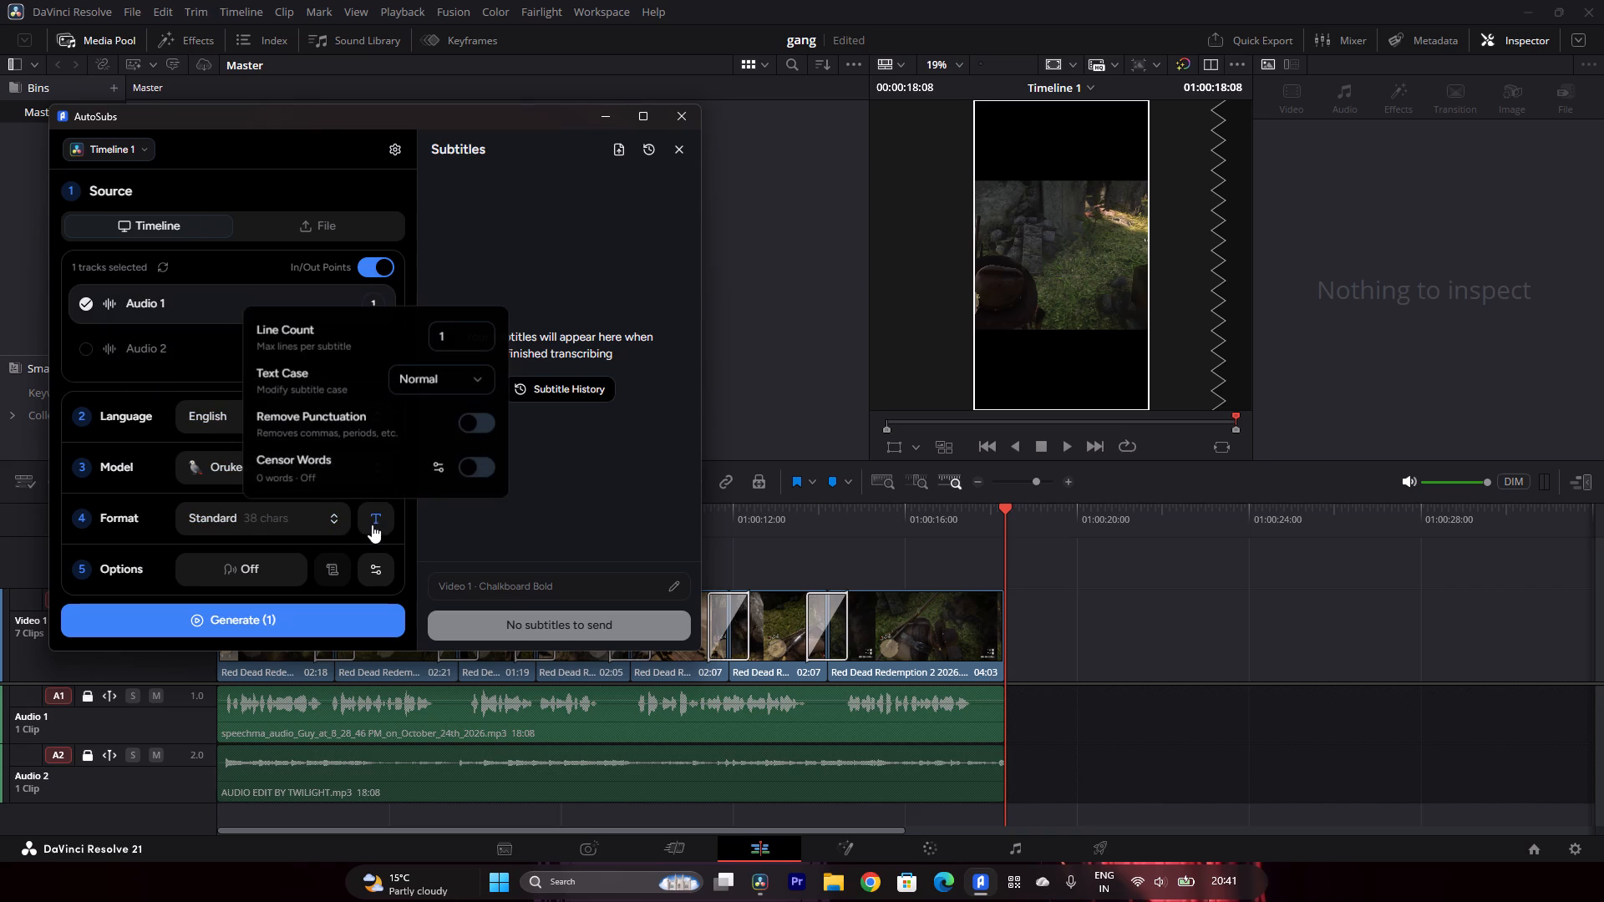
{"action": "left_click", "coordinate": [439, 514]}
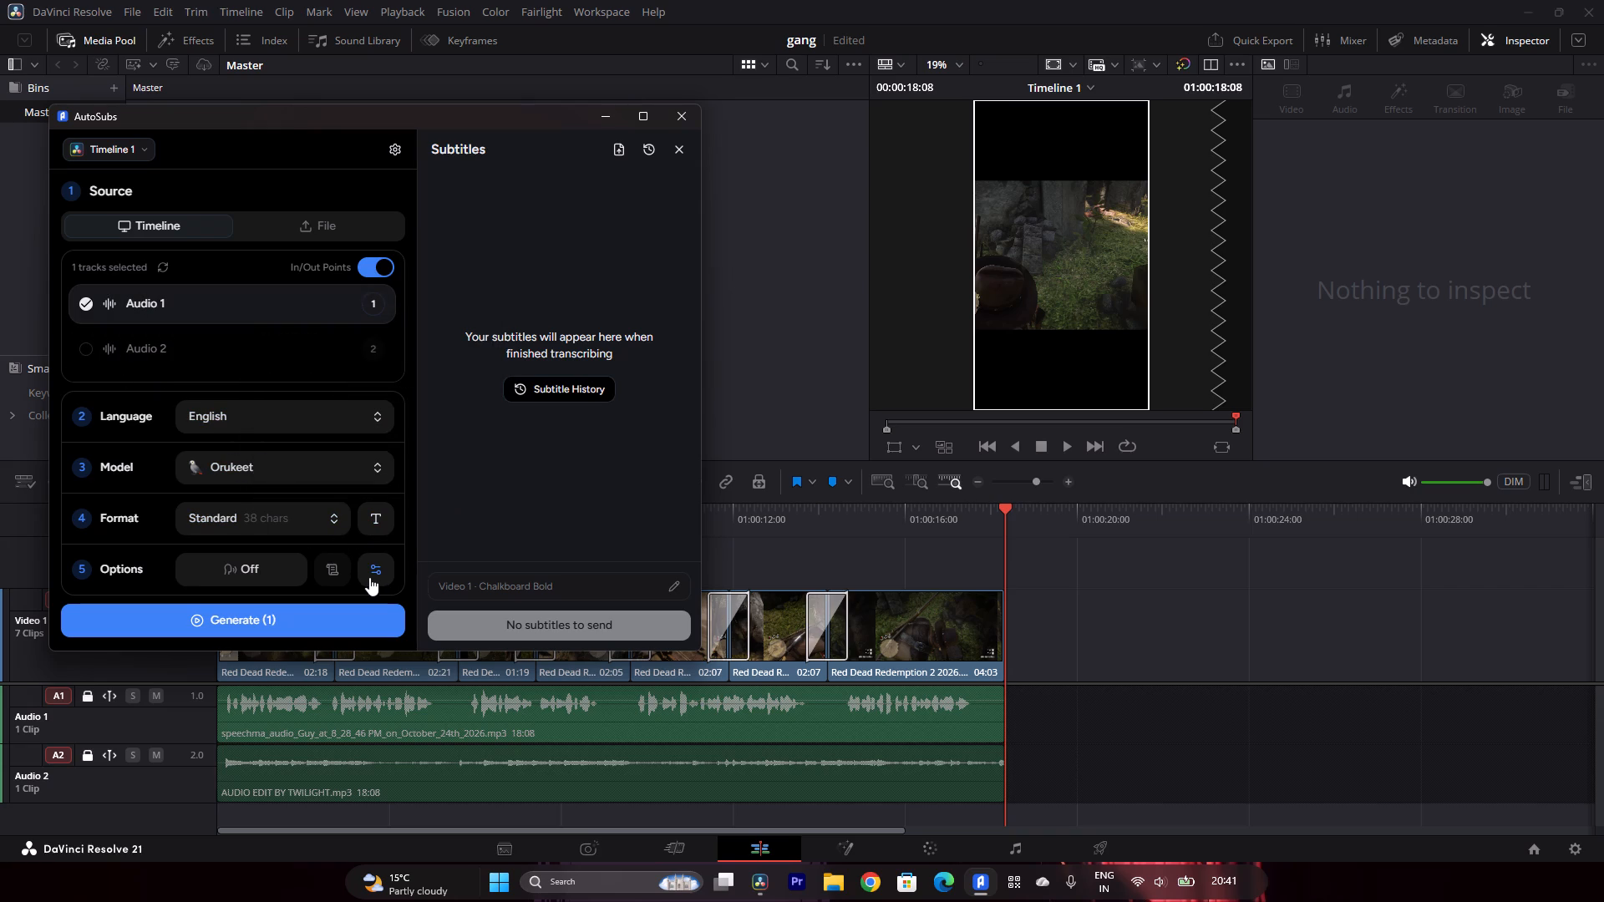
{"action": "left_click", "coordinate": [371, 568]}
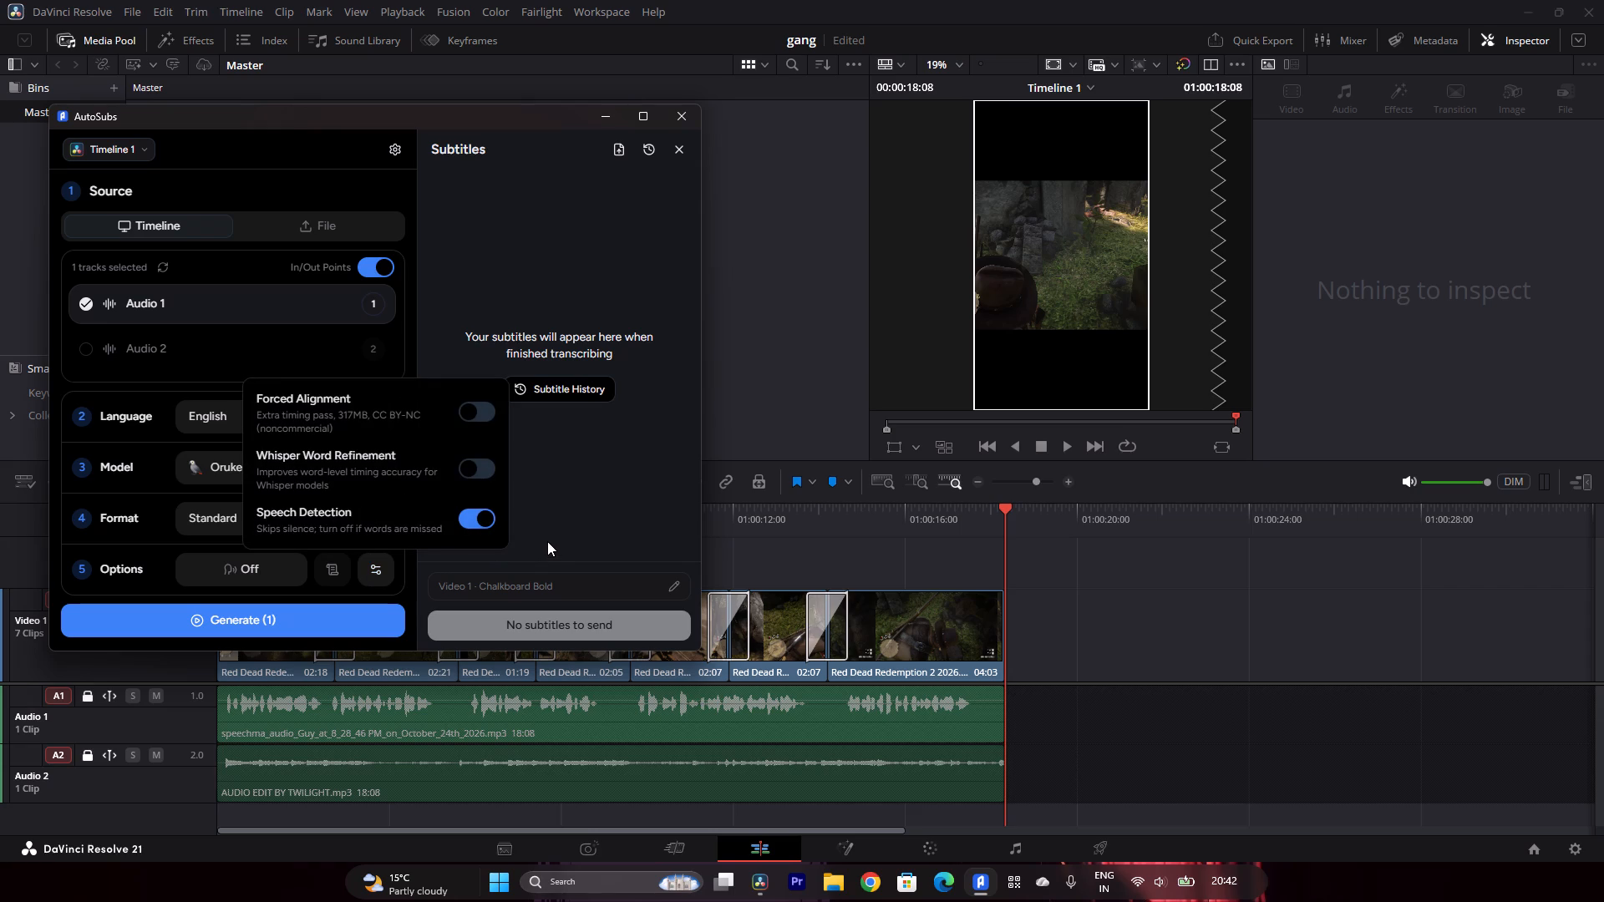
{"action": "left_click", "coordinate": [547, 537]}
{"action": "scroll", "coordinate": [177, 255], "scroll_direction": "up", "scroll_amount": 4}
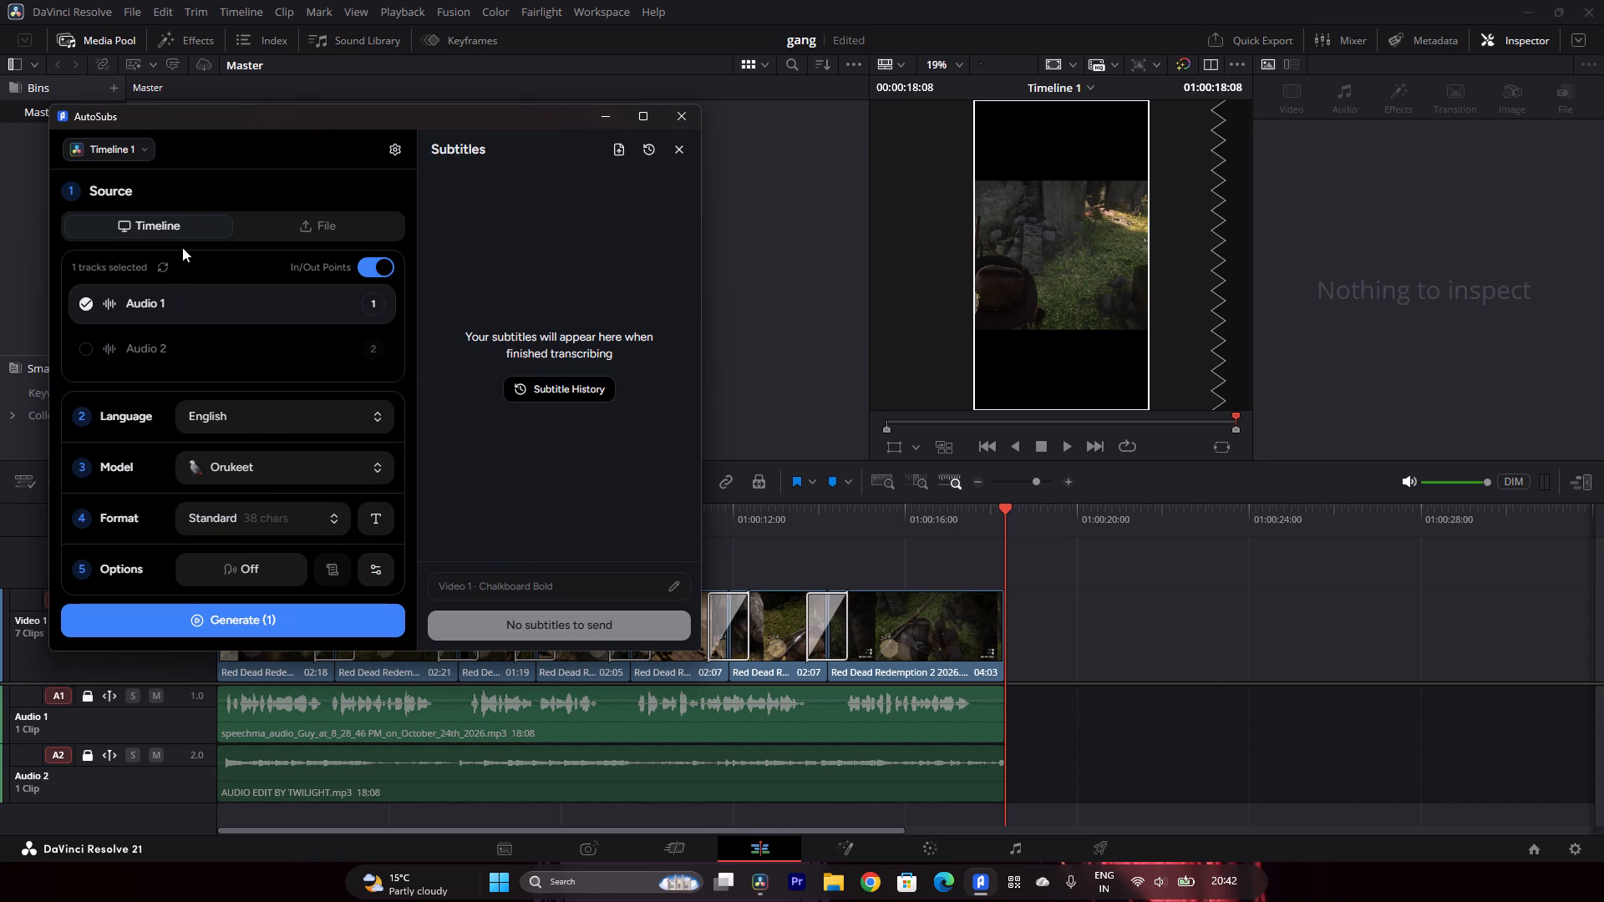
{"action": "scroll", "coordinate": [182, 247], "scroll_direction": "up", "scroll_amount": 2}
{"action": "scroll", "coordinate": [191, 232], "scroll_direction": "down", "scroll_amount": 9}
Generate the subtitles from Audio 1 and move the AutoSubs window clear of the timeline tracks.
{"action": "left_click", "coordinate": [266, 611]}
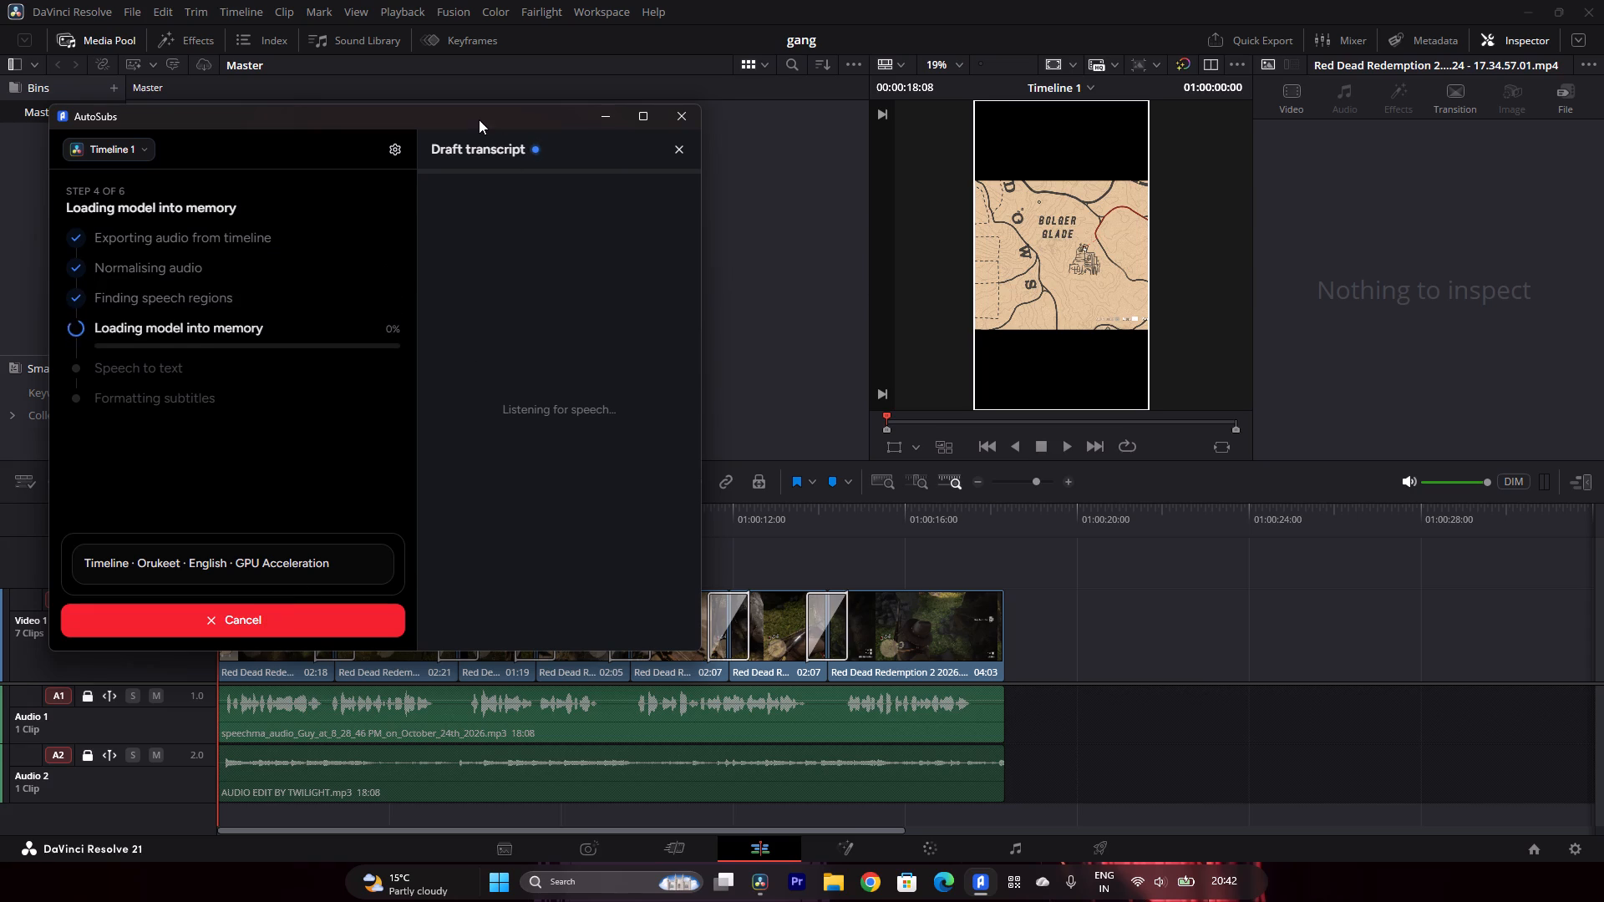
{"action": "left_click_drag", "start_coordinate": [479, 119], "coordinate": [411, 42]}
{"action": "left_click_drag", "start_coordinate": [358, 38], "coordinate": [389, 40]}
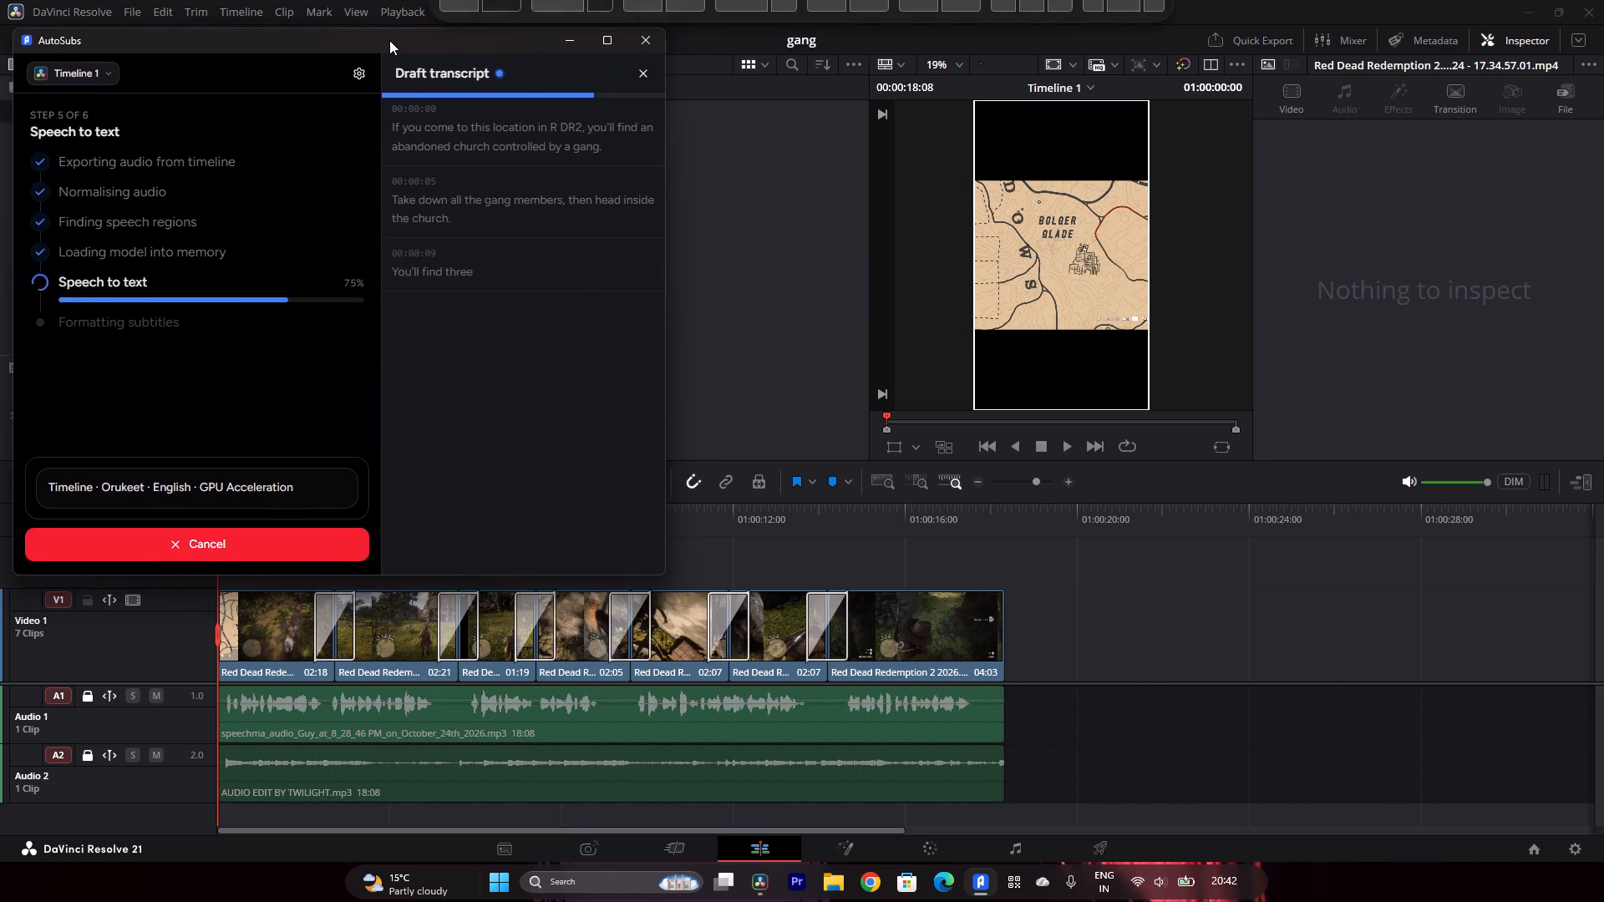
{"action": "left_click_drag", "start_coordinate": [389, 40], "coordinate": [393, 39]}
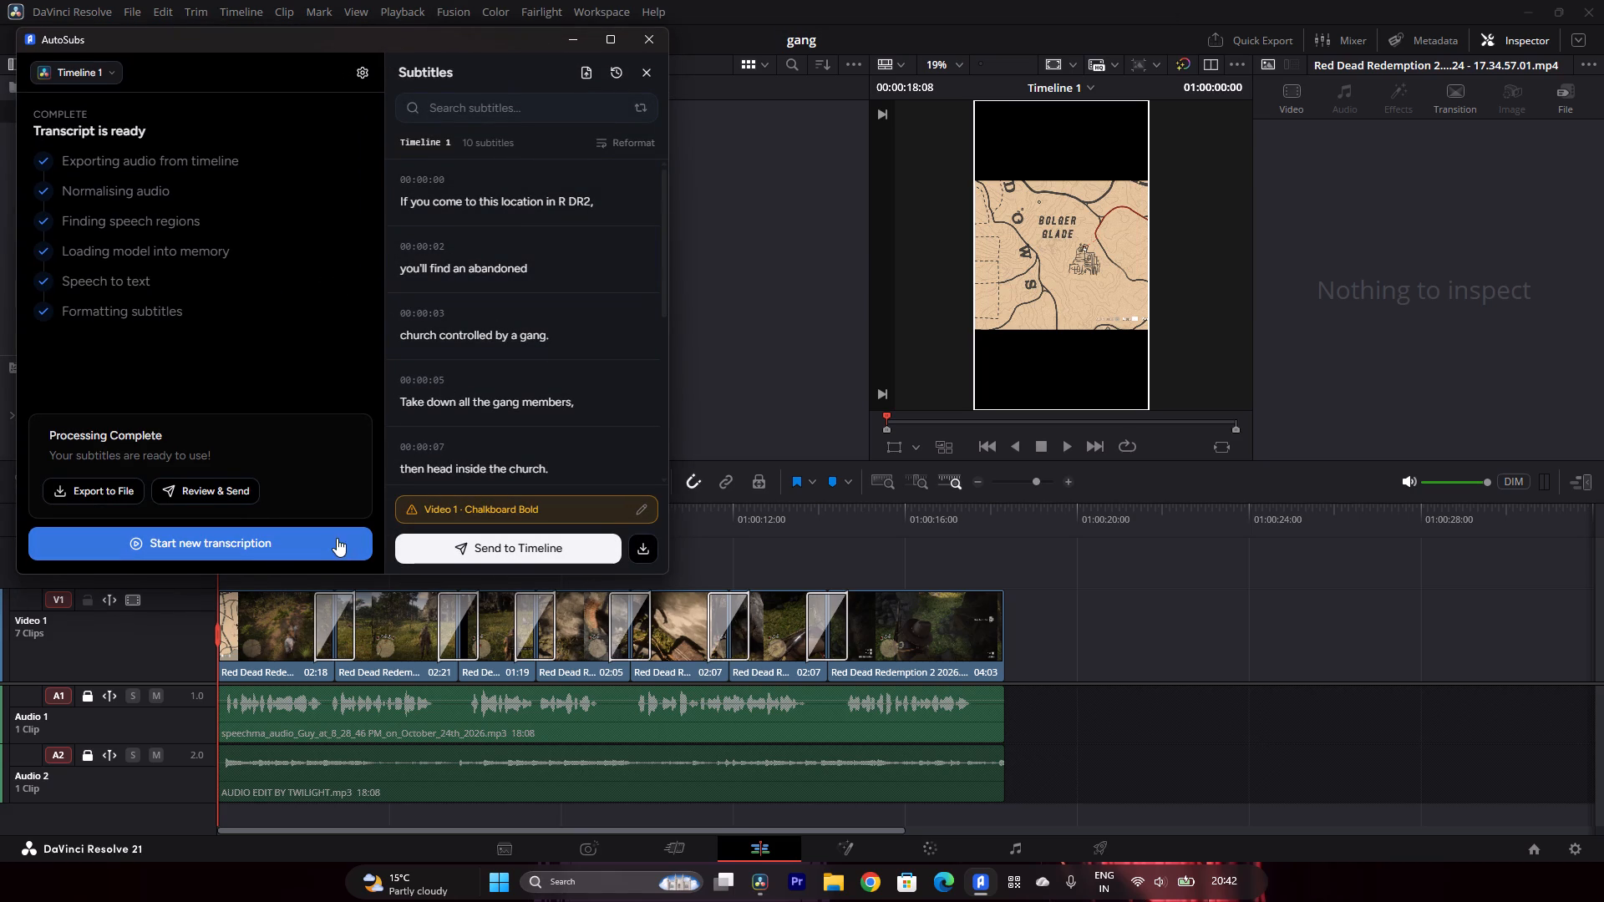
Read through the generated subtitles and view the Reformat options without applying any.
{"action": "scroll", "coordinate": [605, 329], "scroll_direction": "down", "scroll_amount": 6}
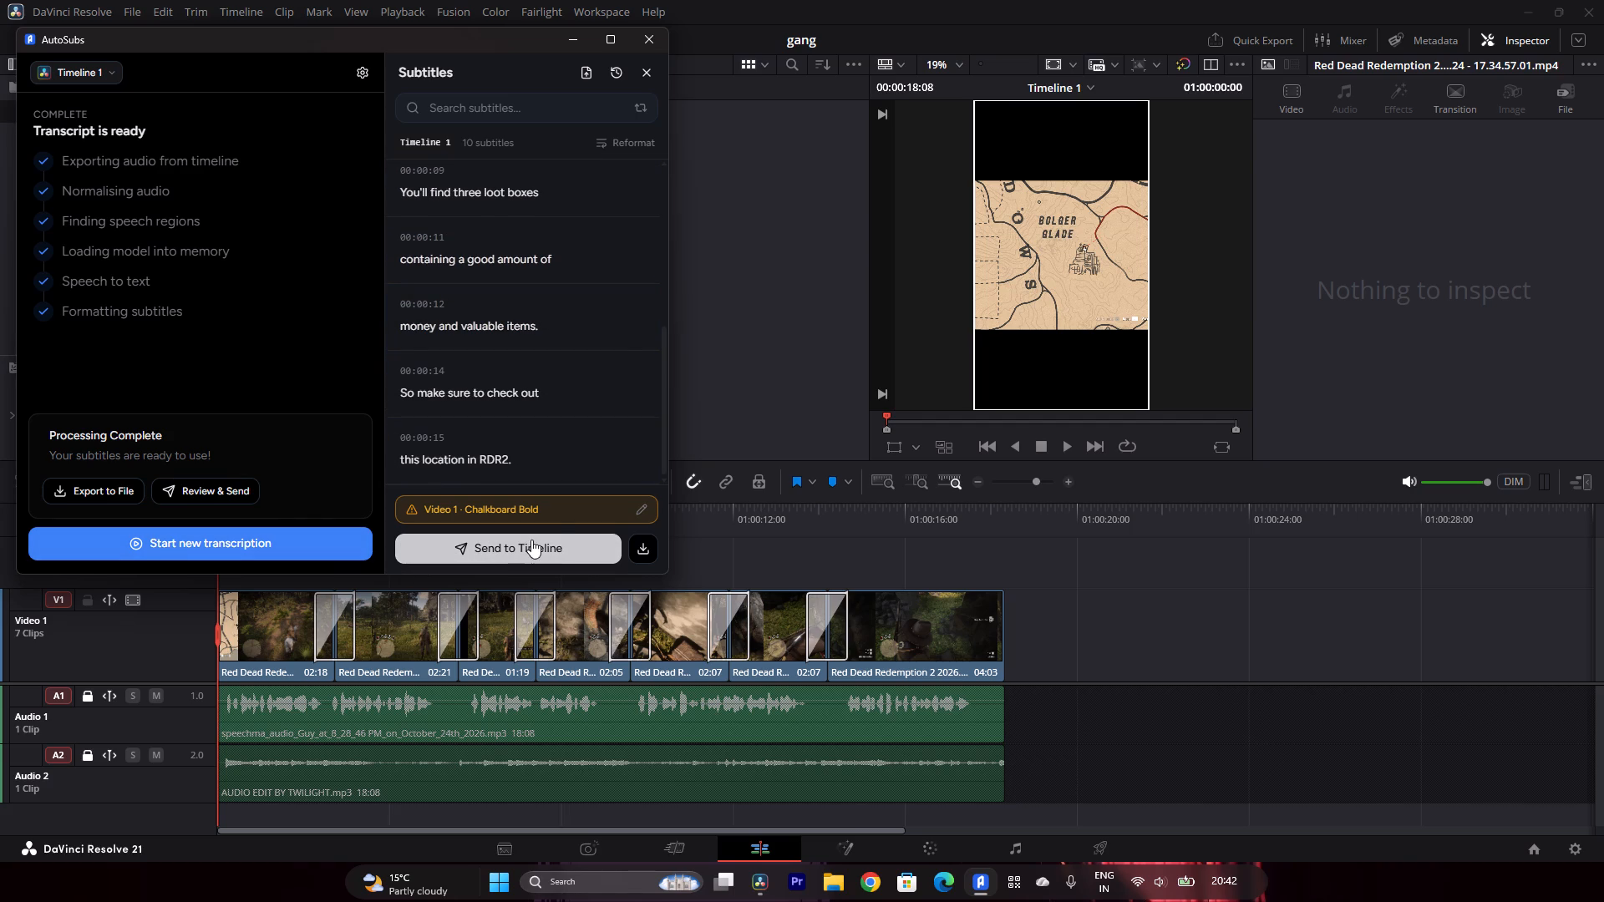
{"action": "left_click", "coordinate": [622, 138]}
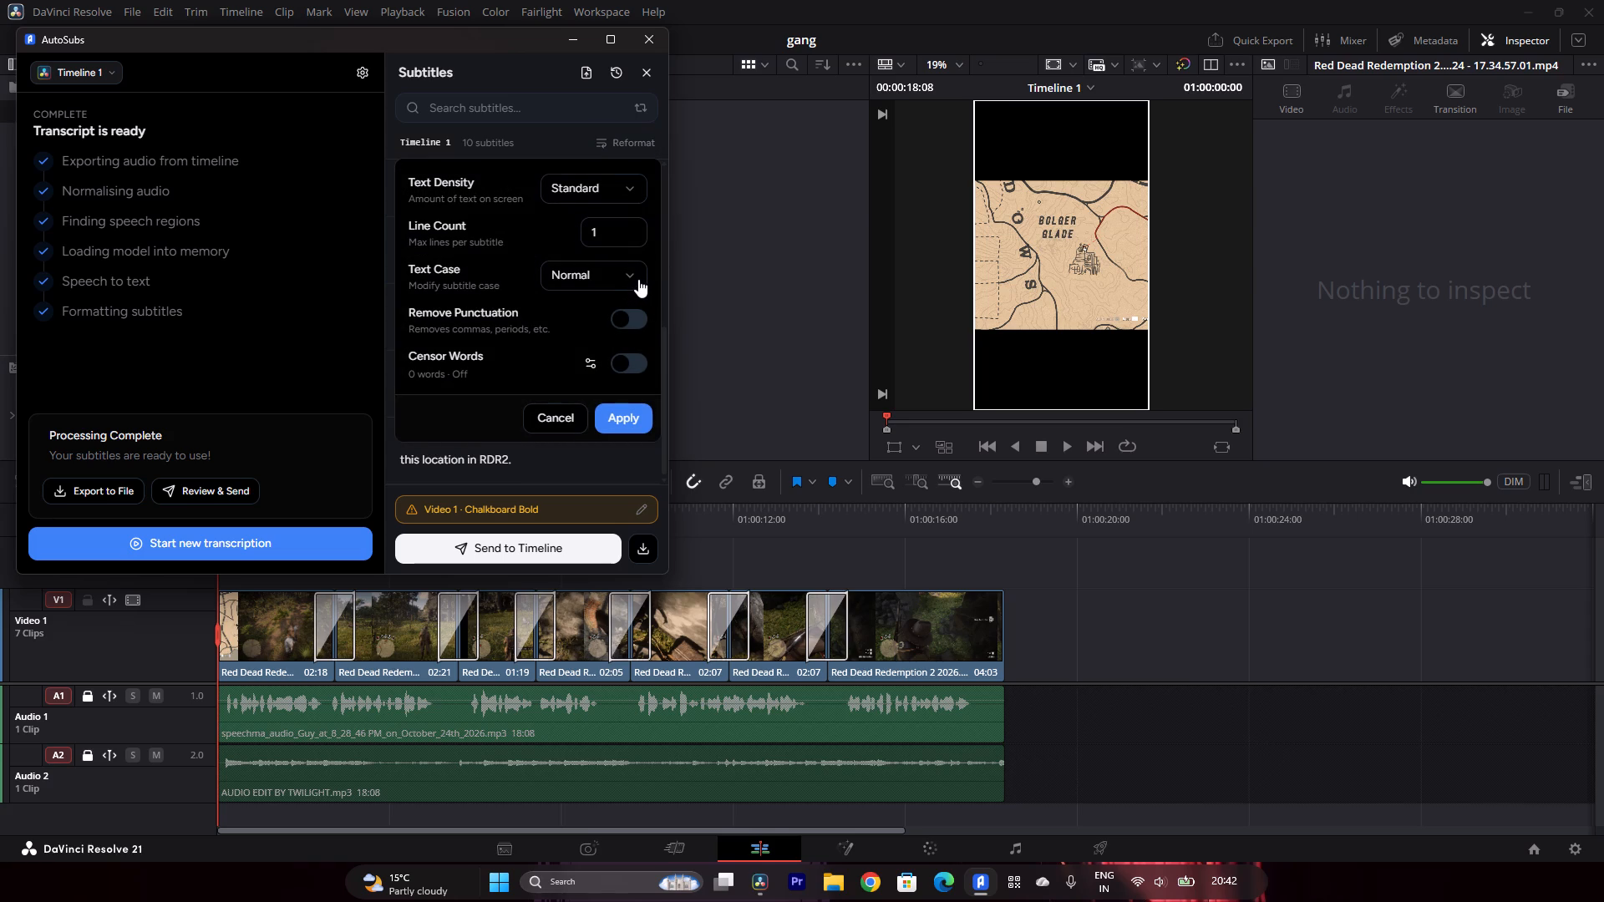
{"action": "left_click", "coordinate": [540, 425]}
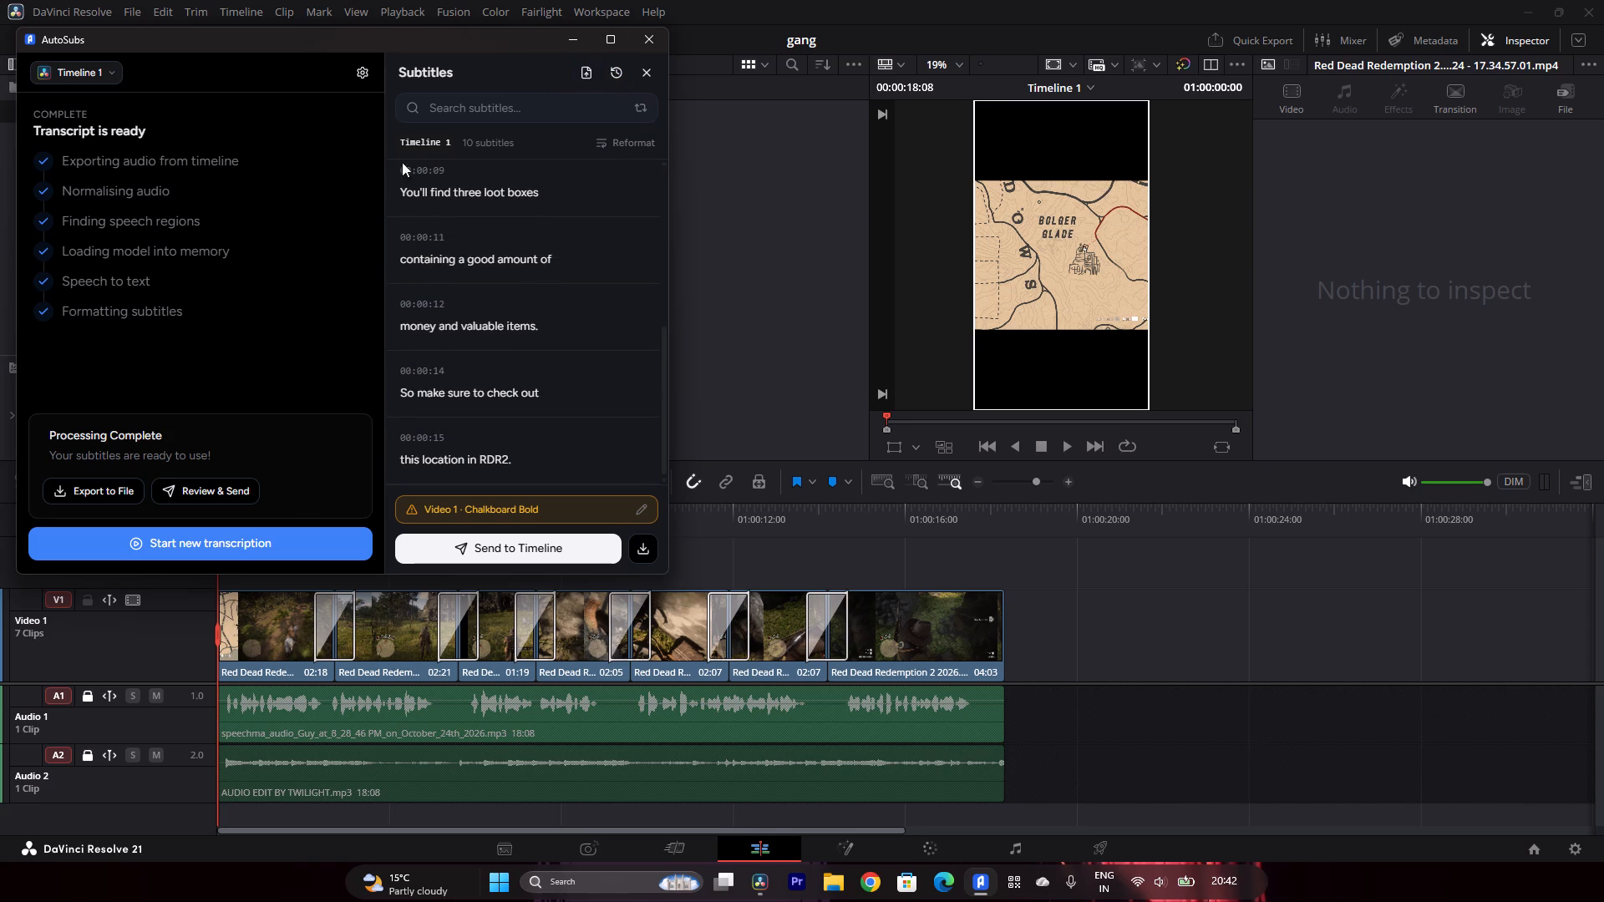
Send the generated subtitles to Timeline 1 on Video 1 with the Chalkboard Bold preset, and close AutoSubs.
{"action": "left_click", "coordinate": [512, 552]}
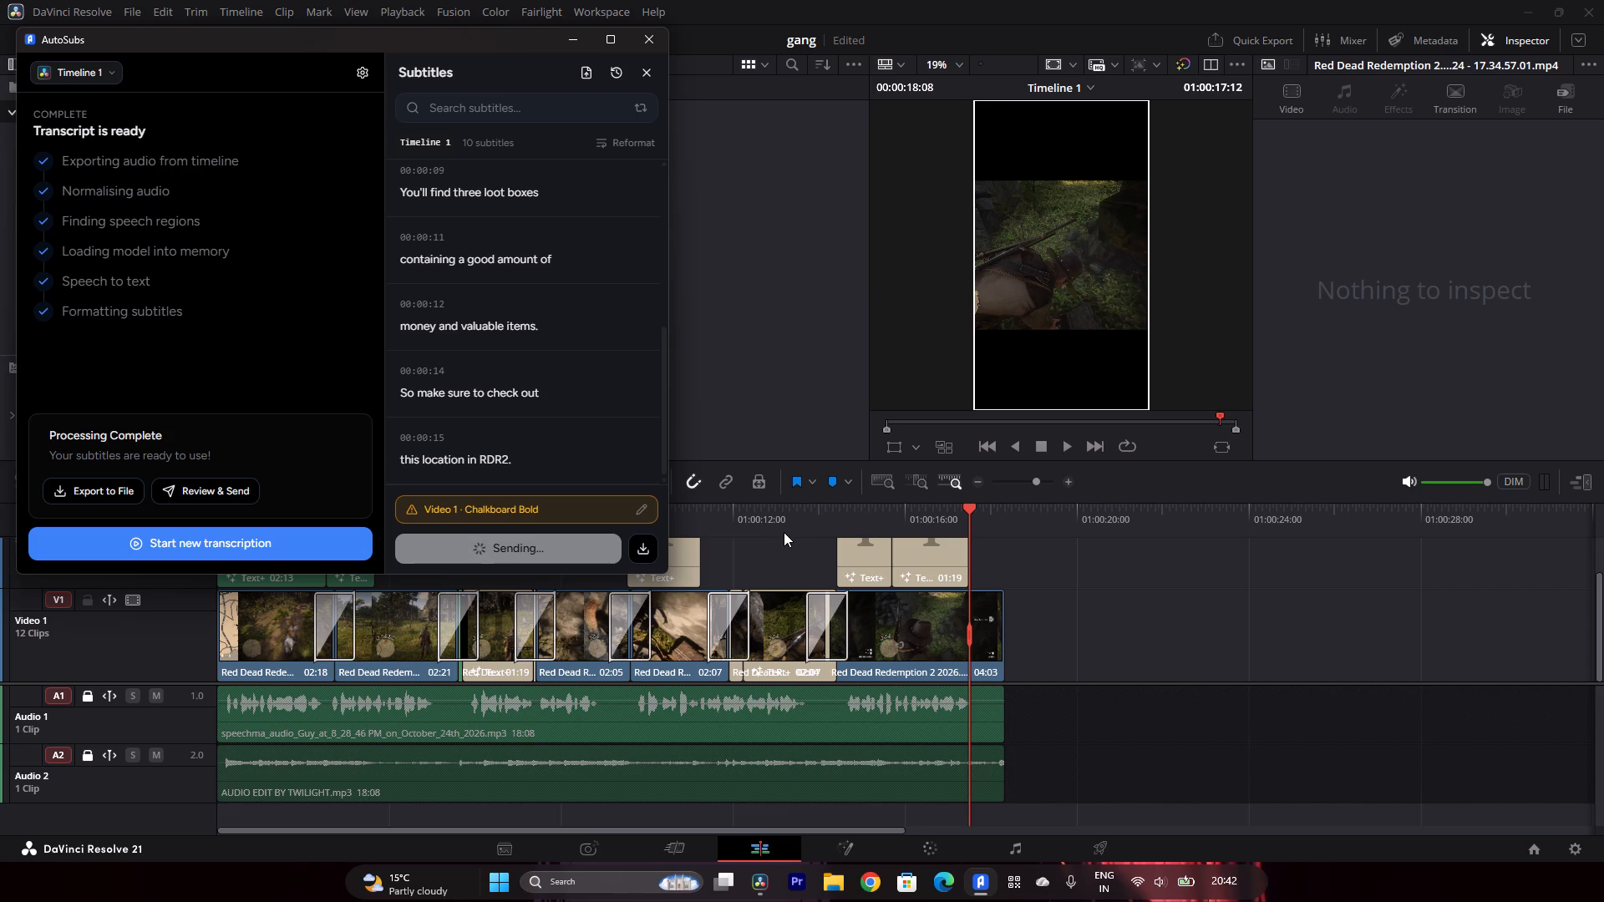
{"action": "left_click", "coordinate": [657, 38]}
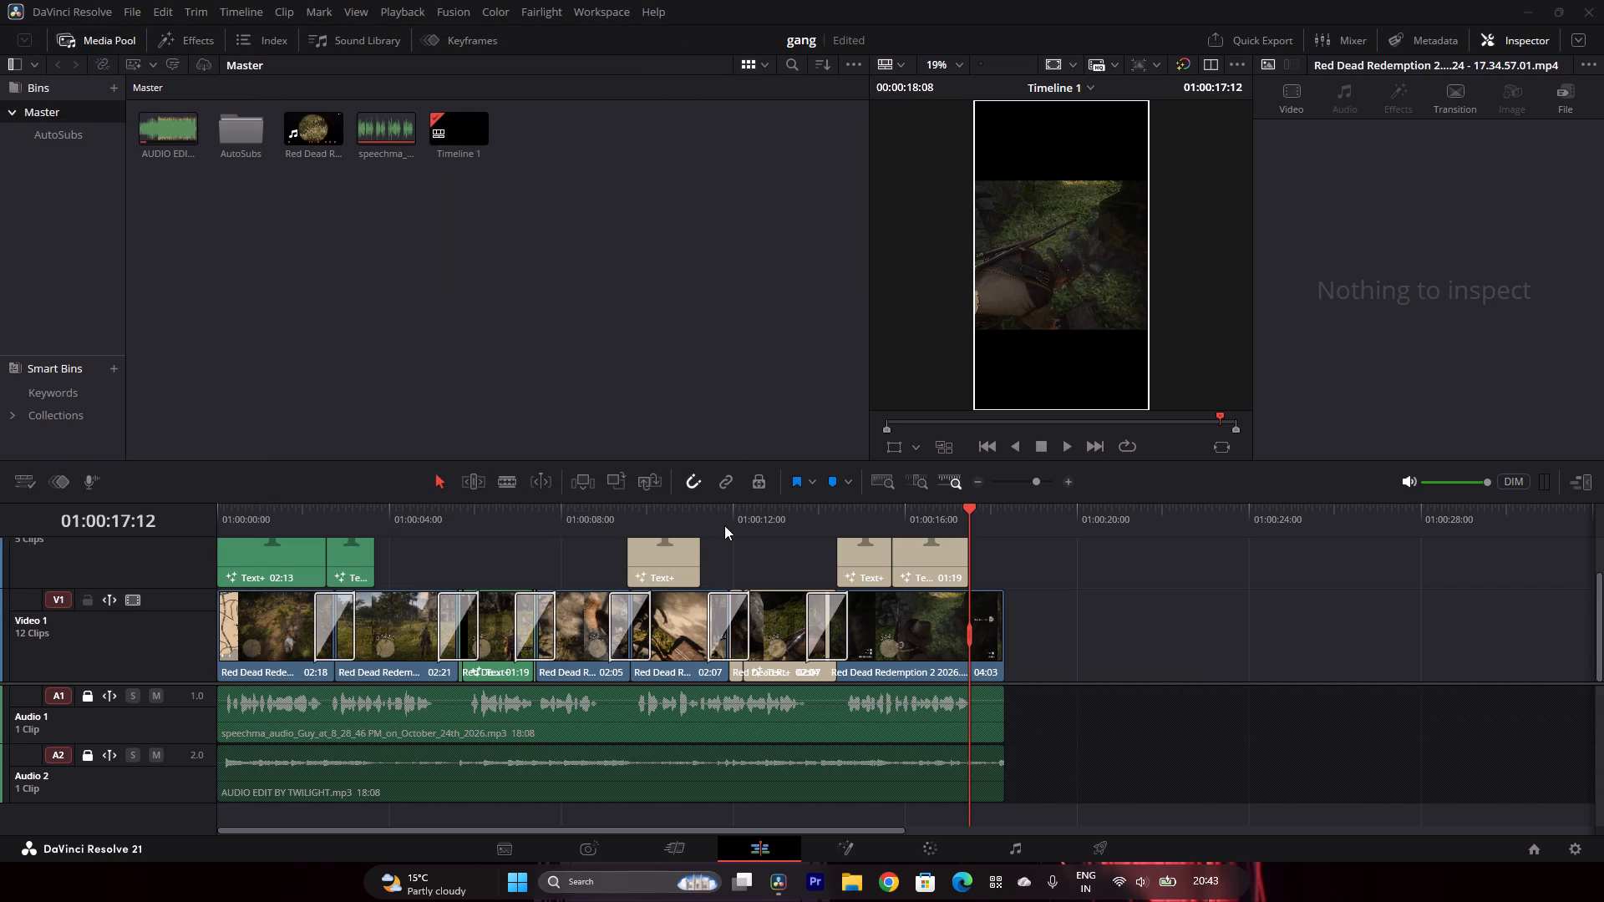
Play the timeline from 01:00:00:00 to preview the subtitles over the video.
{"action": "left_click_drag", "start_coordinate": [722, 509], "coordinate": [198, 515]}
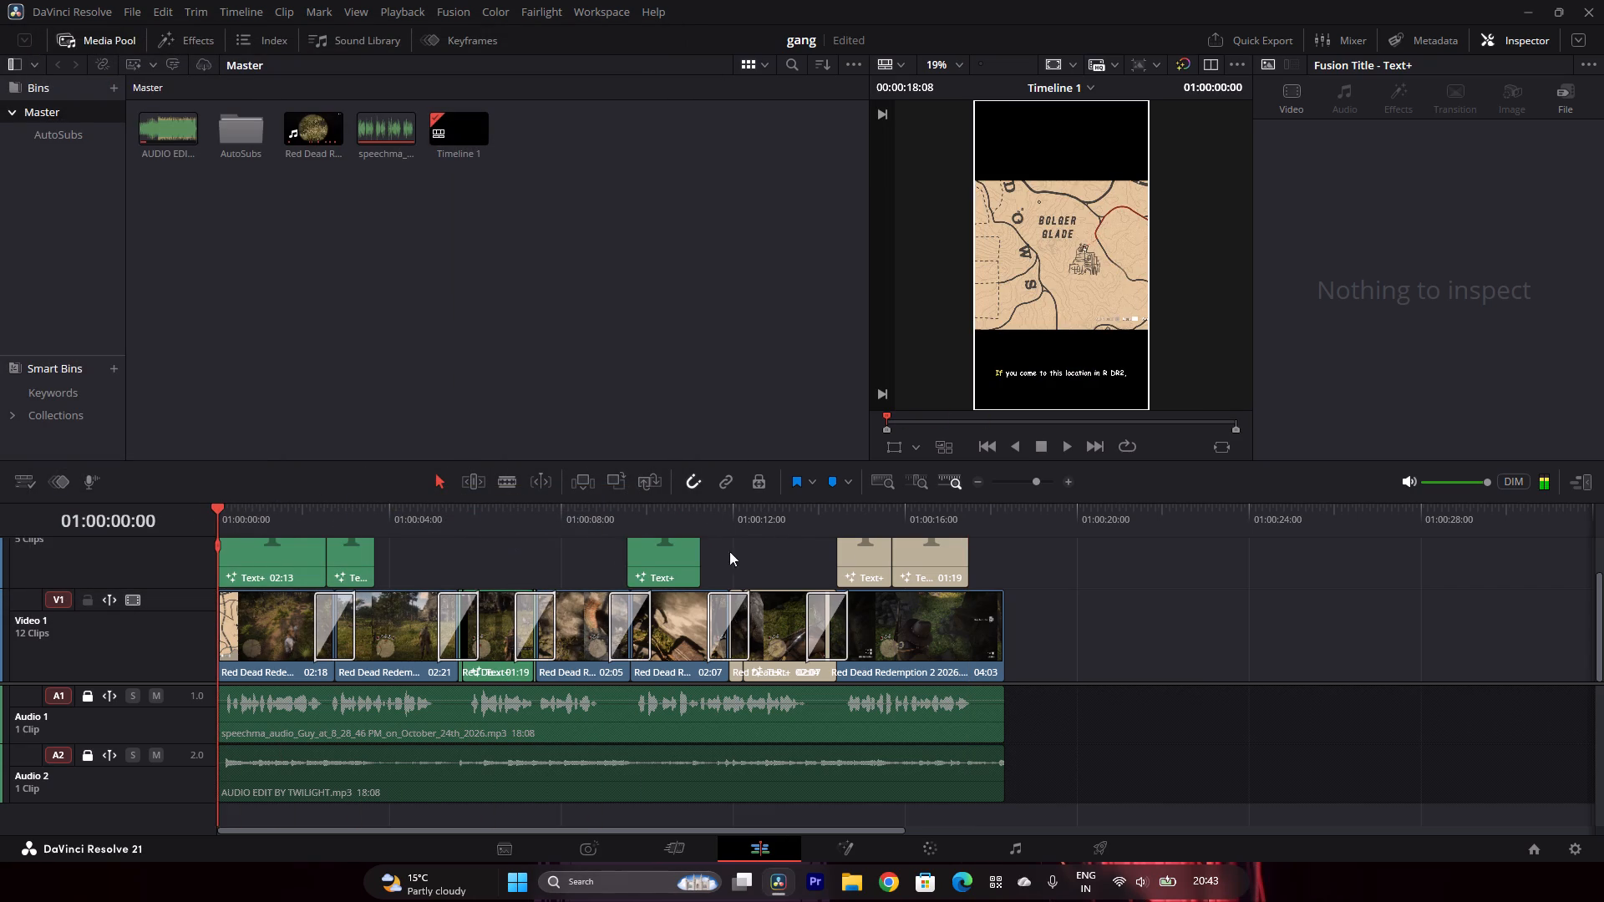
{"action": "left_click", "coordinate": [1068, 443]}
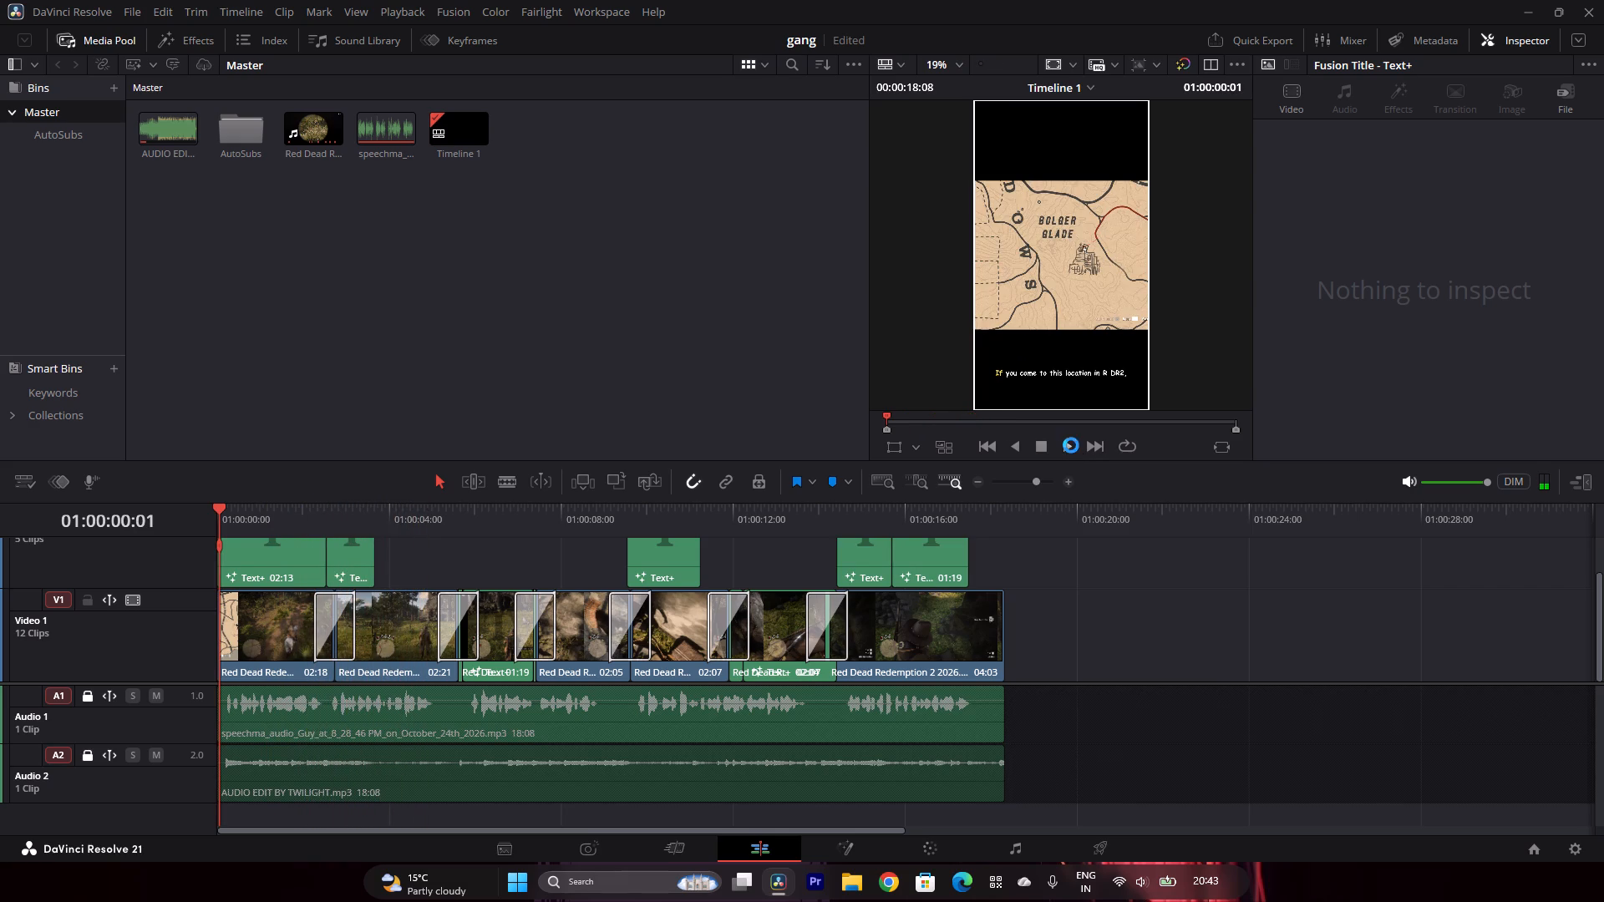
{"action": "left_click", "coordinate": [1071, 445]}
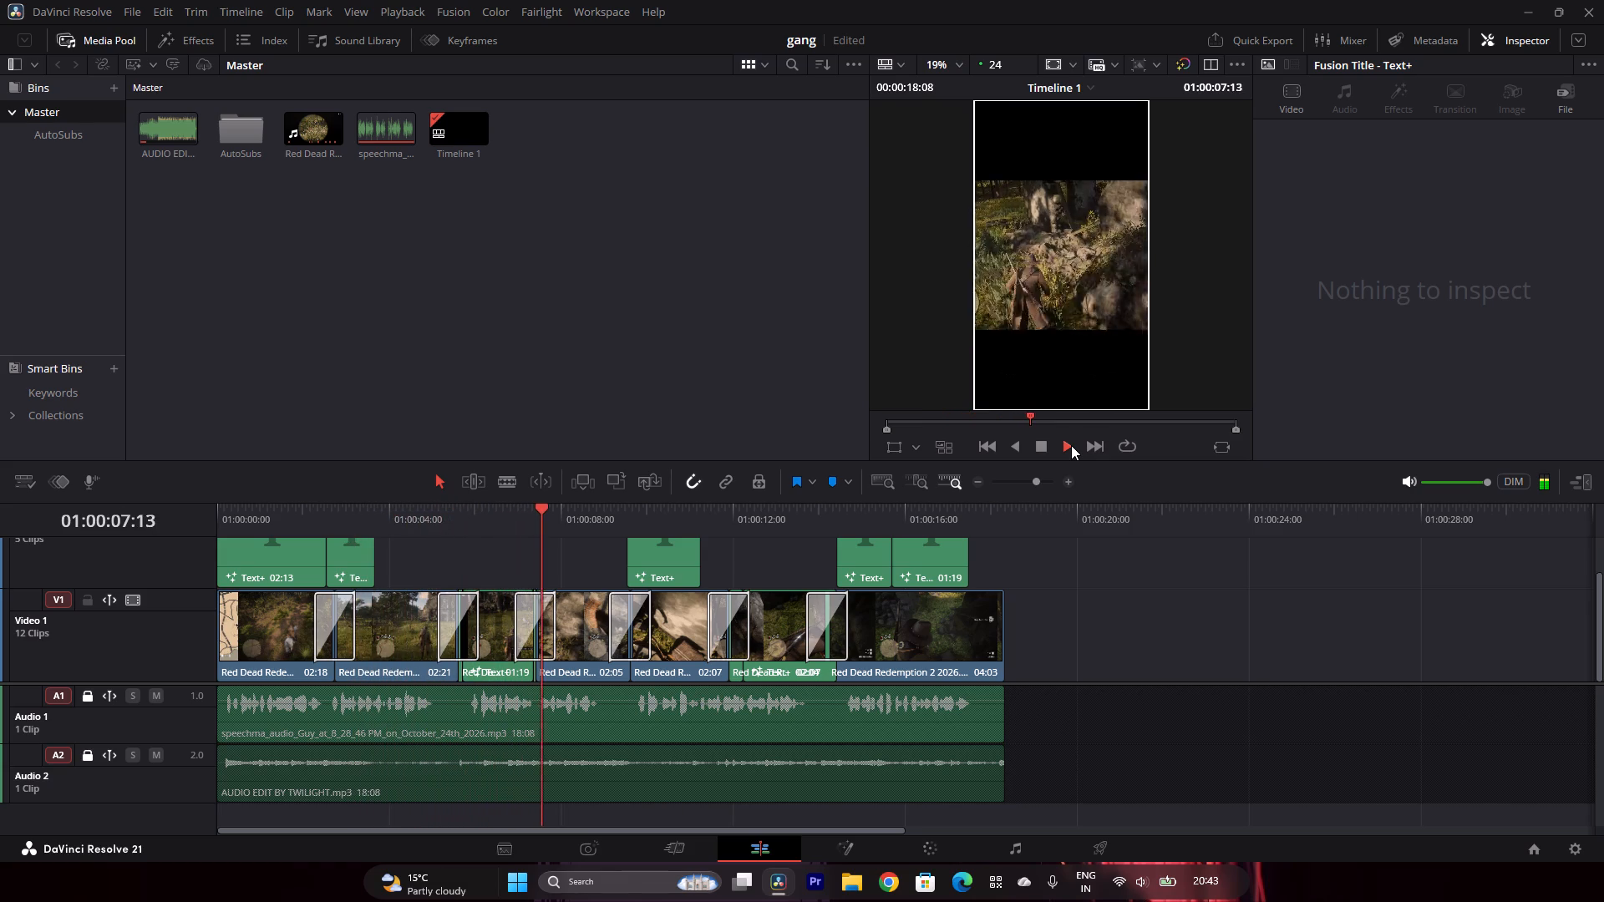
Stop playback and undo sending the subtitles, back to before the Text+ clips and the AutoSubs bin were added.
{"action": "left_click", "coordinate": [1042, 440]}
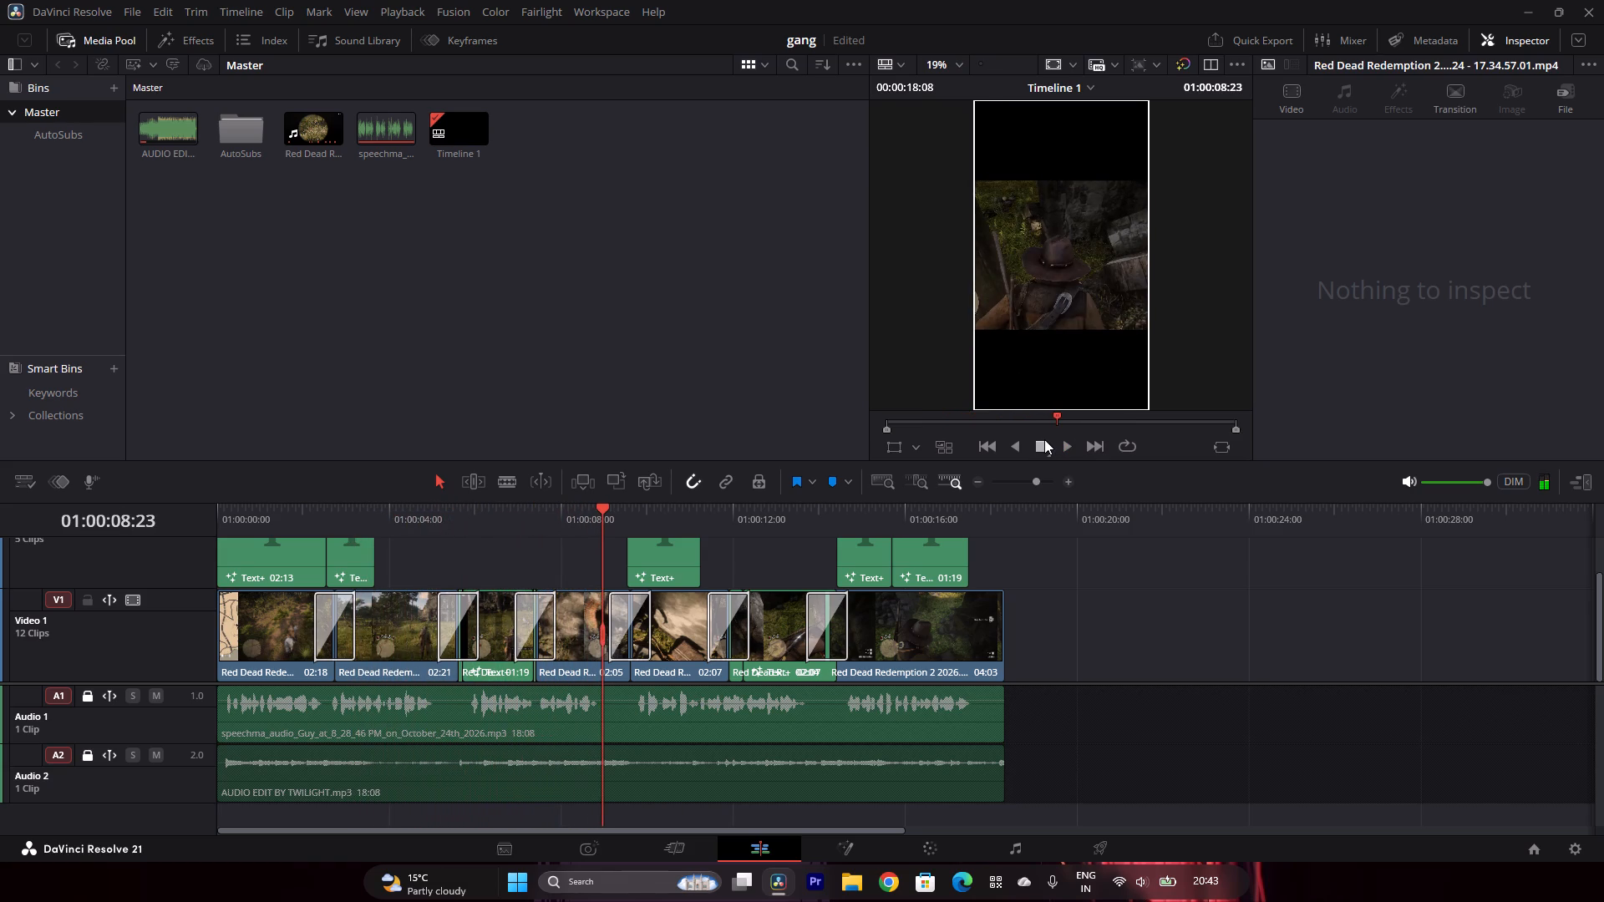
{"action": "key", "text": "ctrl+z"}
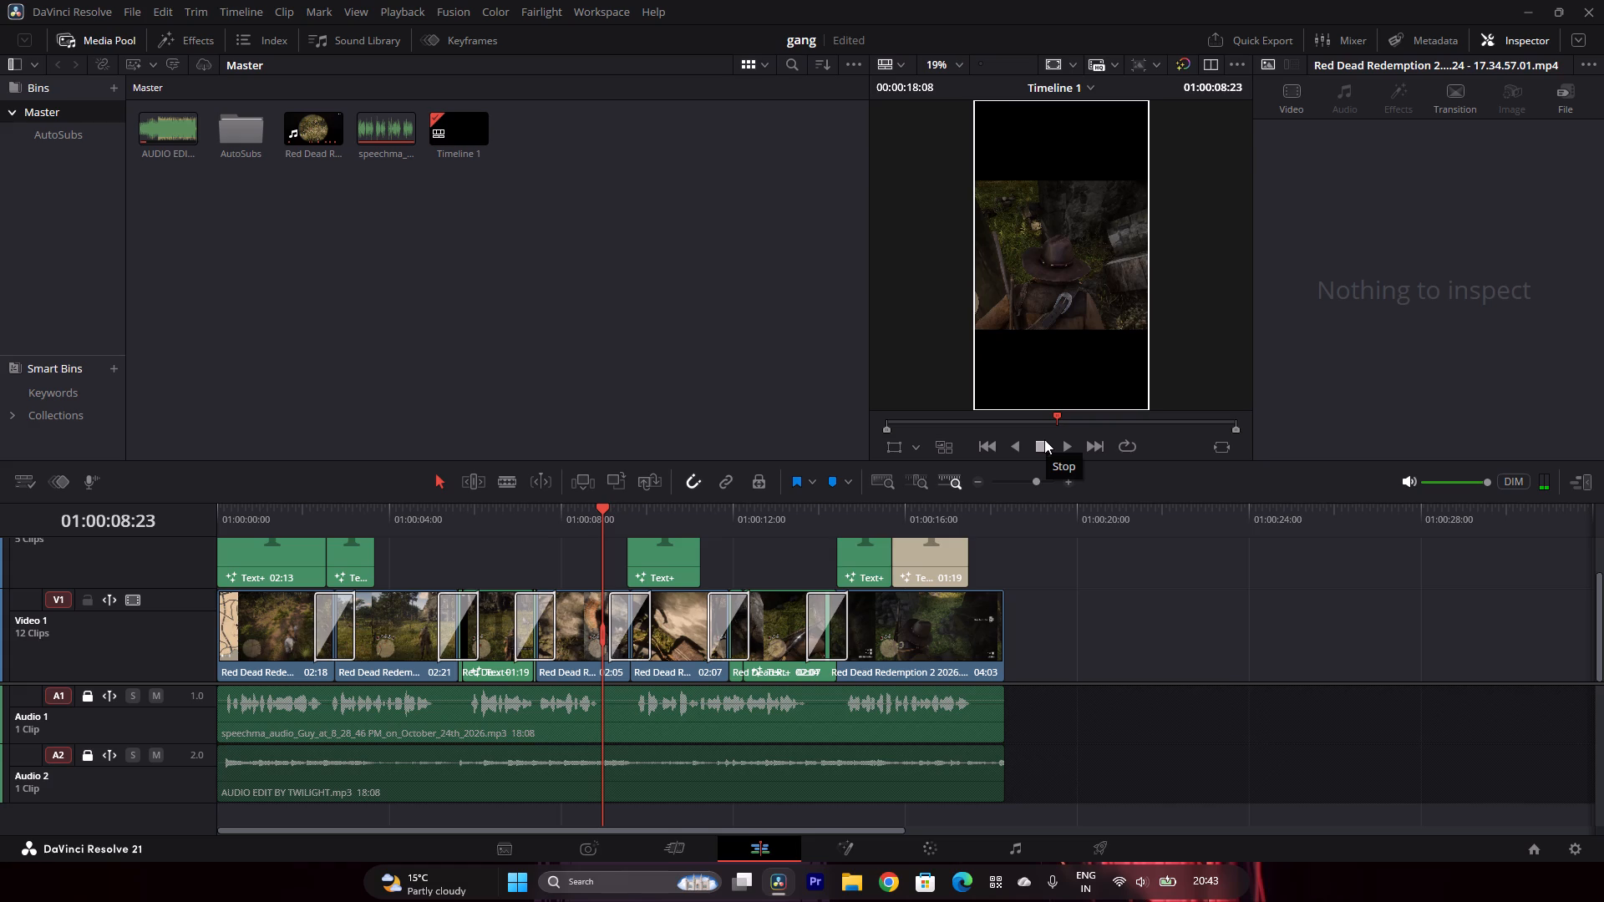
{"action": "key", "text": "ctrl+z"}
{"action": "key", "text": "ctrl+z"}
{"action": "key", "text": "ctrl+z"}
{"action": "key", "text": "ctrl+z"}
{"action": "key", "text": "ctrl+z"}
{"action": "key", "text": "ctrl+z"}
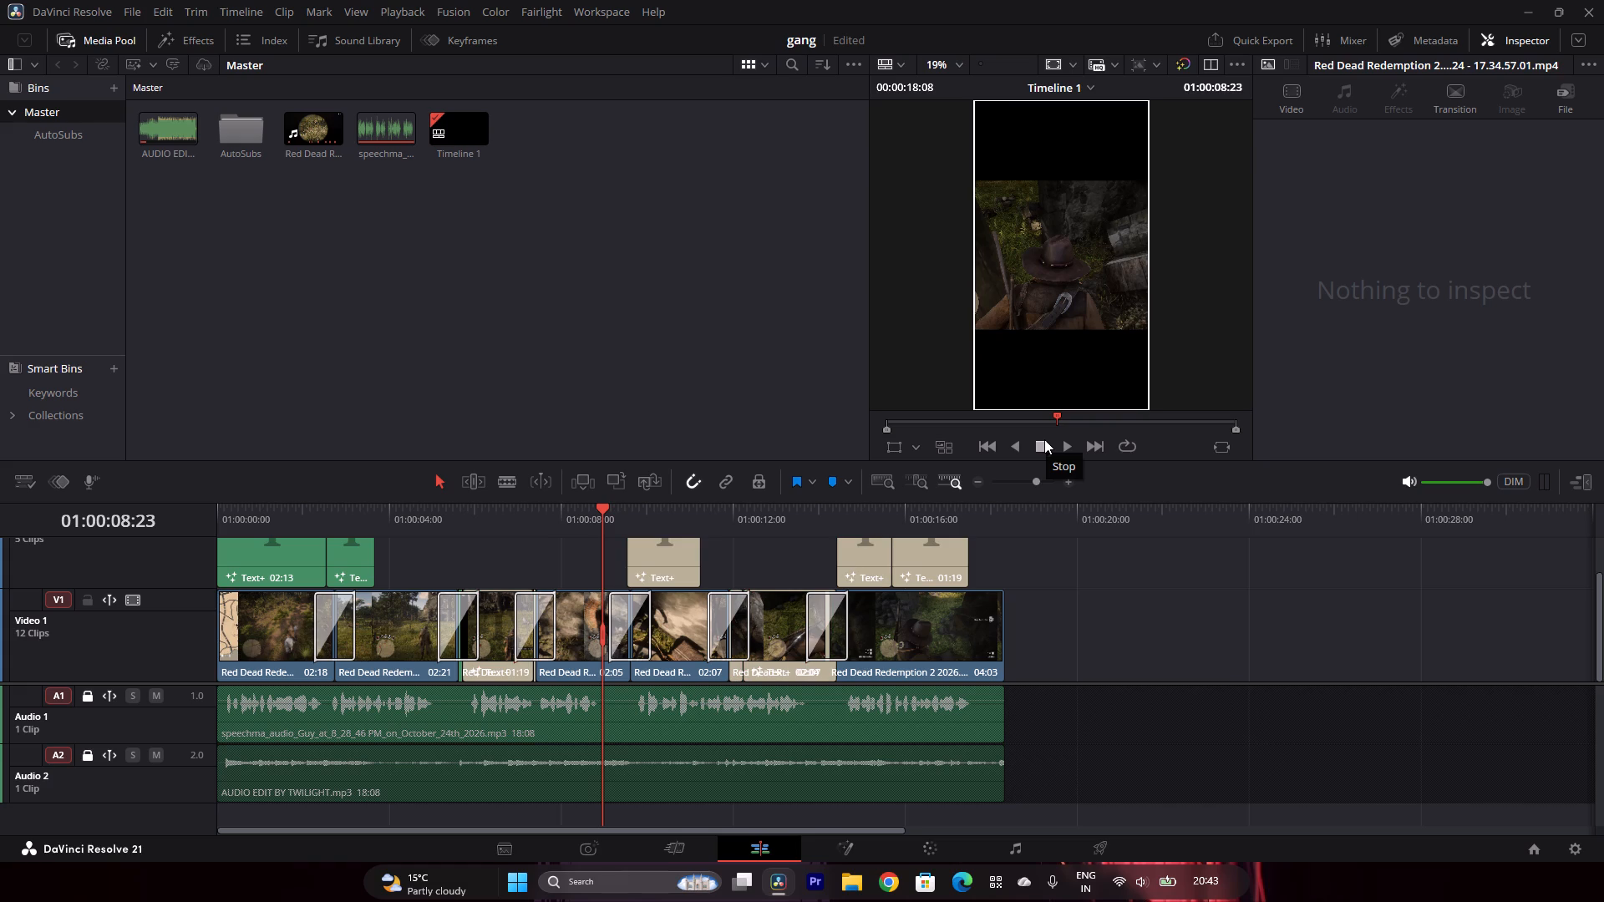
{"action": "key", "text": "ctrl+z"}
{"action": "key", "text": "ctrl+z"}
{"action": "key", "text": "ctrl+z"}
{"action": "key", "text": "ctrl+z"}
{"action": "key", "text": "ctrl+z"}
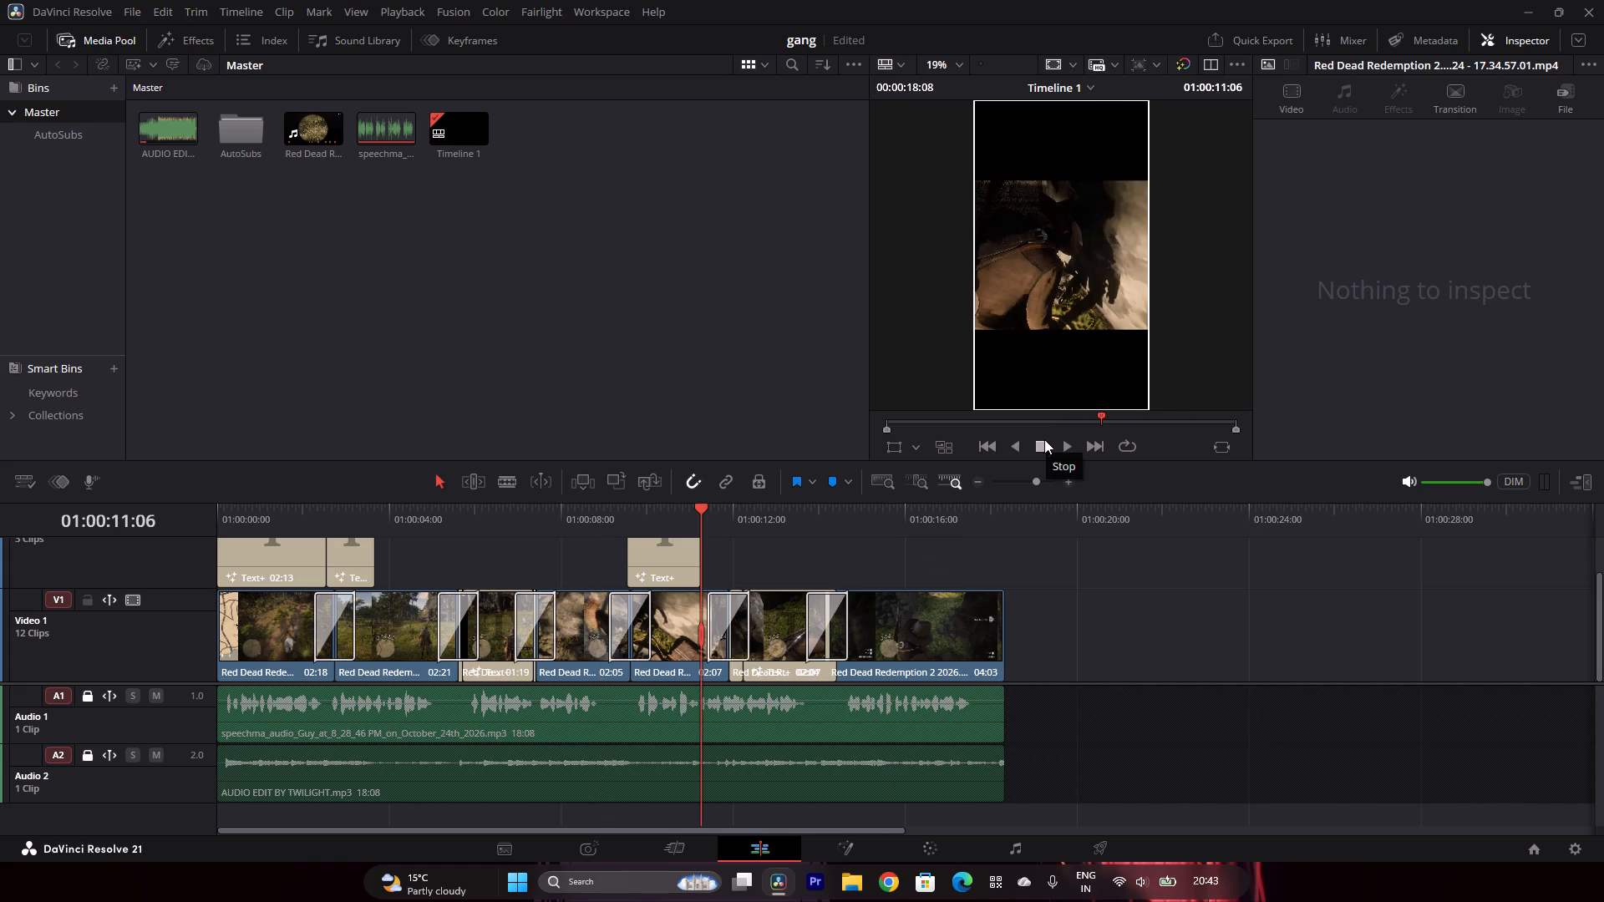
{"action": "key", "text": "ctrl+z"}
{"action": "key", "text": "ctrl+z"}
{"action": "key", "text": "ctrl+z"}
{"action": "key", "text": "ctrl+z"}
{"action": "key", "text": "ctrl+z"}
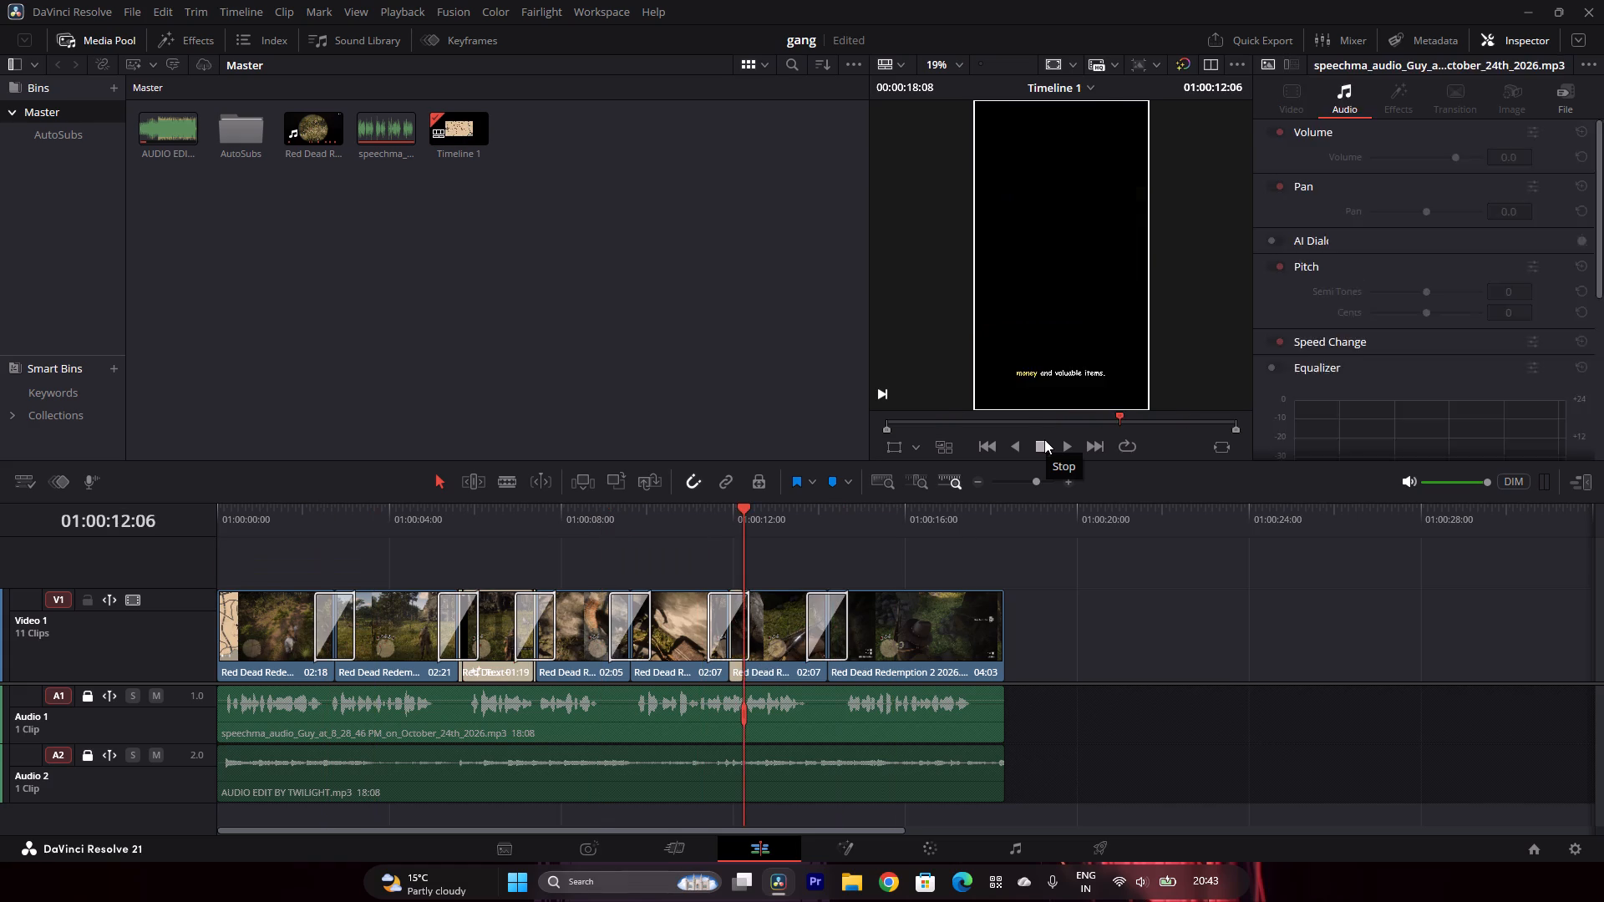
{"action": "key", "text": "ctrl+z"}
{"action": "key", "text": "ctrl+z"}
{"action": "key", "text": "ctrl+z"}
{"action": "key", "text": "ctrl+z"}
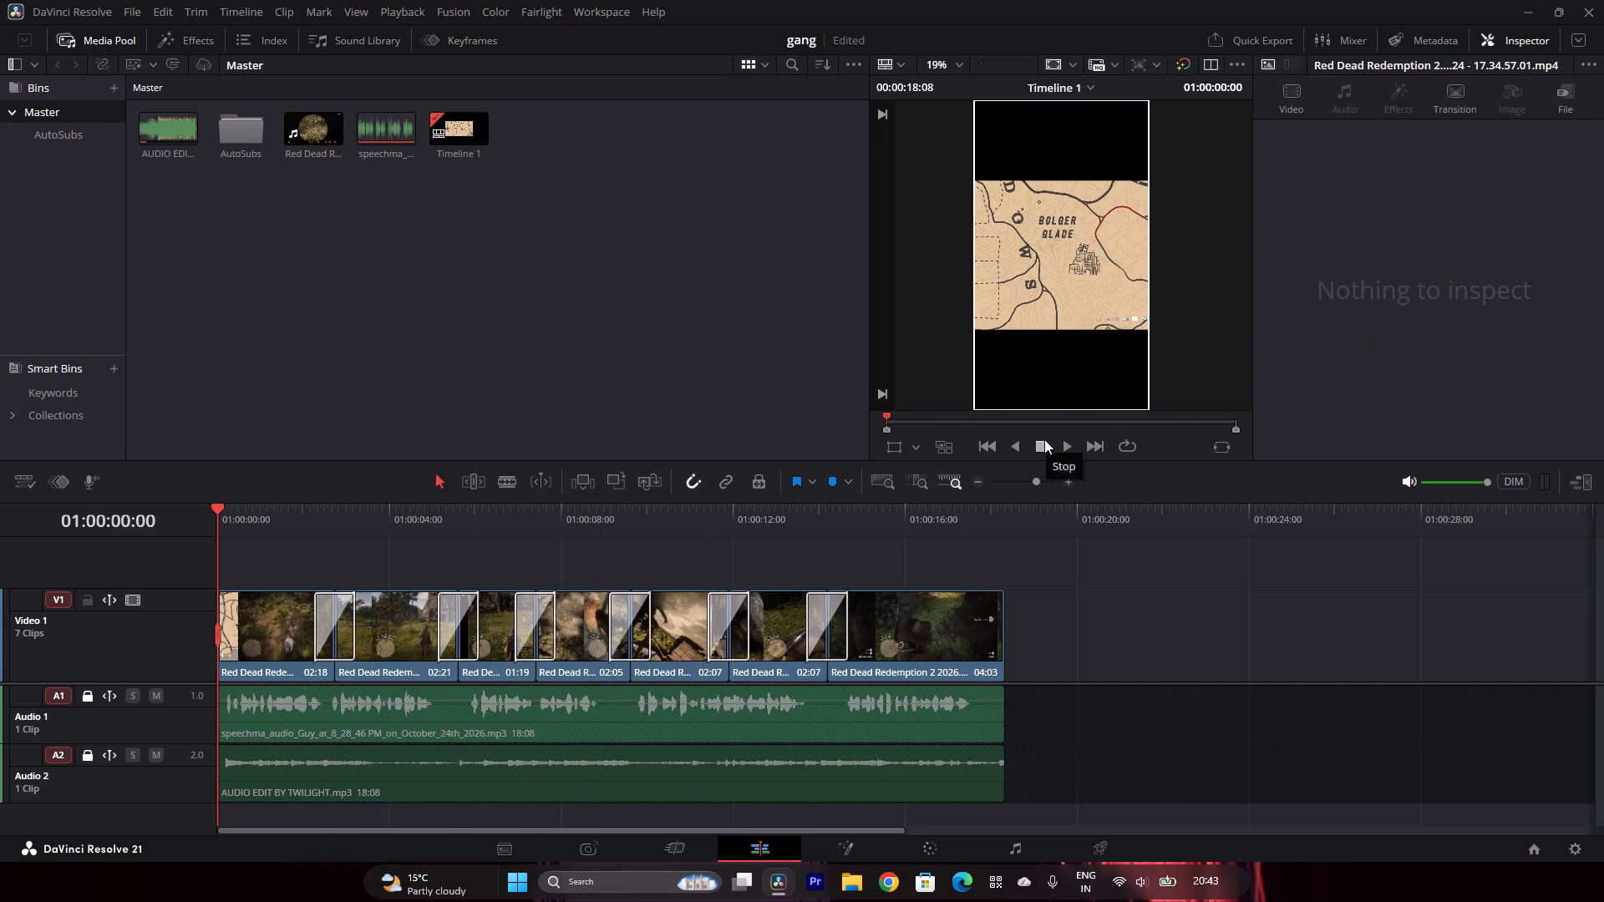
{"action": "key", "text": "ctrl+z"}
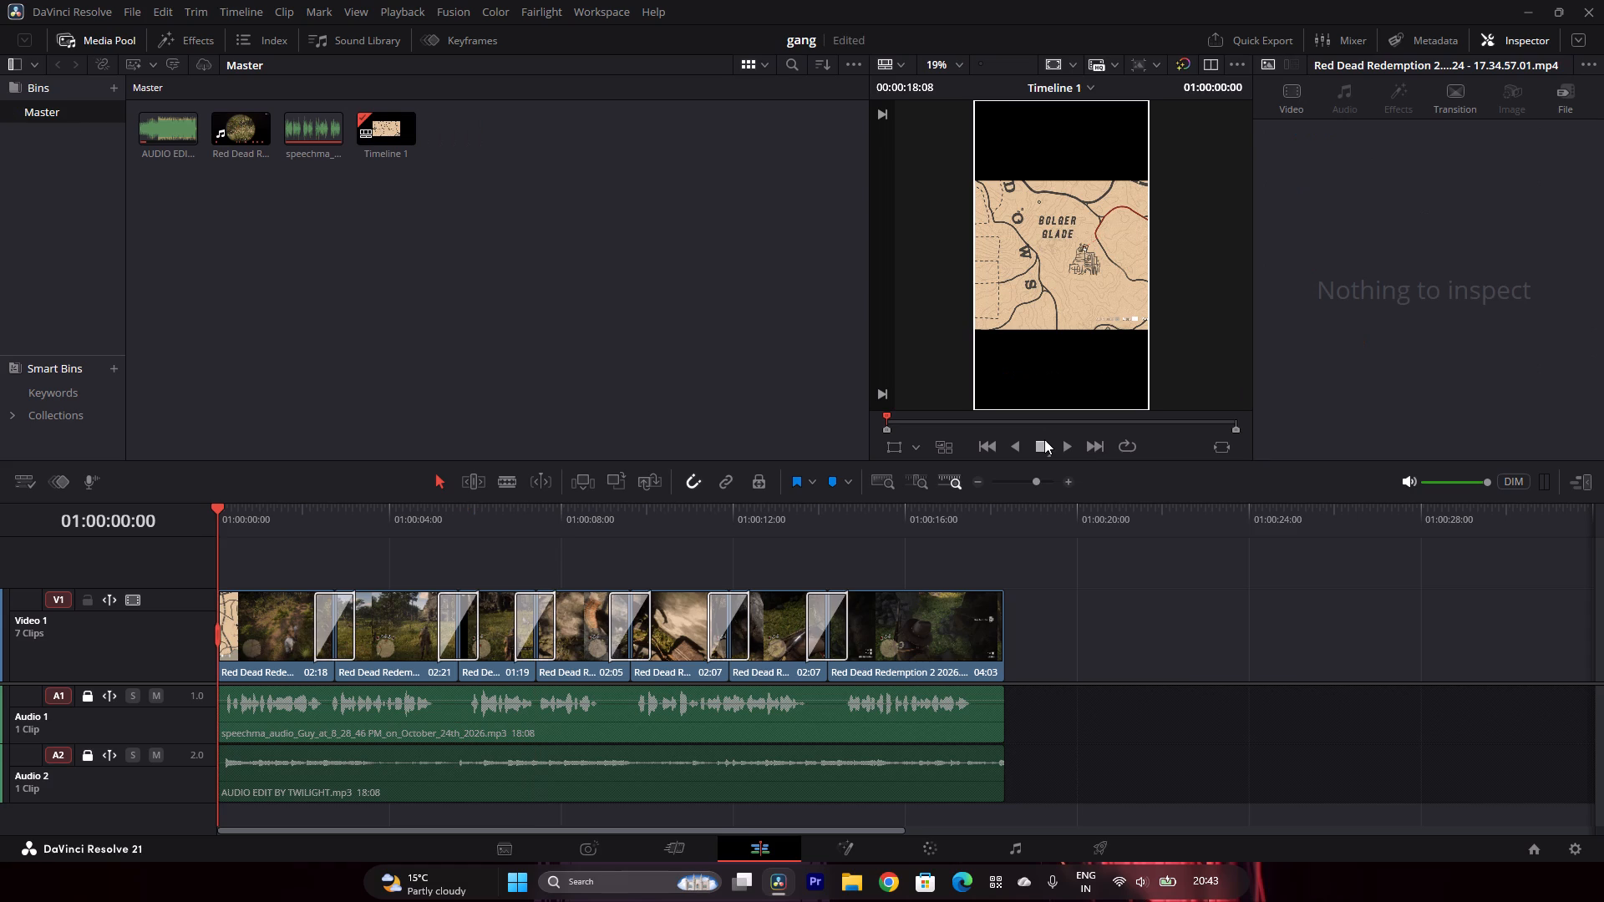
Launch the AutoSubs script again for Timeline 1.
{"action": "left_click", "coordinate": [592, 10]}
{"action": "left_click", "coordinate": [694, 422]}
{"action": "left_click", "coordinate": [791, 429]}
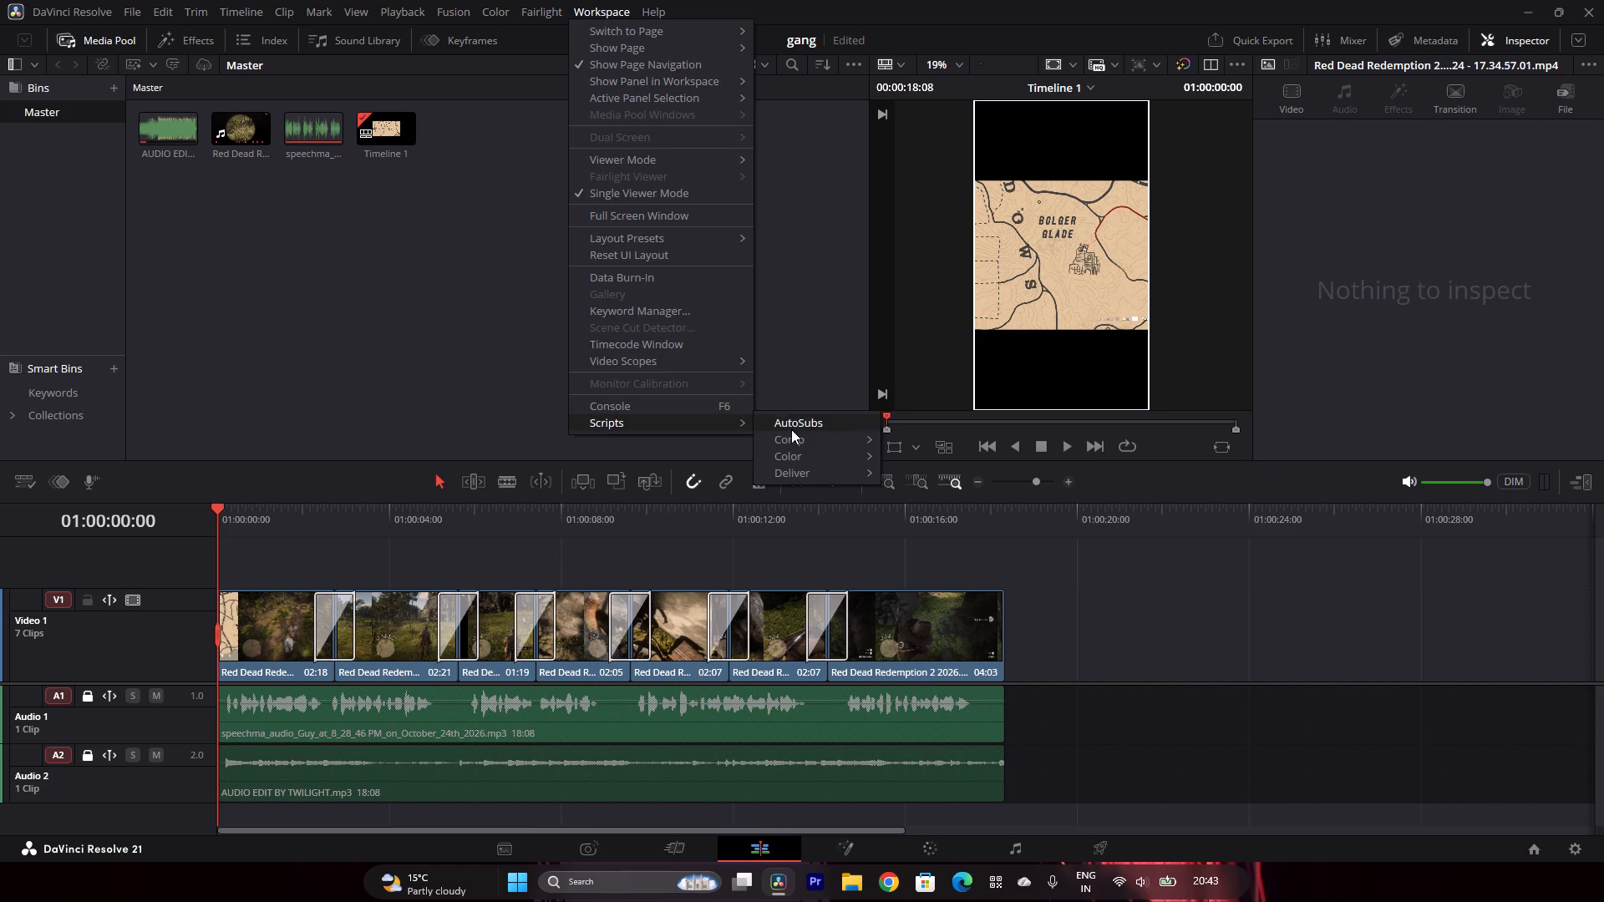
Exit the Gemini in Chrome background app running in the system tray.
{"action": "left_click", "coordinate": [995, 877]}
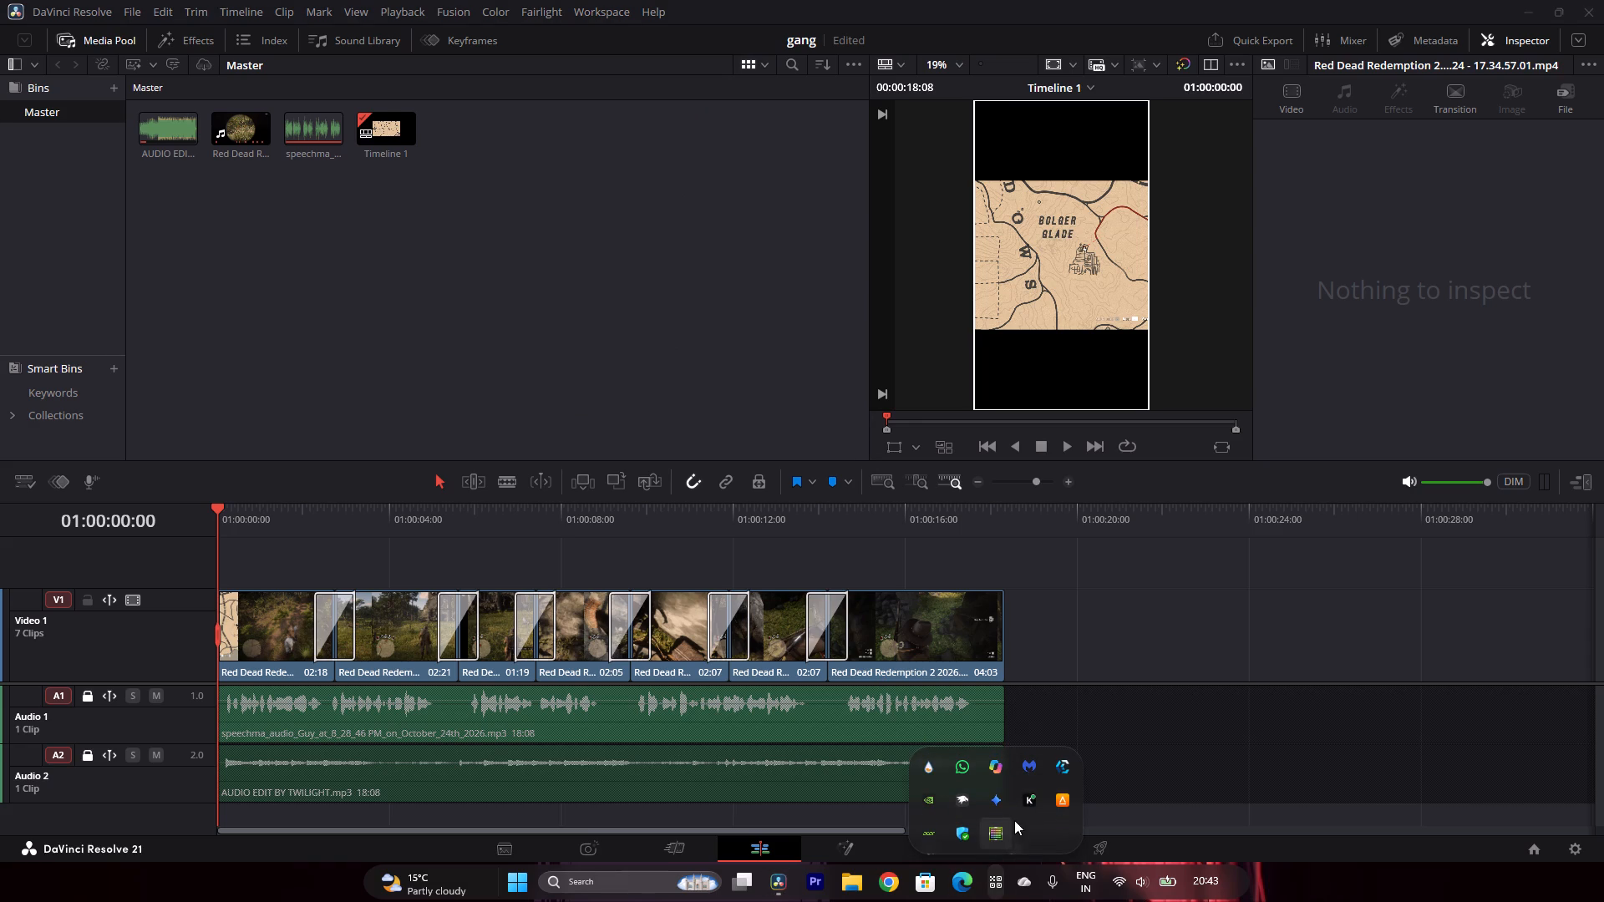
{"action": "right_click", "coordinate": [995, 798]}
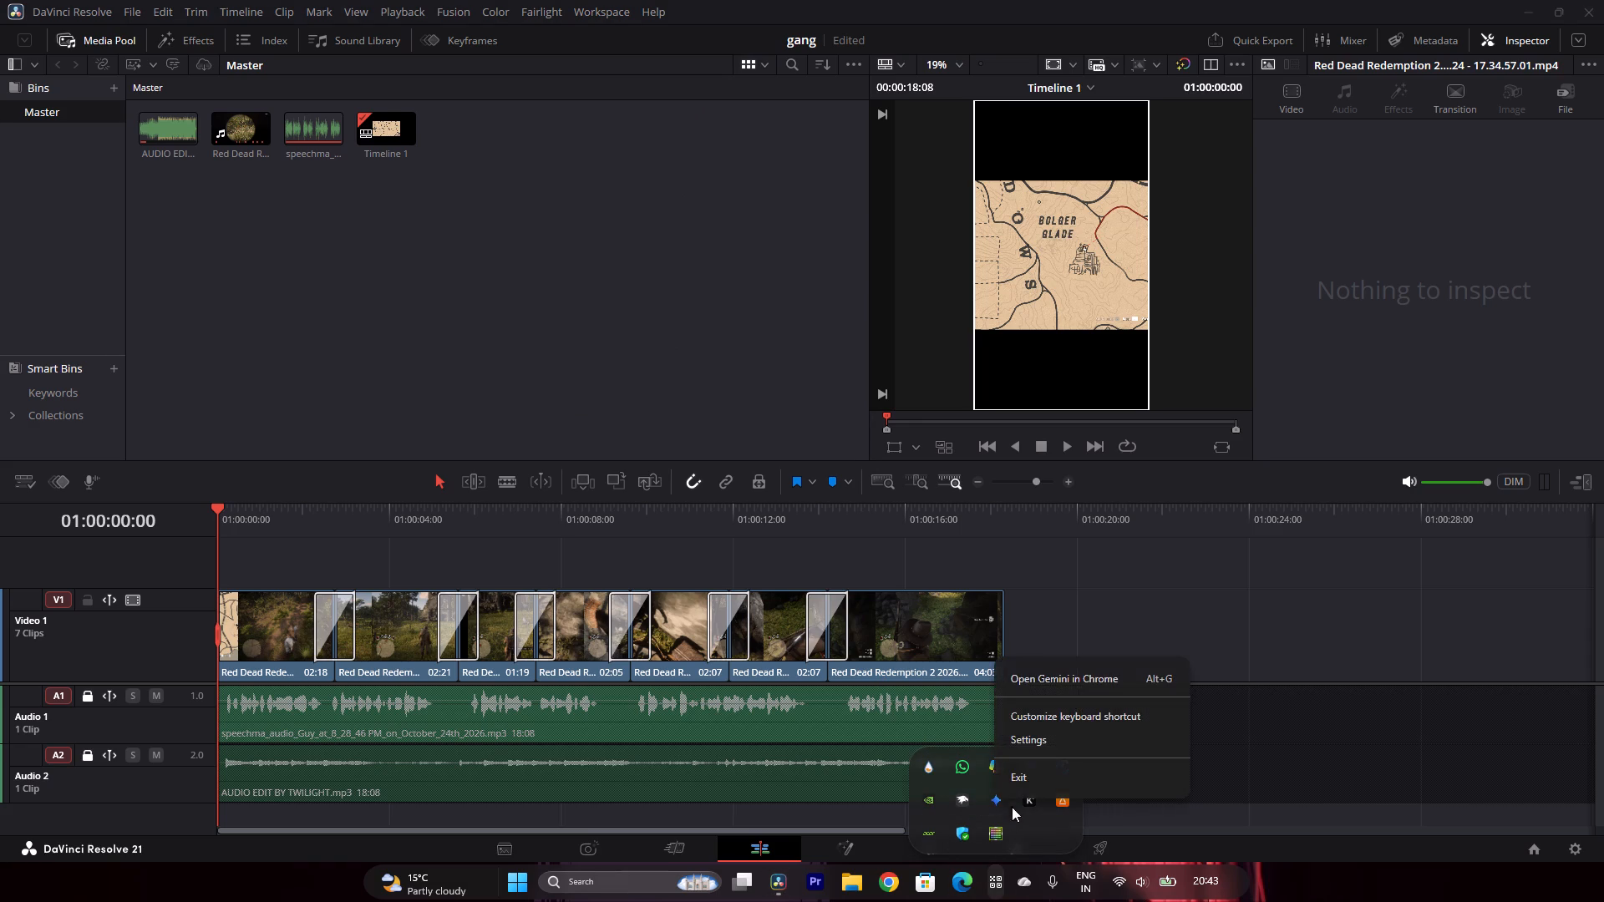
{"action": "left_click", "coordinate": [1023, 778]}
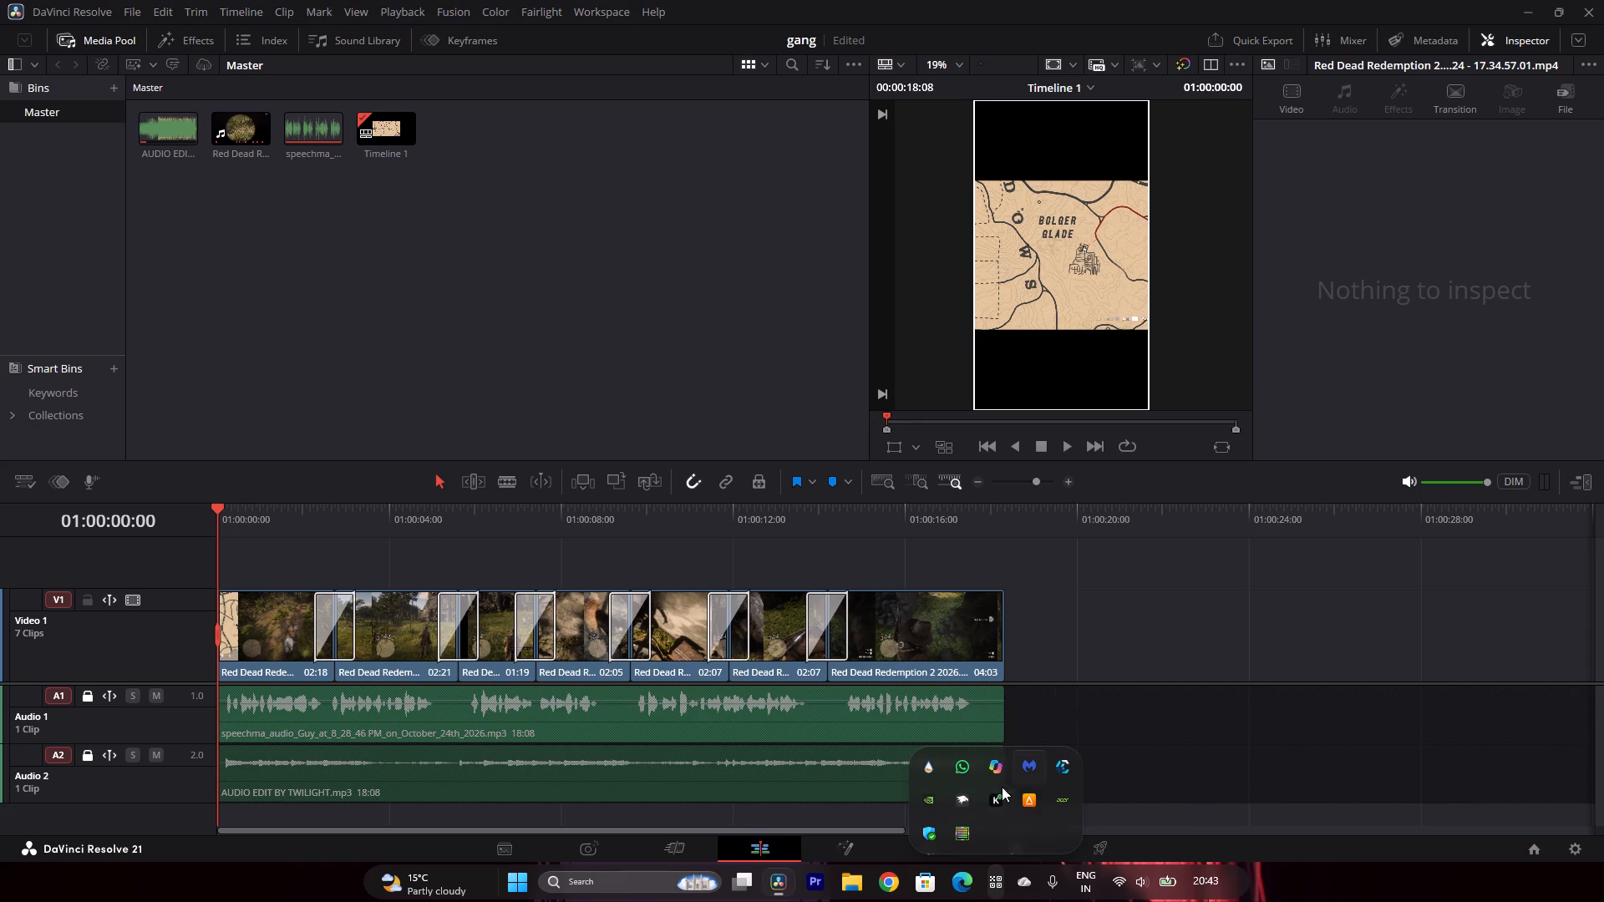
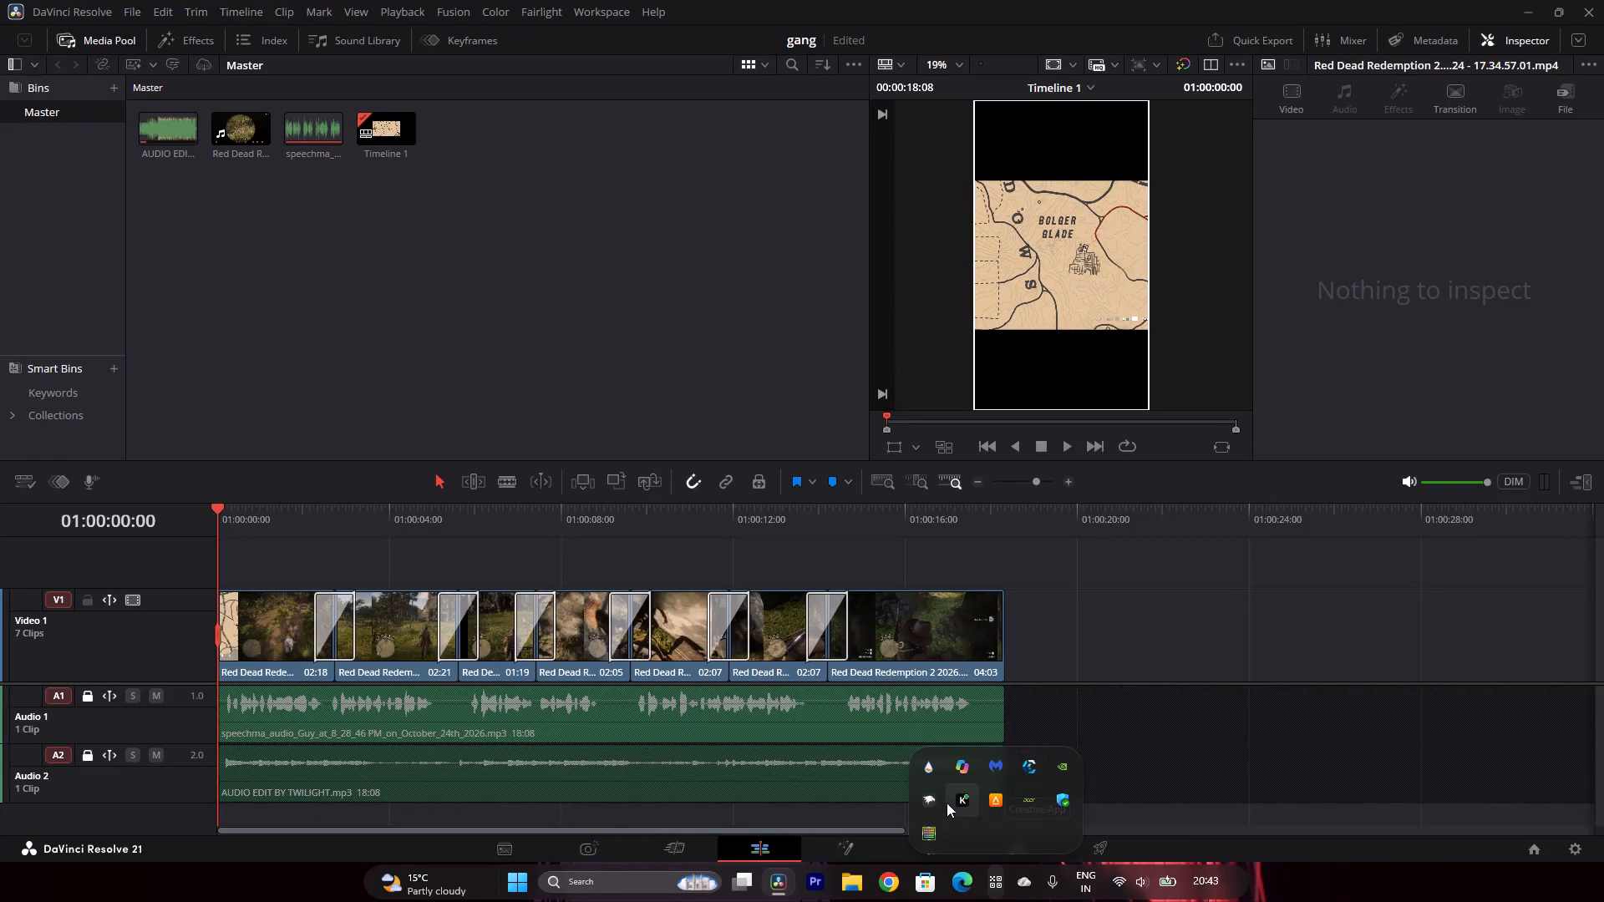
Exit the data protect tray control and Sound Blaster Studio background apps.
{"action": "right_click", "coordinate": [1035, 795]}
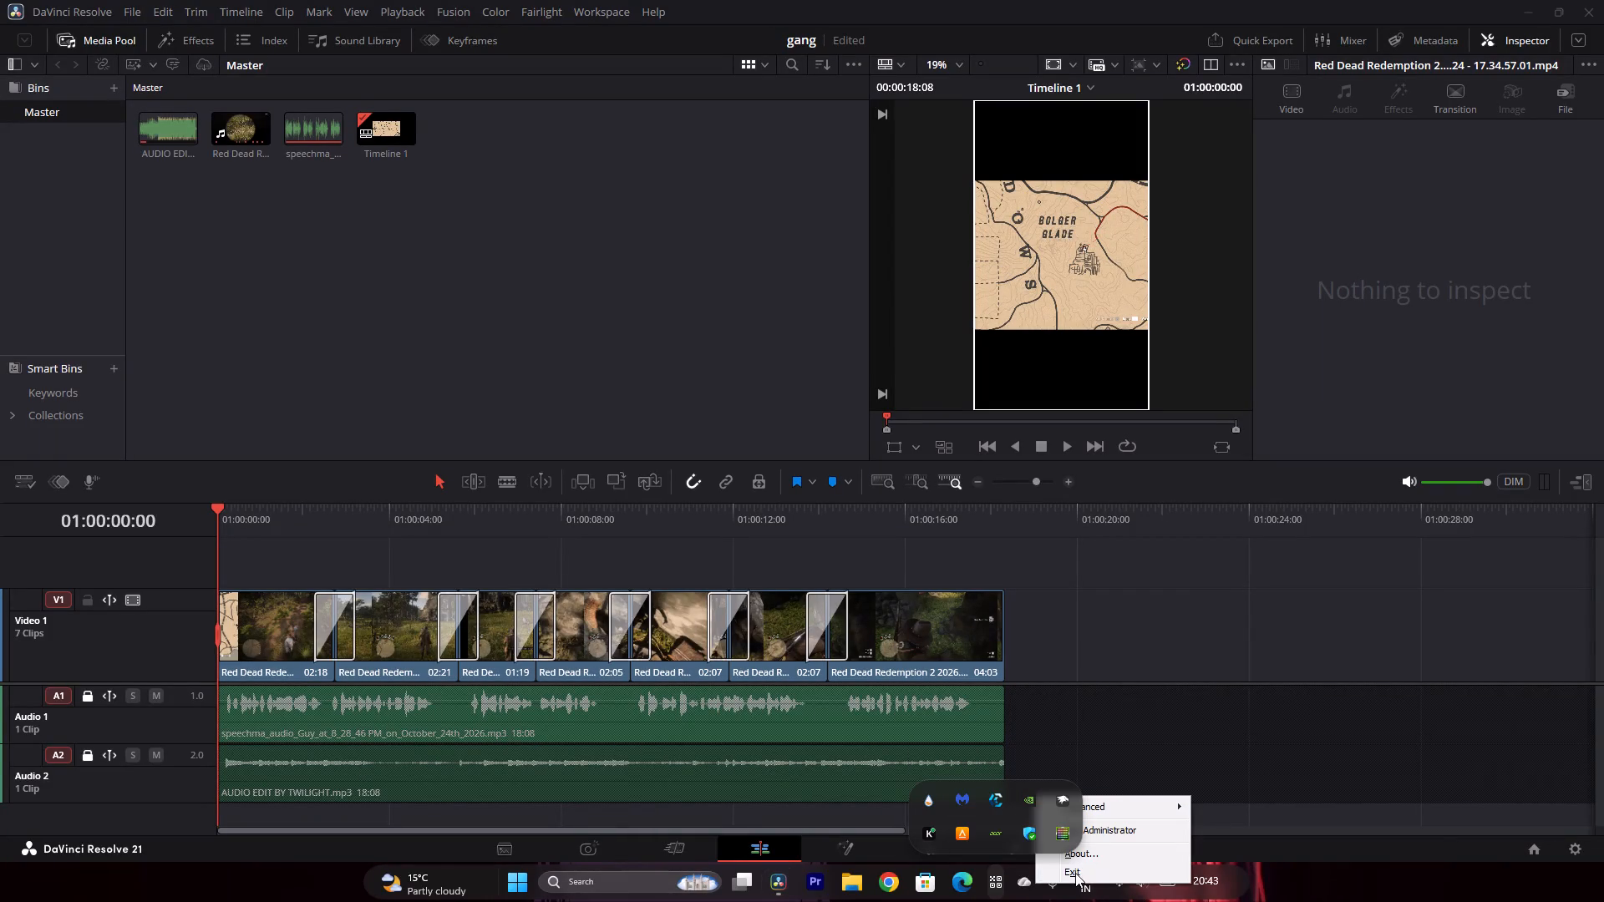
{"action": "left_click", "coordinate": [1075, 871]}
{"action": "right_click", "coordinate": [960, 834]}
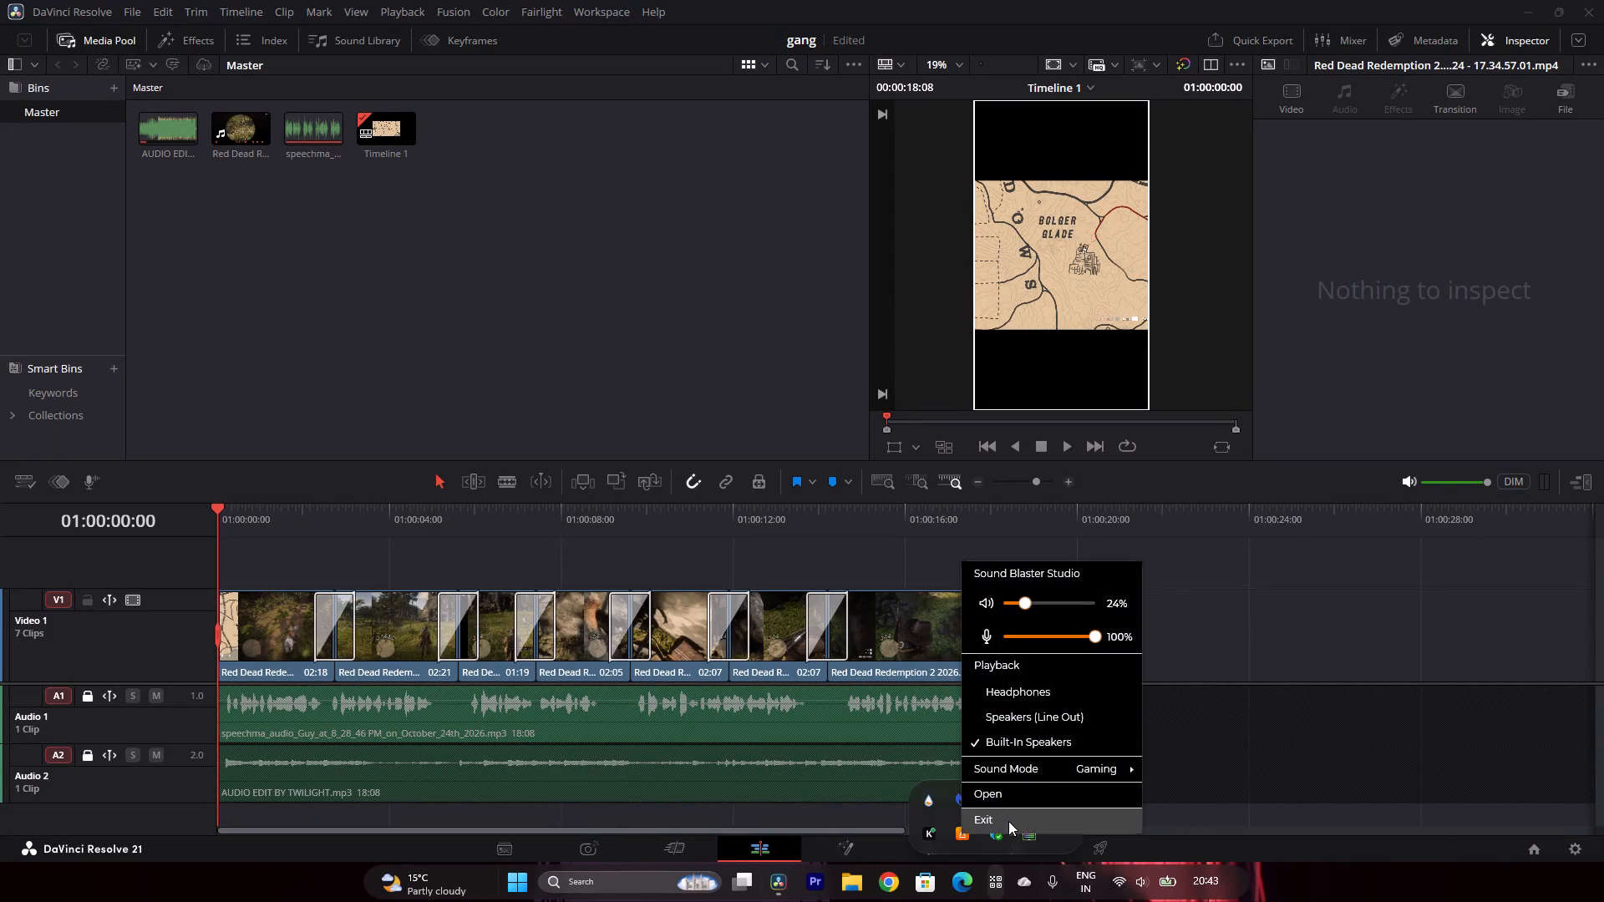
{"action": "left_click", "coordinate": [1008, 819]}
Move the Timeline 1 playhead to 01:00:16:00 in DaVinci Resolve.
{"action": "left_click", "coordinate": [905, 511]}
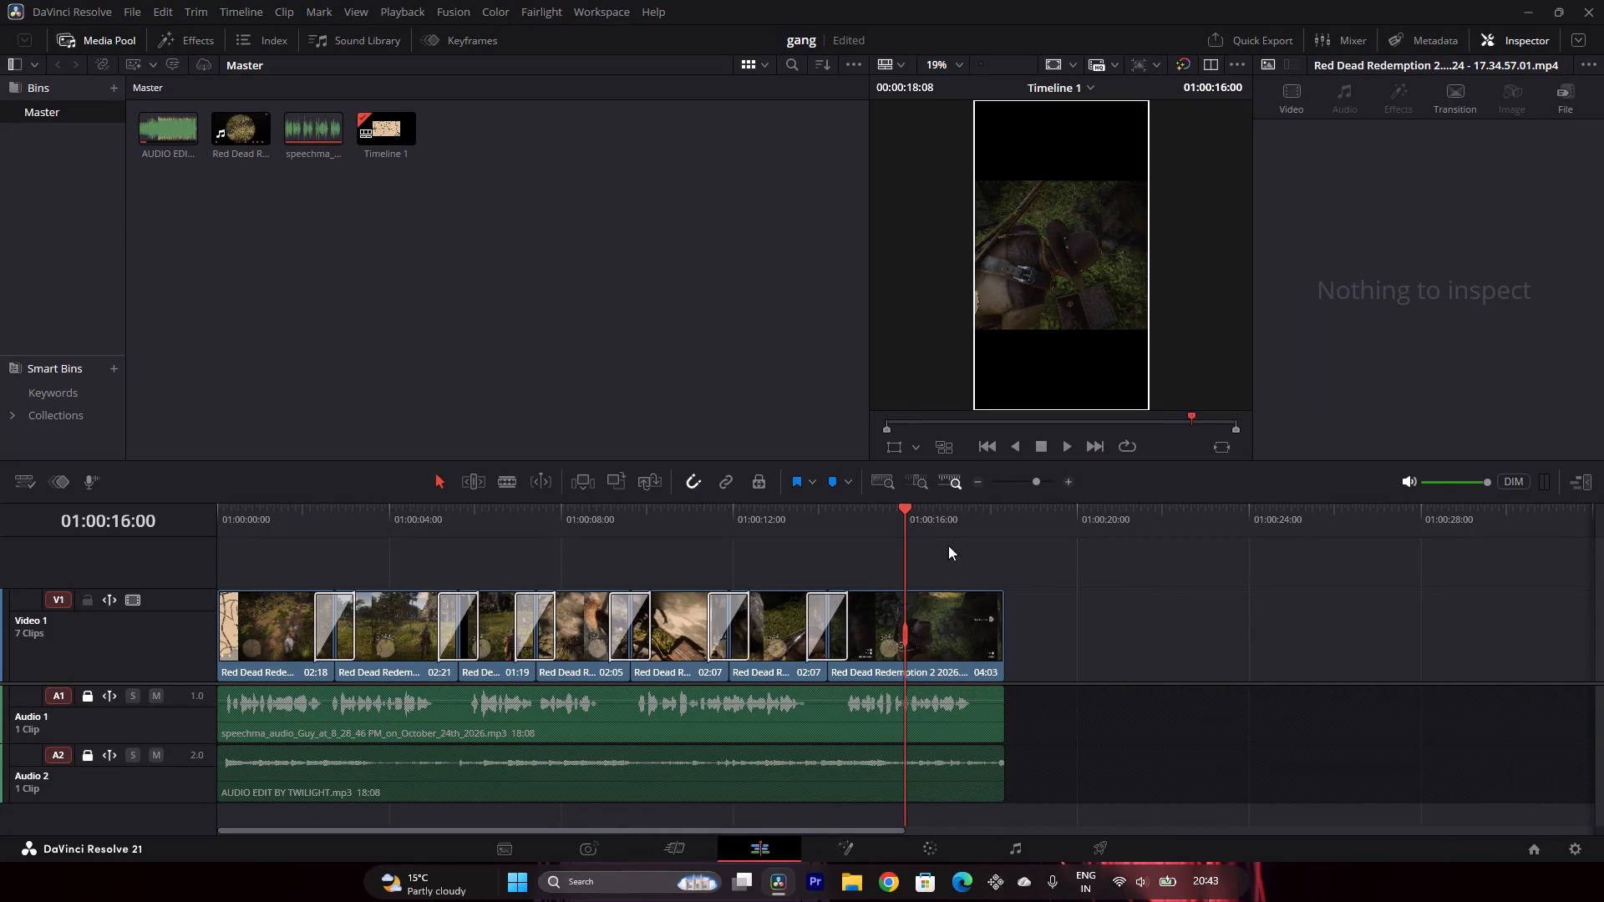
Return the playhead to 01:00:00:00, reopen AutoSubs with Audio 1 as the source, and load the earlier subtitles from Subtitle History.
{"action": "left_click_drag", "start_coordinate": [906, 509], "coordinate": [143, 590]}
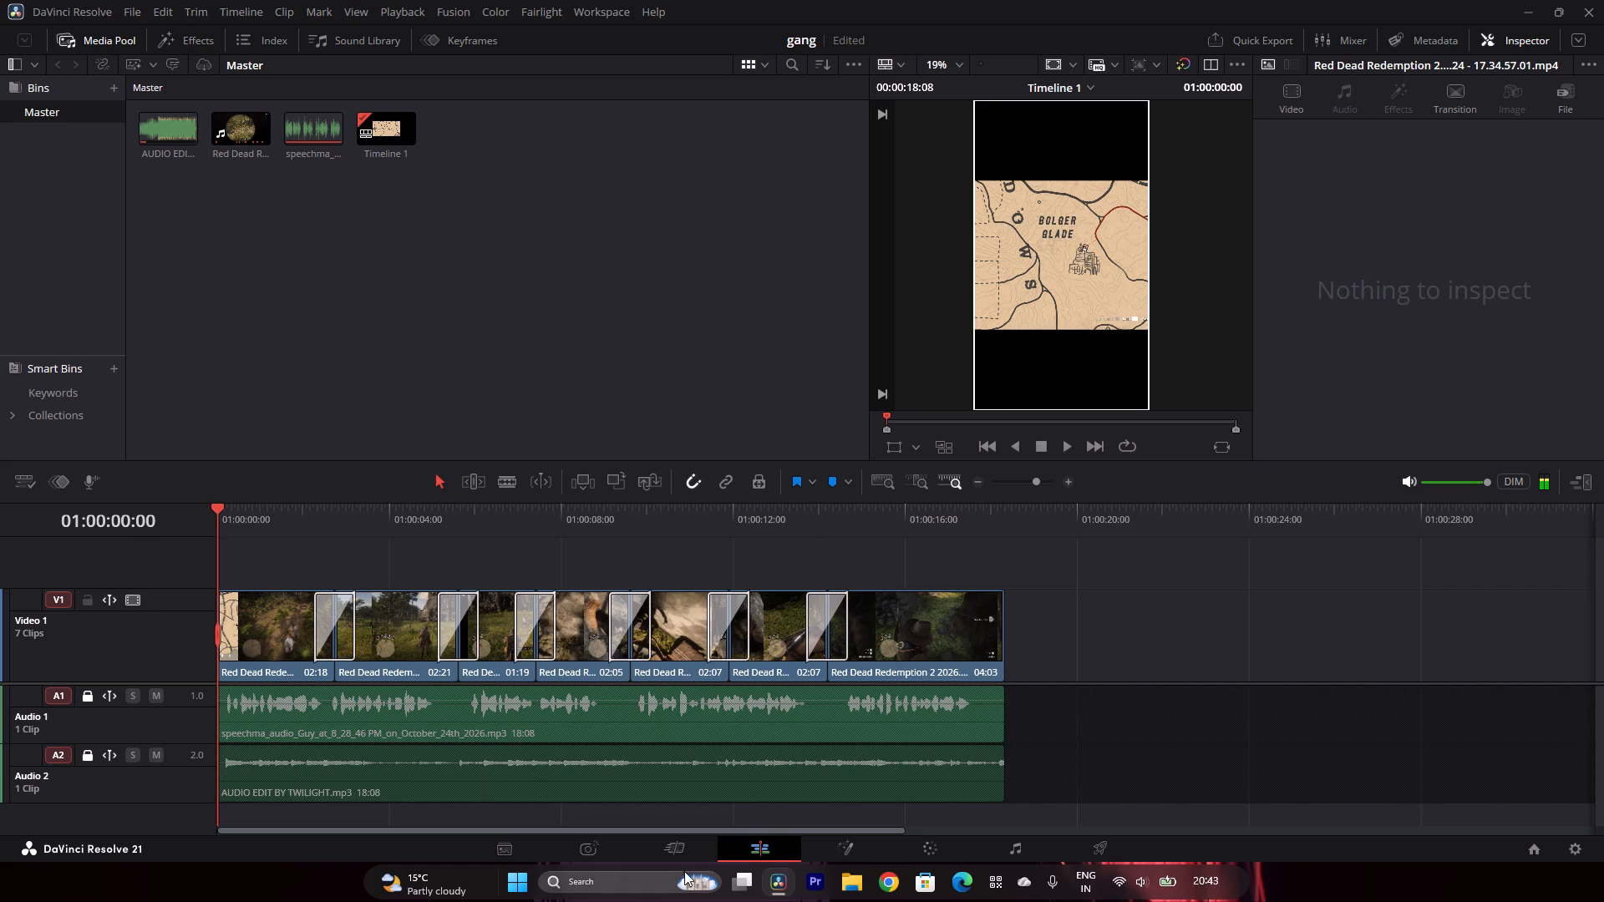
{"action": "left_click", "coordinate": [643, 881]}
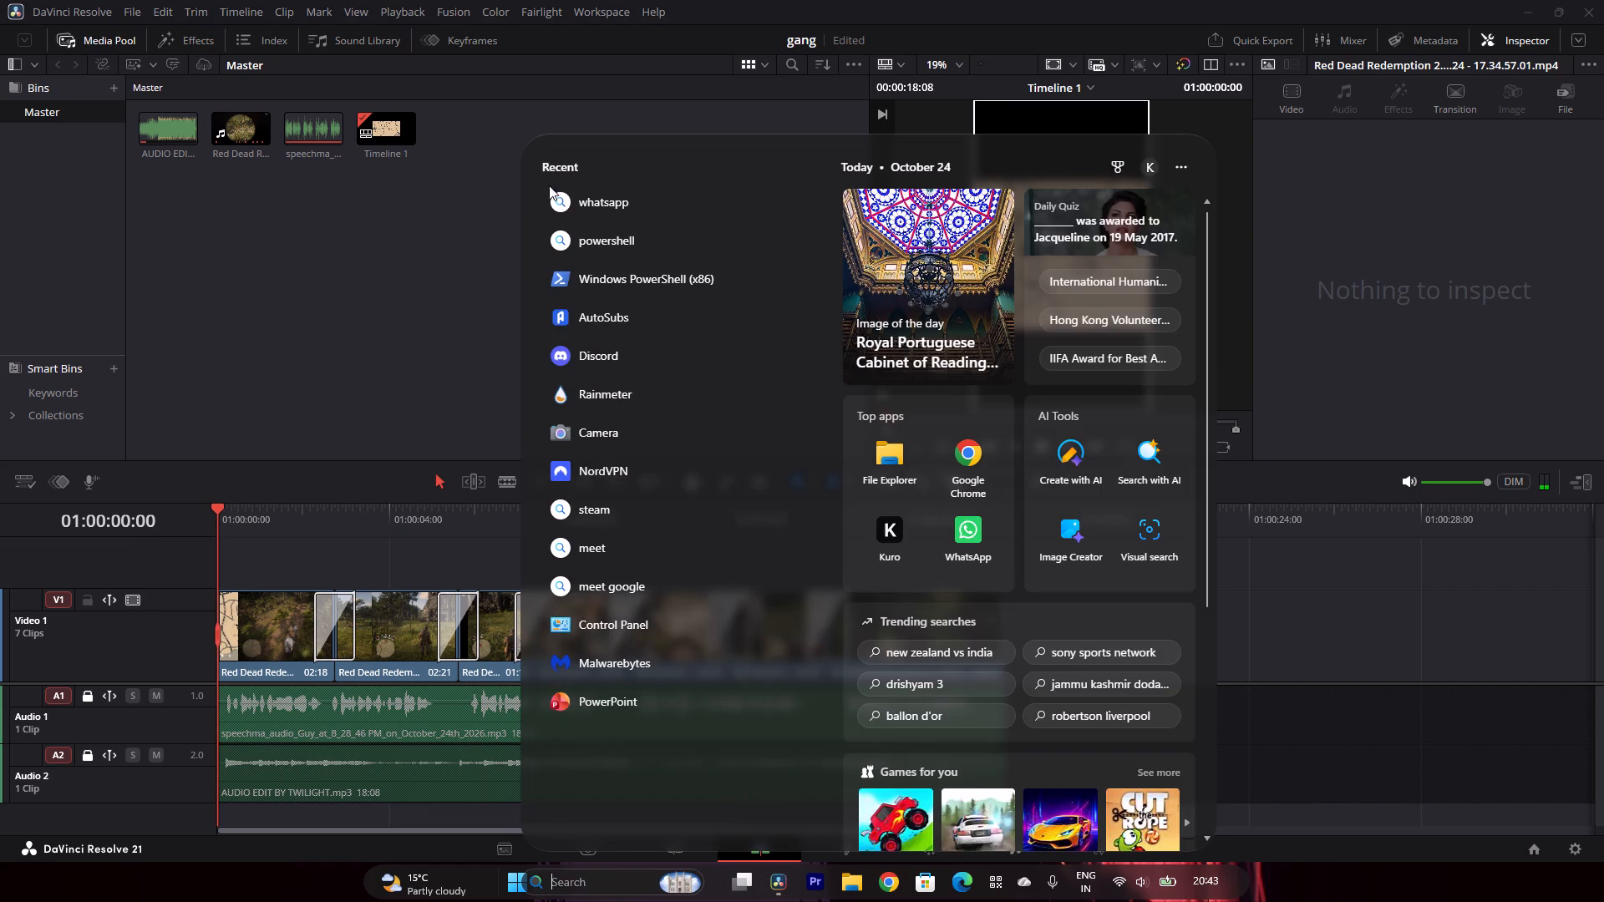
{"action": "left_click", "coordinate": [595, 310]}
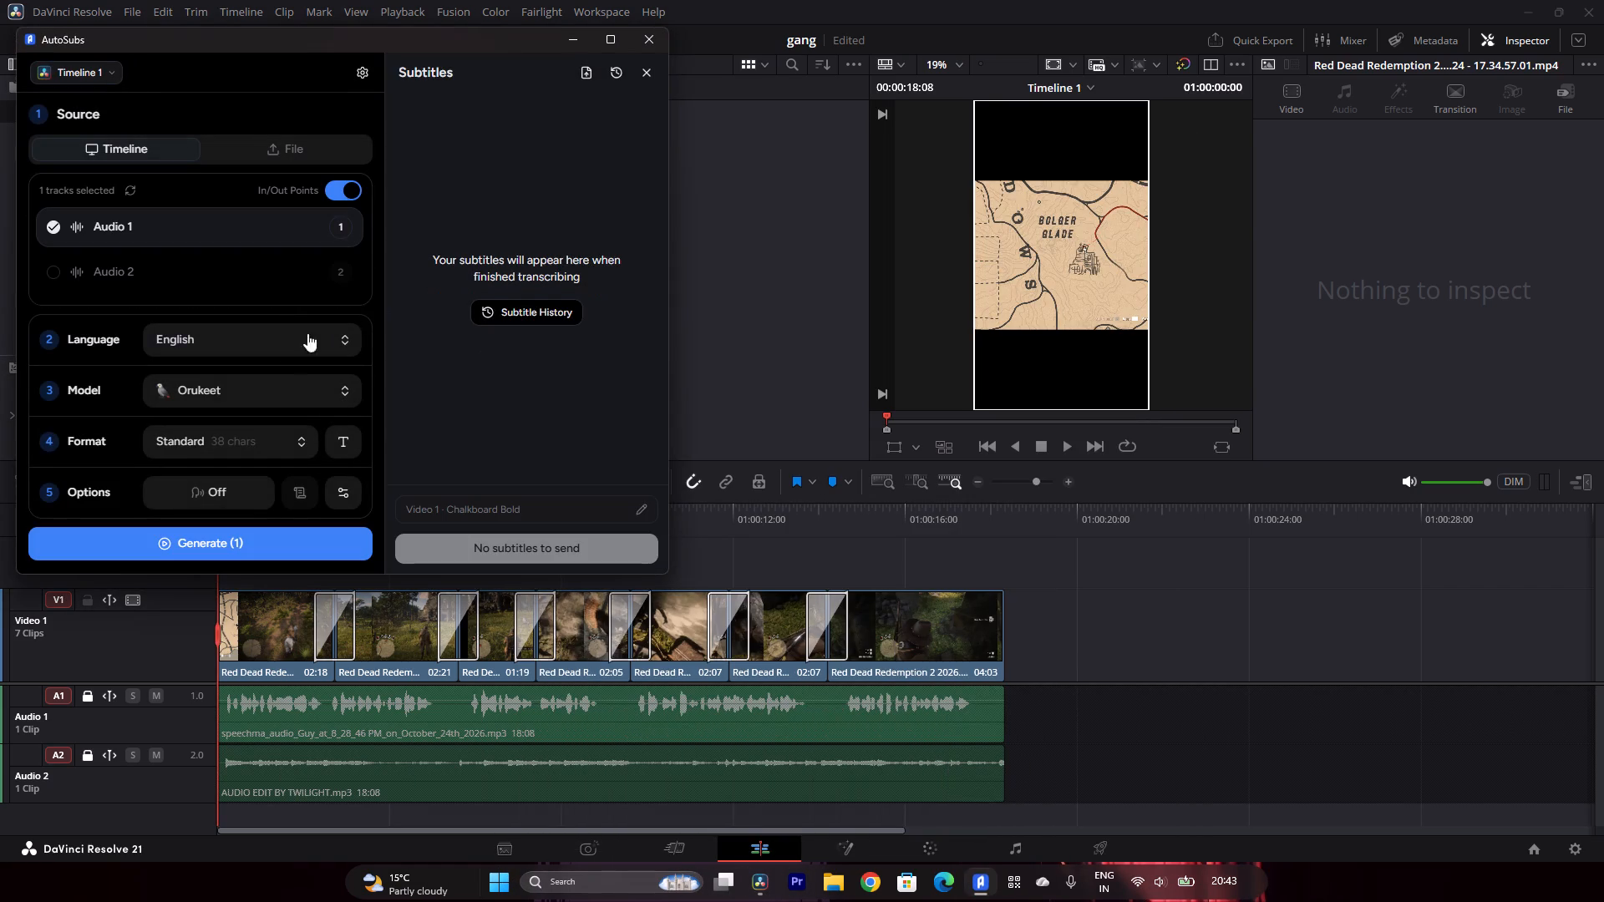
{"action": "left_click", "coordinate": [158, 271]}
{"action": "left_click", "coordinate": [155, 219]}
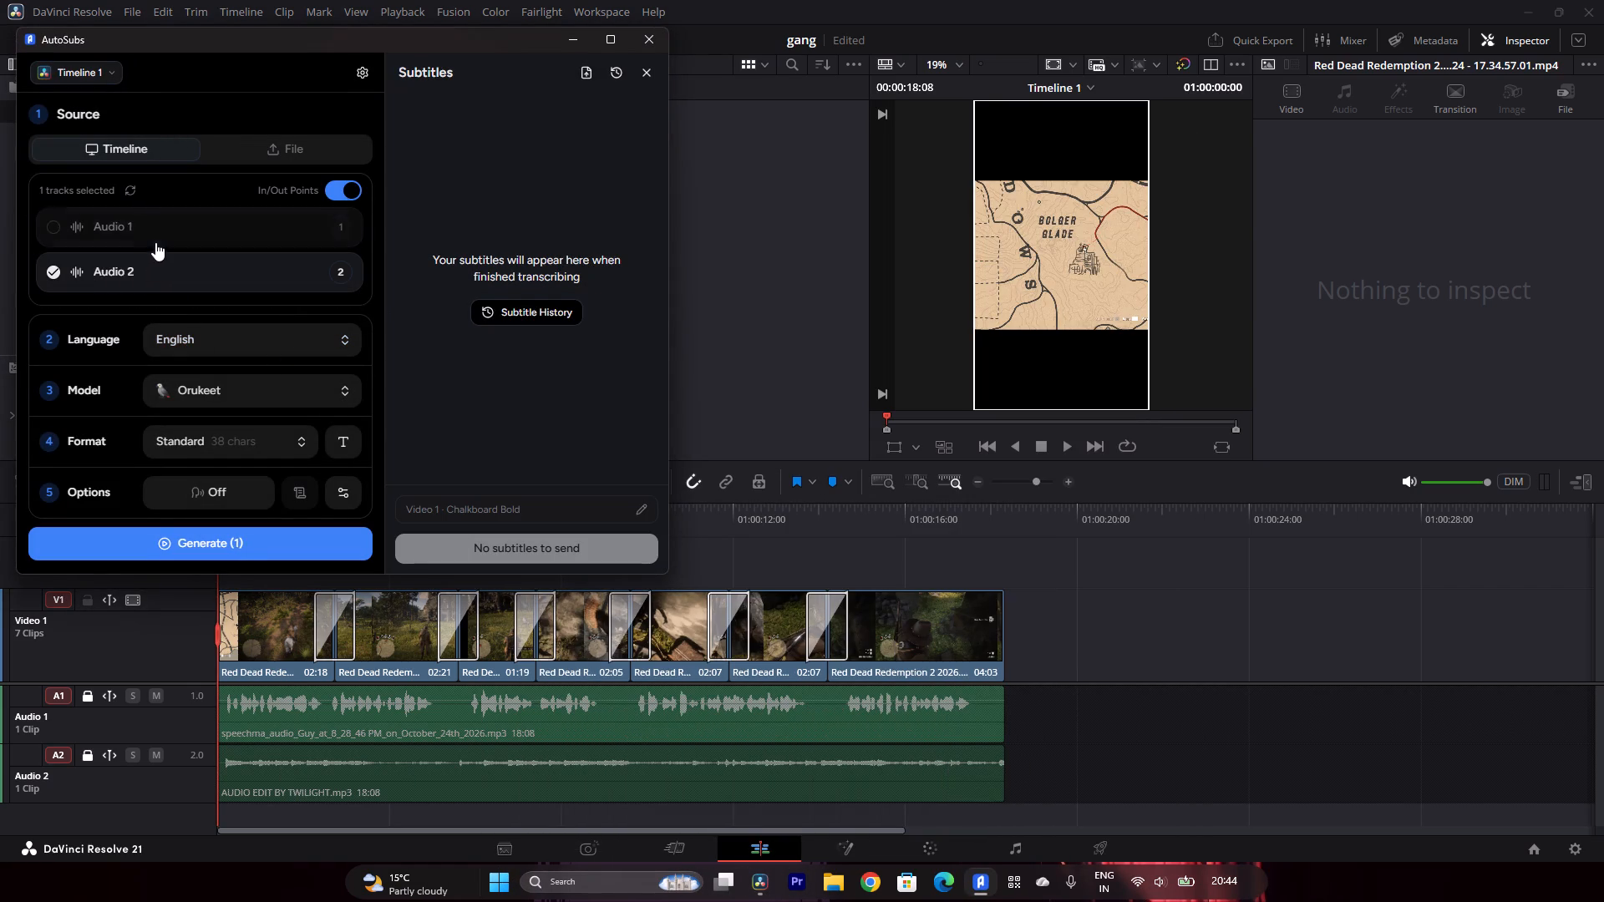
{"action": "left_click", "coordinate": [152, 260]}
{"action": "left_click", "coordinate": [159, 229]}
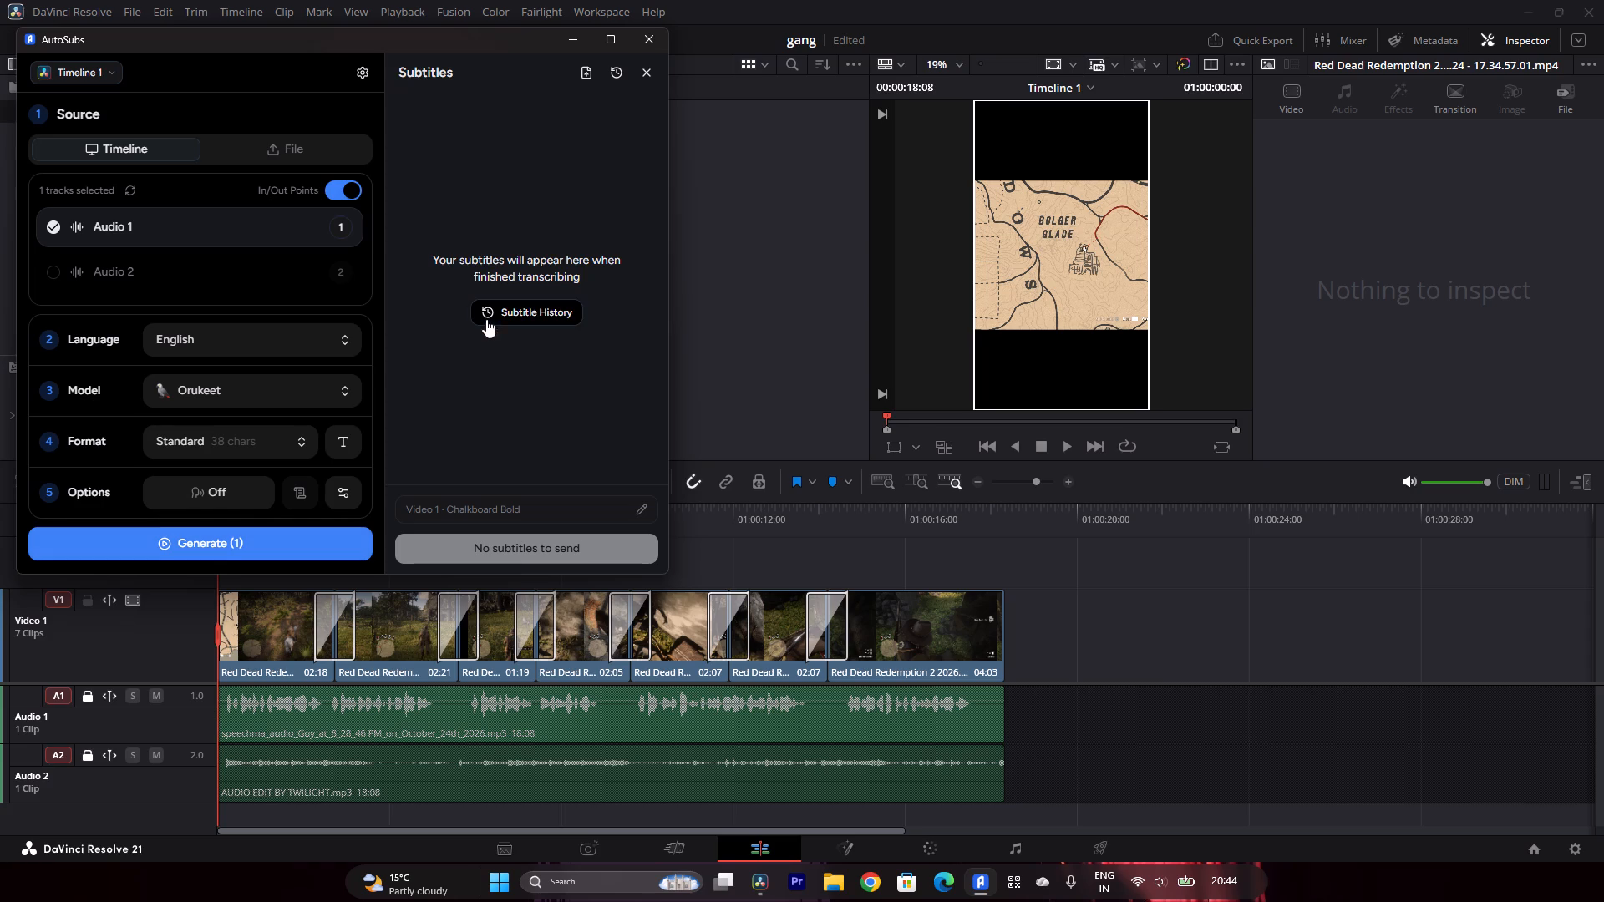
{"action": "left_click", "coordinate": [490, 312]}
{"action": "left_click", "coordinate": [467, 126]}
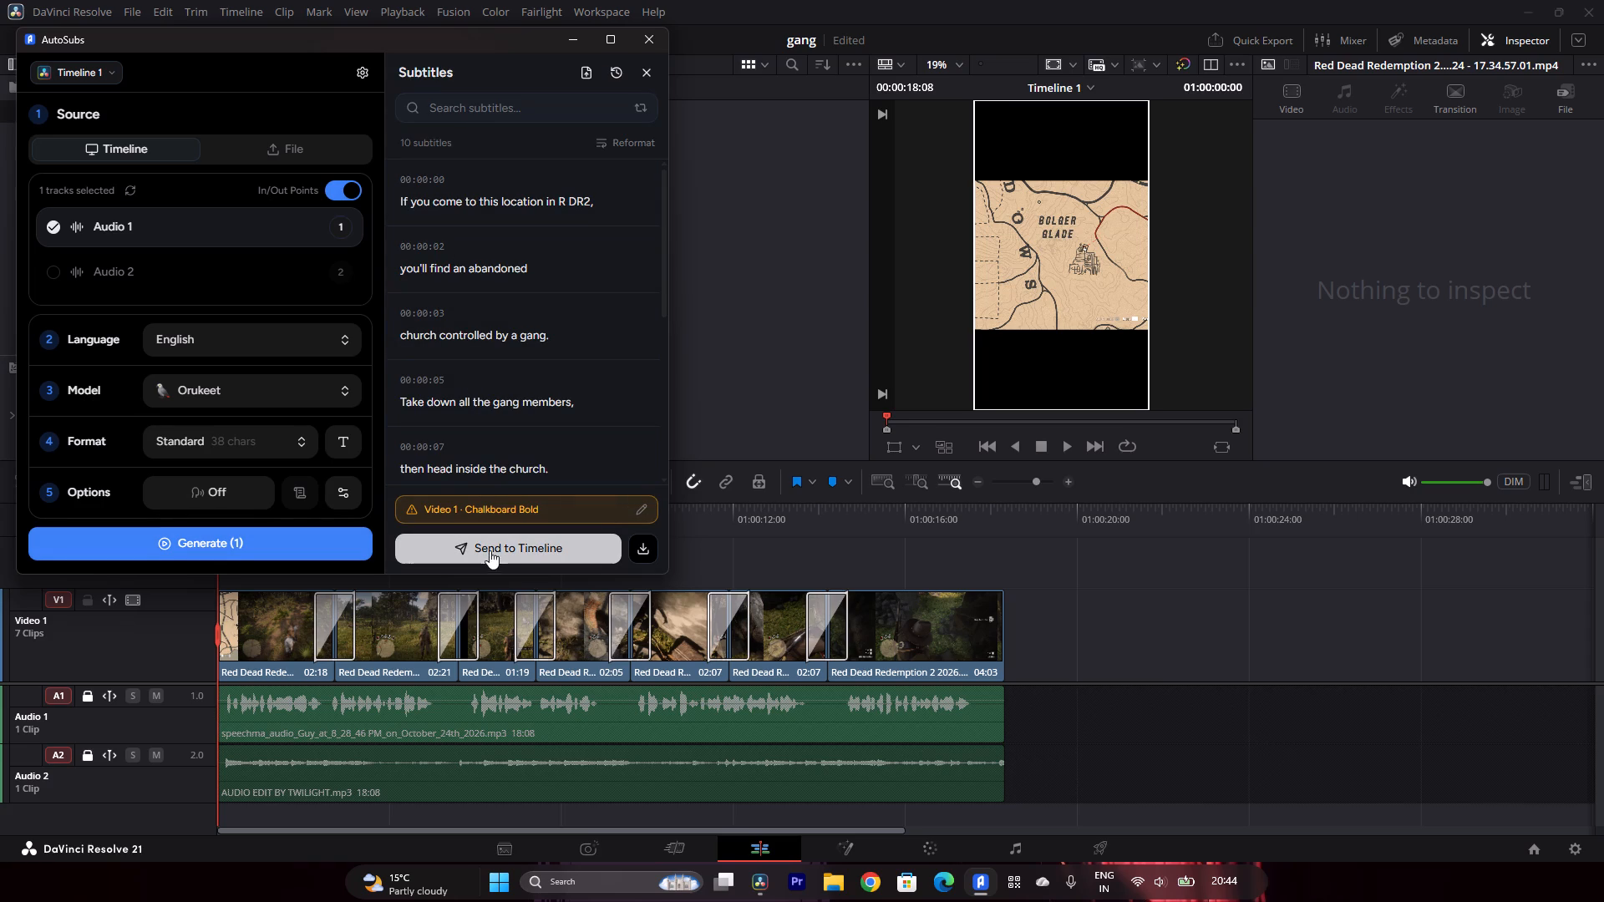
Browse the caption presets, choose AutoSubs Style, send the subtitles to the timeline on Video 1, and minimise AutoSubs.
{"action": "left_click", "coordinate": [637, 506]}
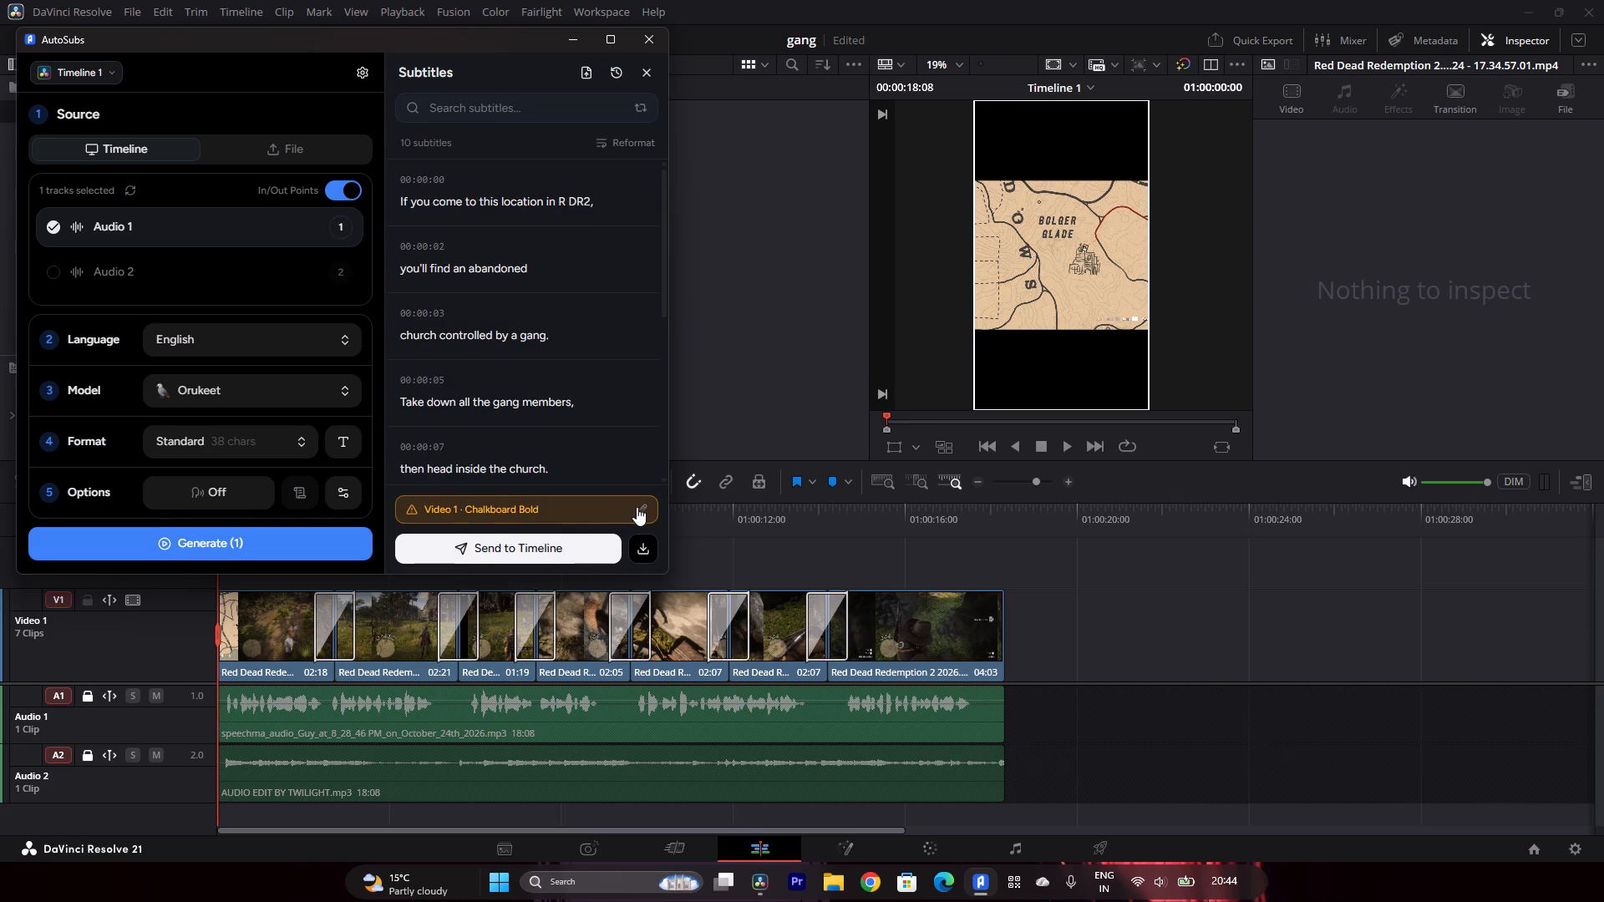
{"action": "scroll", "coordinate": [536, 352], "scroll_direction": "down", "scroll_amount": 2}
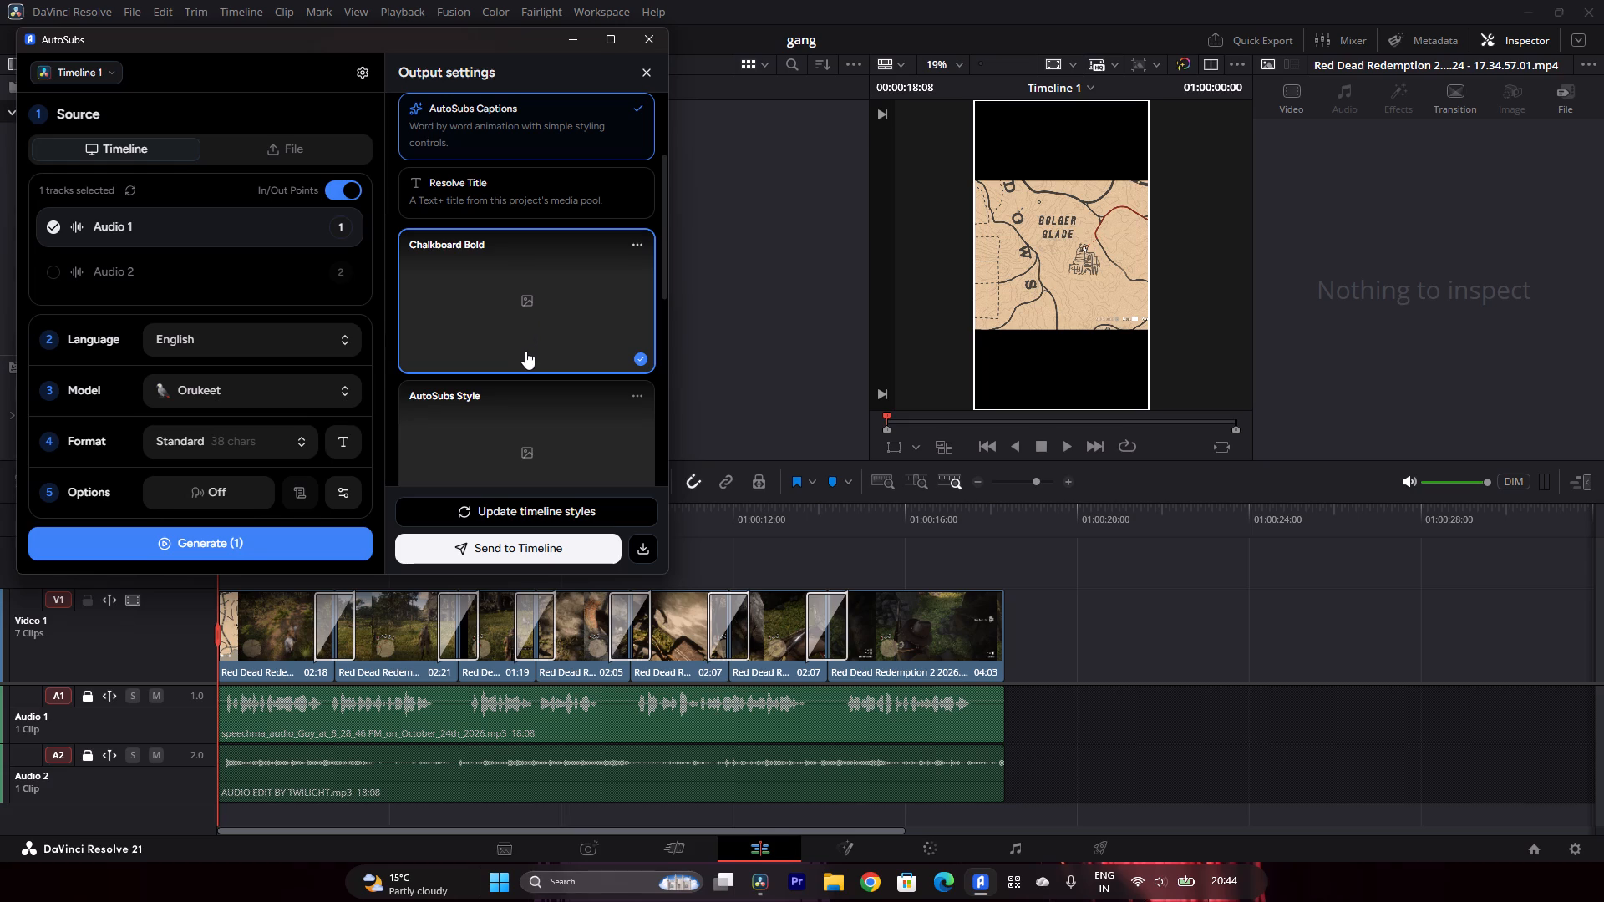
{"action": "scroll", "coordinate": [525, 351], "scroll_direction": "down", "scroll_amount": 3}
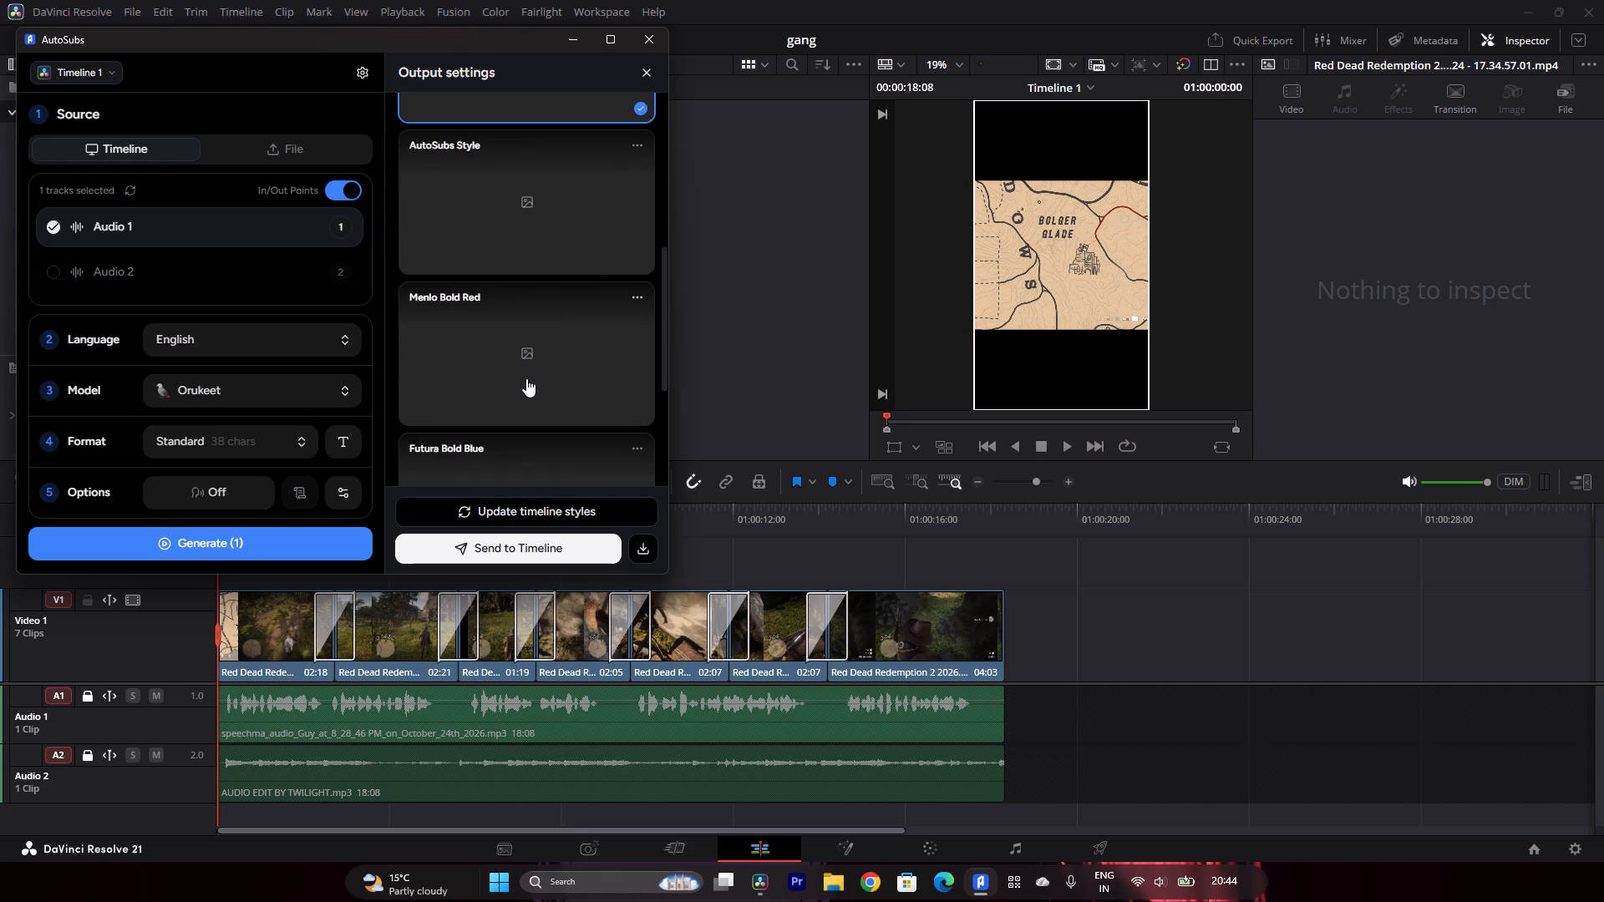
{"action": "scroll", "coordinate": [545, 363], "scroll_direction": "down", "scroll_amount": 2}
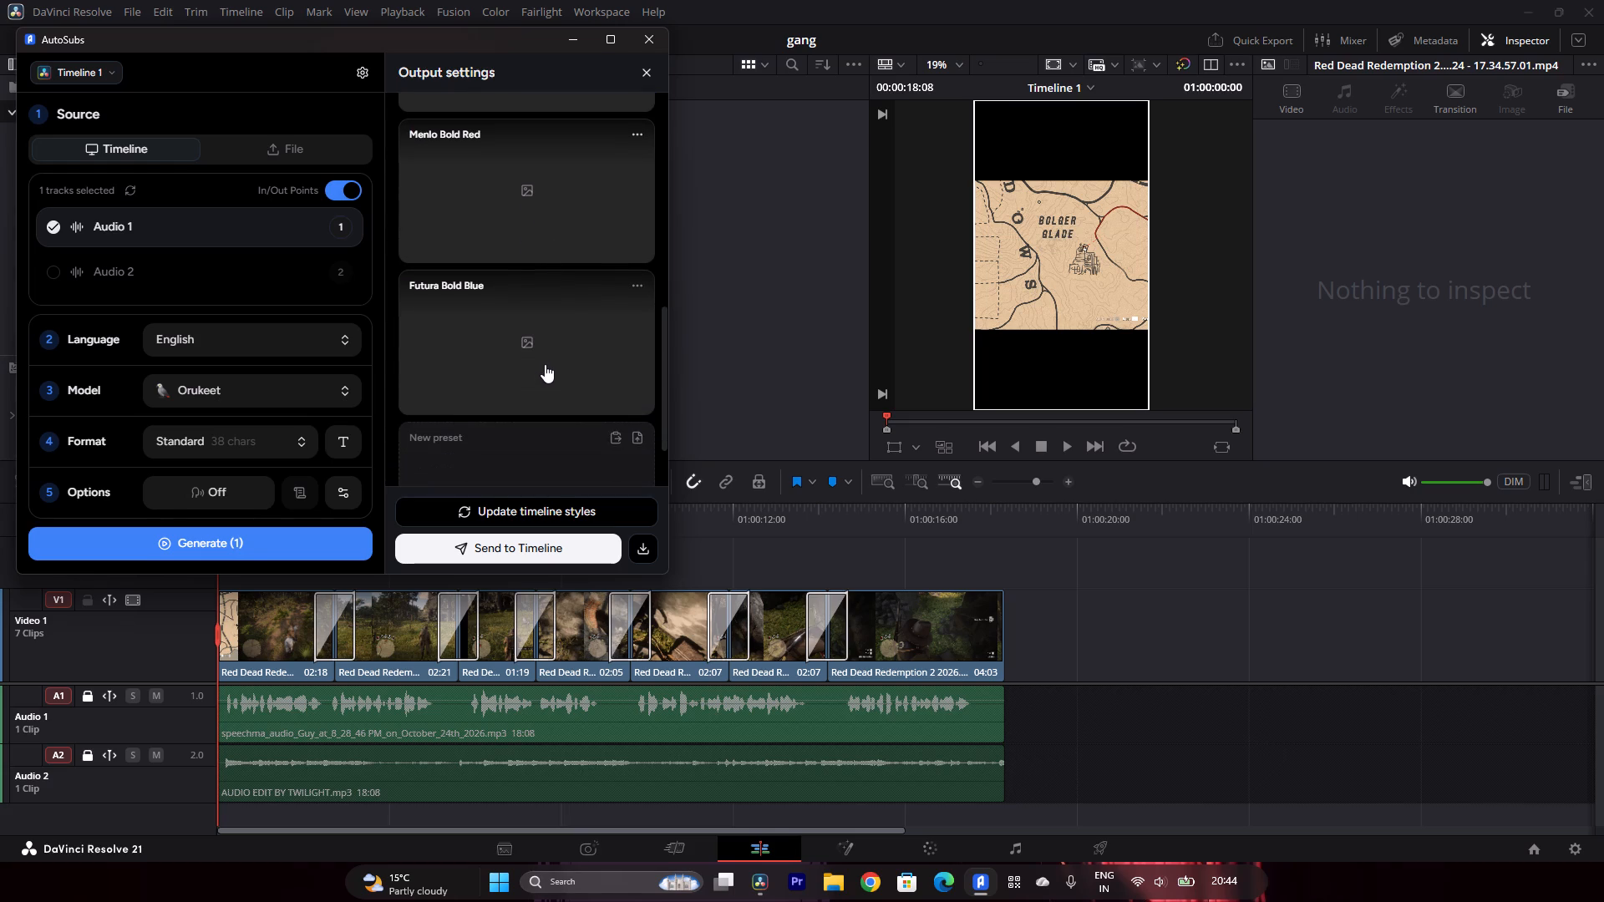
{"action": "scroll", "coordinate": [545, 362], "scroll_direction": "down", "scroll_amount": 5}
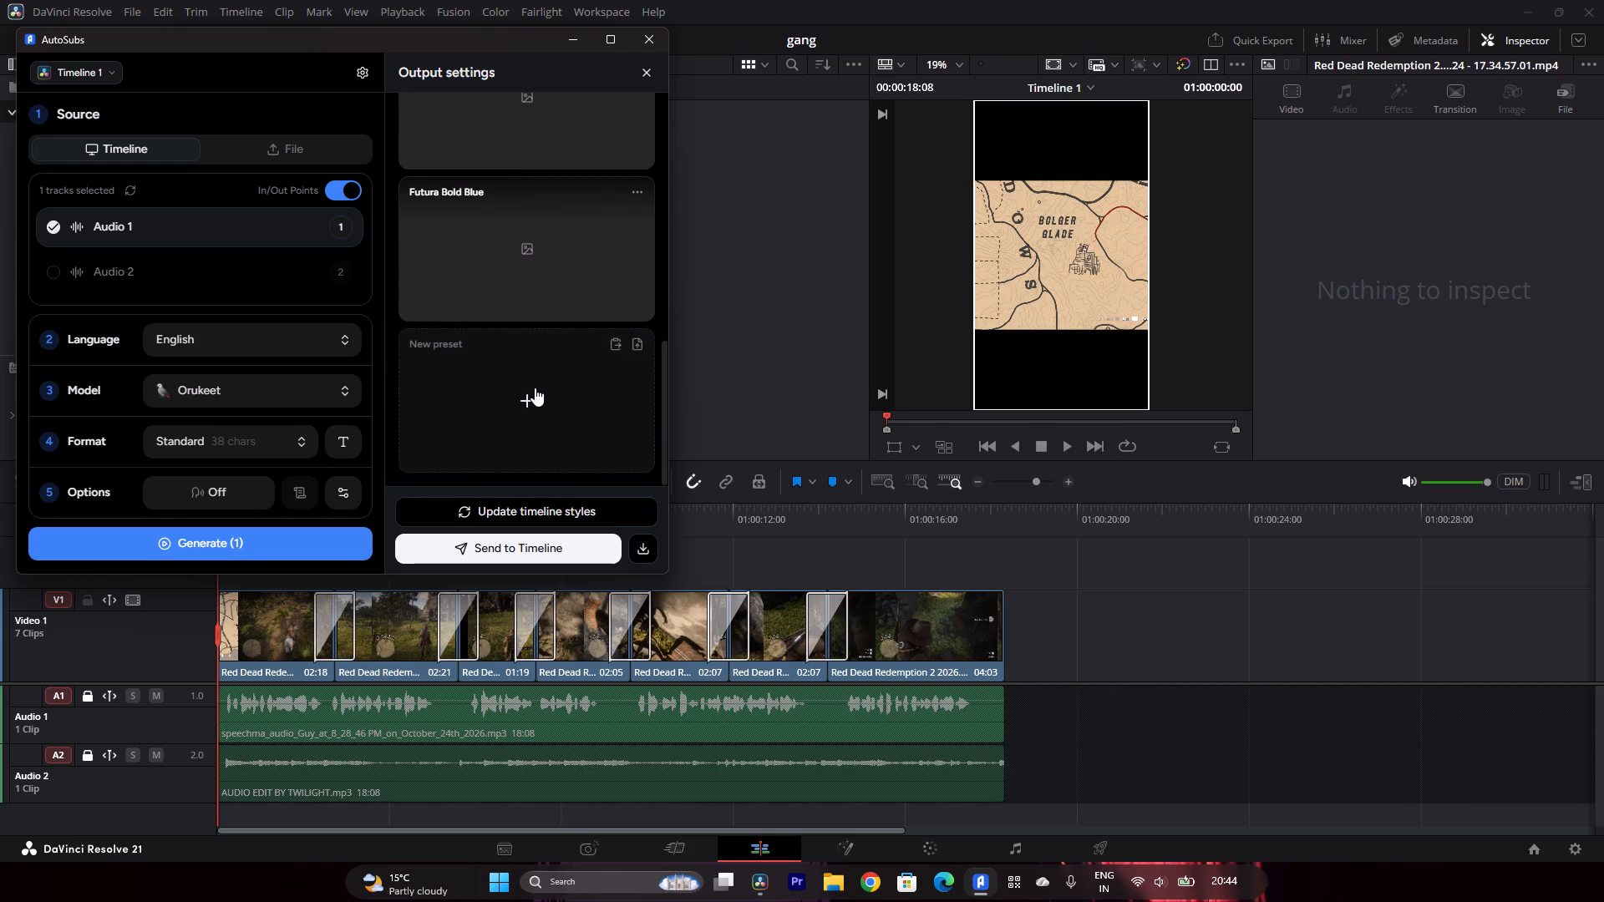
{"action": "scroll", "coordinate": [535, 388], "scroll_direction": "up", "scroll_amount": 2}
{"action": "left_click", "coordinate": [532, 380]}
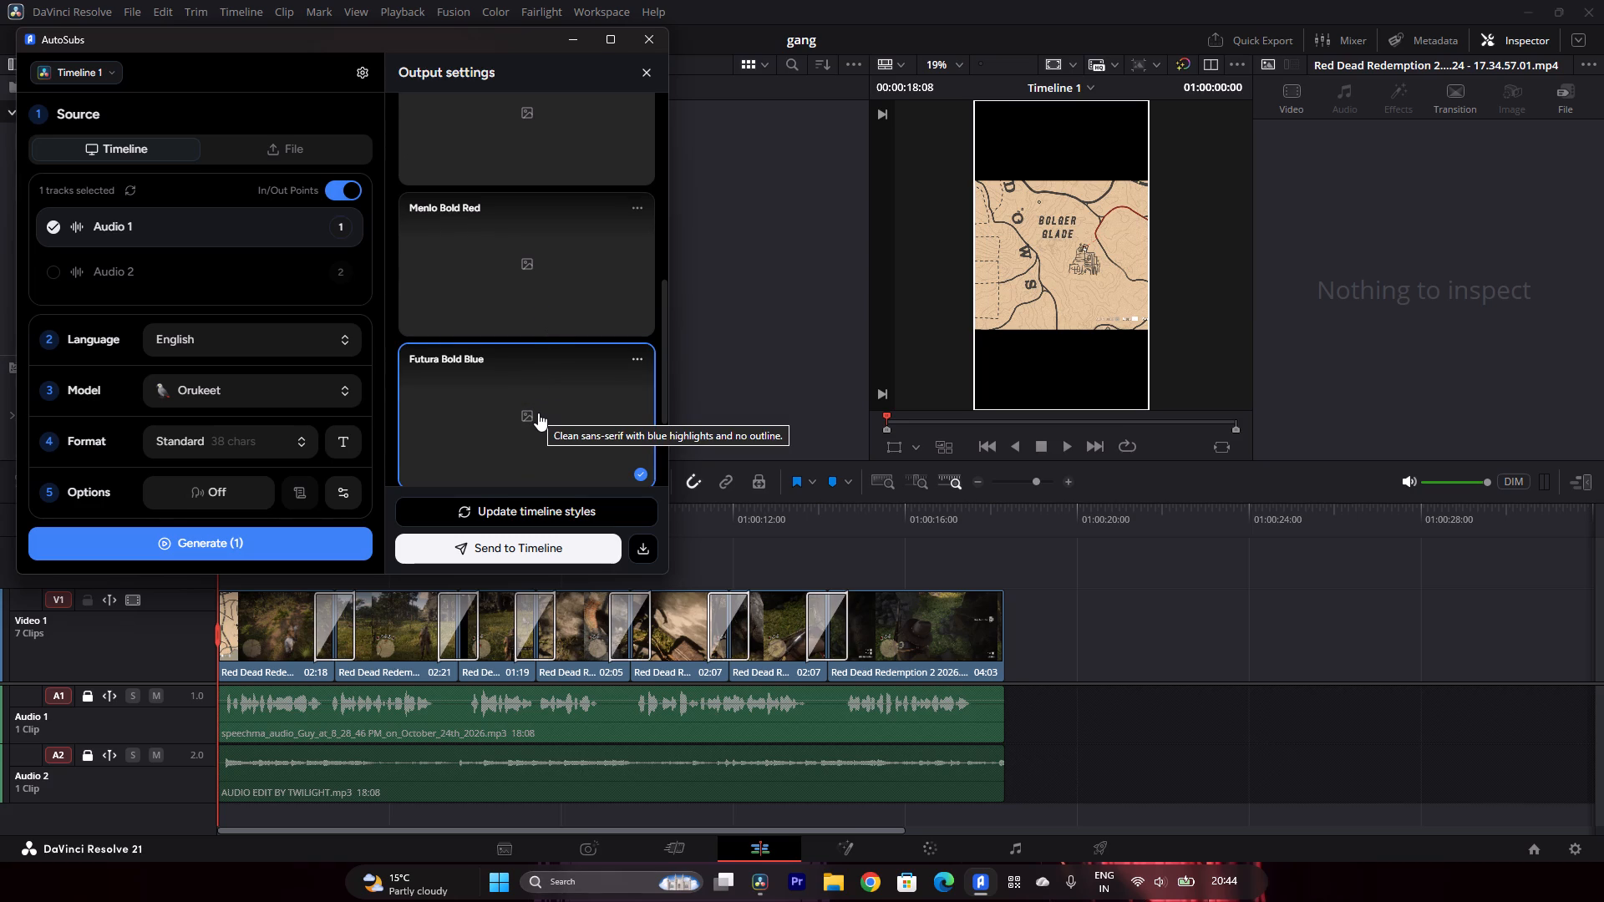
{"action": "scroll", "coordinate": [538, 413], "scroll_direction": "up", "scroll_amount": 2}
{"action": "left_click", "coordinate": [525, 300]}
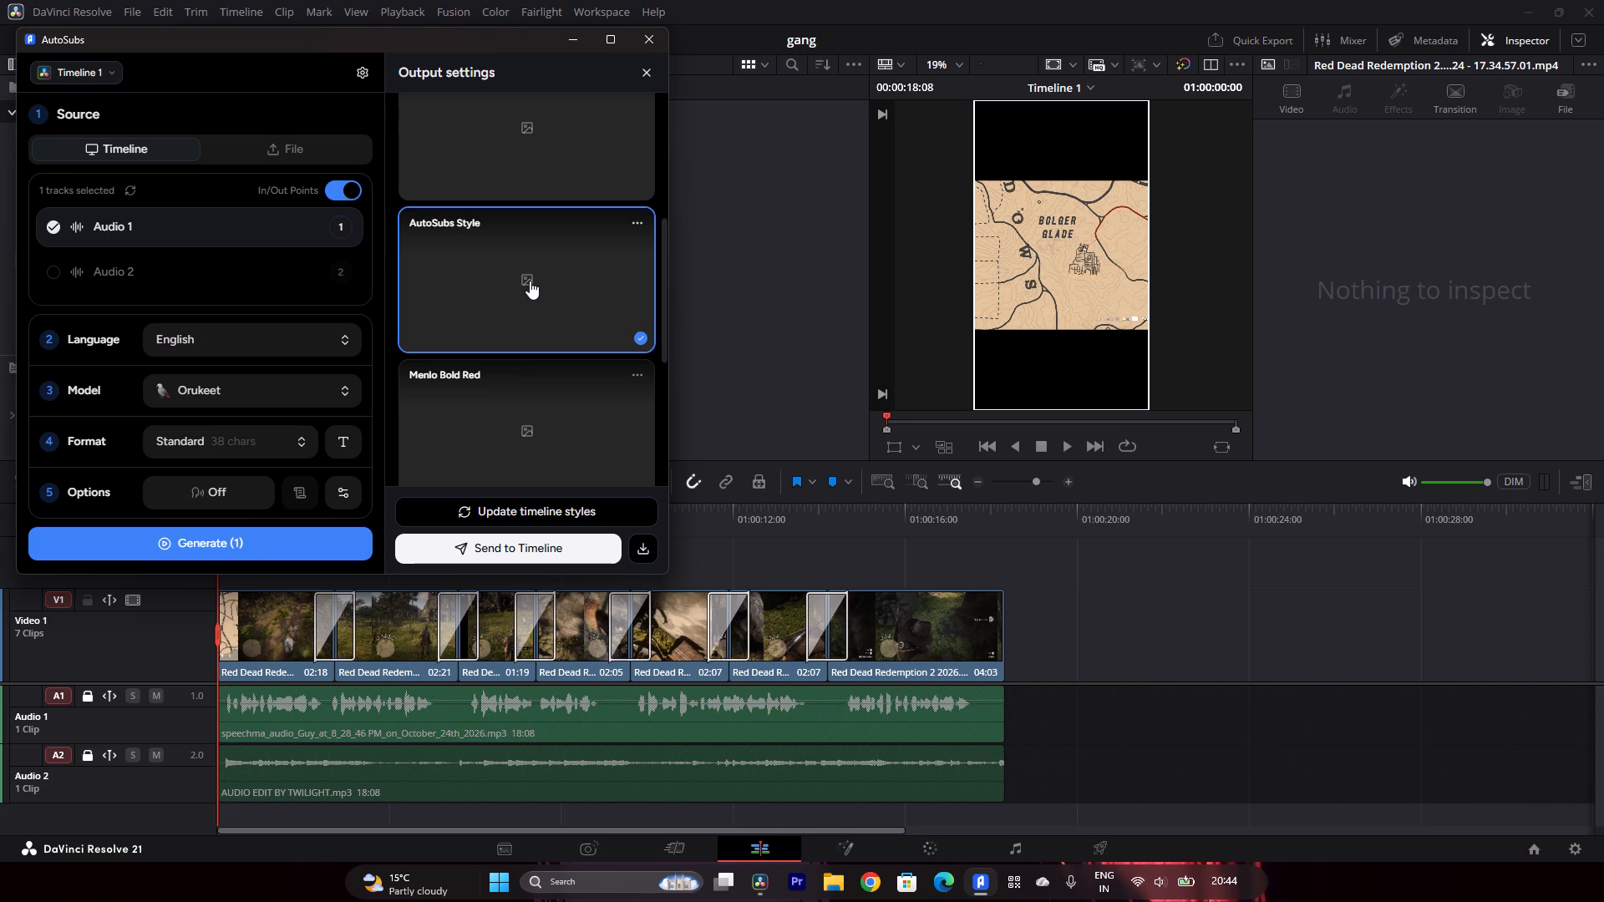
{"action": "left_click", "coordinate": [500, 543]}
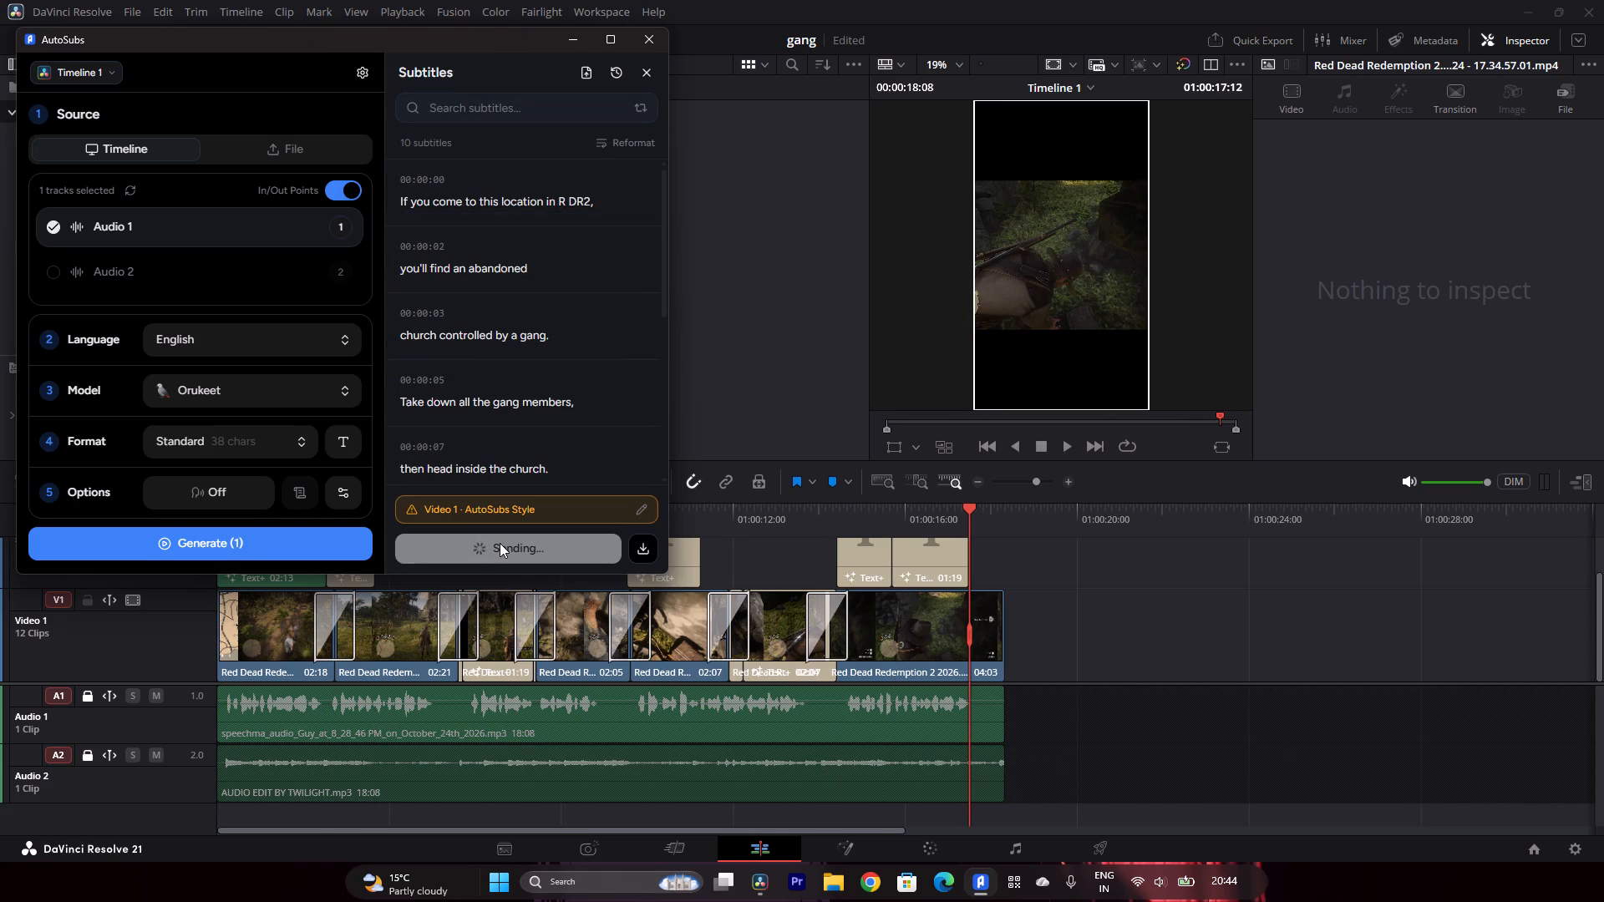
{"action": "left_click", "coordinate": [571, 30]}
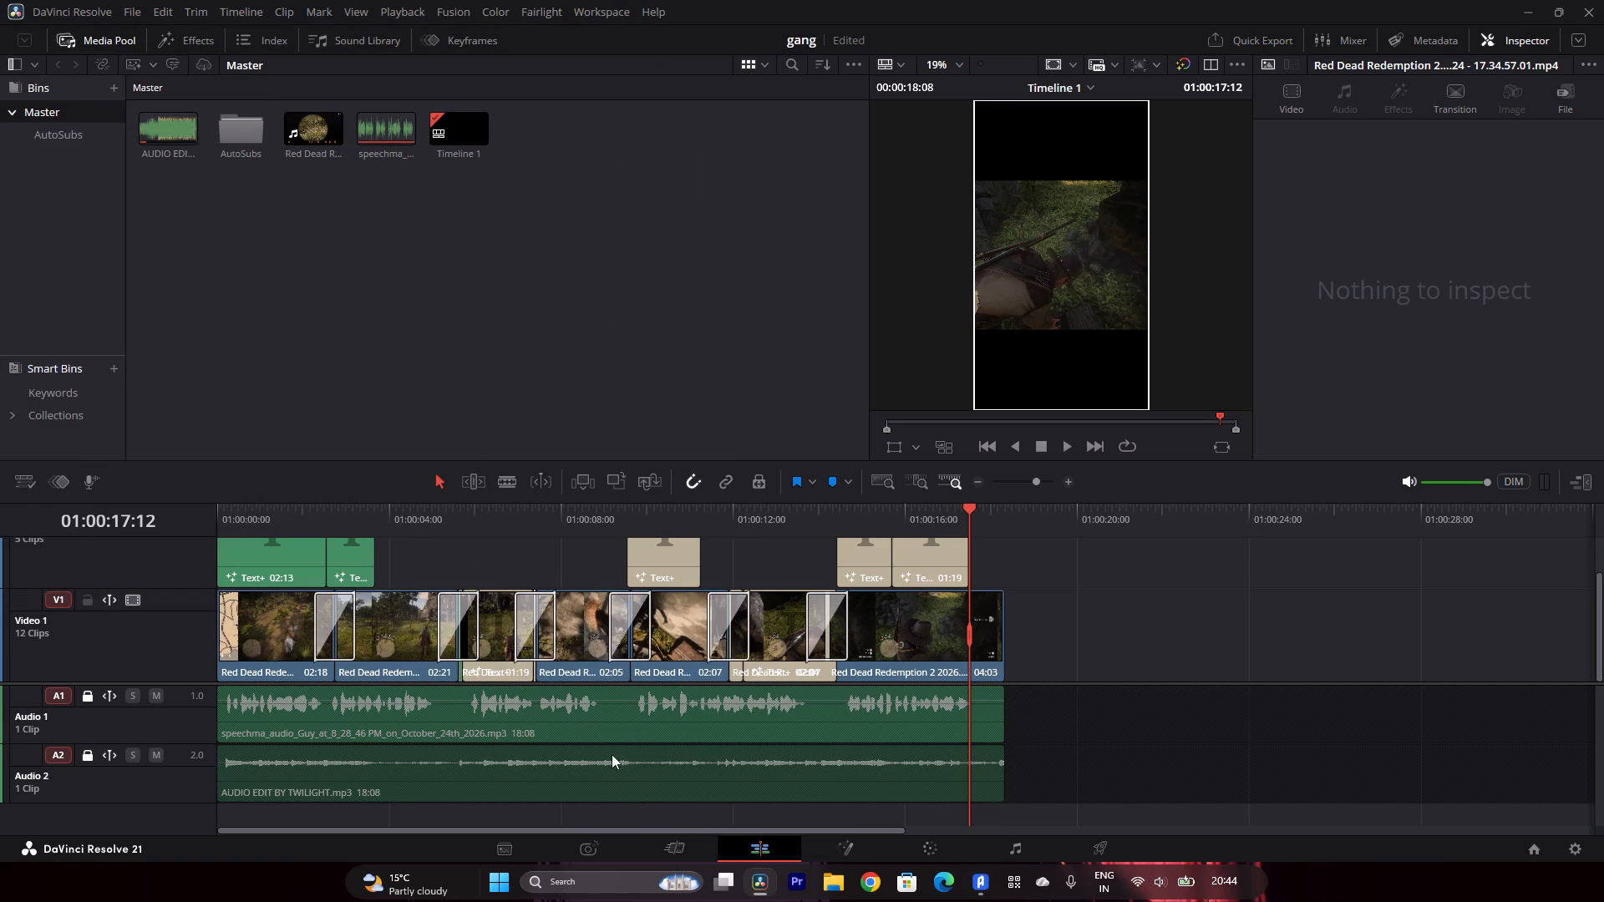
On the Cut page, enlarge the timeline area, then scrub and play the first seconds to examine how the subtitles look over the video.
{"action": "left_click", "coordinate": [693, 848]}
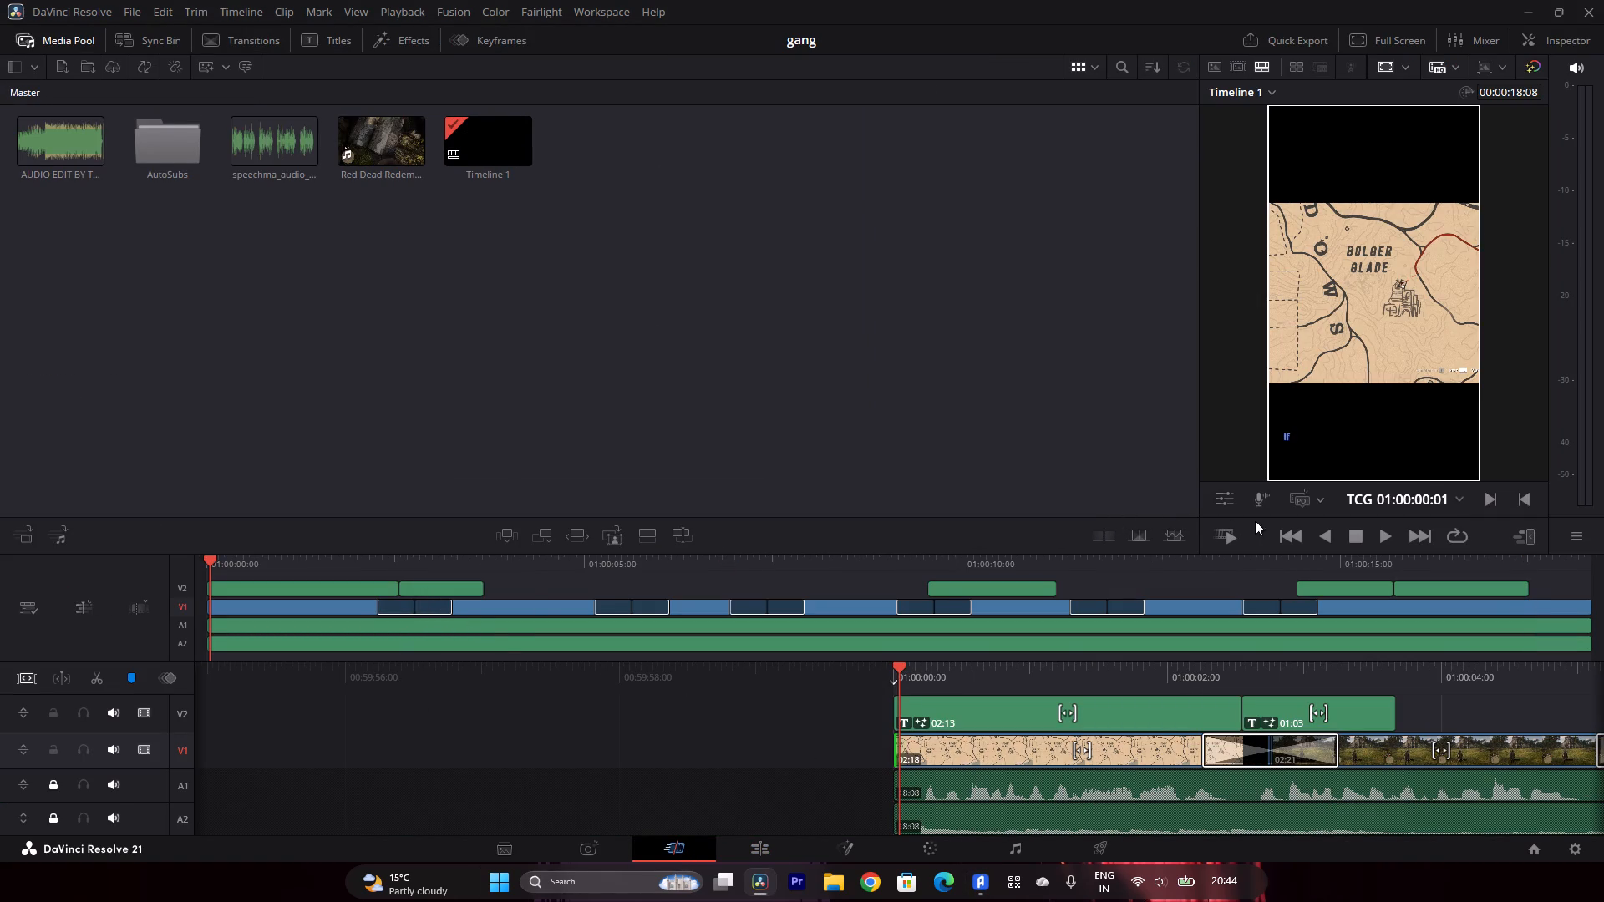
{"action": "left_click_drag", "start_coordinate": [1243, 554], "coordinate": [1249, 386]}
{"action": "left_click_drag", "start_coordinate": [1332, 514], "coordinate": [1322, 512]}
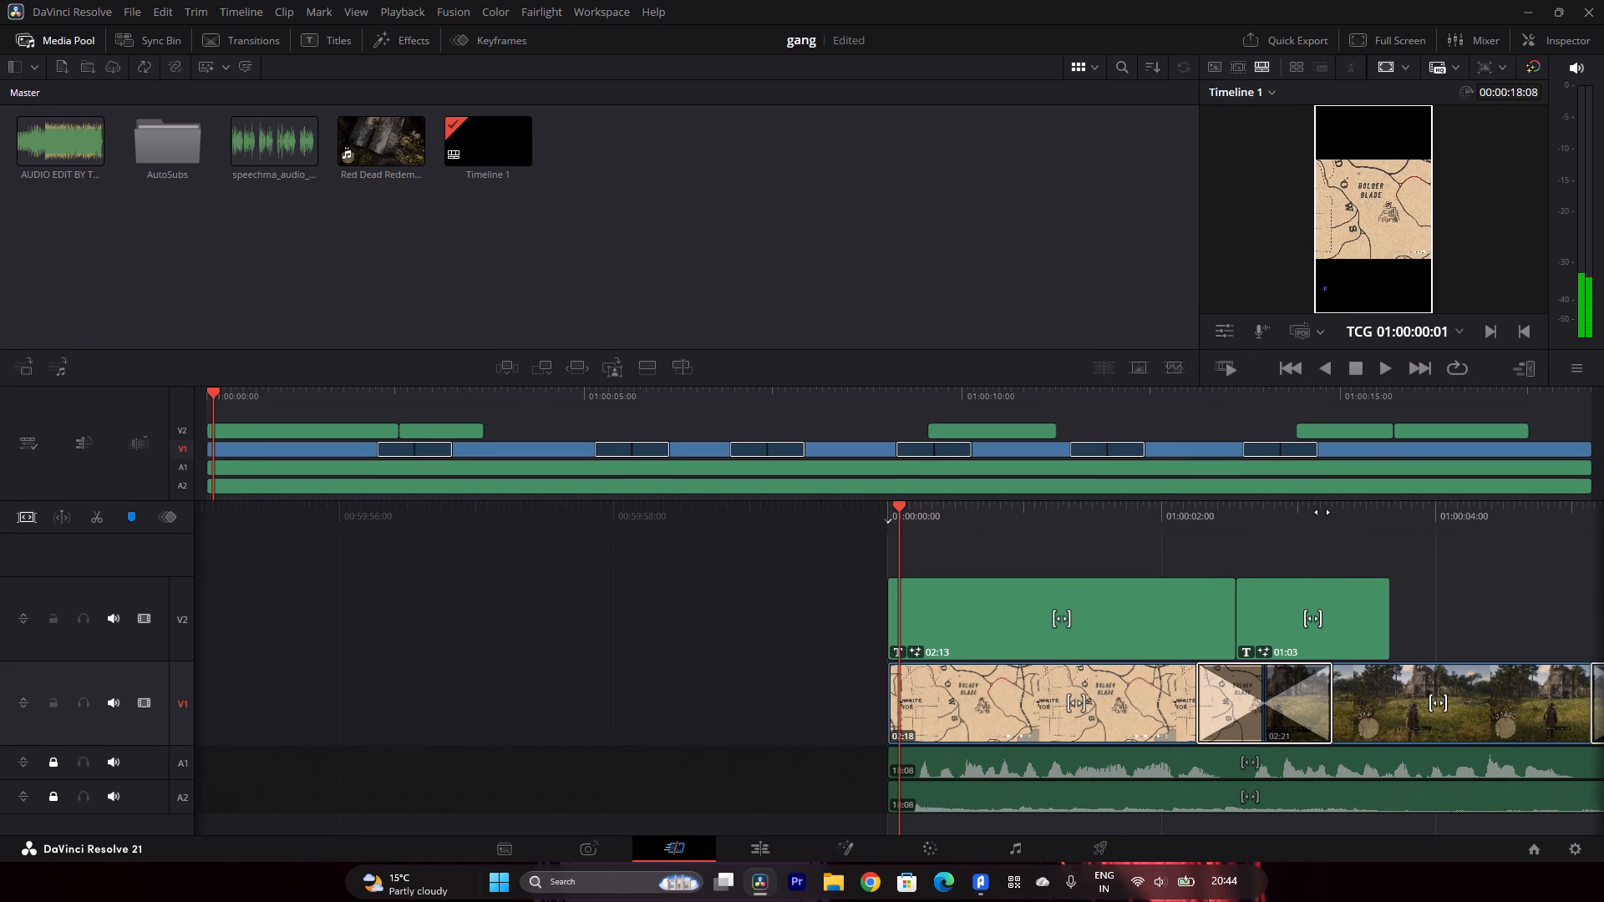
{"action": "left_click_drag", "start_coordinate": [1322, 512], "coordinate": [821, 524]}
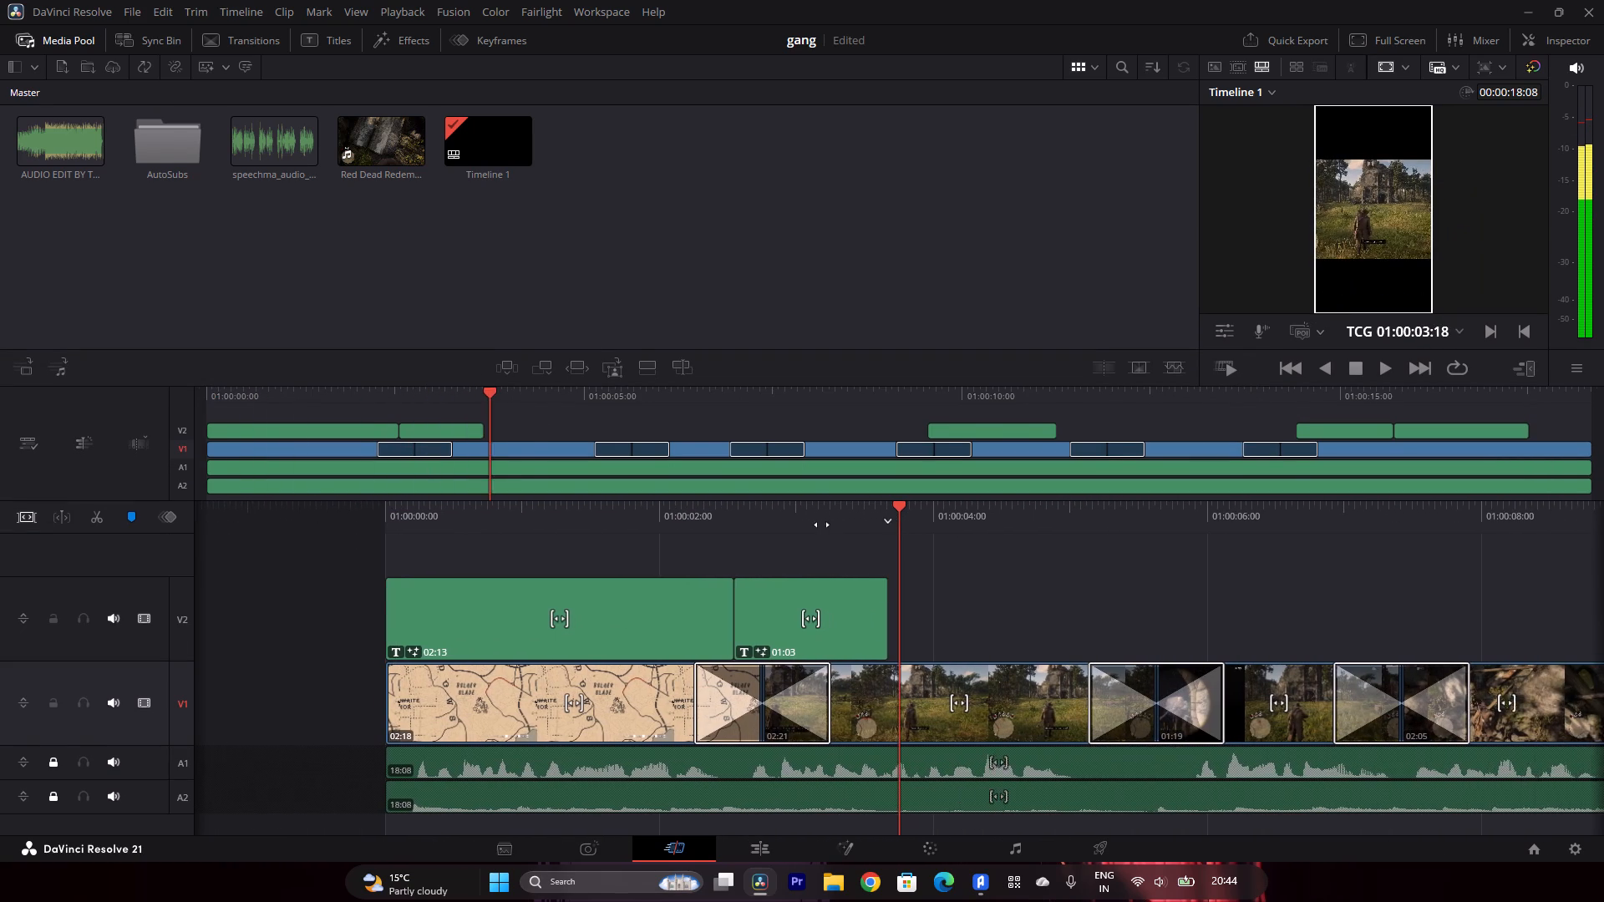
{"action": "left_click_drag", "start_coordinate": [821, 524], "coordinate": [574, 524]}
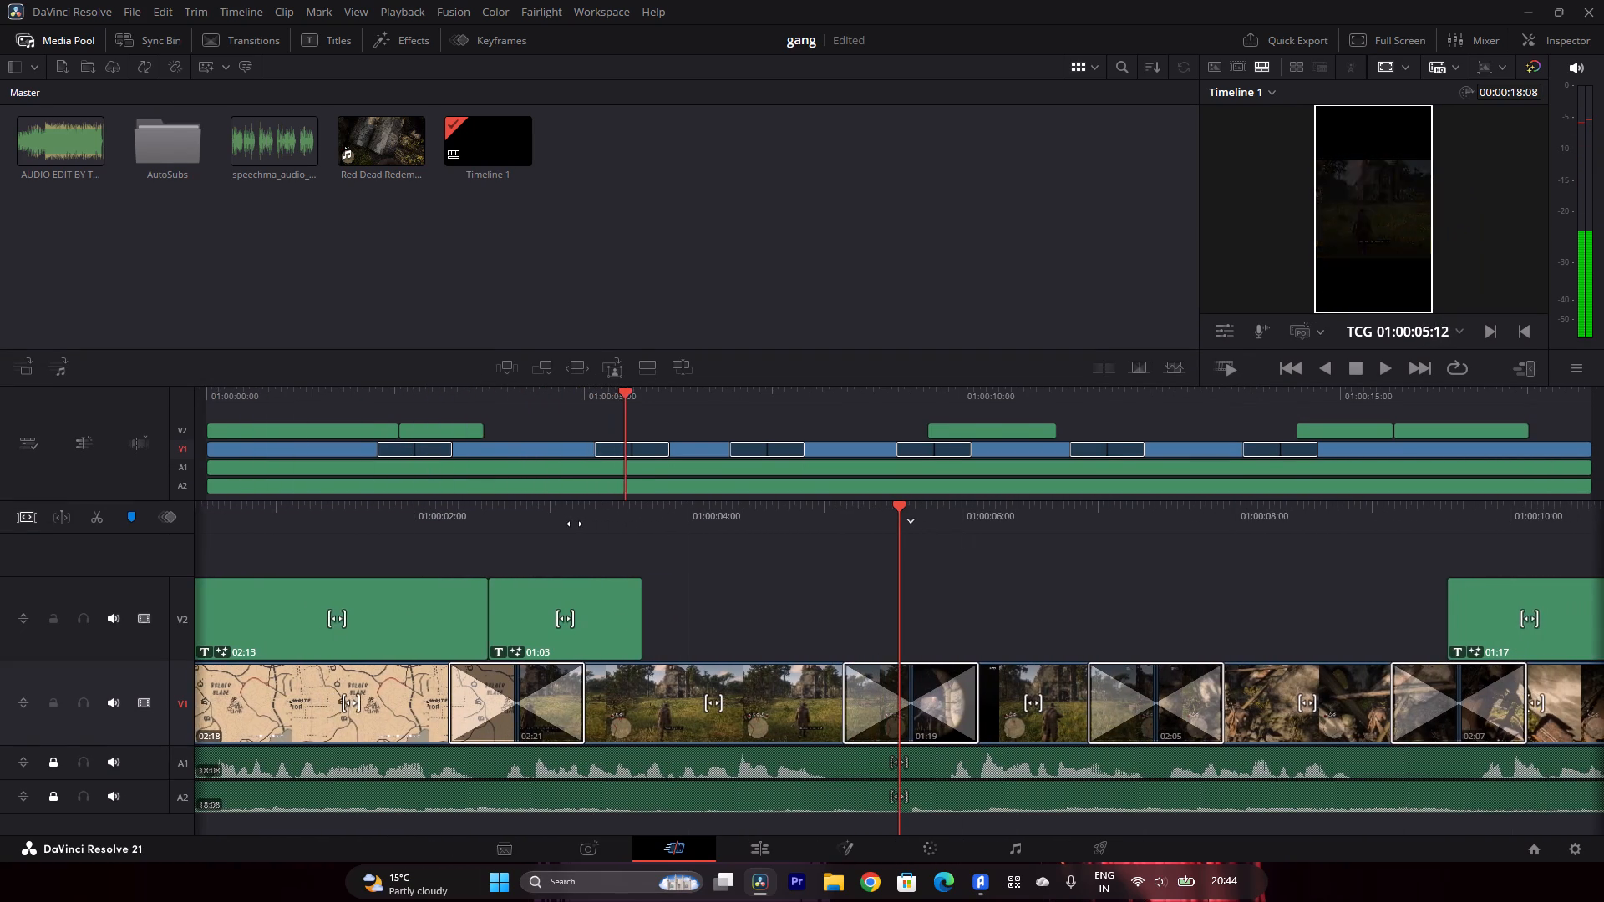
{"action": "left_click_drag", "start_coordinate": [574, 524], "coordinate": [478, 524]}
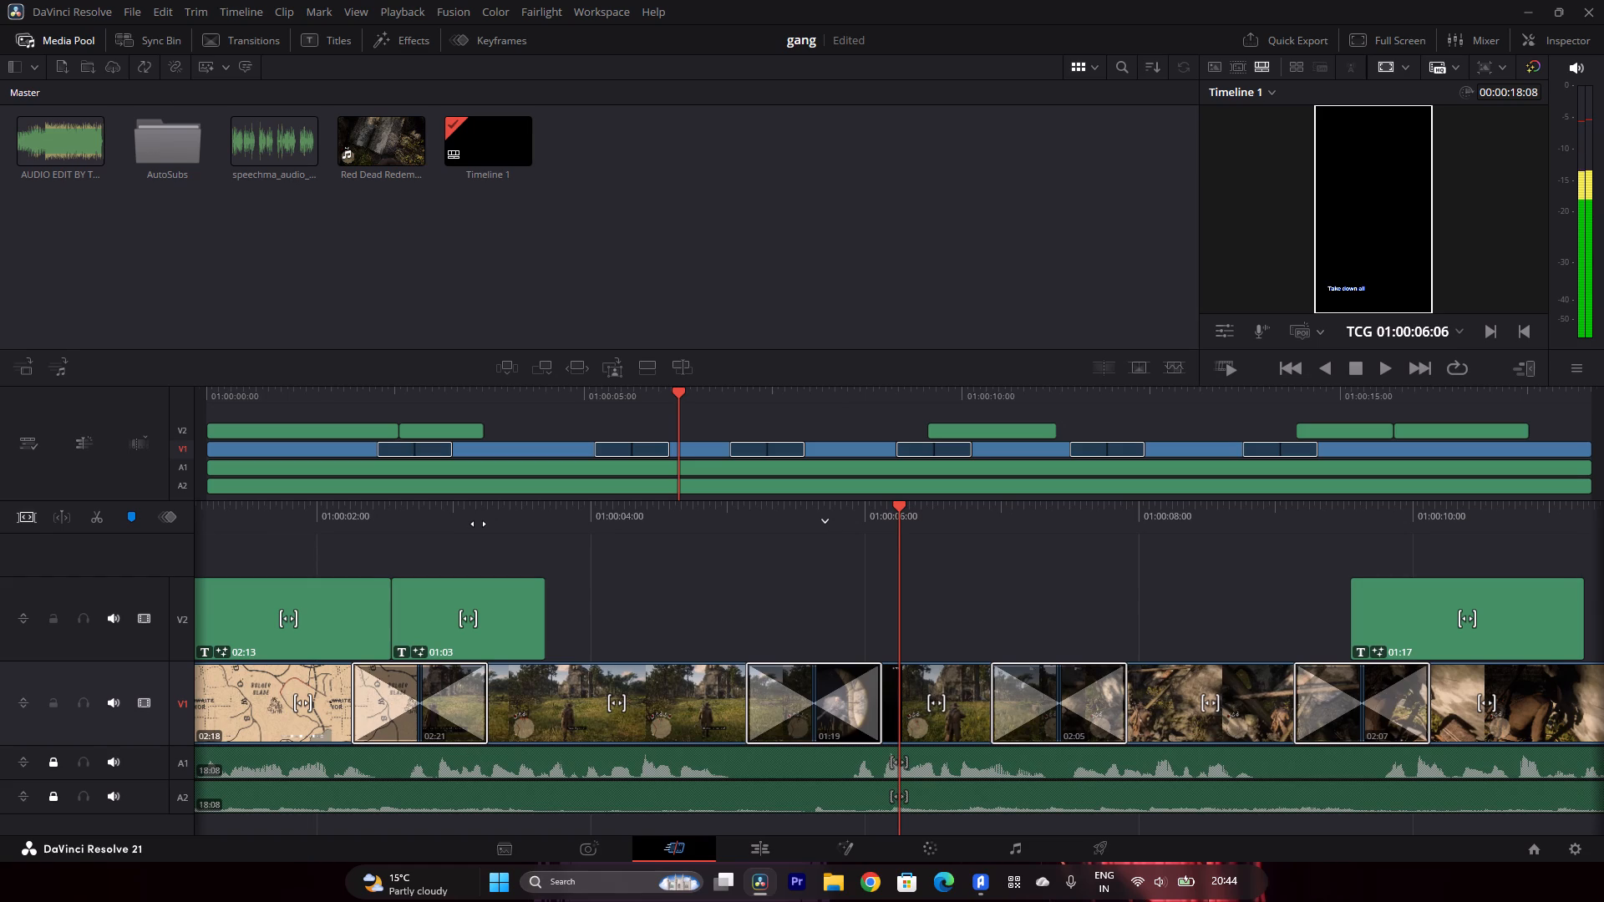
{"action": "left_click_drag", "start_coordinate": [478, 524], "coordinate": [463, 526]}
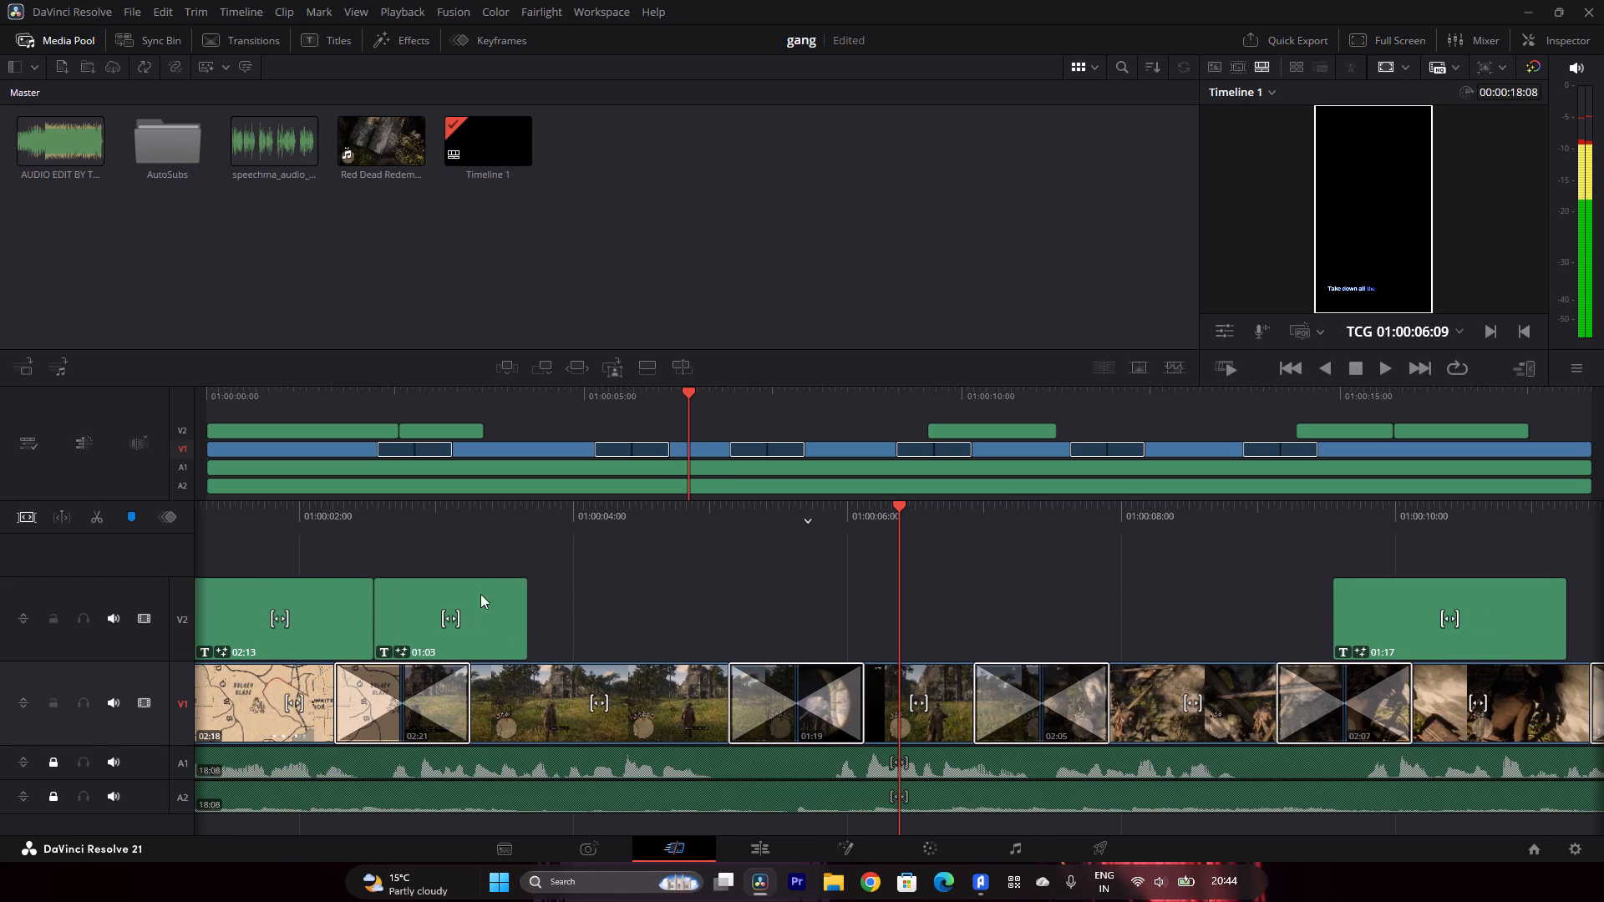
{"action": "left_click", "coordinate": [901, 685]}
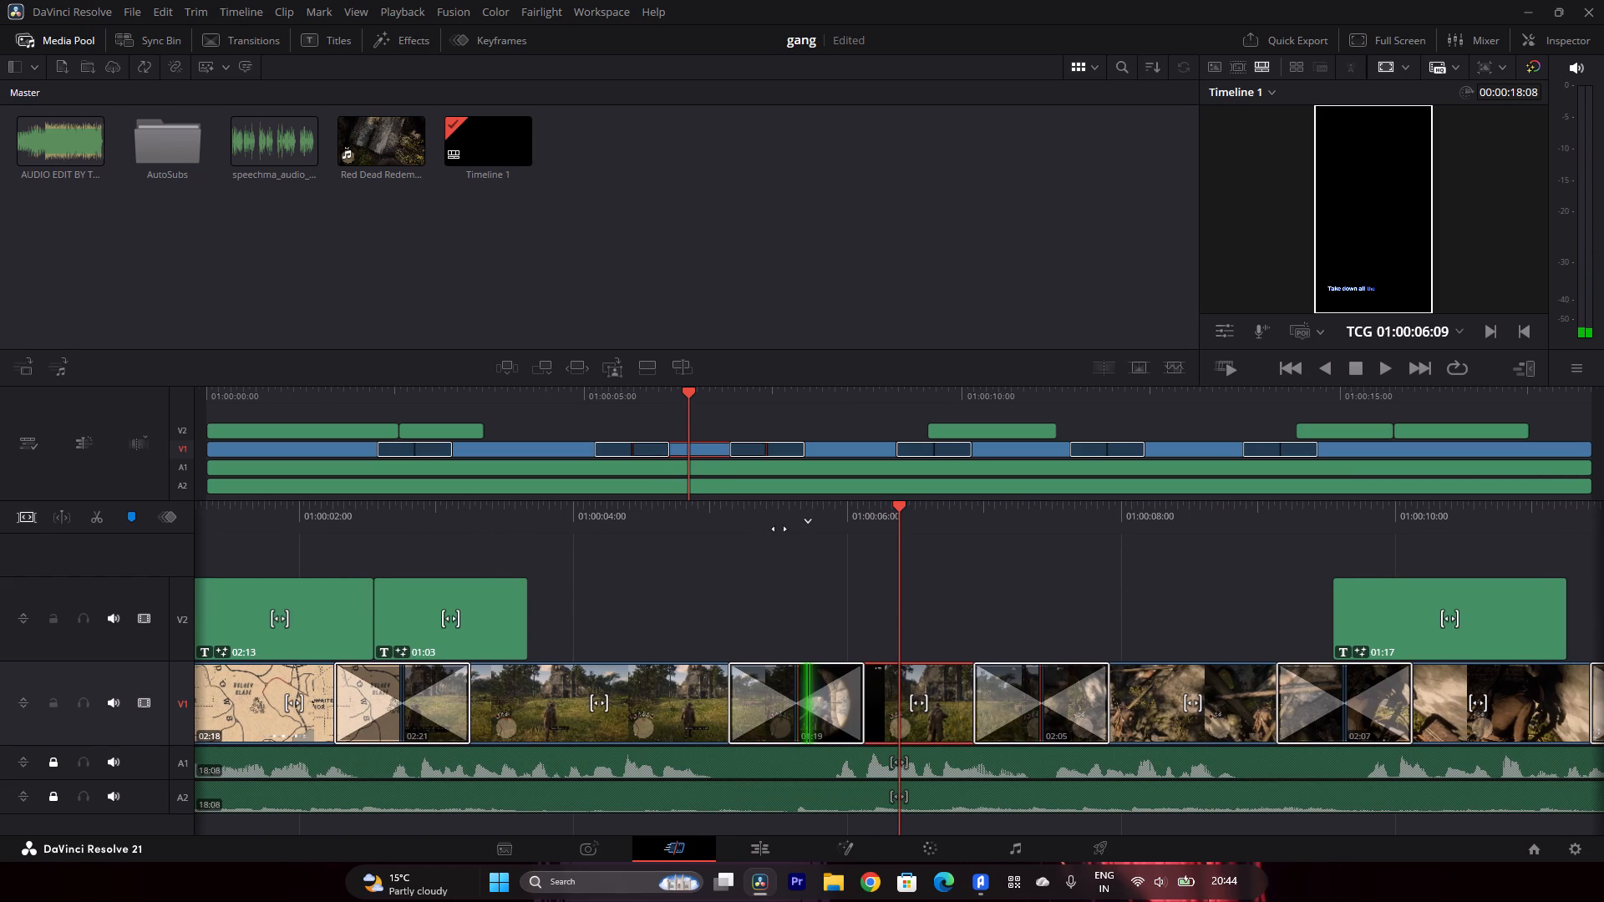
{"action": "scroll", "coordinate": [895, 597], "scroll_direction": "down", "scroll_amount": 5}
{"action": "scroll", "coordinate": [914, 742], "scroll_direction": "down", "scroll_amount": 6}
{"action": "scroll", "coordinate": [703, 673], "scroll_direction": "down", "scroll_amount": 4}
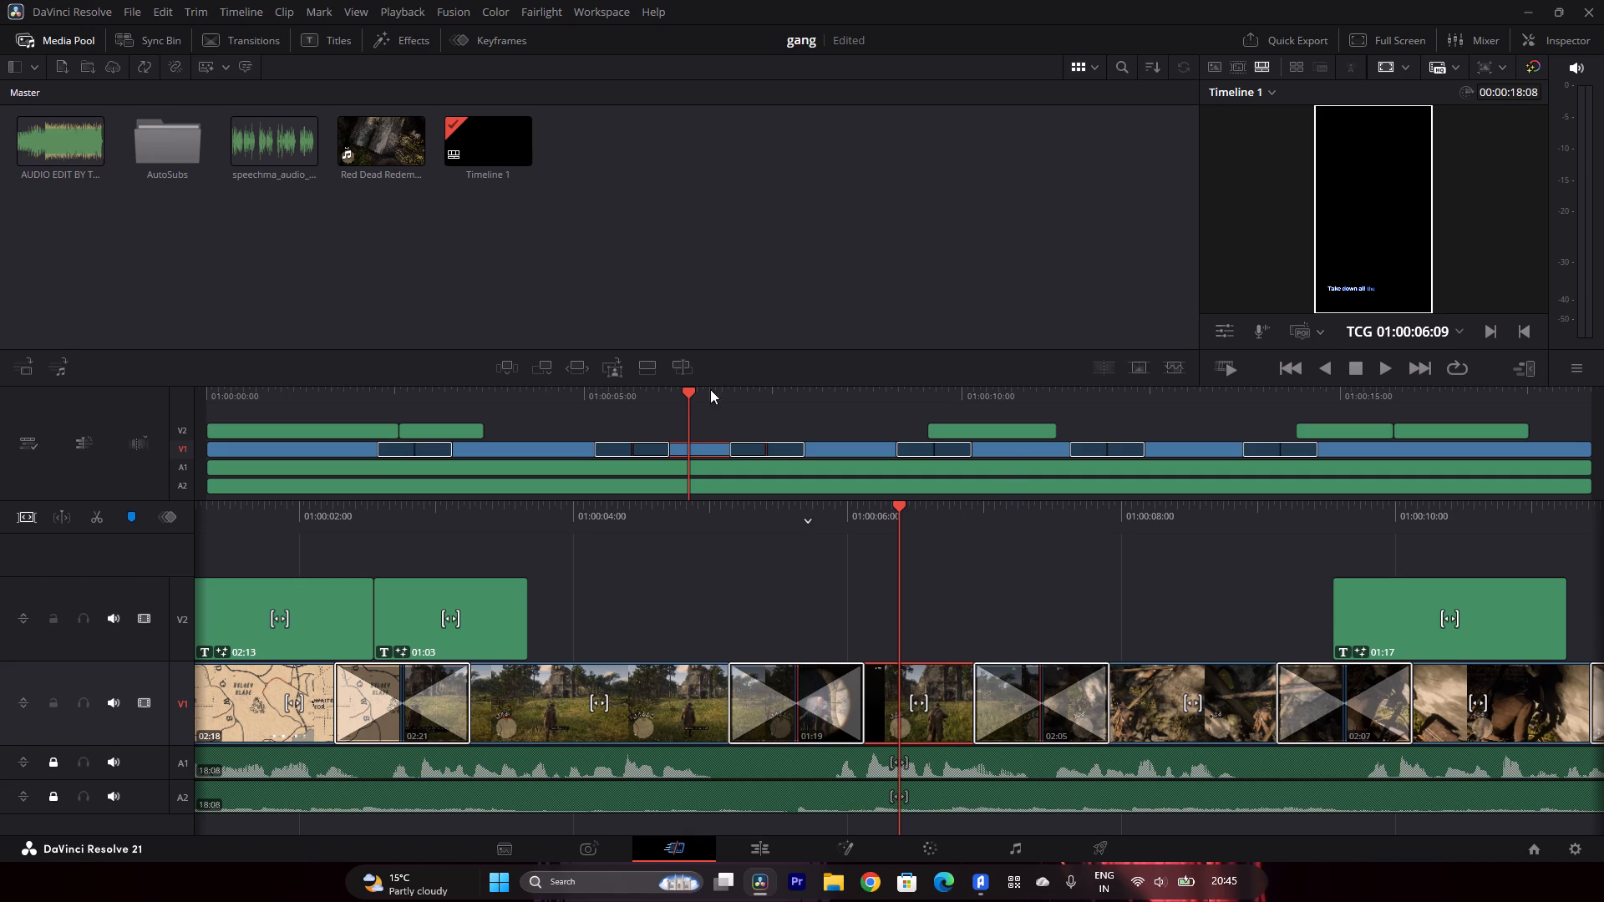
{"action": "left_click", "coordinate": [1380, 364]}
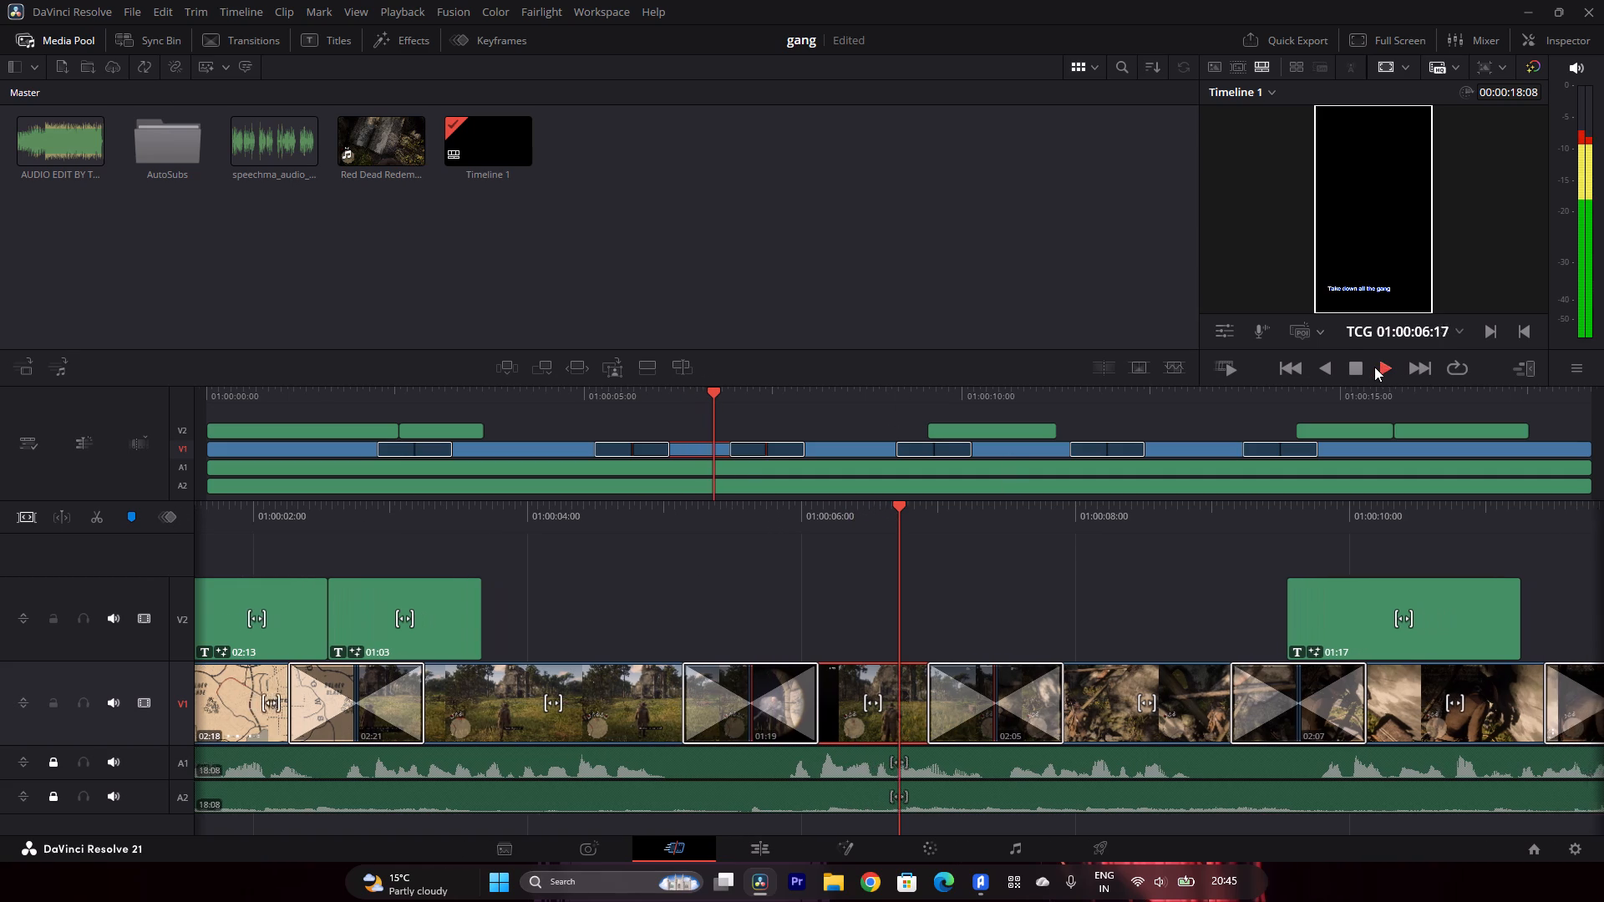
{"action": "left_click", "coordinate": [1365, 364]}
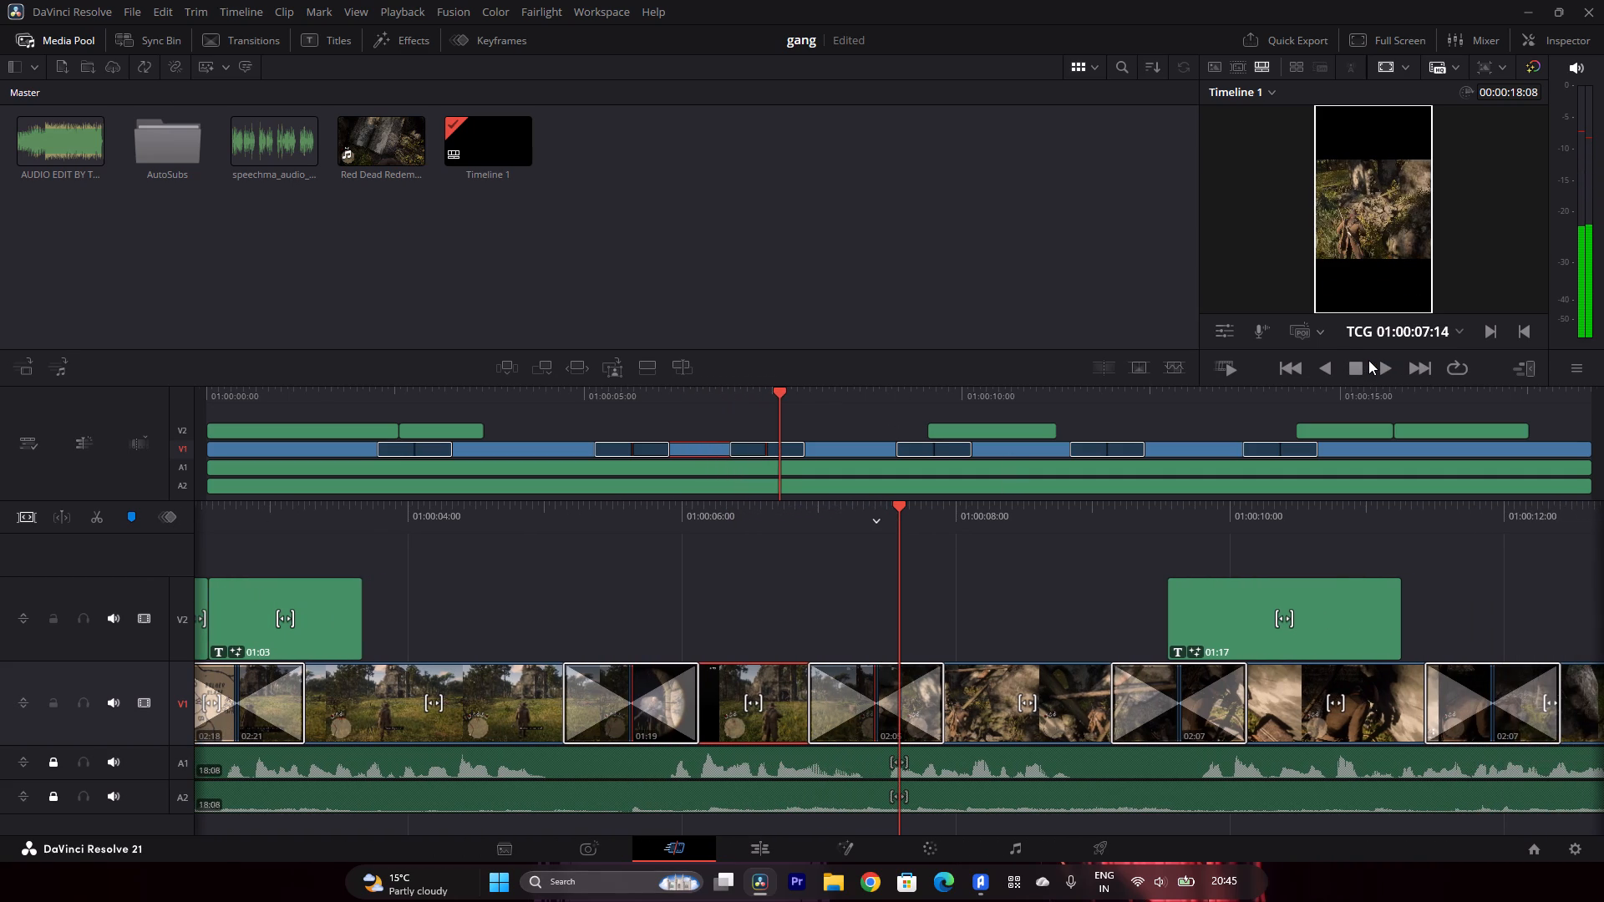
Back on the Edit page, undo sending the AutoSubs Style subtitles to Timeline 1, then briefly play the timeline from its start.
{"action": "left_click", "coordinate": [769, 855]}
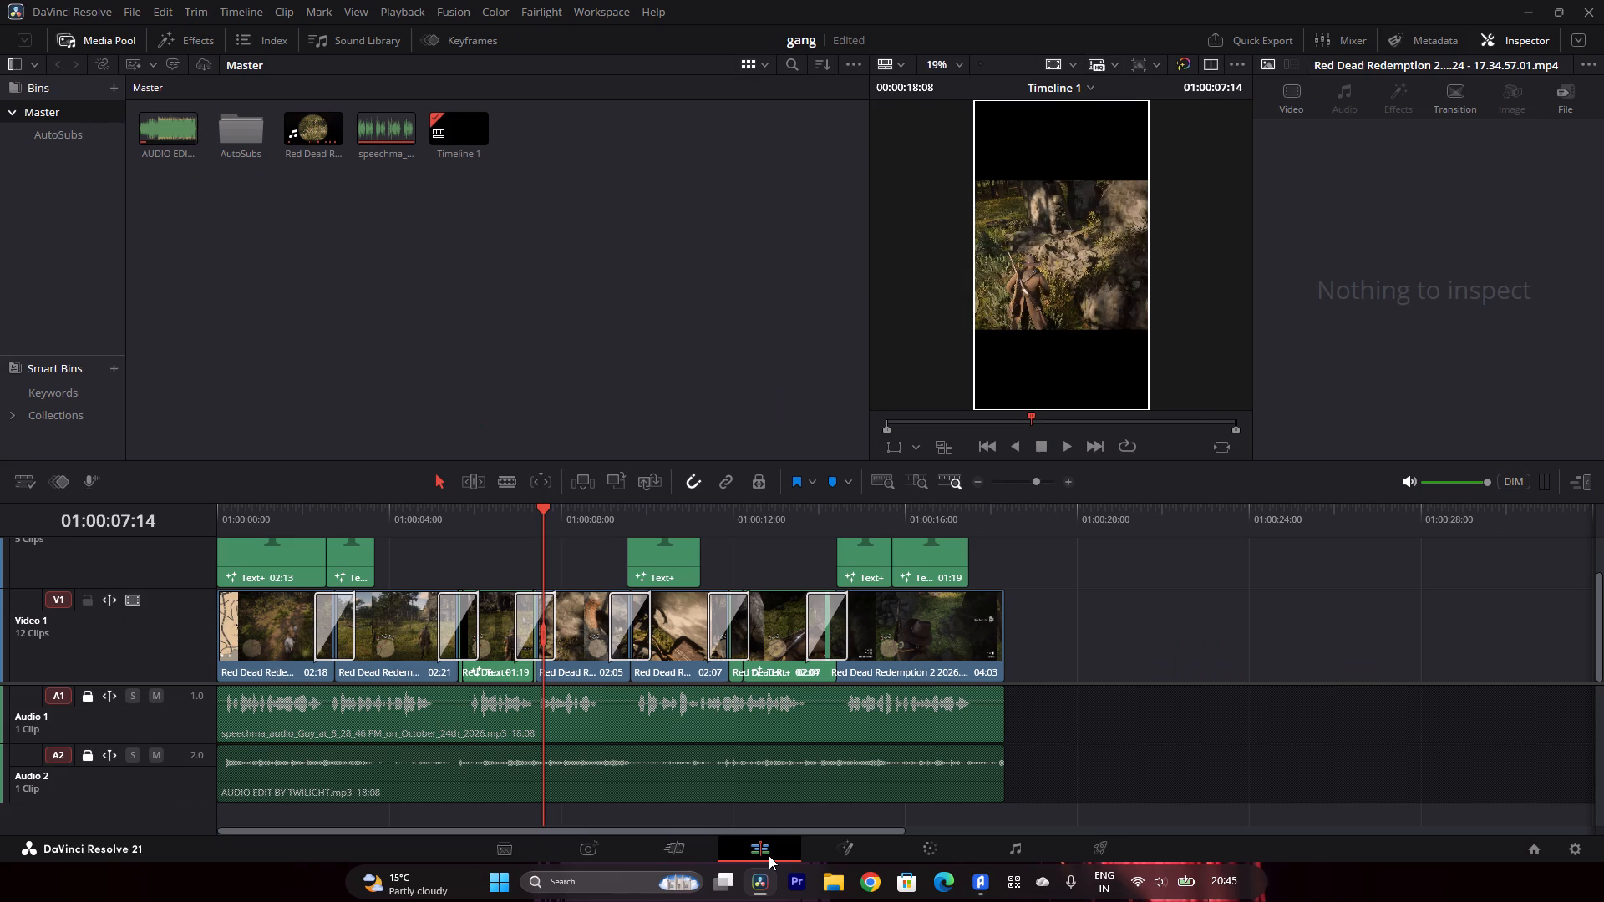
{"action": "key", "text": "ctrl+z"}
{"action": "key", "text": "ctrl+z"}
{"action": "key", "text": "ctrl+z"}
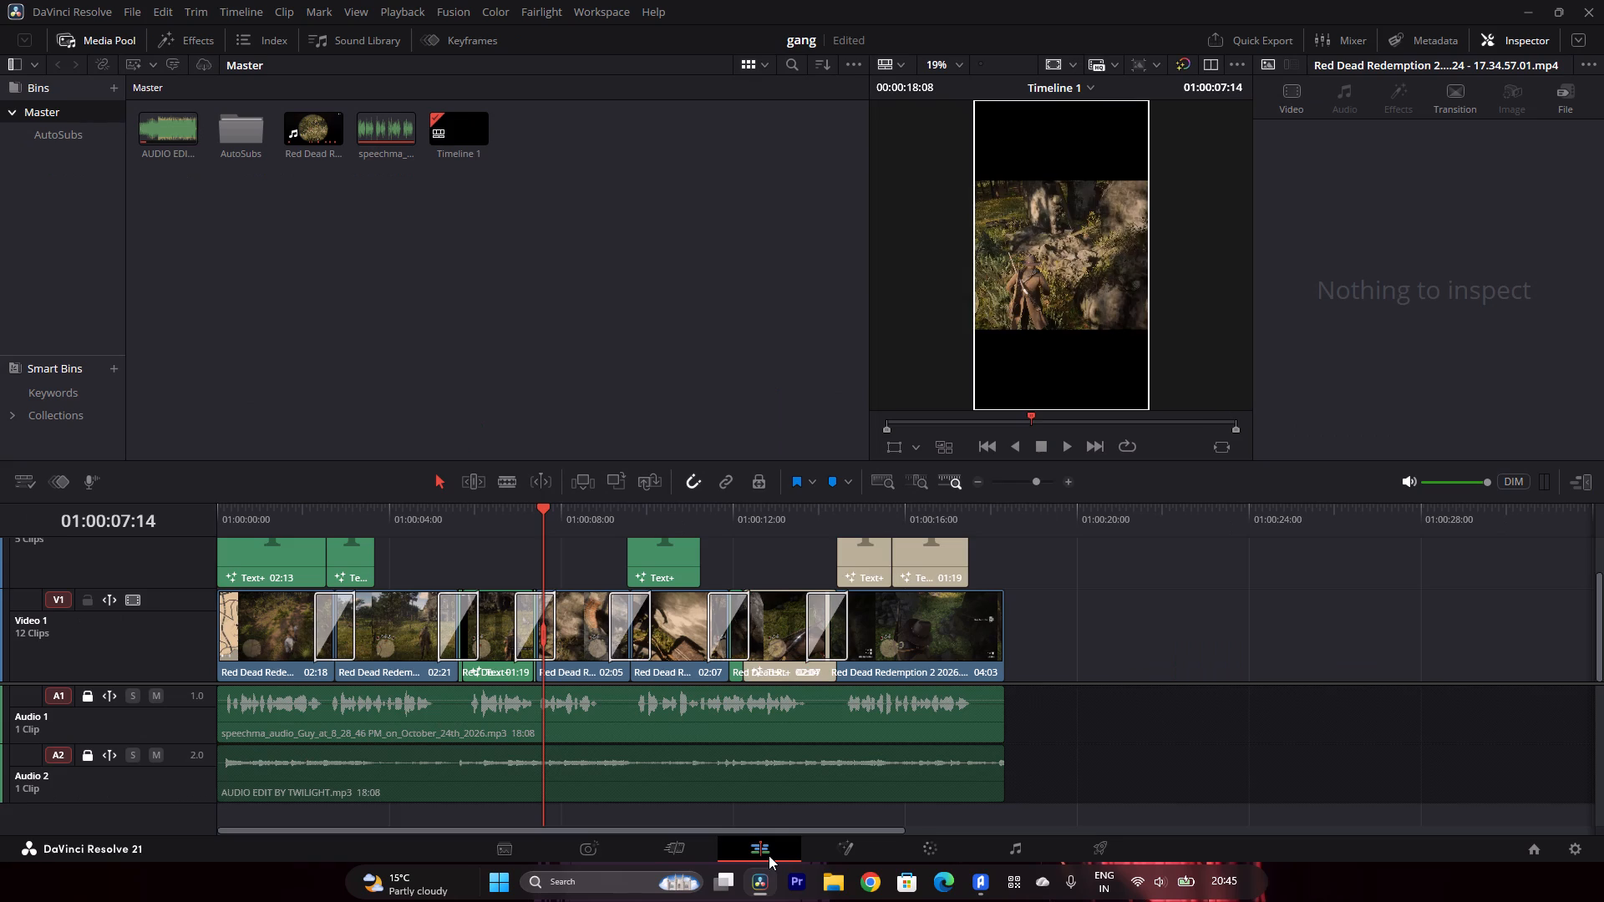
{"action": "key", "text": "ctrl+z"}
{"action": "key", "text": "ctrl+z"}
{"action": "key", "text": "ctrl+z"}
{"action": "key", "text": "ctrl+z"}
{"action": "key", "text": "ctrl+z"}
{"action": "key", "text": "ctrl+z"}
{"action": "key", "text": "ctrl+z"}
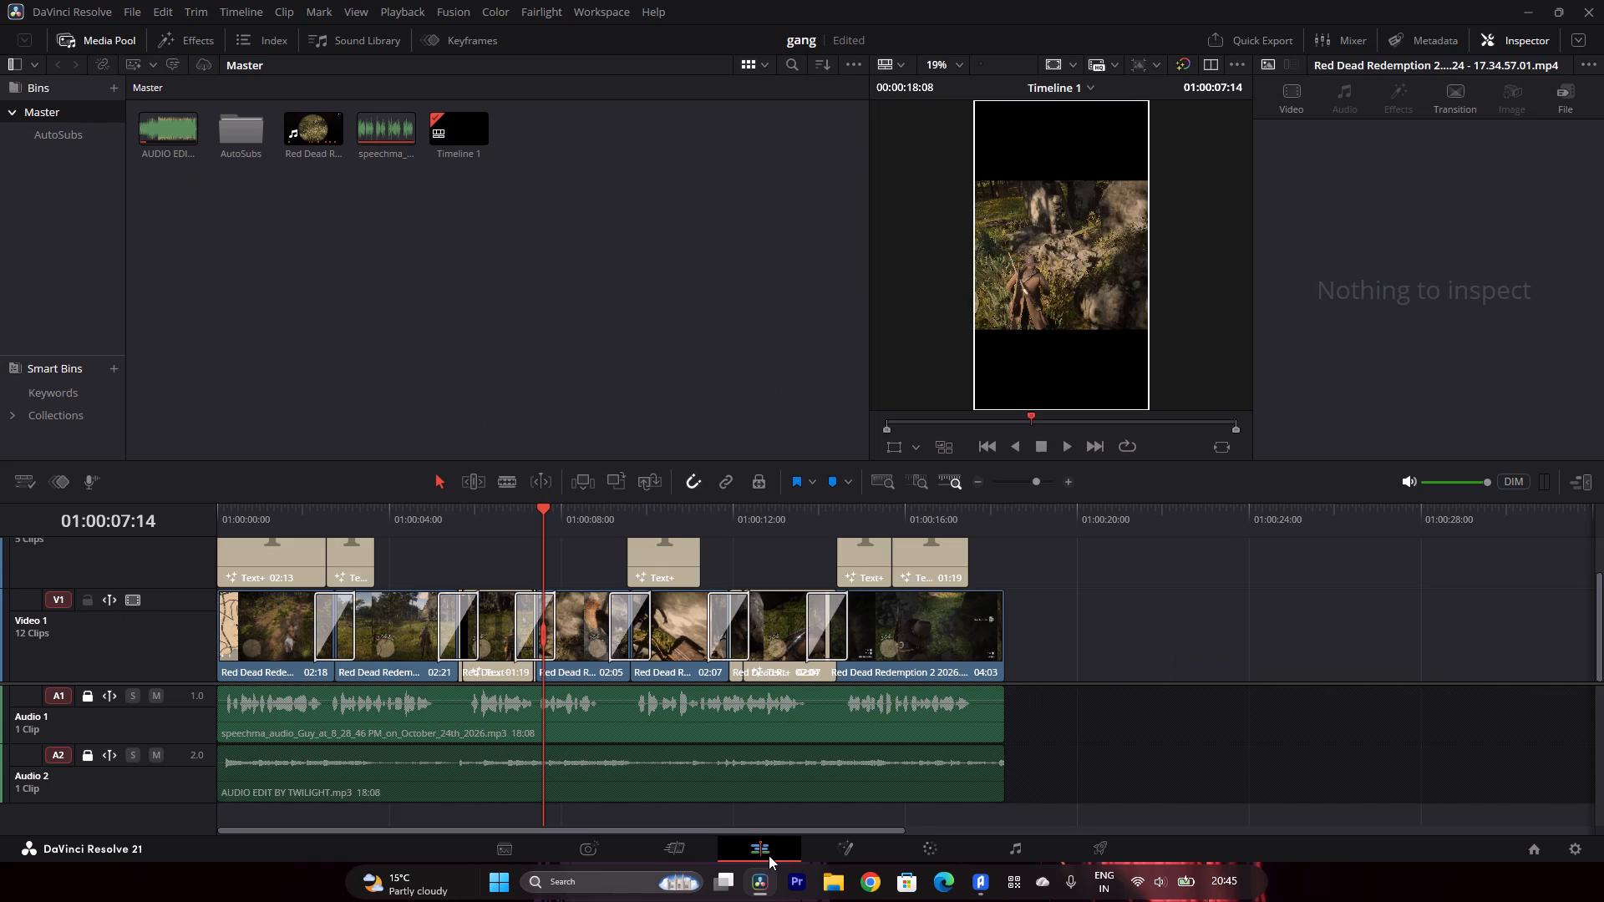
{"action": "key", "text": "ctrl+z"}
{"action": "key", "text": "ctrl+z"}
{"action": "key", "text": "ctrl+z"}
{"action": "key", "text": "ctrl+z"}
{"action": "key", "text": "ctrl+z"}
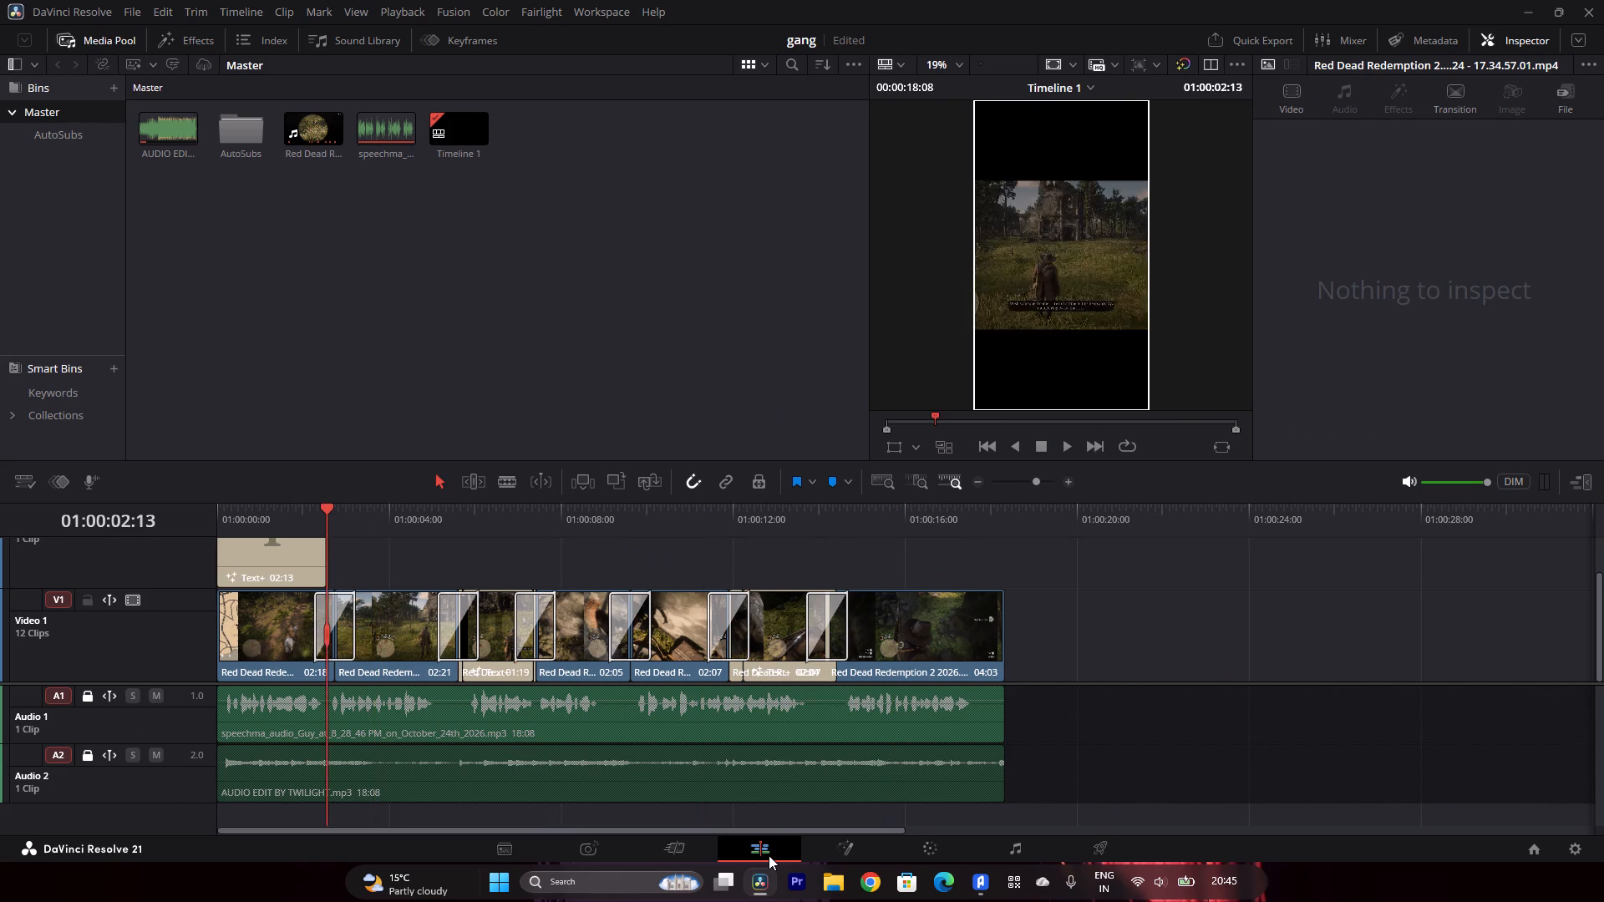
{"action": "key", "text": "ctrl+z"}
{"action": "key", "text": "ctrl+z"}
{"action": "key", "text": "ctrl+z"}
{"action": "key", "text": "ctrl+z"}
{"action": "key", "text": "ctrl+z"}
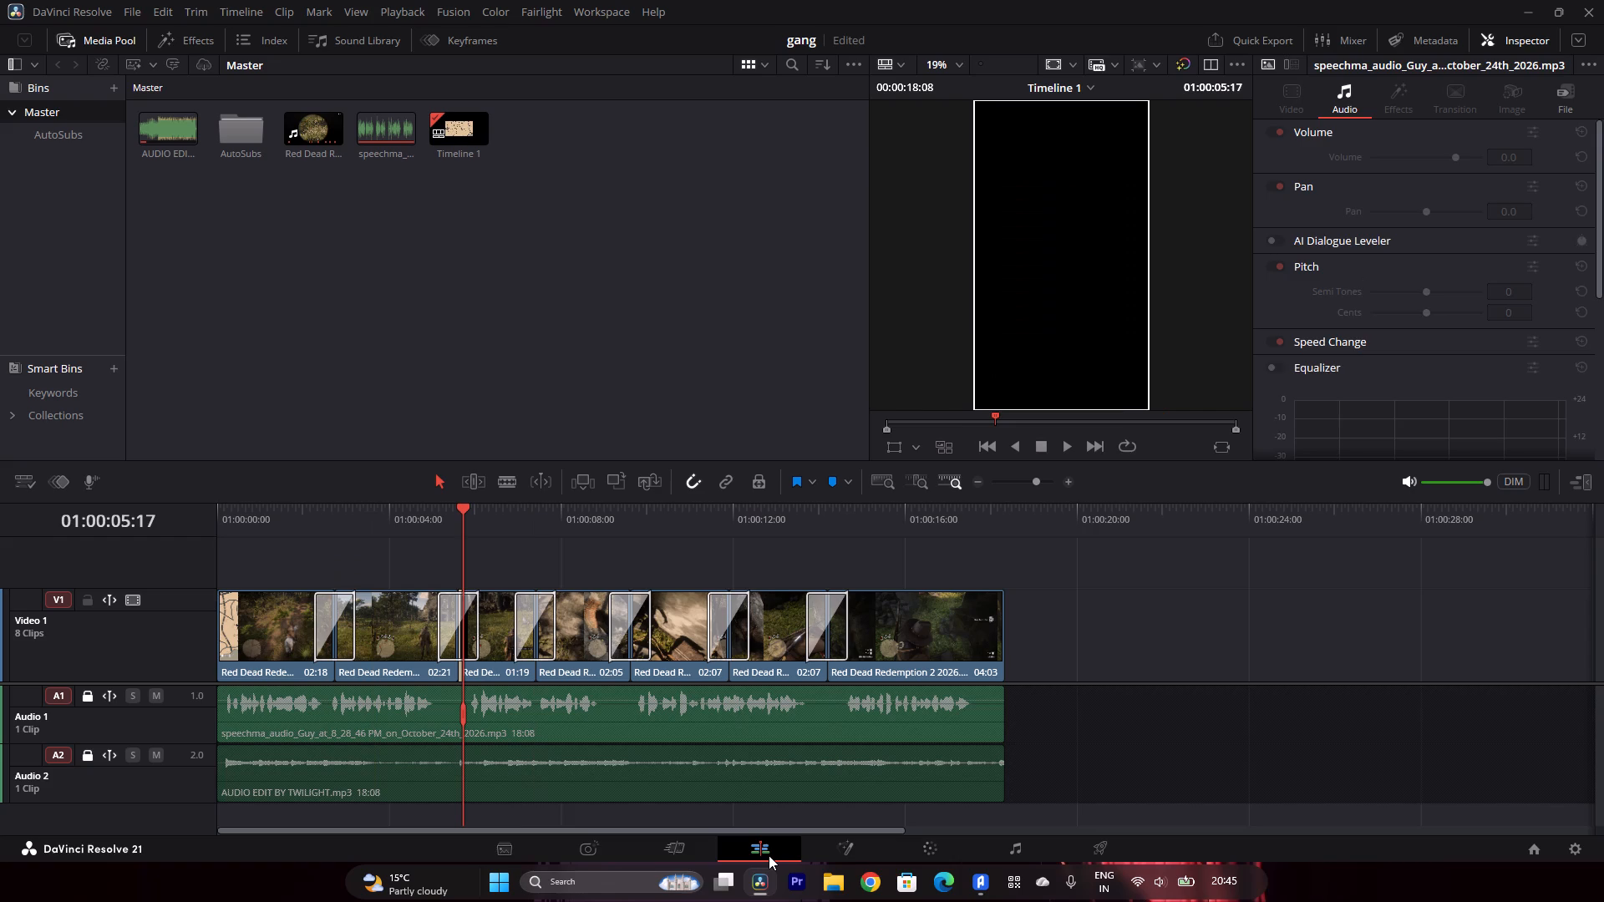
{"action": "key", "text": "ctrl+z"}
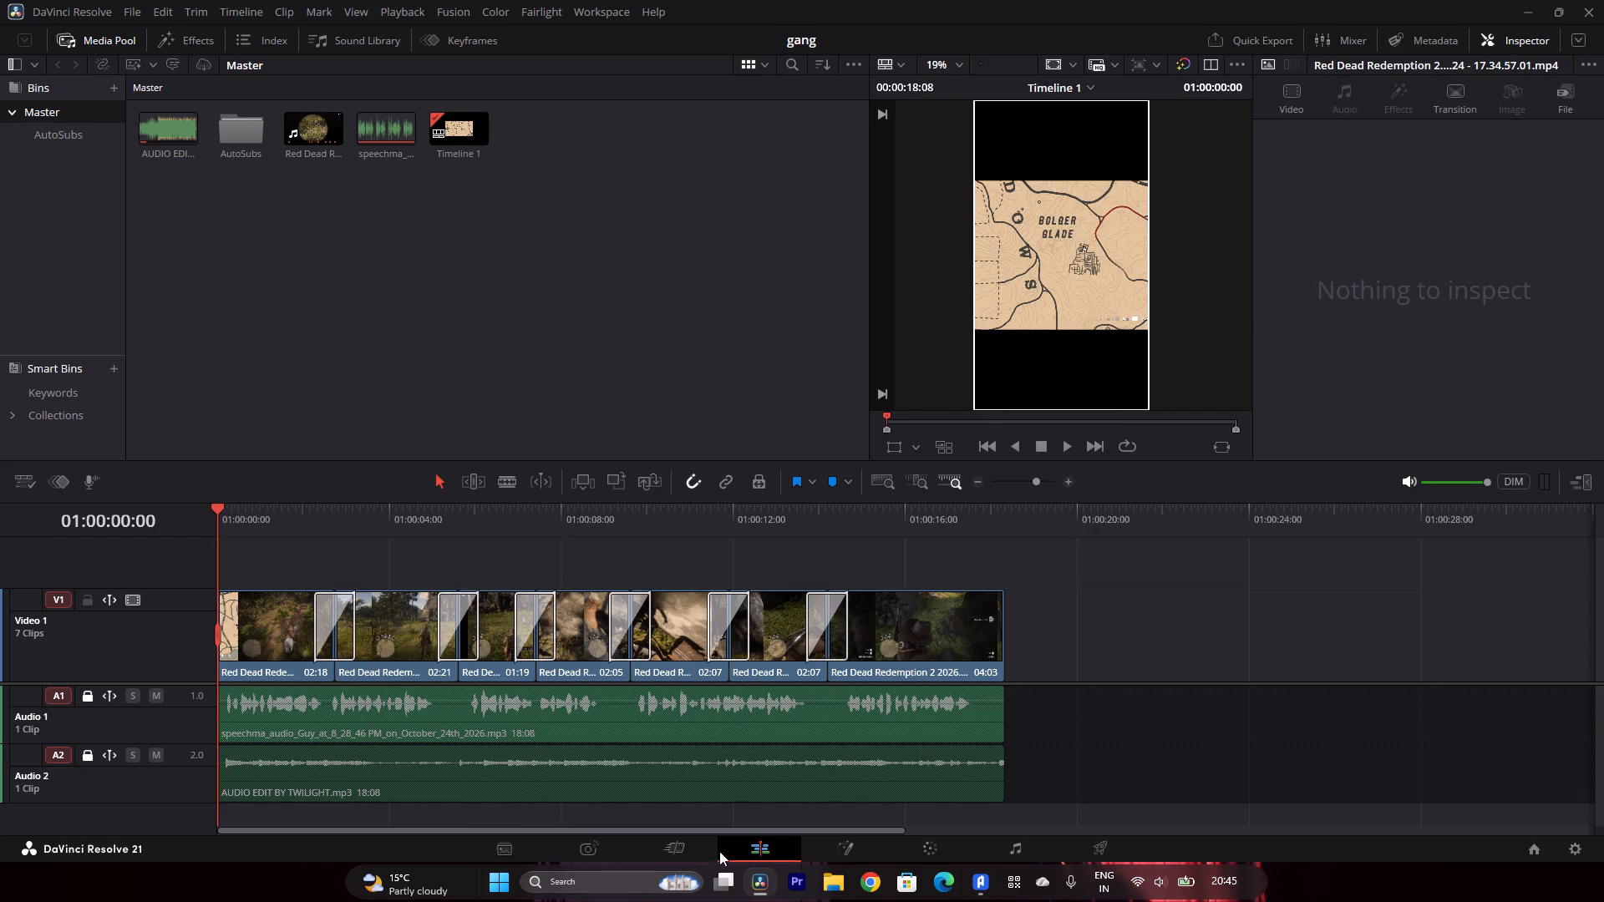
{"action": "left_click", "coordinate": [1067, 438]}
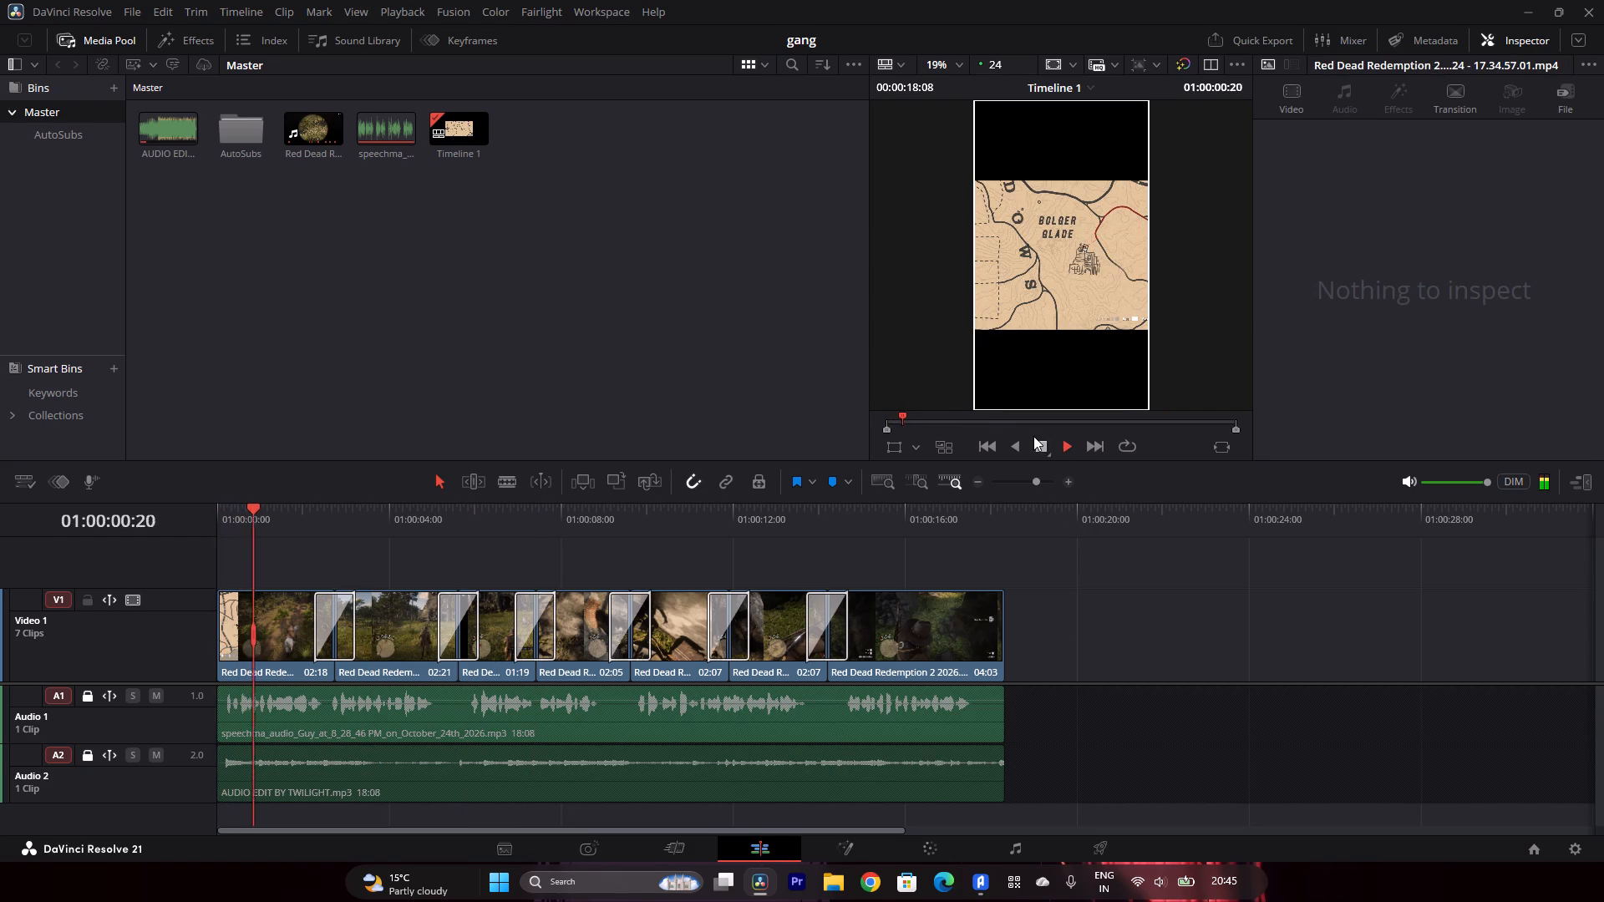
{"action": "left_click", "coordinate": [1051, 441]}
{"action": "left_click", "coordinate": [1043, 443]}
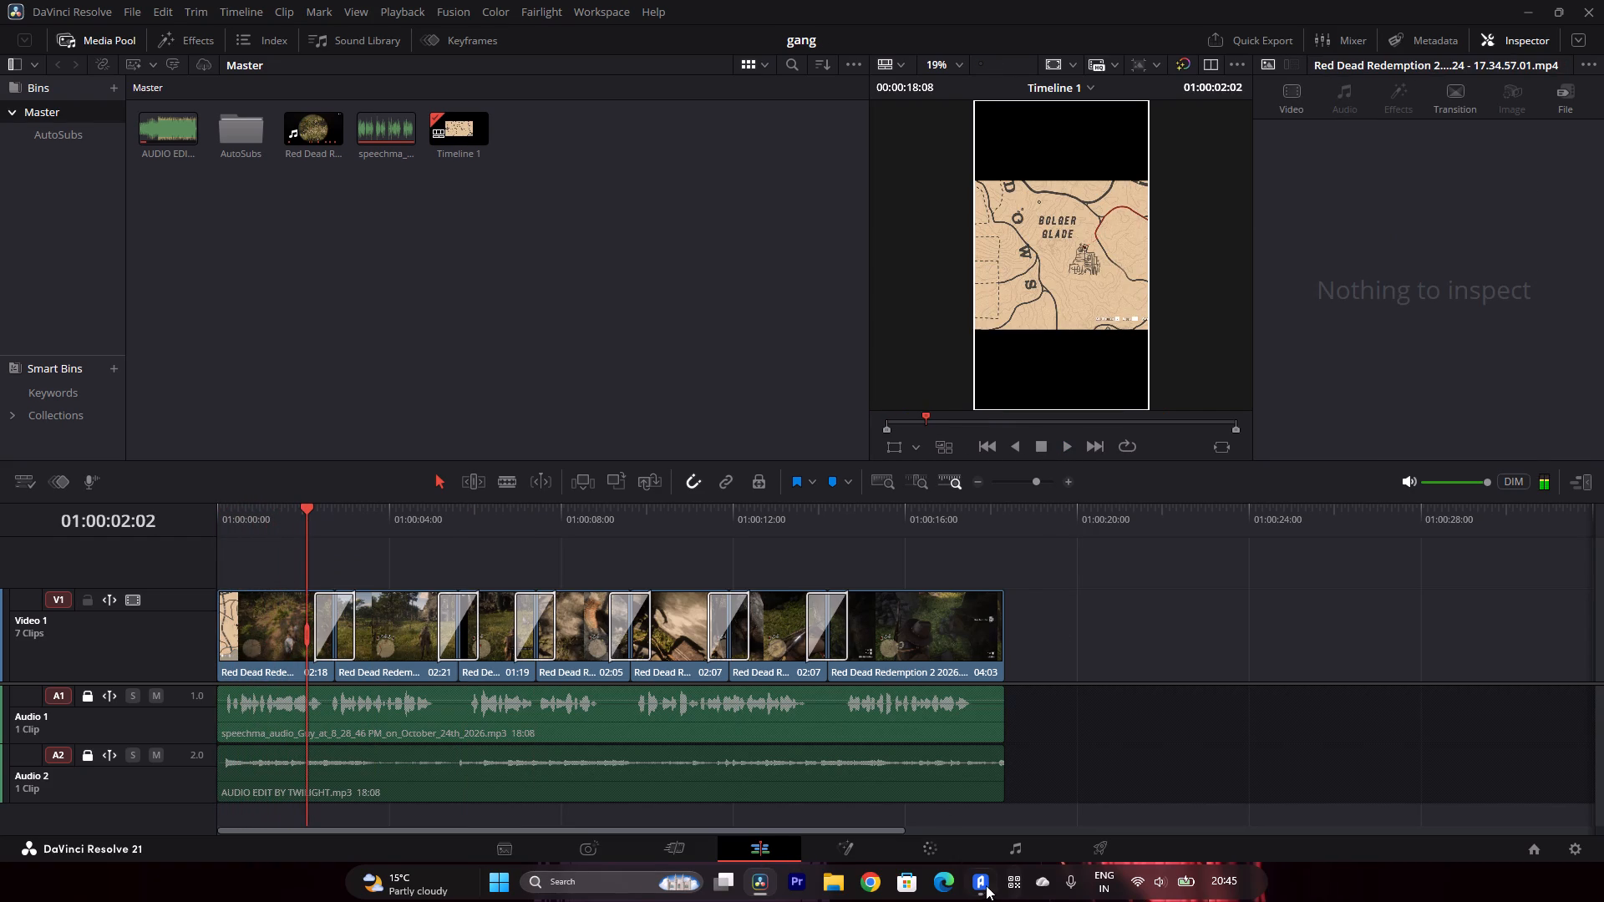
Reopen AutoSubs, switch the caption preset to Chalkboard Bold, and try to update the timeline styles with it.
{"action": "left_click", "coordinate": [984, 886]}
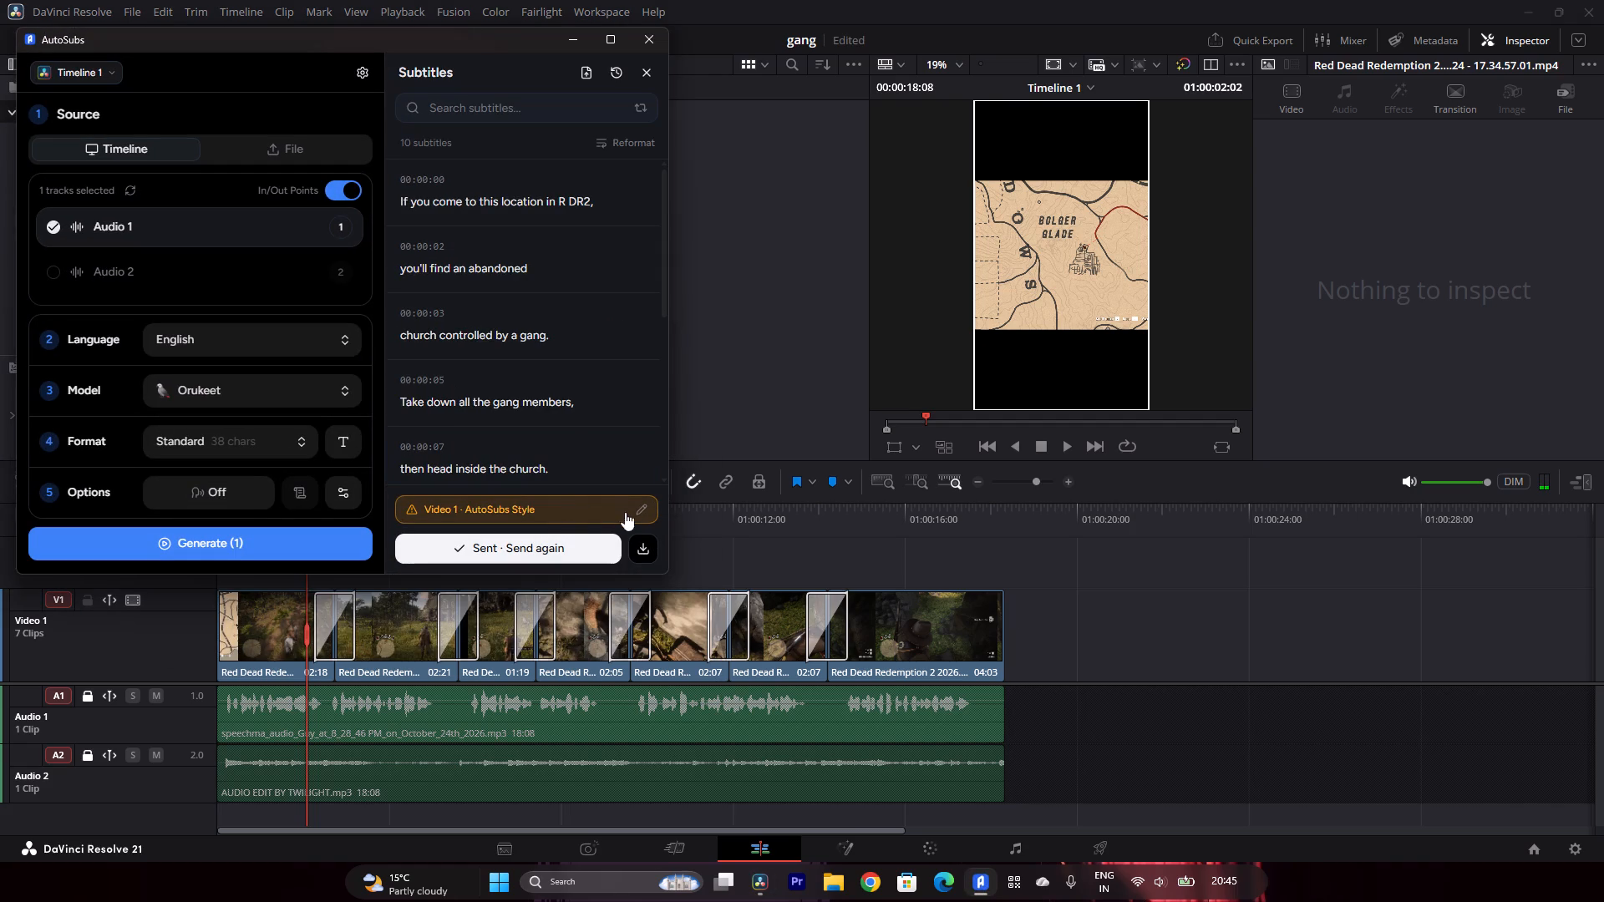
{"action": "left_click", "coordinate": [649, 513]}
{"action": "left_click", "coordinate": [516, 421]}
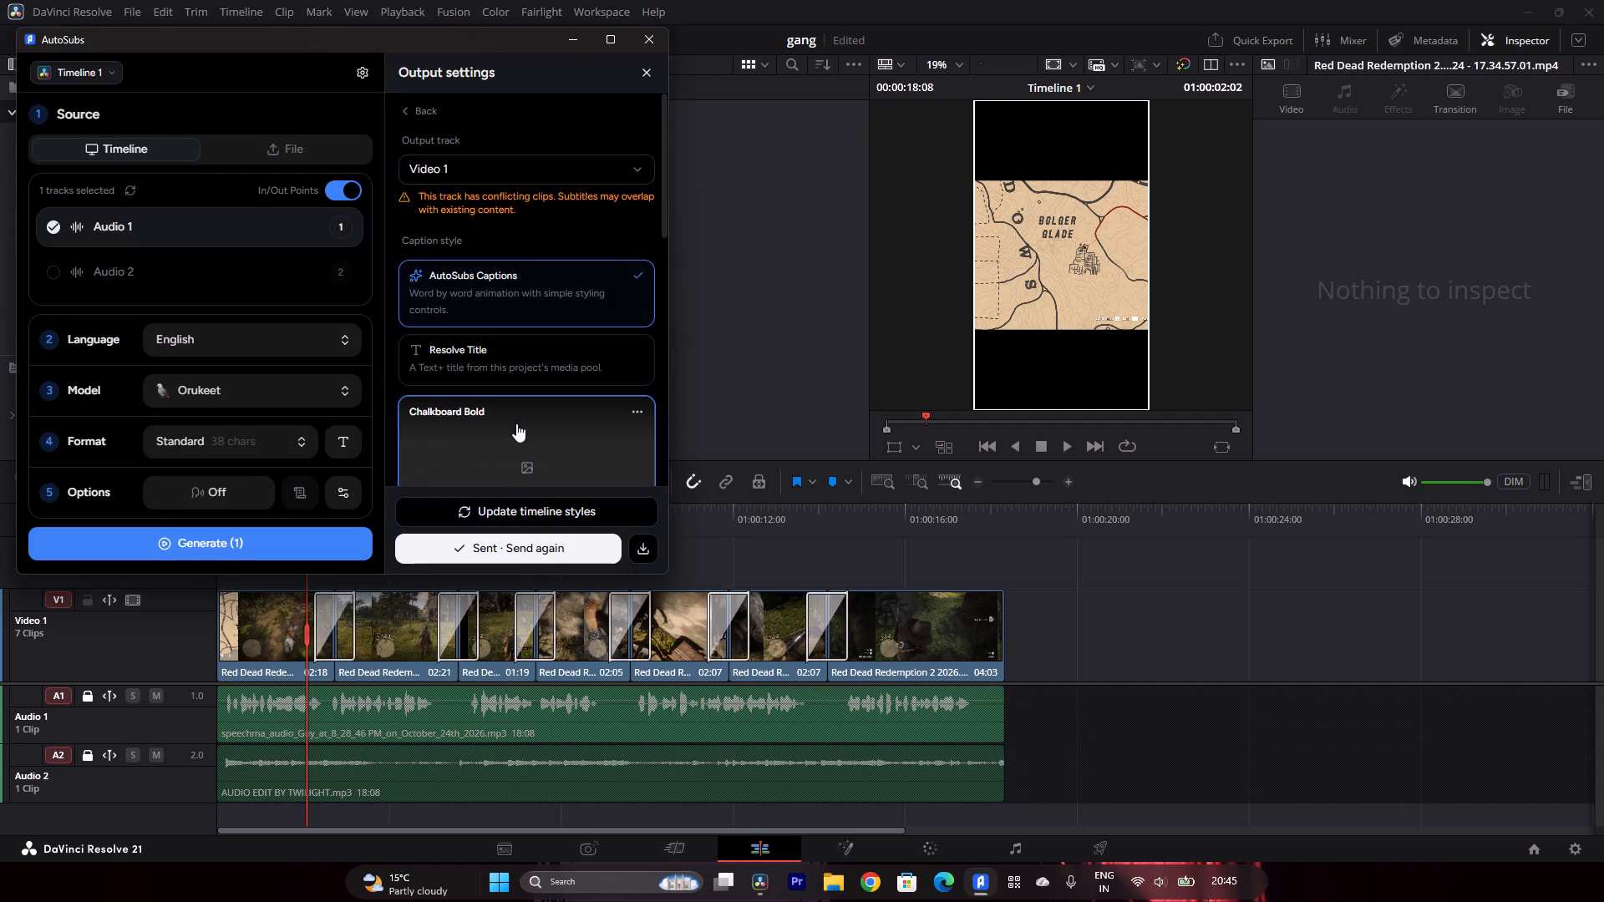
{"action": "left_click", "coordinate": [540, 506]}
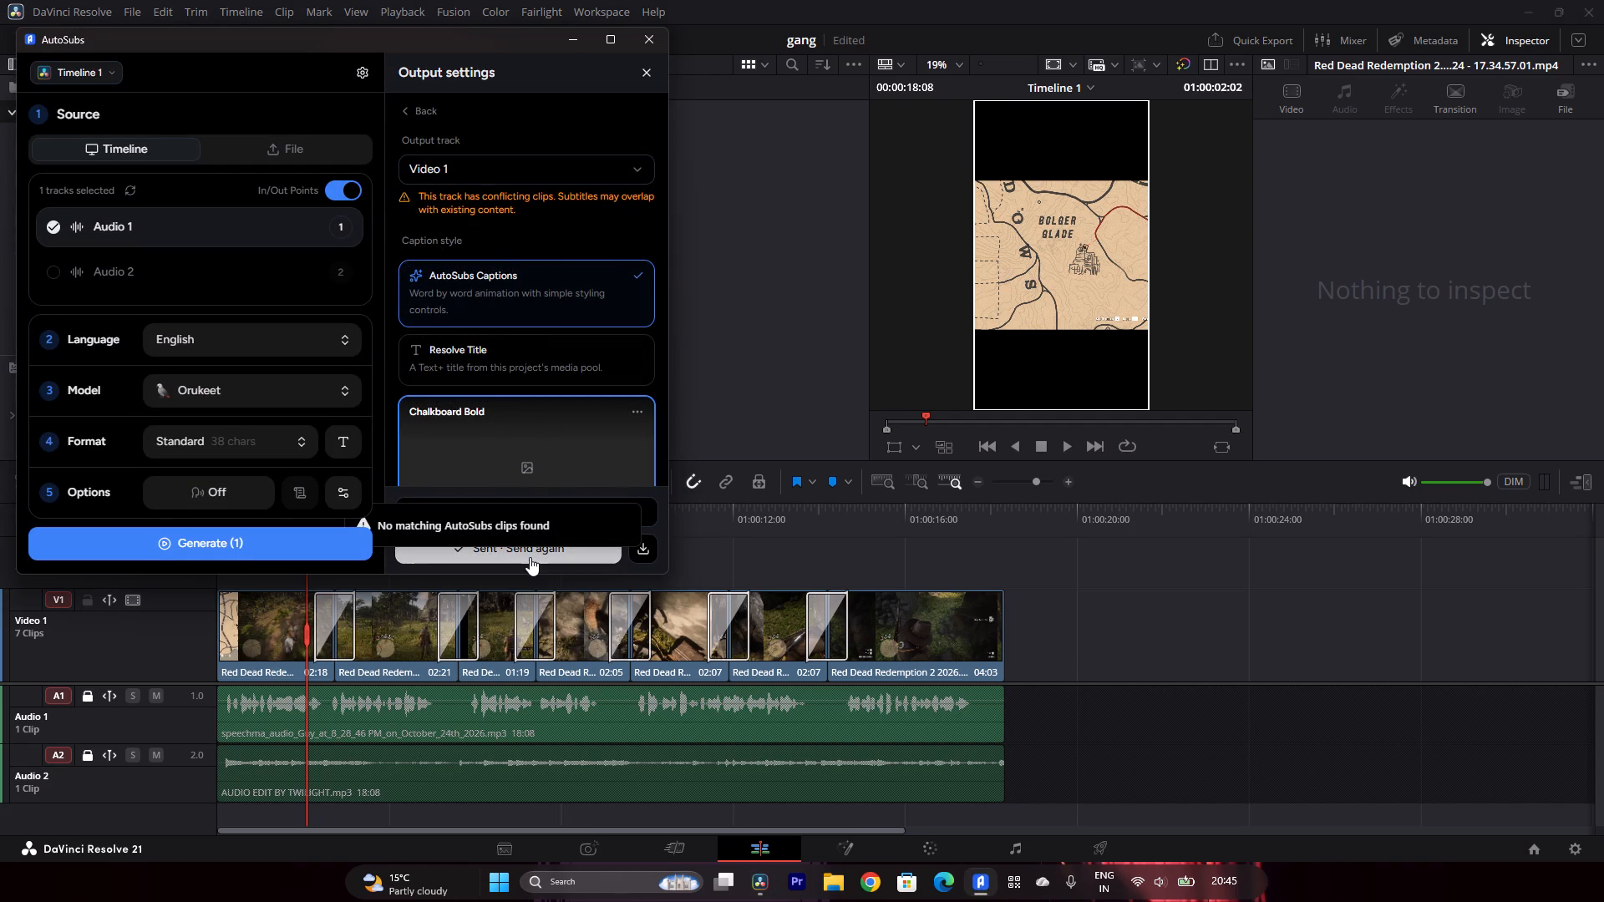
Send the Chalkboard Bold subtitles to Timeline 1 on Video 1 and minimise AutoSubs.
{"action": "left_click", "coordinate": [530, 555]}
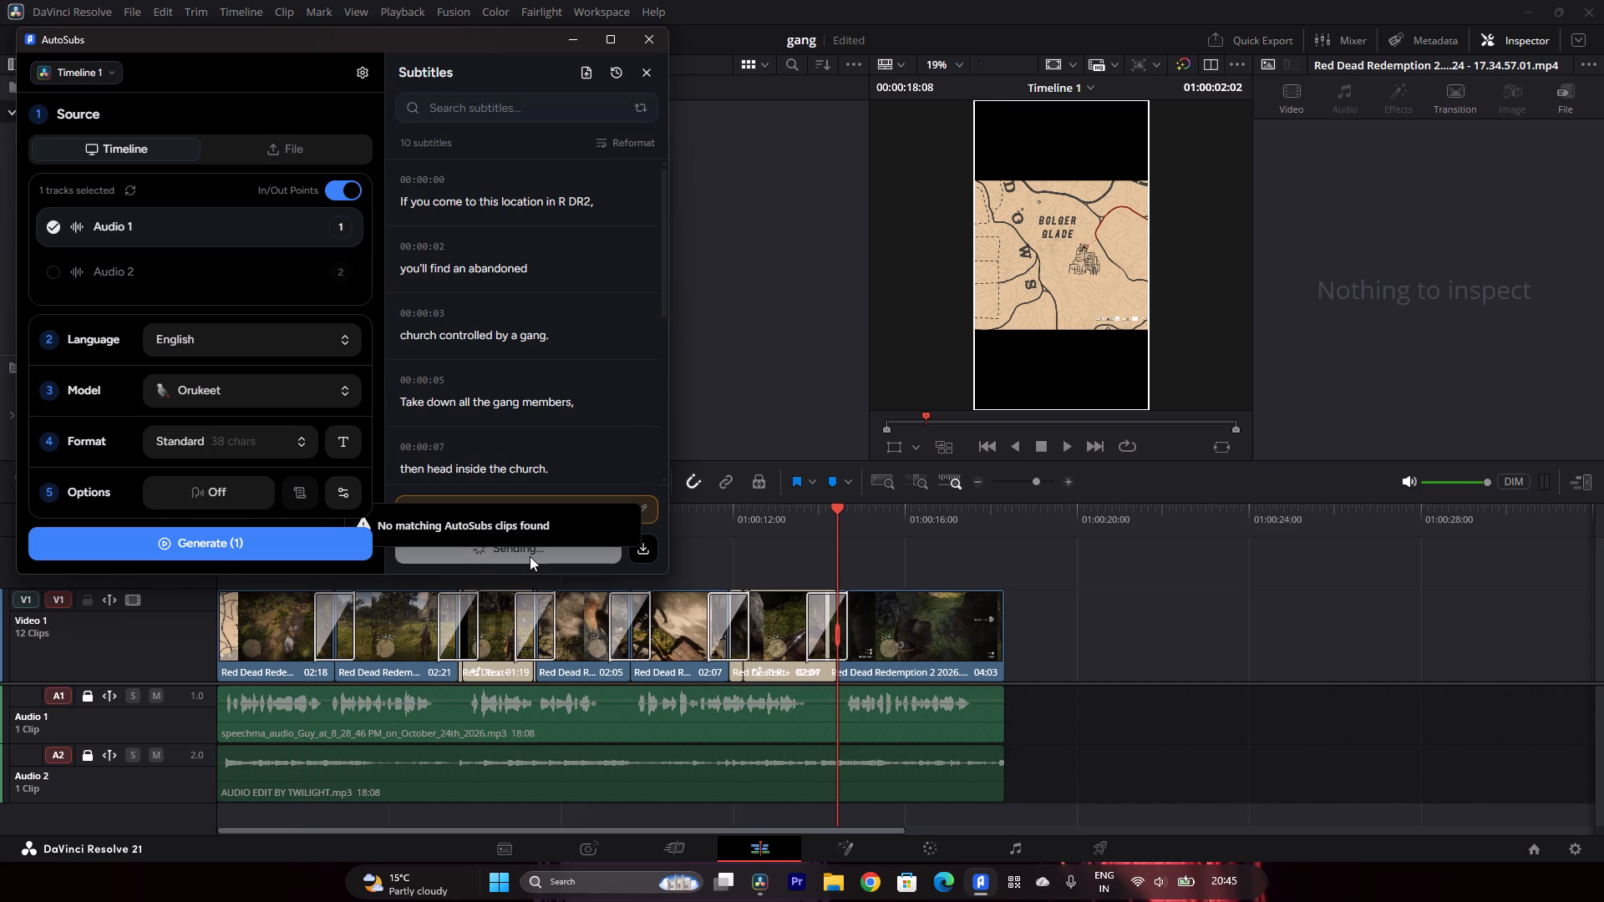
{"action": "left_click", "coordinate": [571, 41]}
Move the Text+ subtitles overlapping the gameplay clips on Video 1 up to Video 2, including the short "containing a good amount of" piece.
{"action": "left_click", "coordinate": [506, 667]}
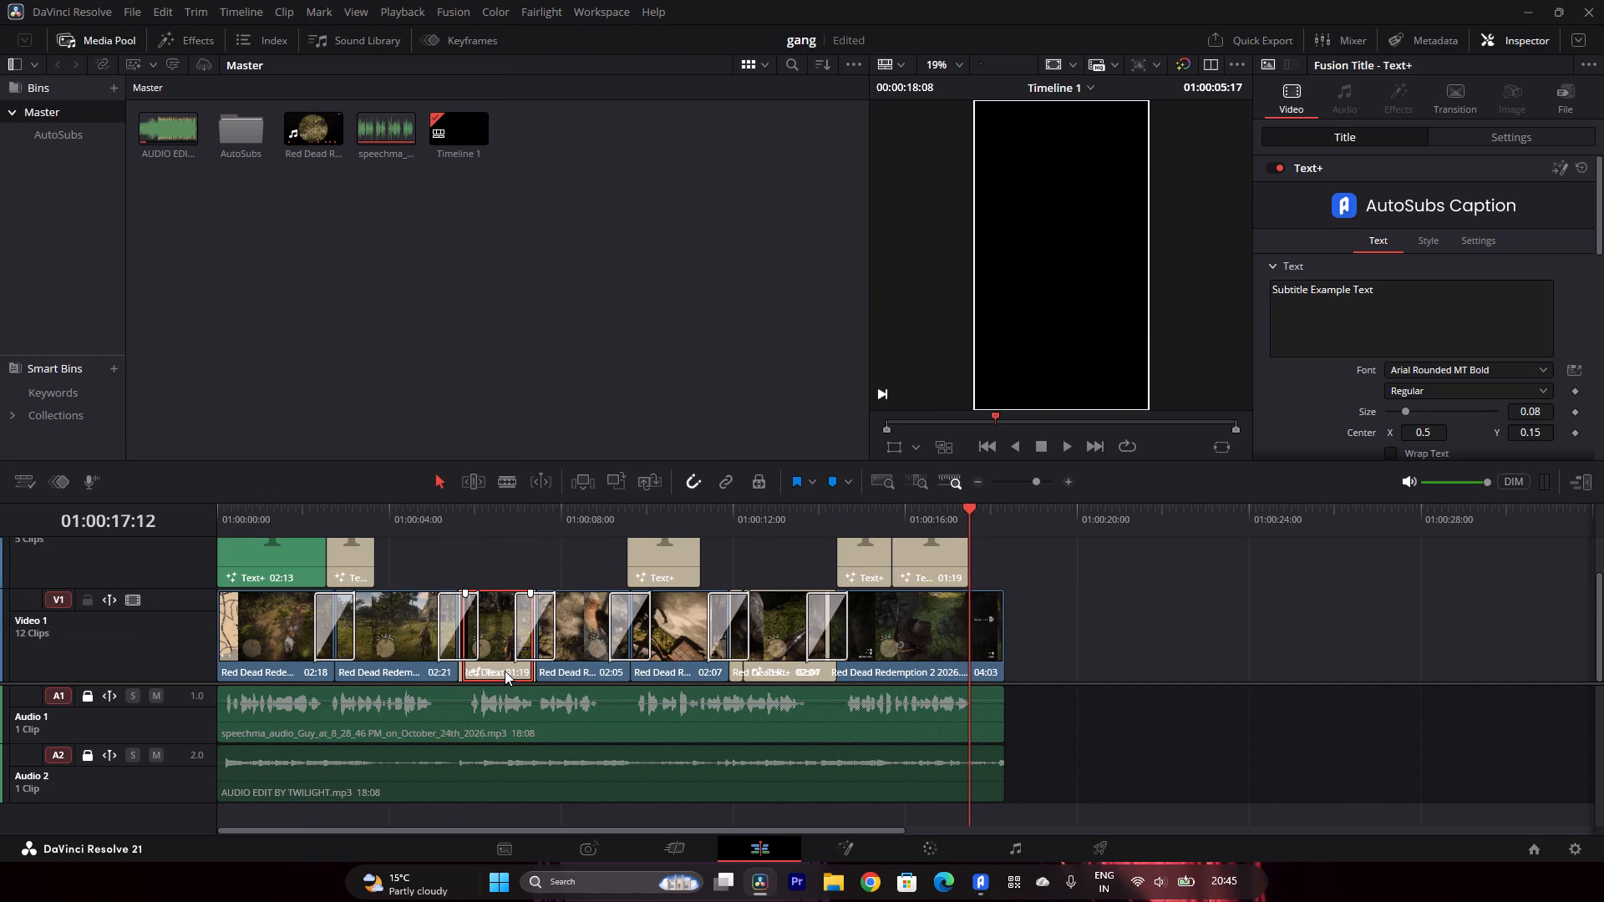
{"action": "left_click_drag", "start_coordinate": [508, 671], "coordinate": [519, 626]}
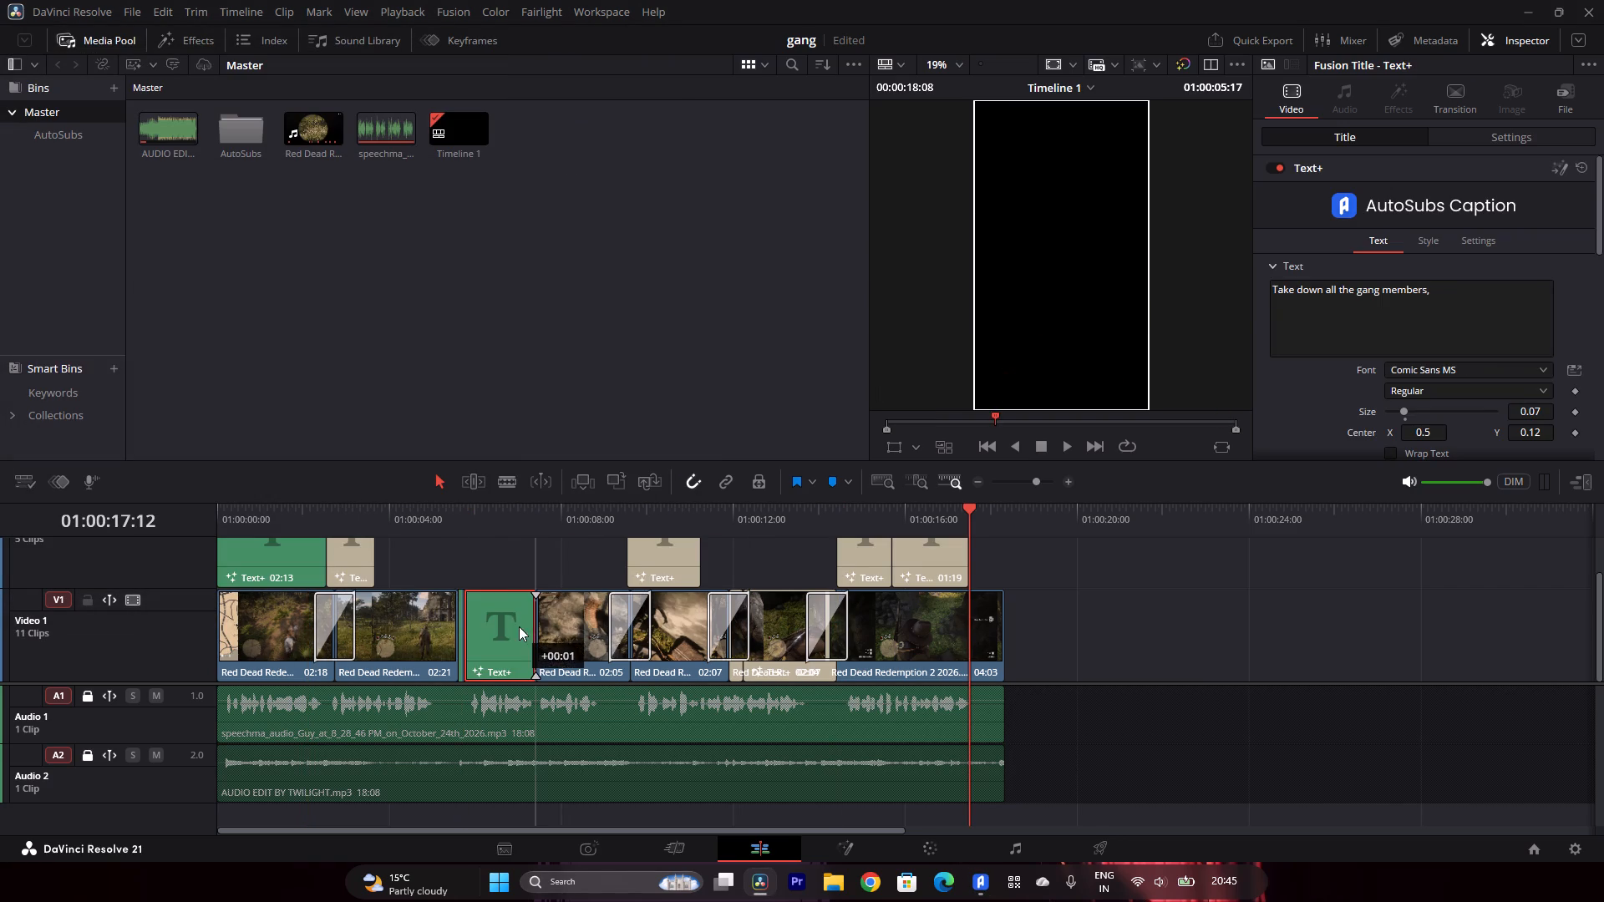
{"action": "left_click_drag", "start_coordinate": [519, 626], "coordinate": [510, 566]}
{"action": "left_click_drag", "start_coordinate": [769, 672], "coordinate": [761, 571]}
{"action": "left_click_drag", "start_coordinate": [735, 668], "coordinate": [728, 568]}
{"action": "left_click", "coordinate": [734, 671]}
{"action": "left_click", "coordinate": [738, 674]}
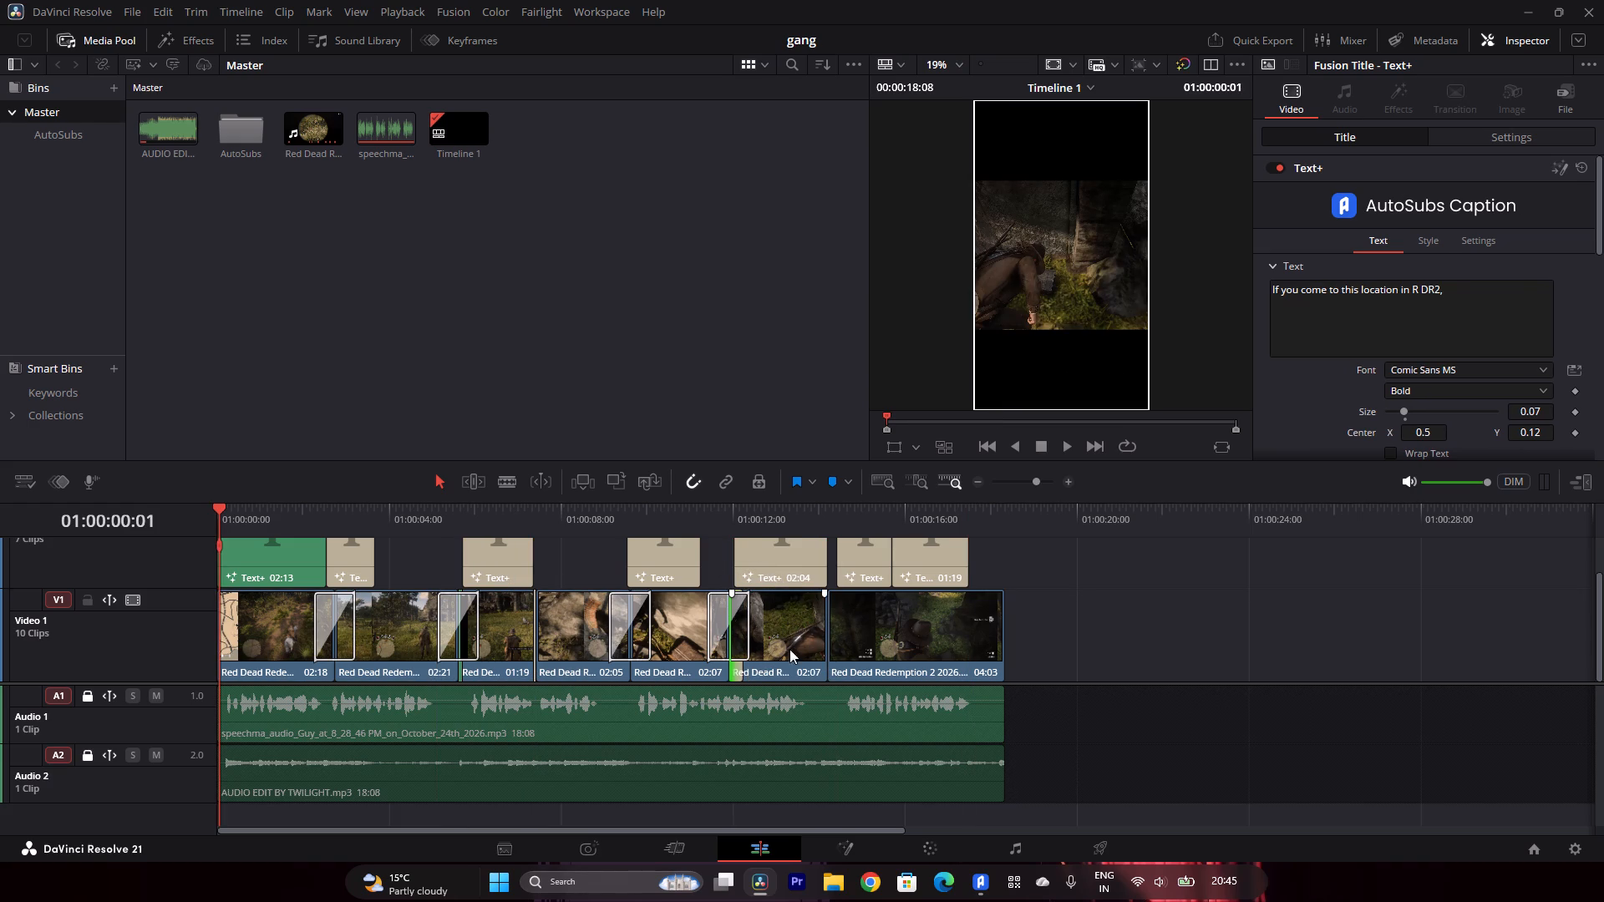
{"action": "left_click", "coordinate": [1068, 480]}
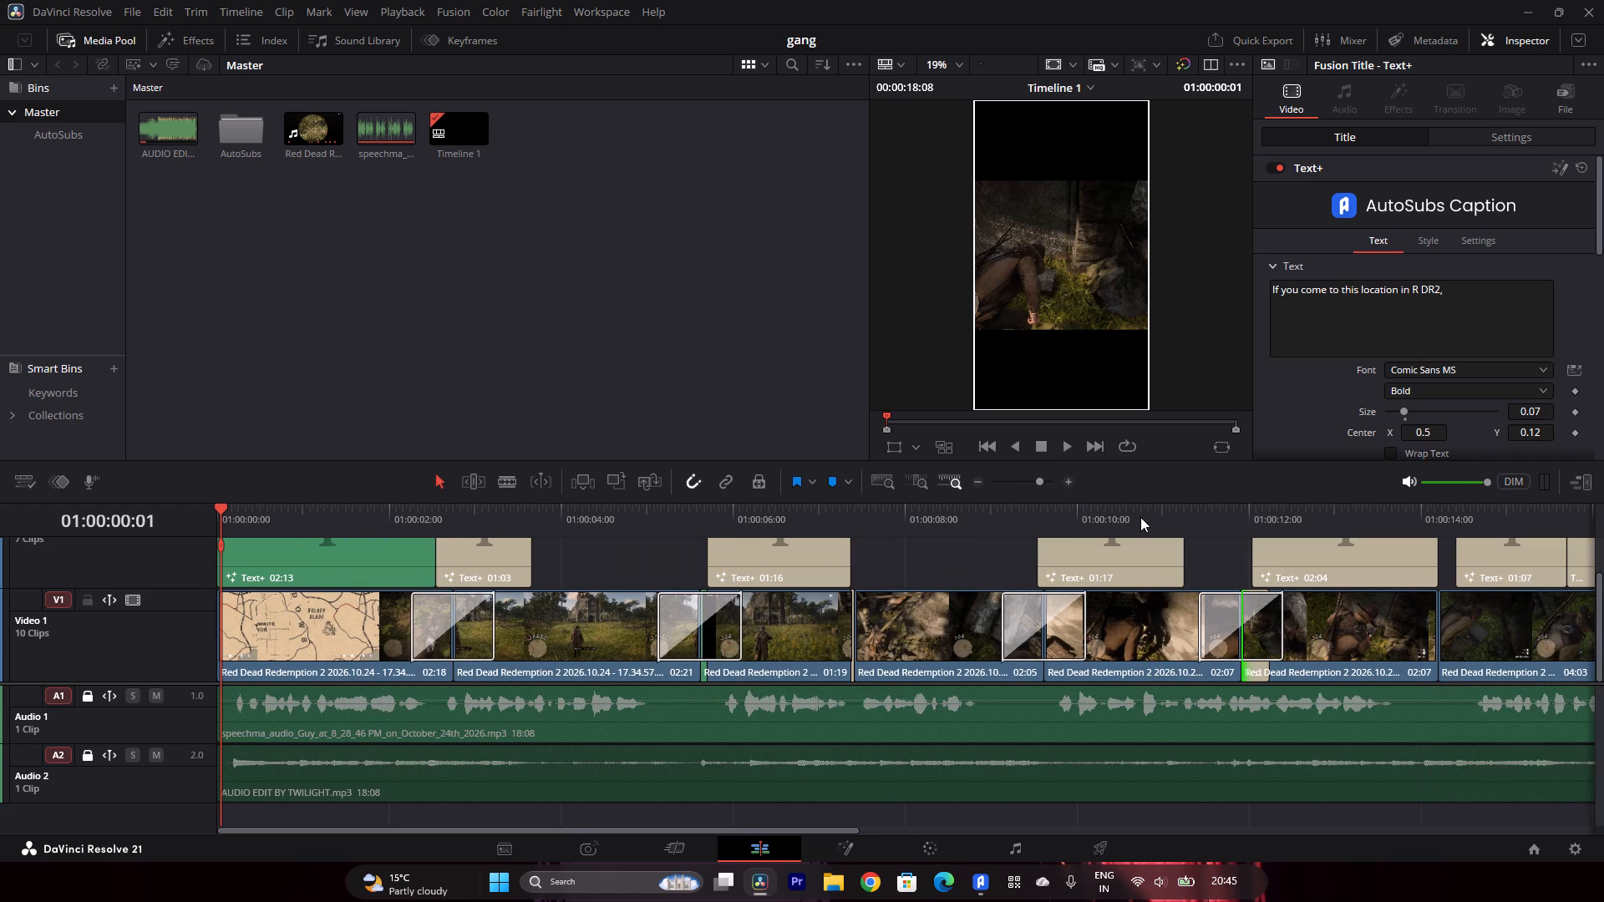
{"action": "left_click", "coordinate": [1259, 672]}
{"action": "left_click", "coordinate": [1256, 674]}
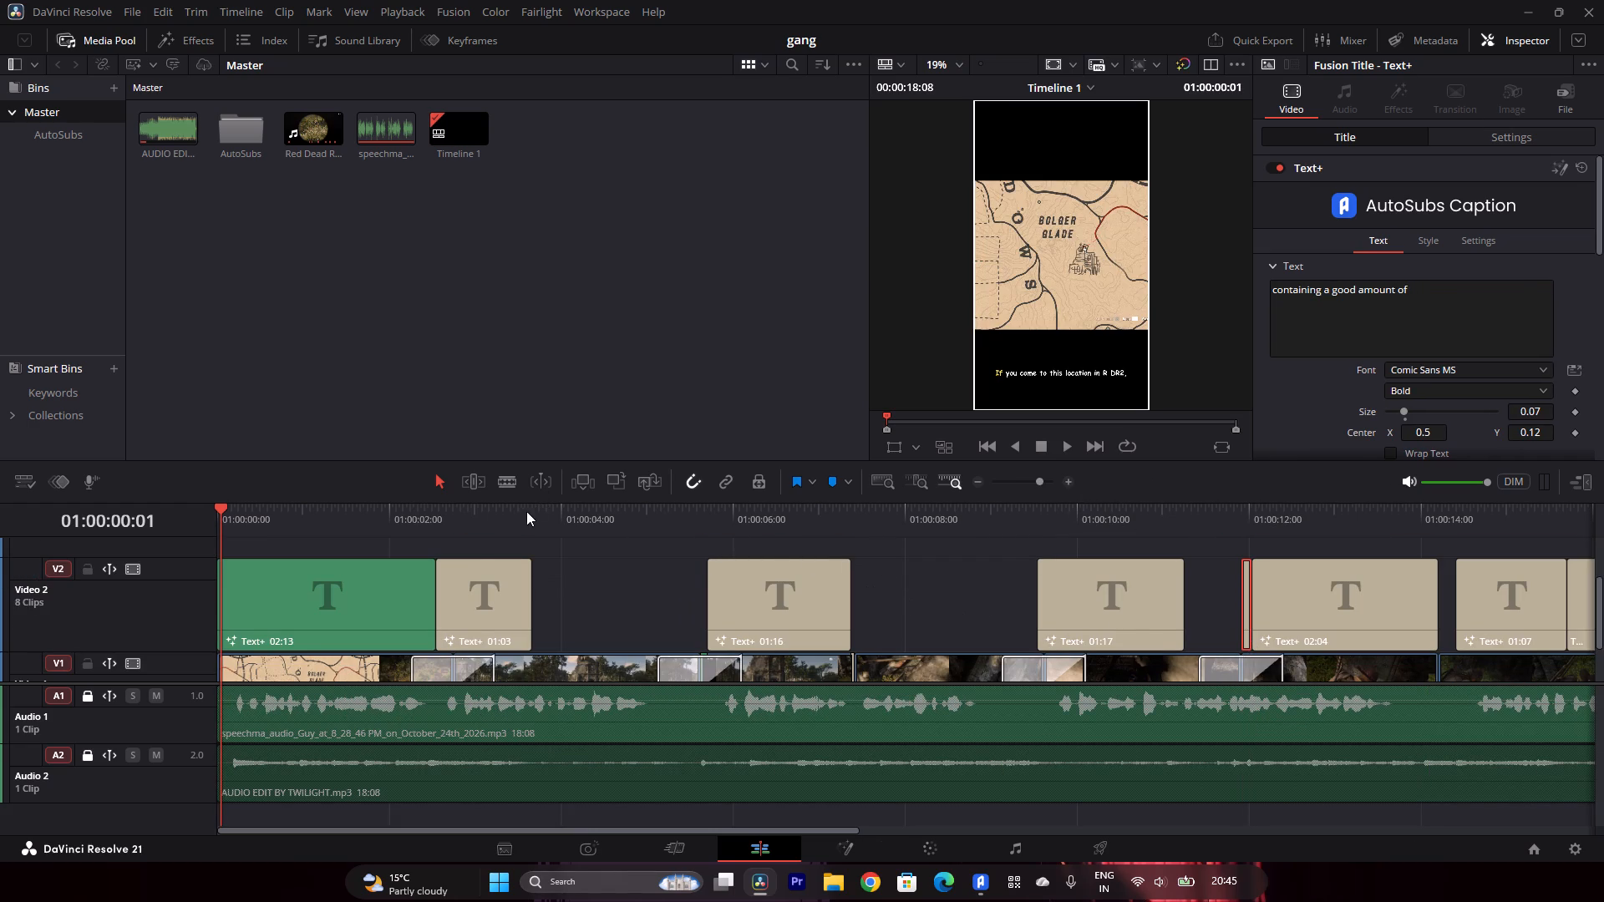
Play the timeline from its start to examine how the Chalkboard Bold subtitles look over the video.
{"action": "left_click_drag", "start_coordinate": [511, 517], "coordinate": [104, 521]}
{"action": "left_click", "coordinate": [1068, 448]}
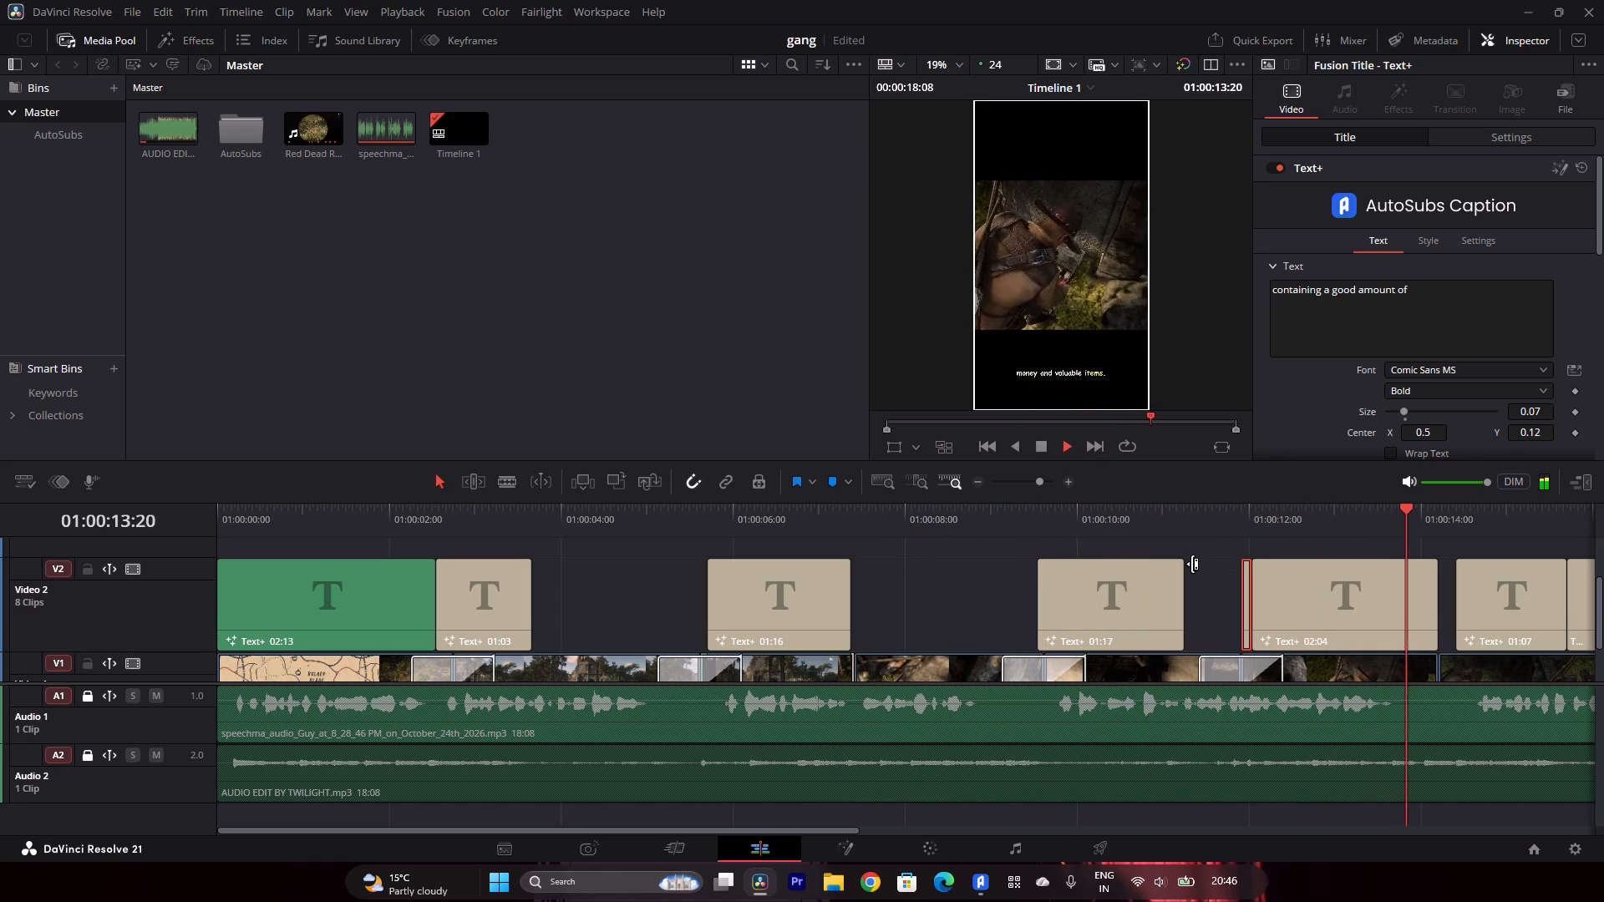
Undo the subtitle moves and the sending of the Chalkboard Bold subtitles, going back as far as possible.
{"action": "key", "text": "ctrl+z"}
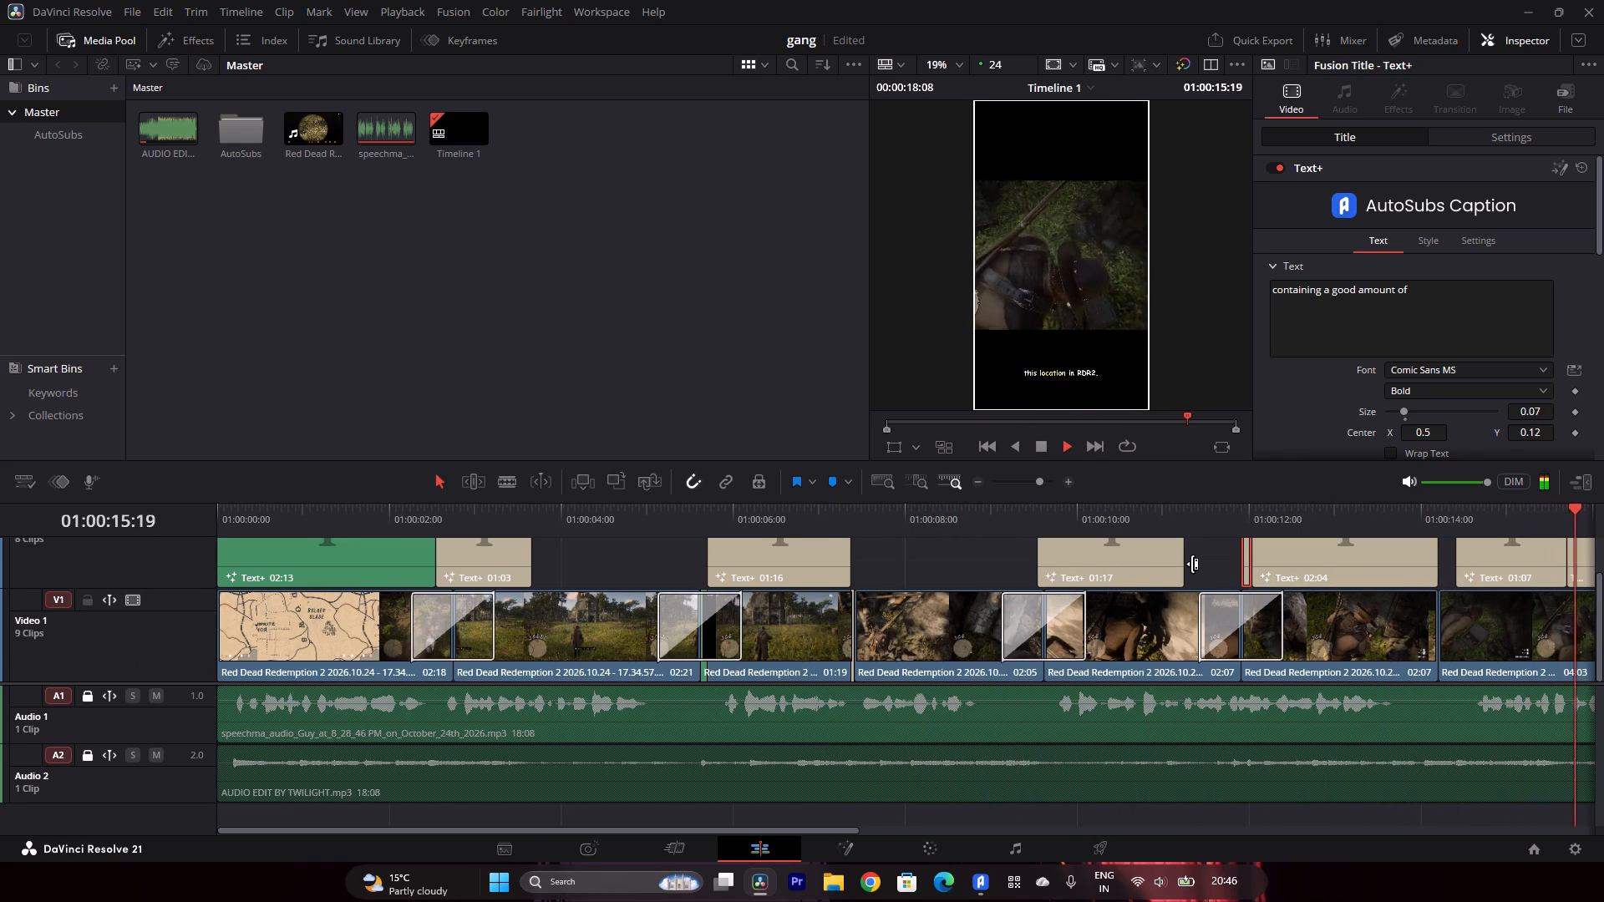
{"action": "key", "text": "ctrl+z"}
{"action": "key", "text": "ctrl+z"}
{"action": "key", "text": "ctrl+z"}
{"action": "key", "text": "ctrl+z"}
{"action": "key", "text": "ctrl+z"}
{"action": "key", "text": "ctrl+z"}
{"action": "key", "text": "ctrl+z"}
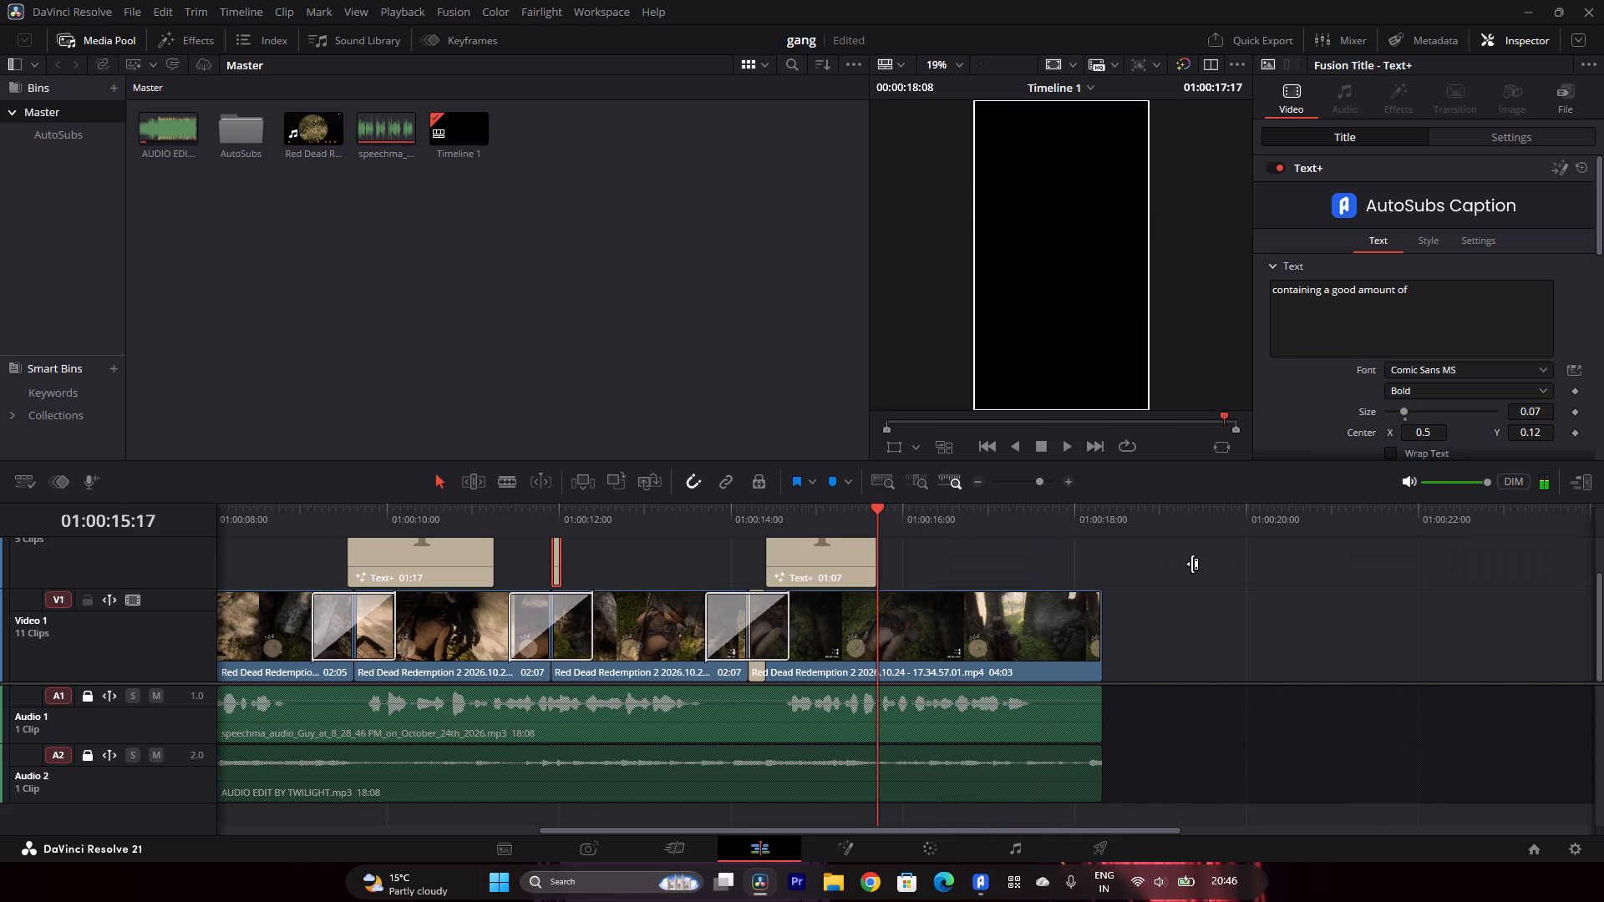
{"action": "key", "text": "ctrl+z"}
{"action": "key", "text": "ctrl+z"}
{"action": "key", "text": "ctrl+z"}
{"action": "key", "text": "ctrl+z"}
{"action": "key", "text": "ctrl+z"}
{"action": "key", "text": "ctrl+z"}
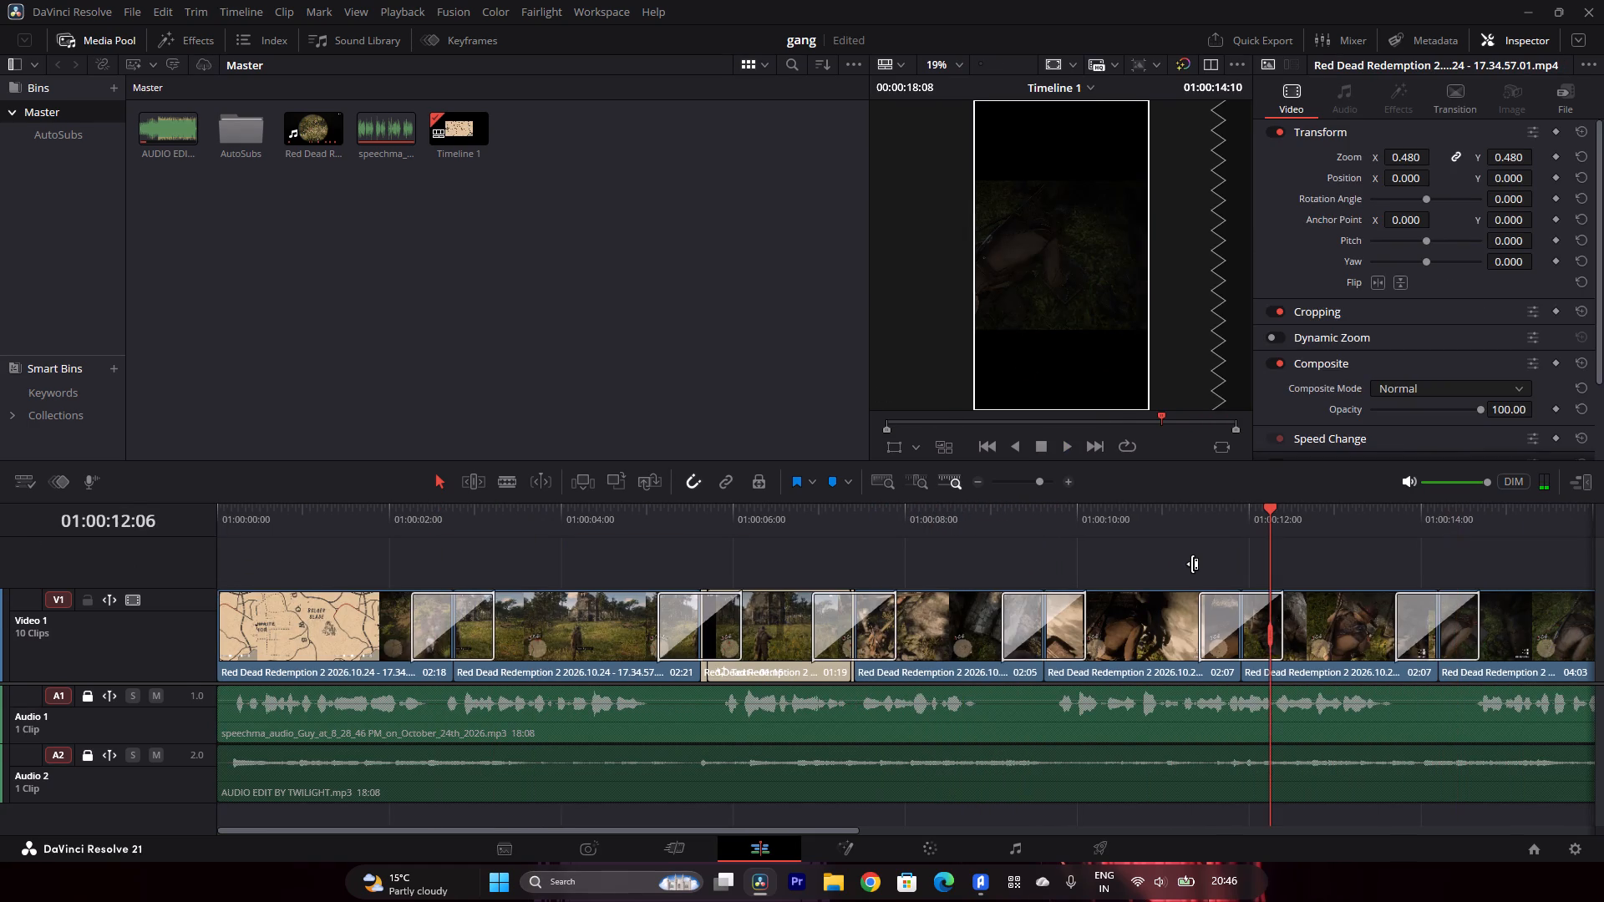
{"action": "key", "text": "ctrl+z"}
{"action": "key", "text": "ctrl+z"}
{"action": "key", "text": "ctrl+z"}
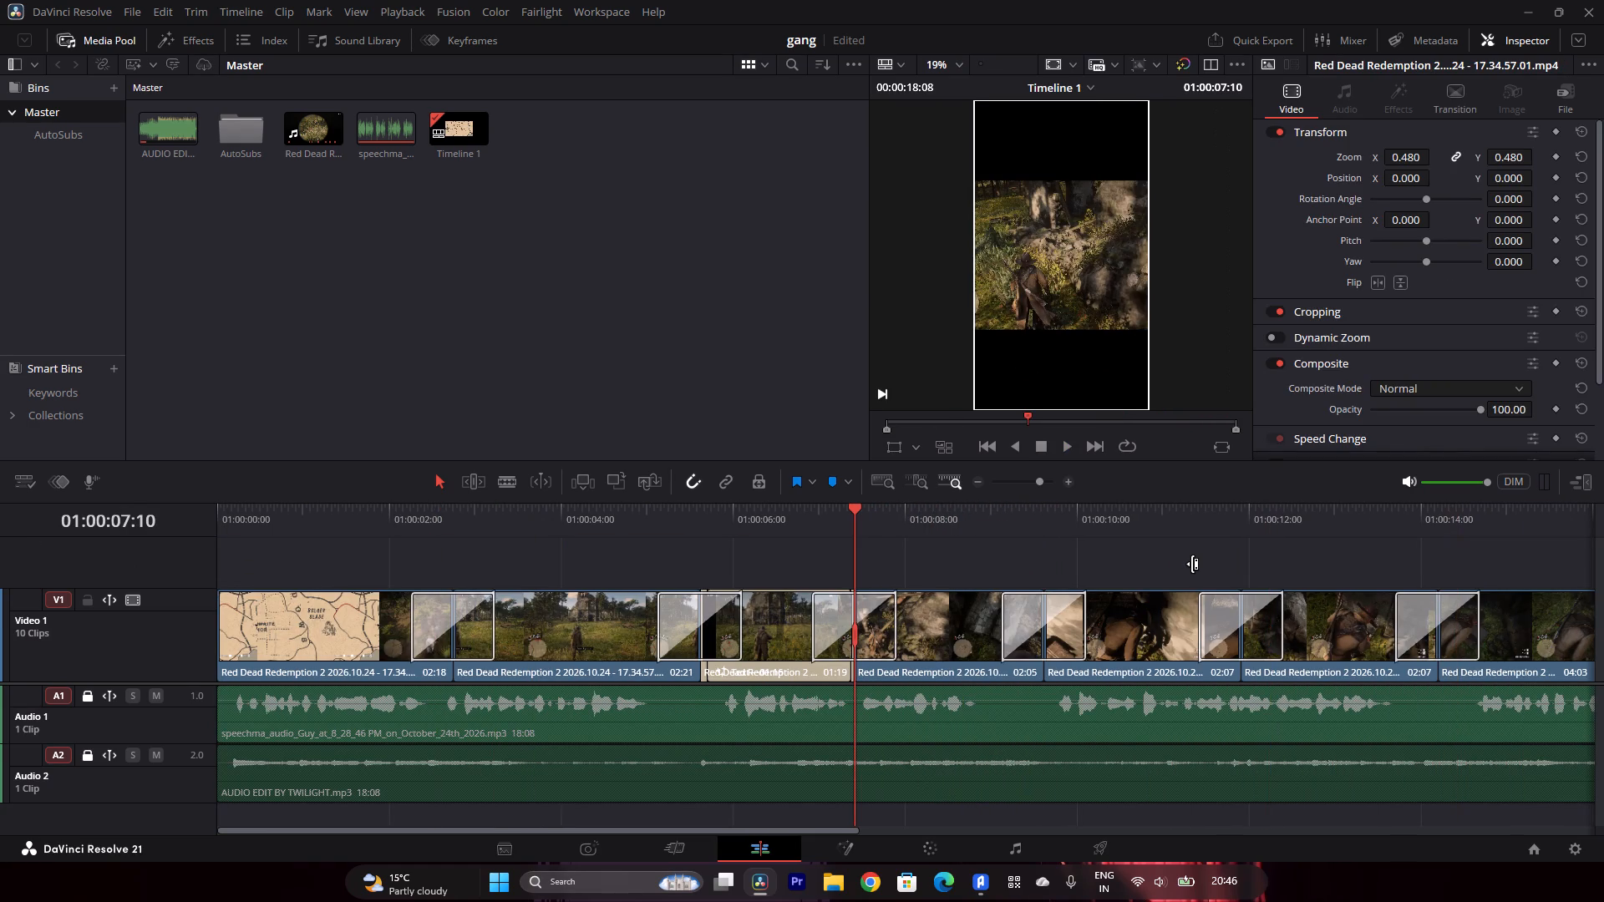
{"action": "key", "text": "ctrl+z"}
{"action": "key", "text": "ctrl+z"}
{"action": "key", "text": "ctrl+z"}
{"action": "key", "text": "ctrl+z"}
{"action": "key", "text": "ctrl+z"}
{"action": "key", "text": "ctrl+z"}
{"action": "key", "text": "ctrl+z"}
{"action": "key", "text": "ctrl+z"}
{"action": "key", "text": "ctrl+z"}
Lift the leftover "Take down all the gang members," subtitle off Video 1 onto Video 2 and delete it.
{"action": "left_click", "coordinate": [794, 671]}
{"action": "left_click_drag", "start_coordinate": [794, 671], "coordinate": [786, 569]}
{"action": "left_click_drag", "start_coordinate": [772, 665], "coordinate": [769, 551]}
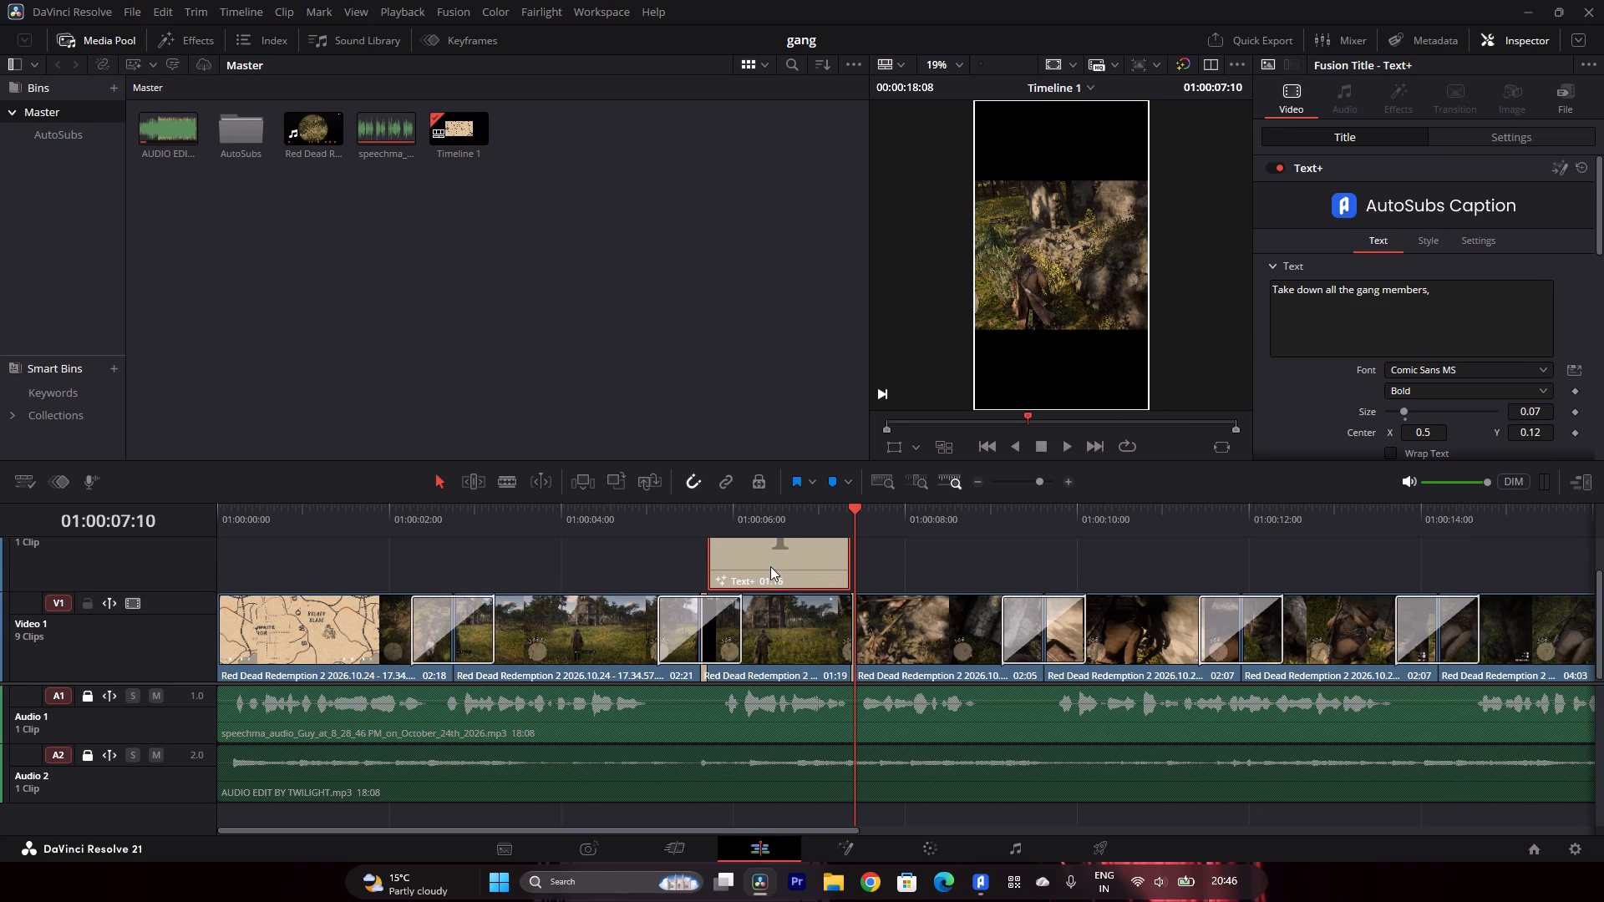
{"action": "left_click", "coordinate": [767, 515]}
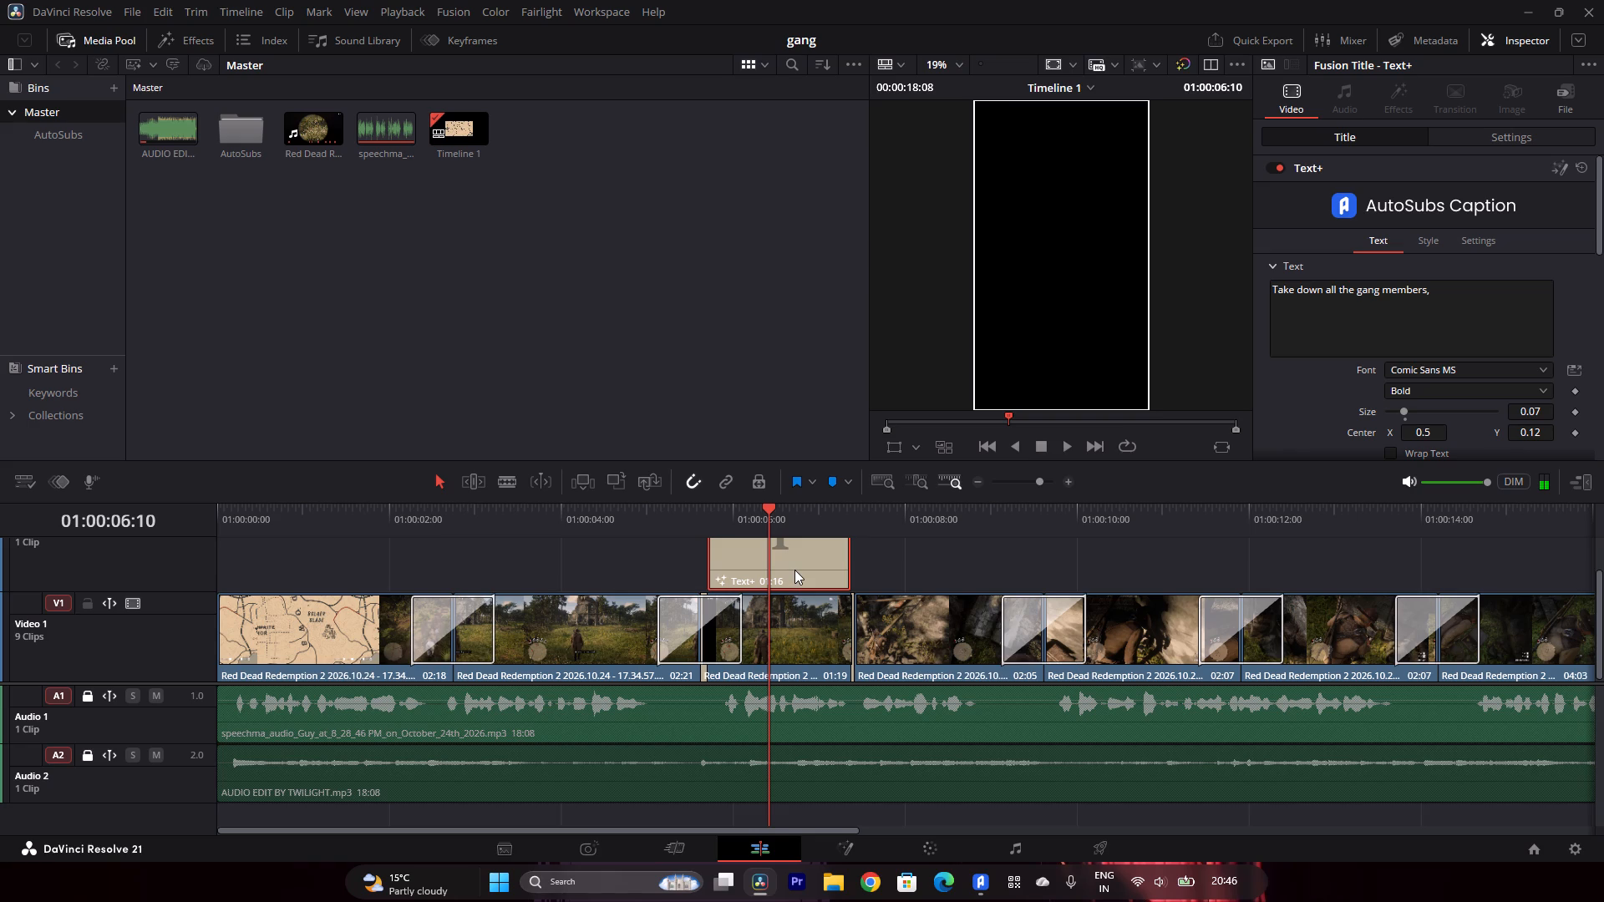
{"action": "key", "text": "BackSpace"}
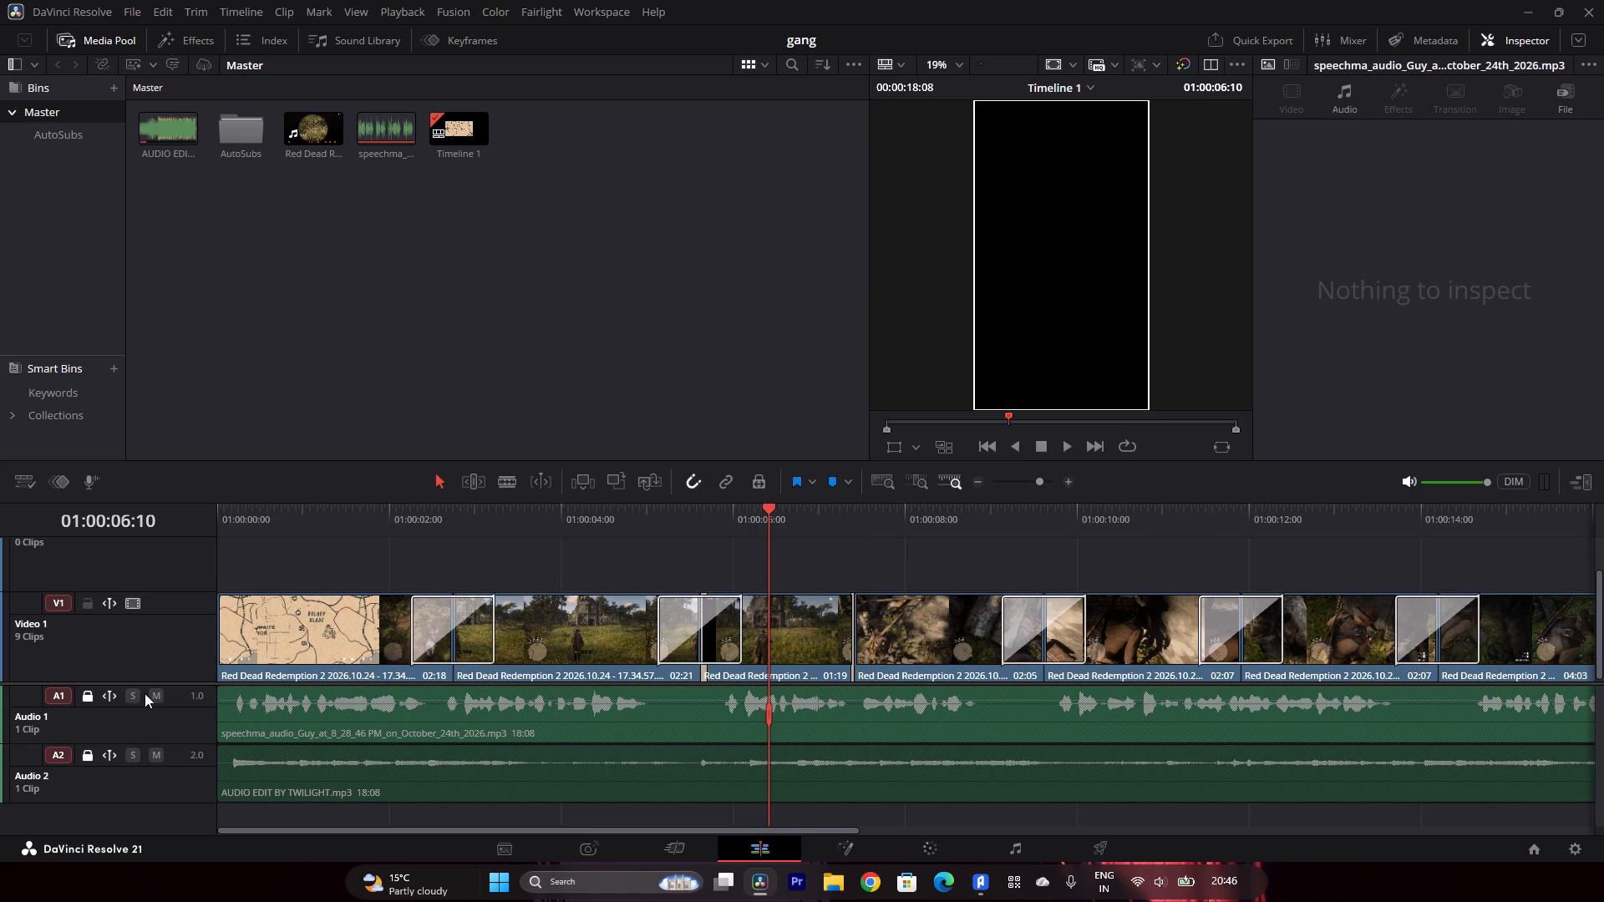
Reduce the heights of the Video 2, Audio 1 and Audio 2 tracks to make room for the video tracks.
{"action": "left_click_drag", "start_coordinate": [145, 685], "coordinate": [155, 617]}
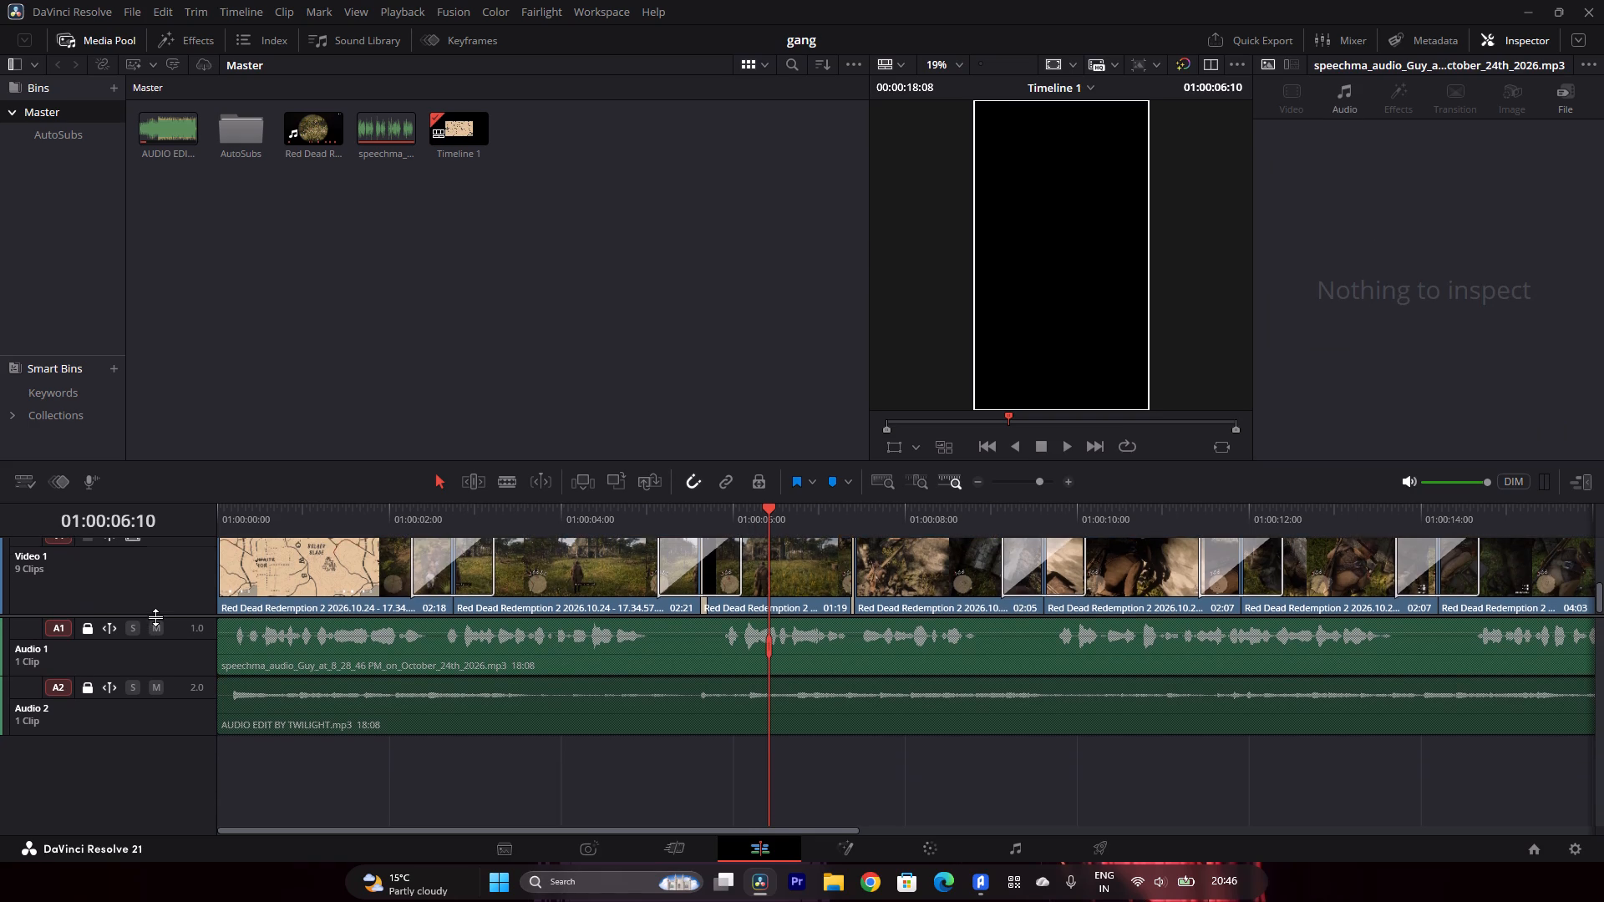
{"action": "left_click_drag", "start_coordinate": [155, 617], "coordinate": [150, 750]}
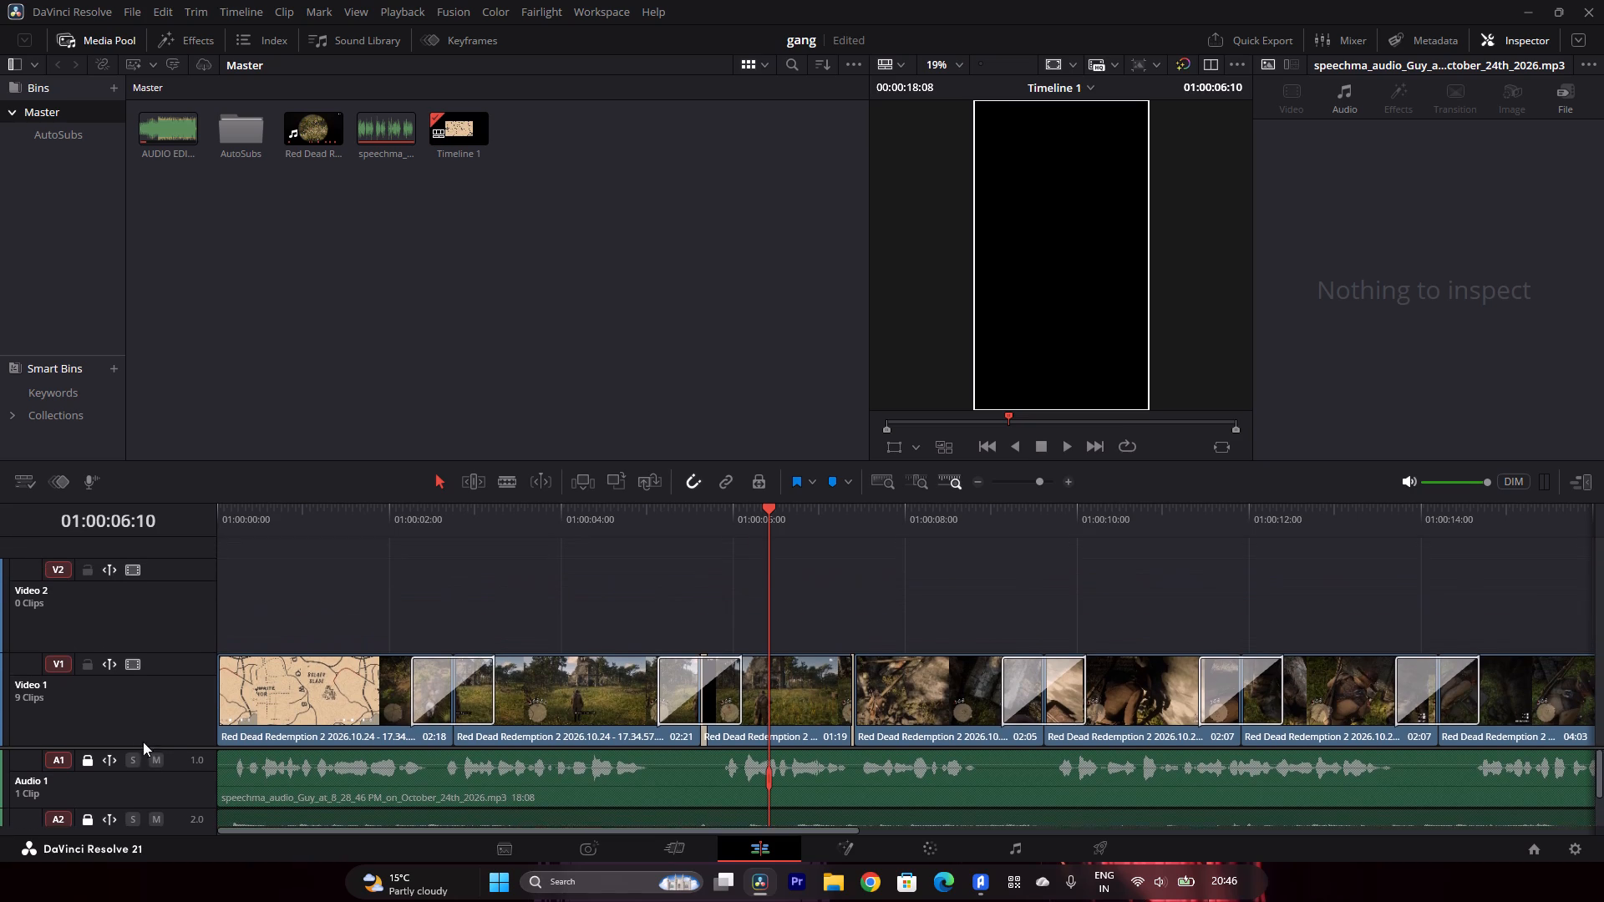
{"action": "left_click_drag", "start_coordinate": [139, 562], "coordinate": [145, 607]}
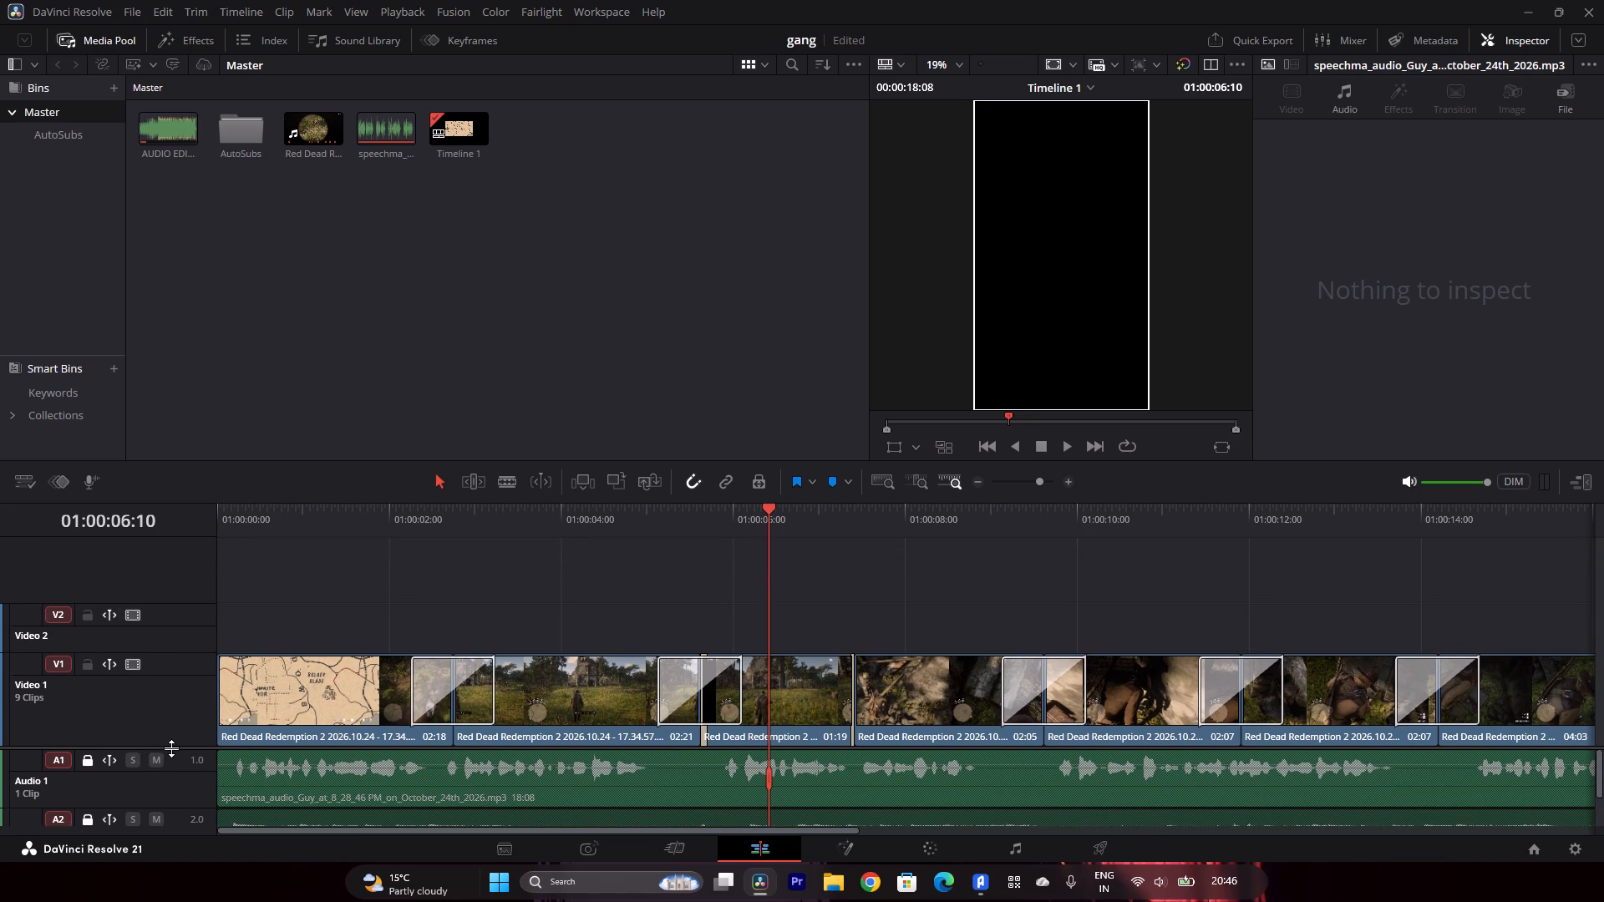
{"action": "left_click_drag", "start_coordinate": [167, 744], "coordinate": [172, 646]}
{"action": "left_click_drag", "start_coordinate": [173, 650], "coordinate": [176, 610]}
{"action": "left_click_drag", "start_coordinate": [180, 746], "coordinate": [185, 717]}
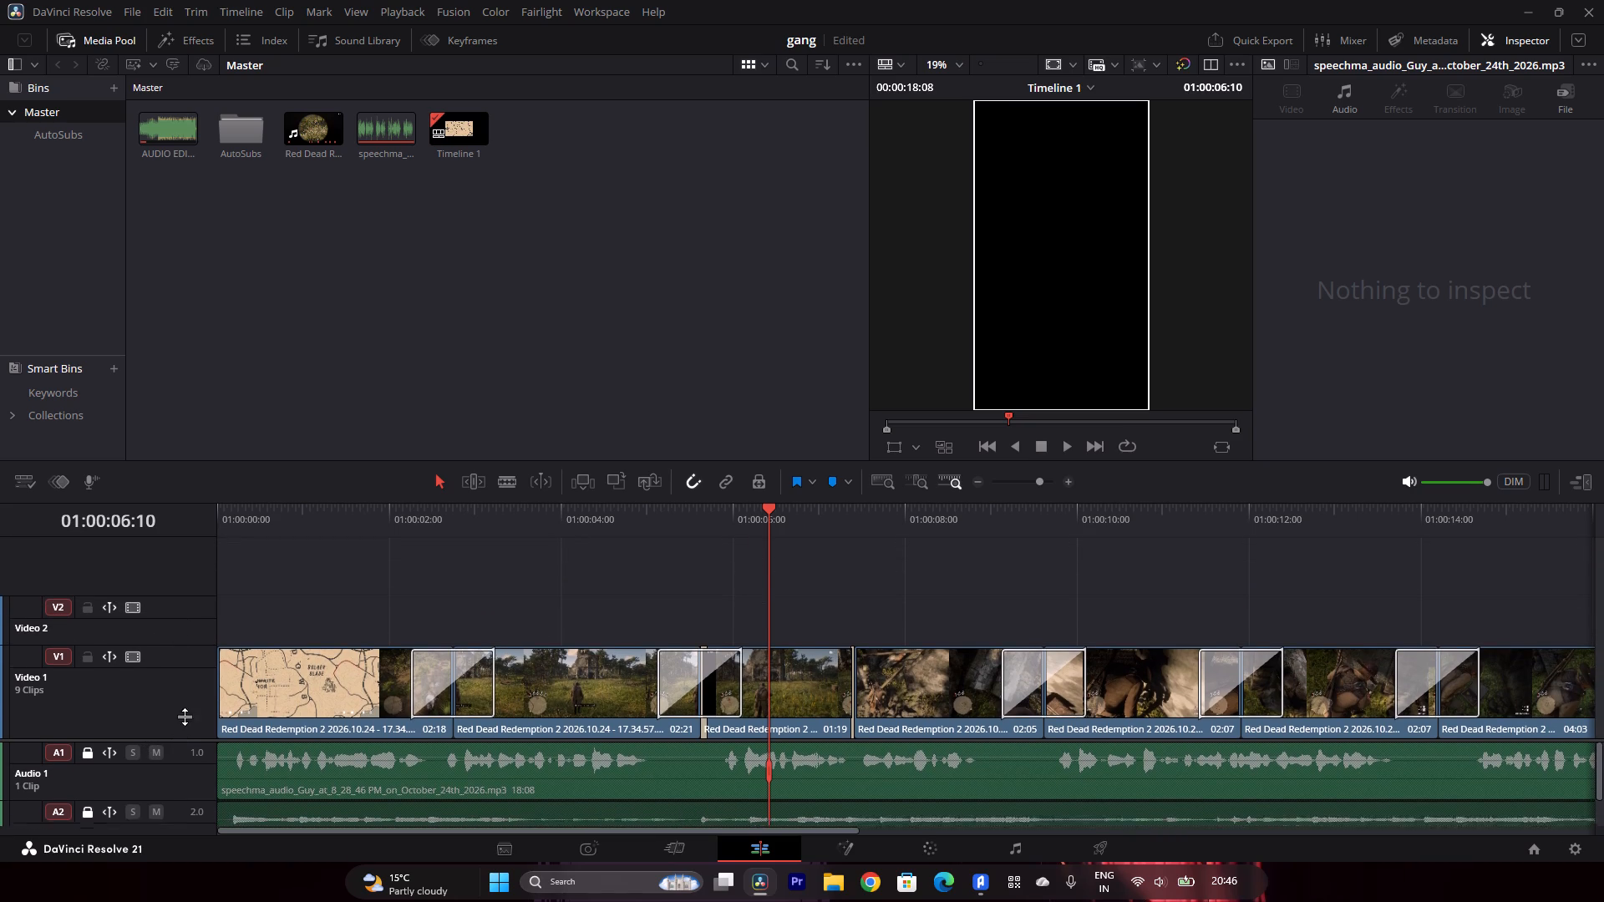
{"action": "left_click_drag", "start_coordinate": [185, 717], "coordinate": [194, 662]}
{"action": "left_click_drag", "start_coordinate": [182, 783], "coordinate": [185, 740]}
{"action": "left_click_drag", "start_coordinate": [175, 783], "coordinate": [177, 770]}
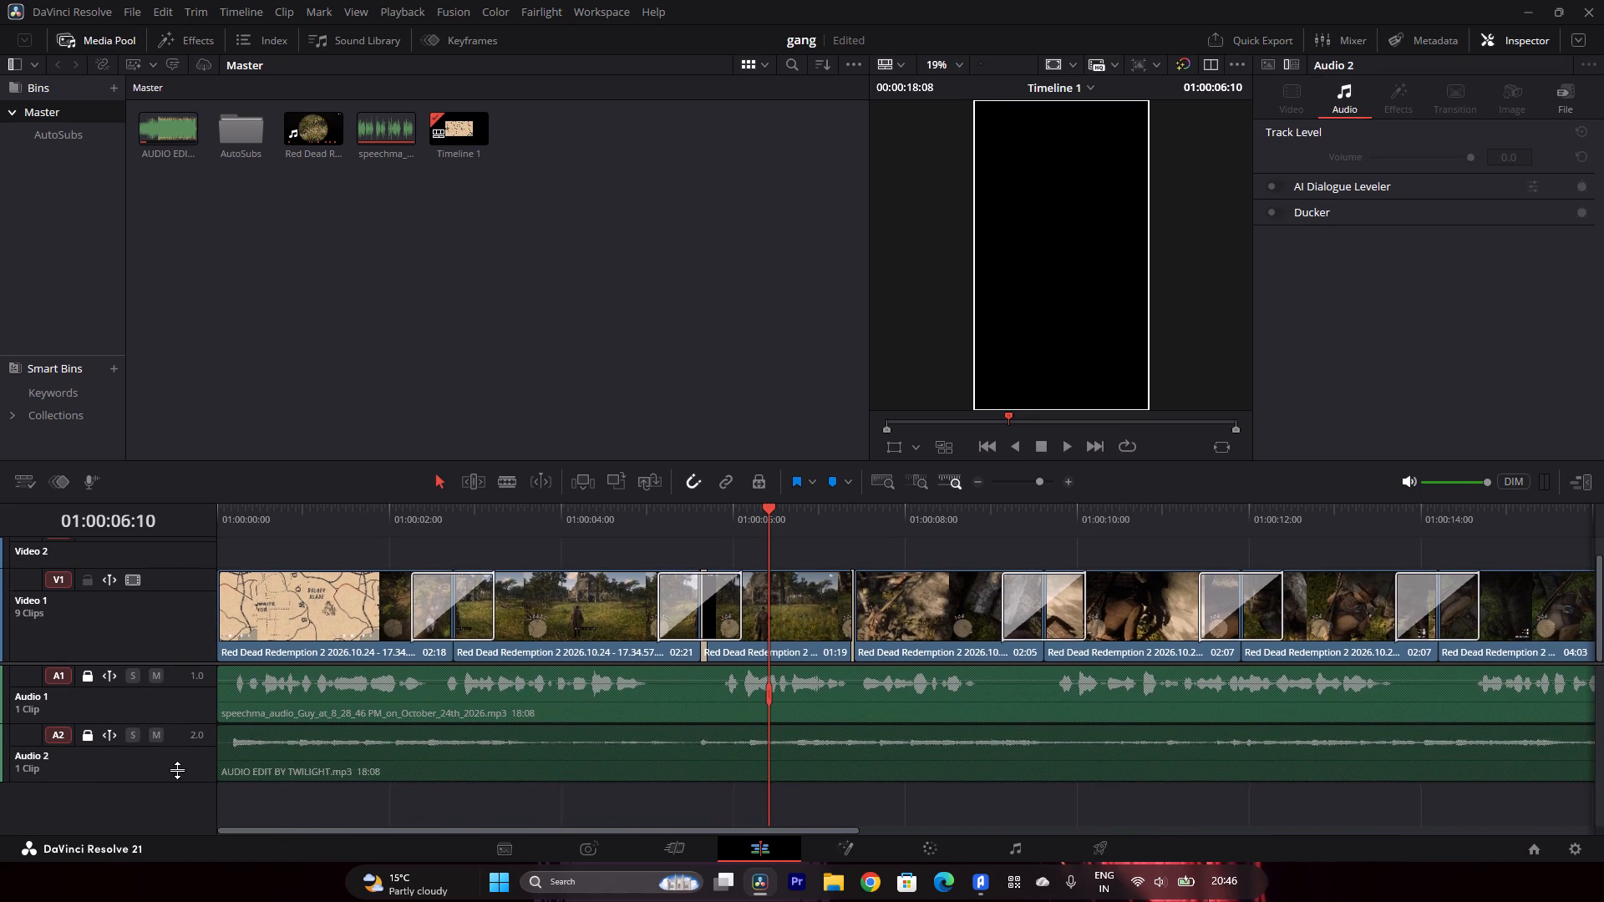
{"action": "left_click_drag", "start_coordinate": [177, 770], "coordinate": [182, 739]}
{"action": "left_click_drag", "start_coordinate": [185, 722], "coordinate": [186, 684]}
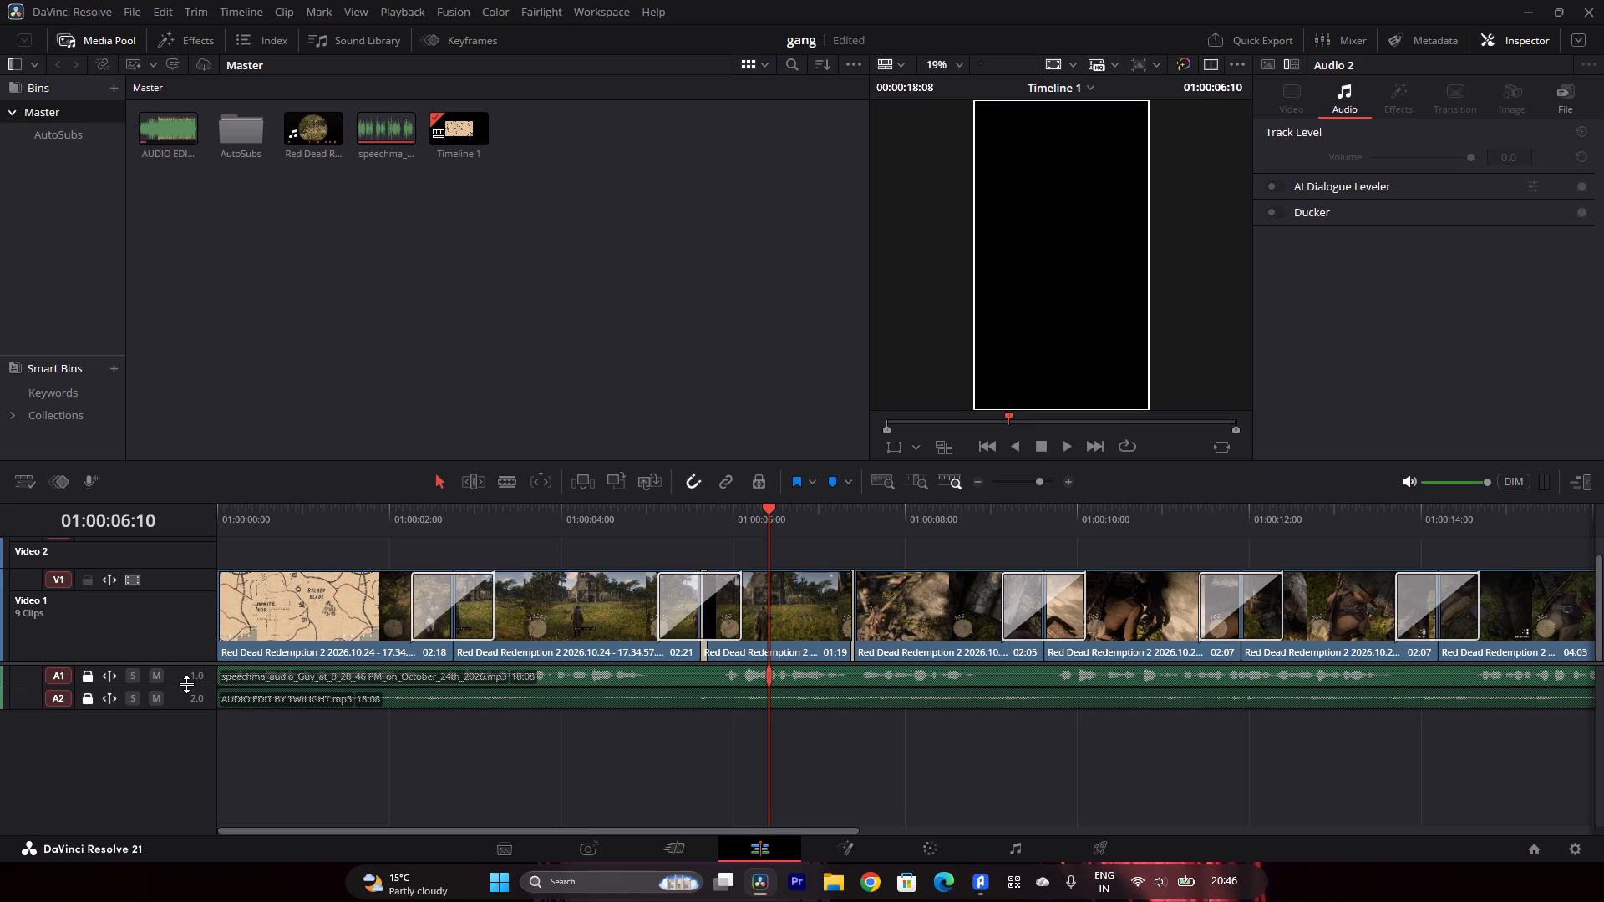
{"action": "left_click_drag", "start_coordinate": [186, 684], "coordinate": [187, 692]}
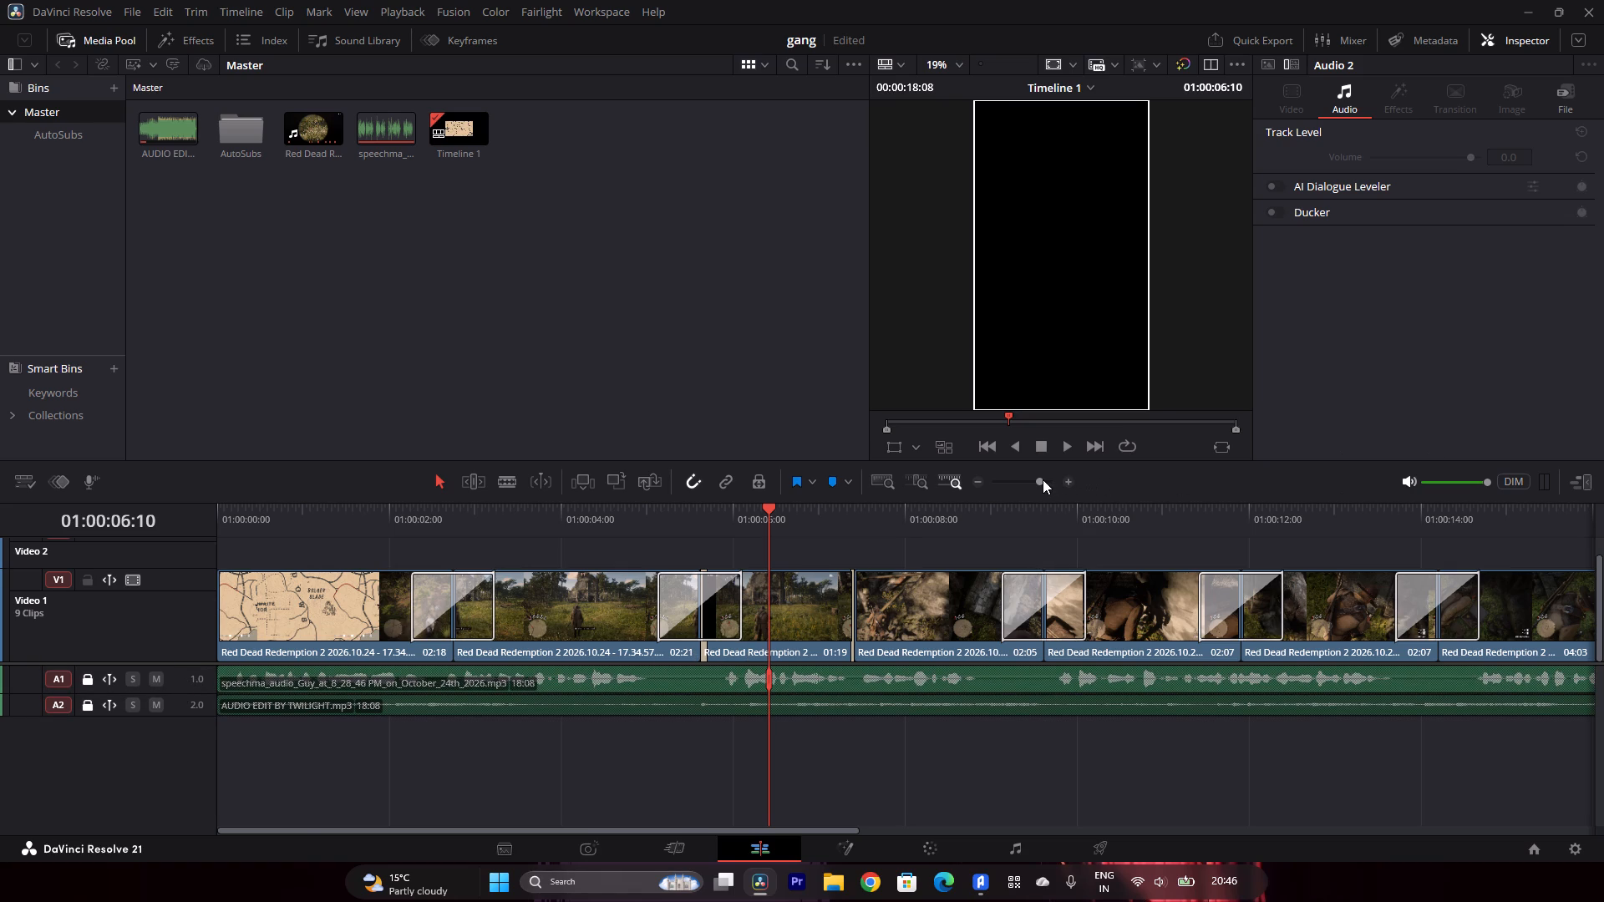
Zoom in near 01:00:05:18, pull the short leftover subtitle piece off Video 1, and delete it.
{"action": "left_click_drag", "start_coordinate": [1043, 479], "coordinate": [1078, 485]}
{"action": "left_click_drag", "start_coordinate": [810, 499], "coordinate": [683, 509]}
{"action": "left_click_drag", "start_coordinate": [667, 514], "coordinate": [421, 537]}
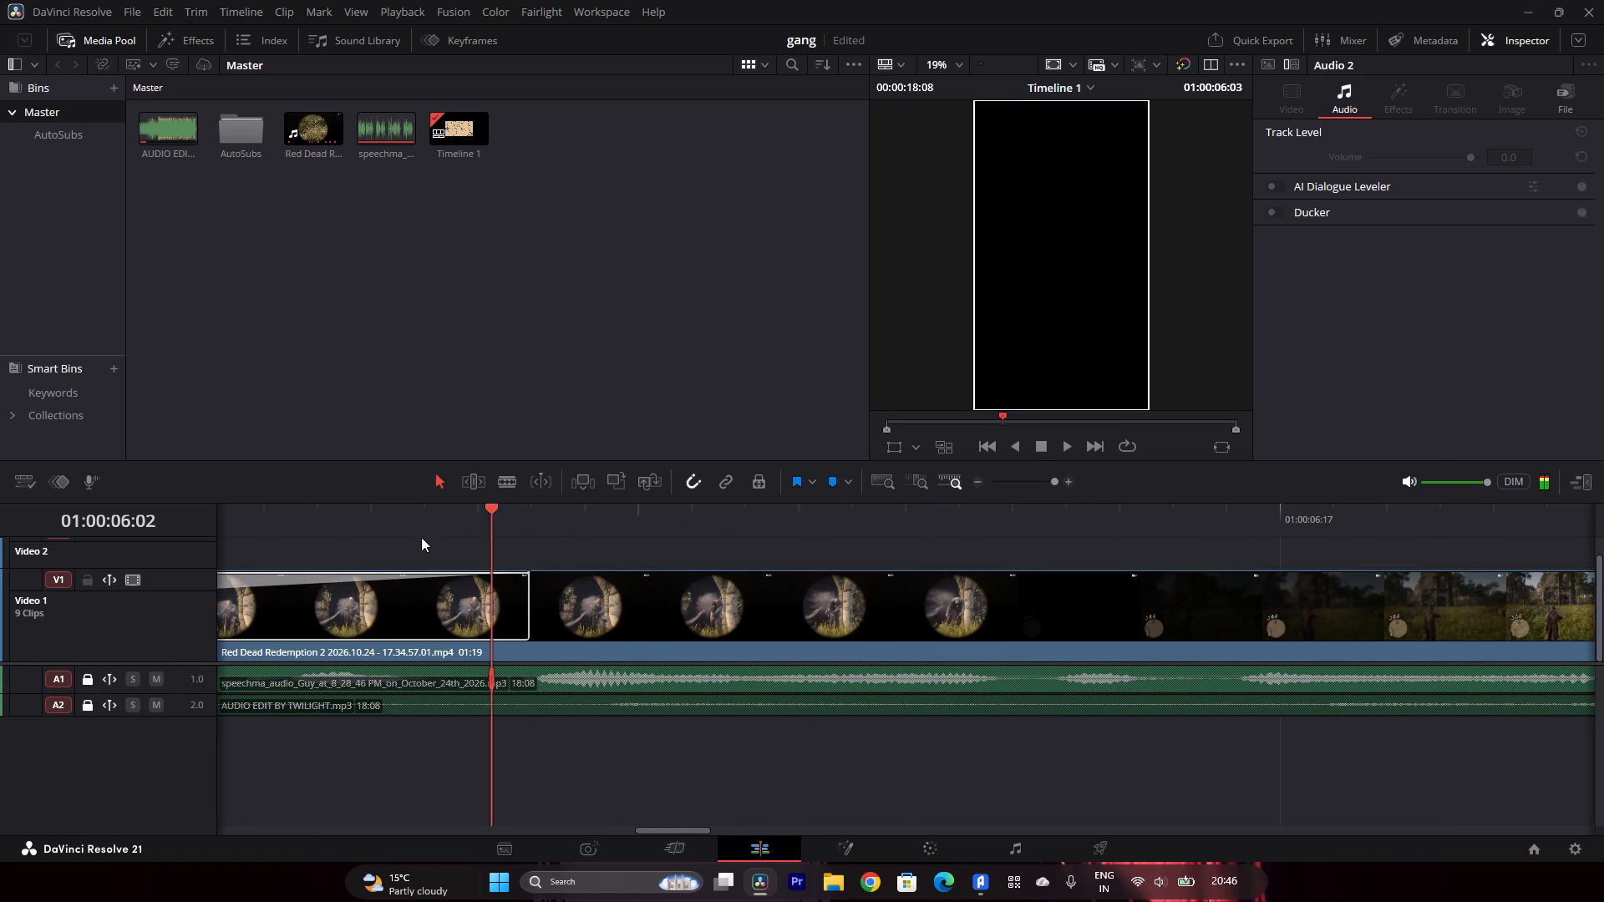
{"action": "left_click_drag", "start_coordinate": [421, 537], "coordinate": [570, 563]}
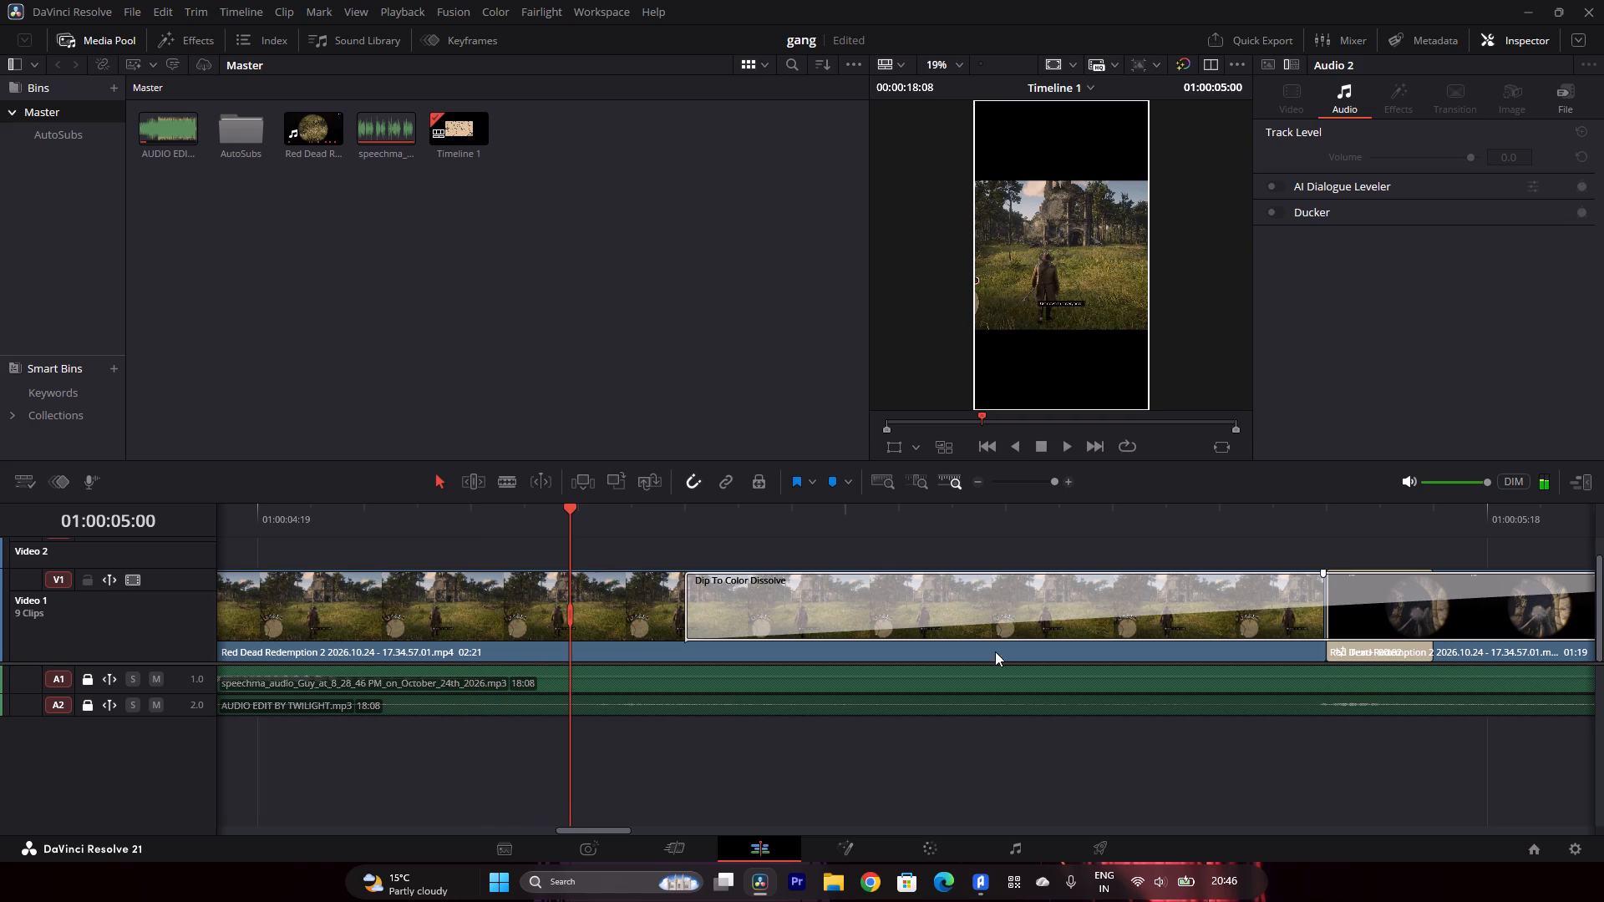
{"action": "left_click_drag", "start_coordinate": [1399, 654], "coordinate": [1392, 555]}
{"action": "key", "text": "BackSpace"}
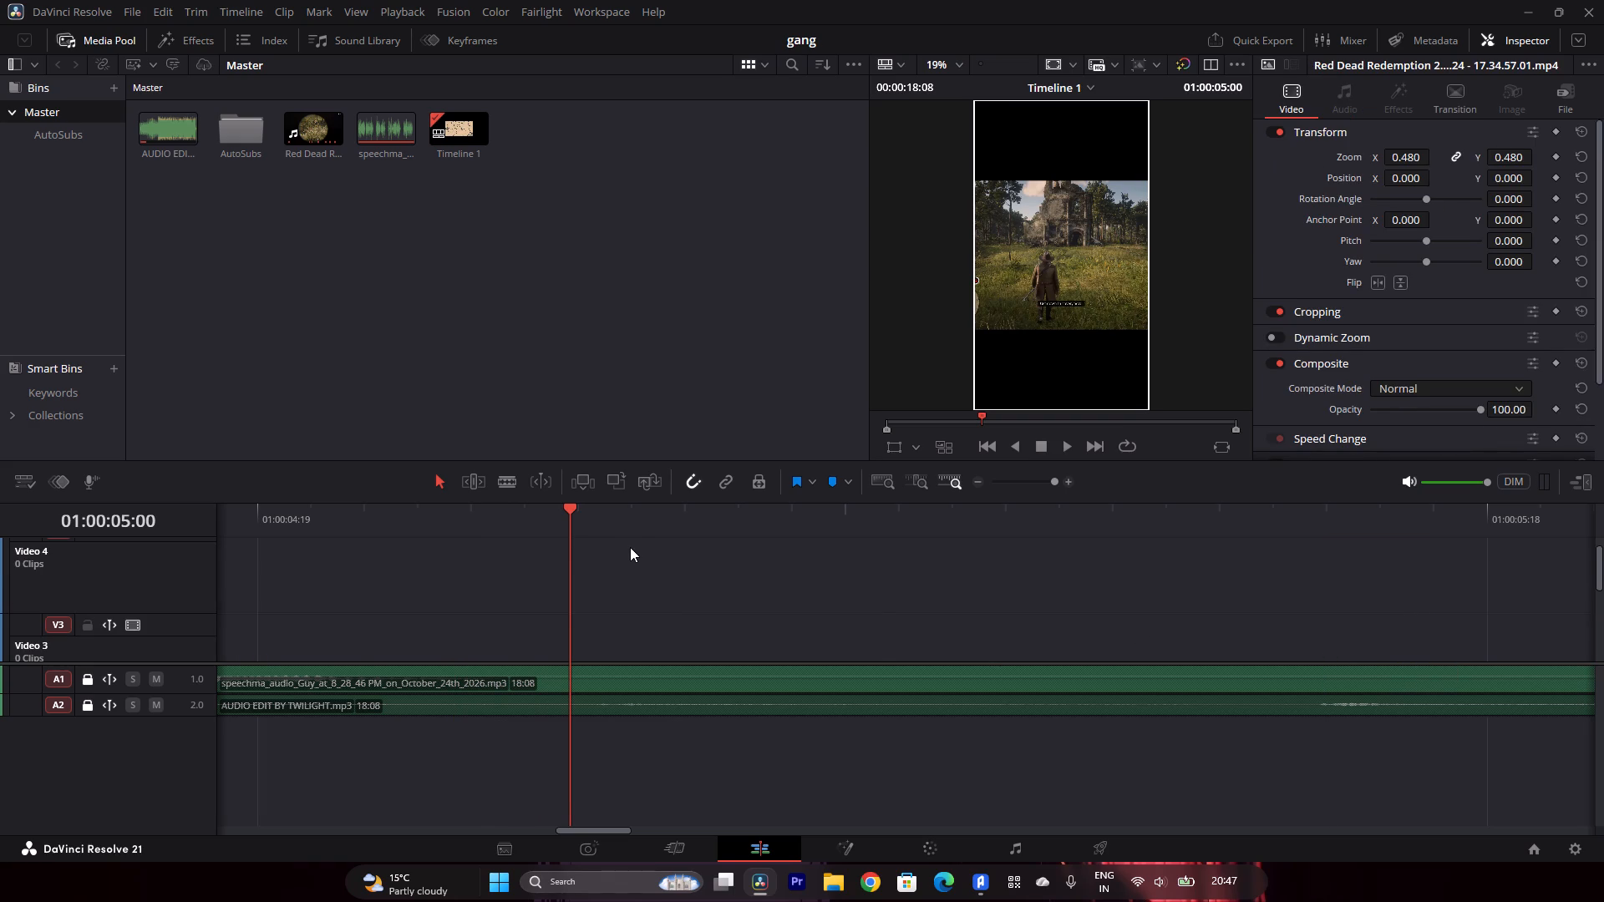
Rearrange the timeline's track area so Video 1, Video 2 and Video 3 show together, with Video 1 at a reduced height.
{"action": "left_click_drag", "start_coordinate": [172, 639], "coordinate": [176, 631]}
{"action": "left_click_drag", "start_coordinate": [256, 663], "coordinate": [277, 736]}
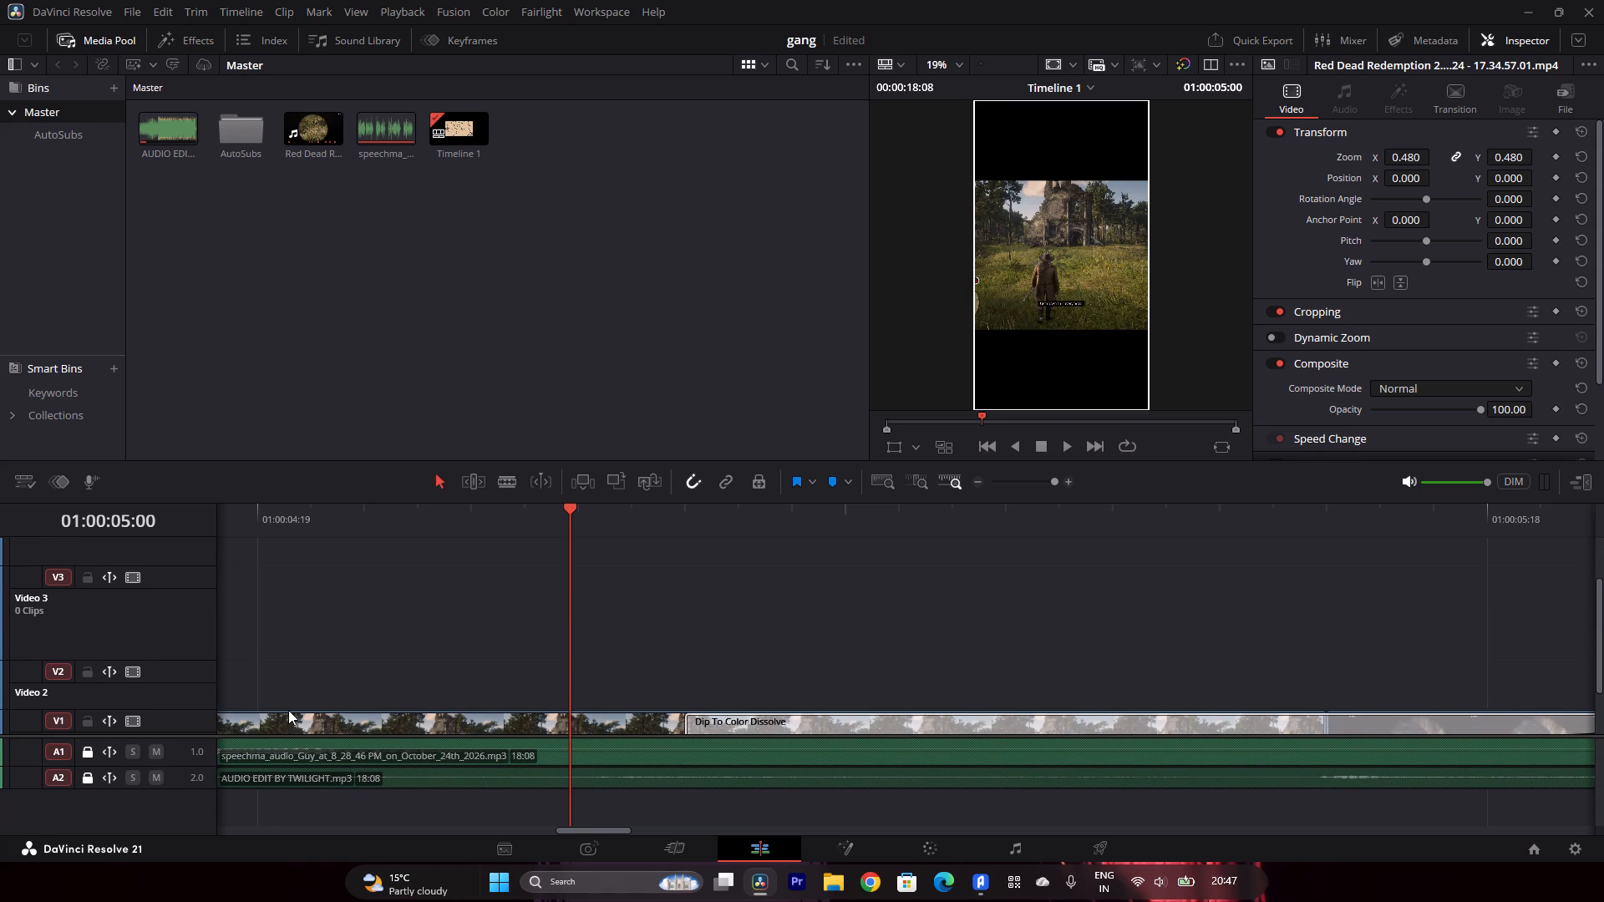
{"action": "left_click", "coordinate": [186, 705]}
{"action": "left_click_drag", "start_coordinate": [185, 711], "coordinate": [196, 683]}
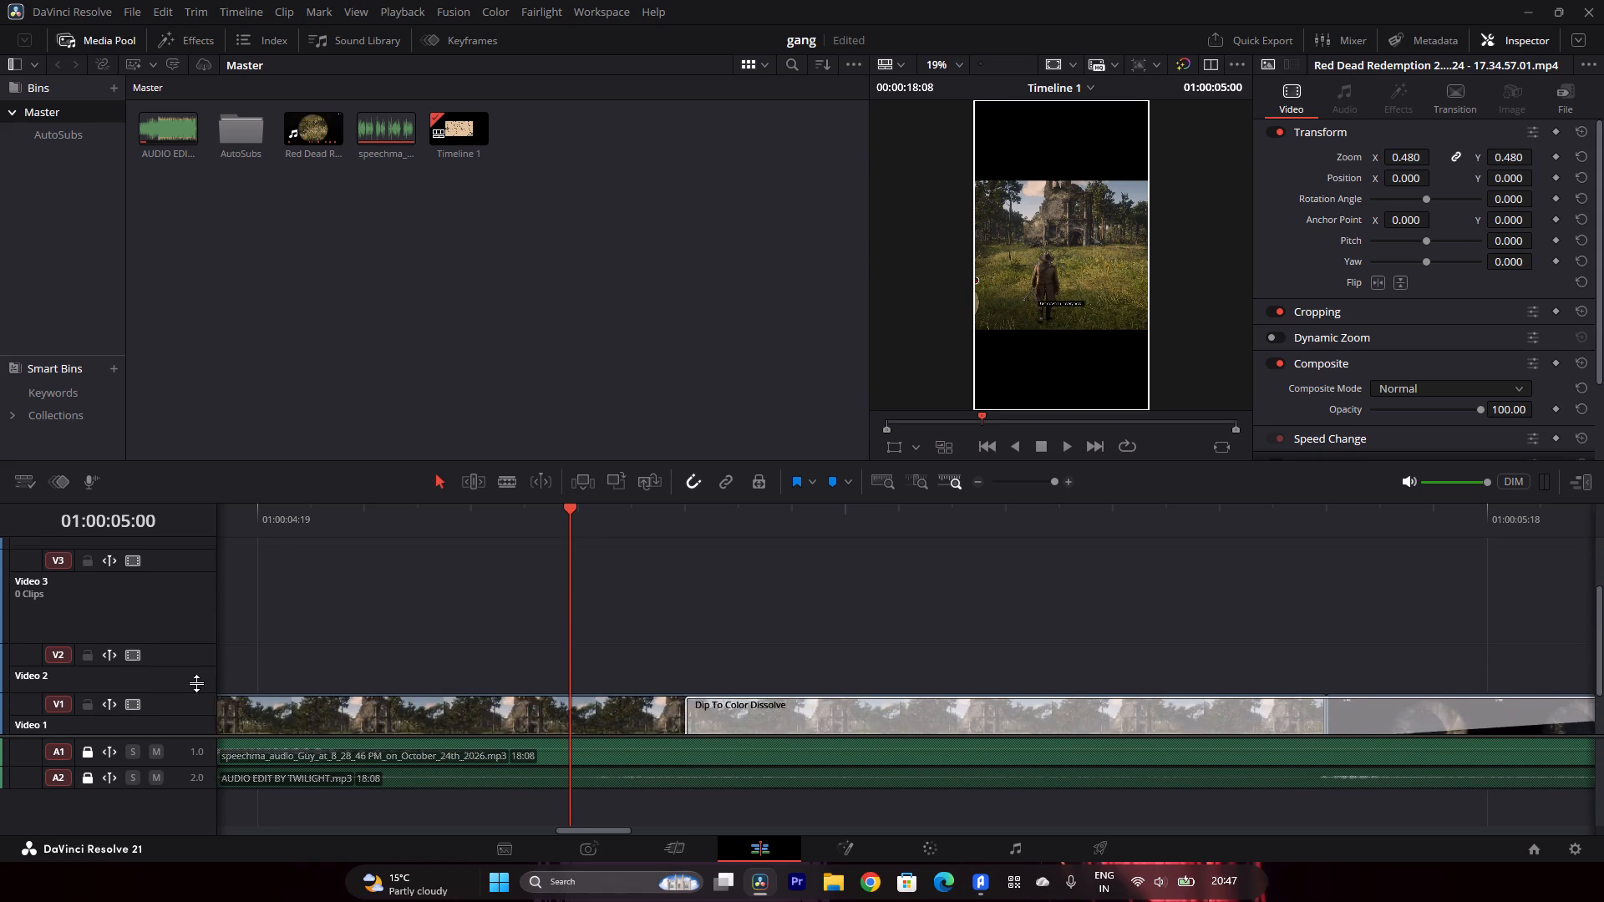
{"action": "left_click_drag", "start_coordinate": [196, 683], "coordinate": [207, 628]}
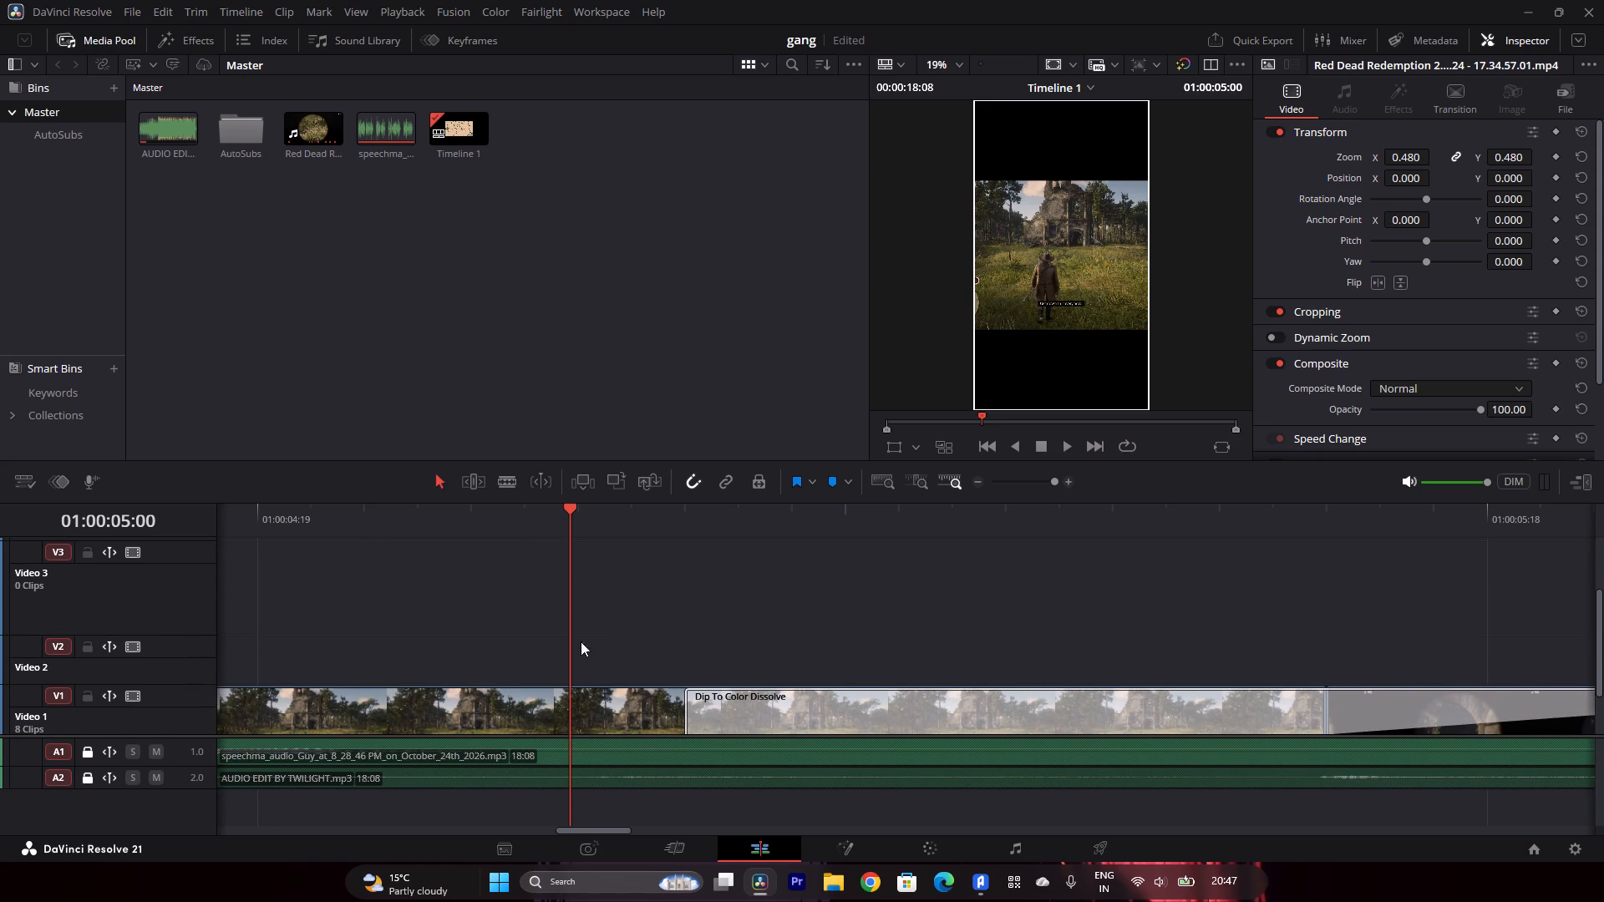
Reopen AutoSubs, send the Chalkboard Bold subtitles to Timeline 1 on Video 1 again, and close AutoSubs.
{"action": "left_click", "coordinate": [976, 884]}
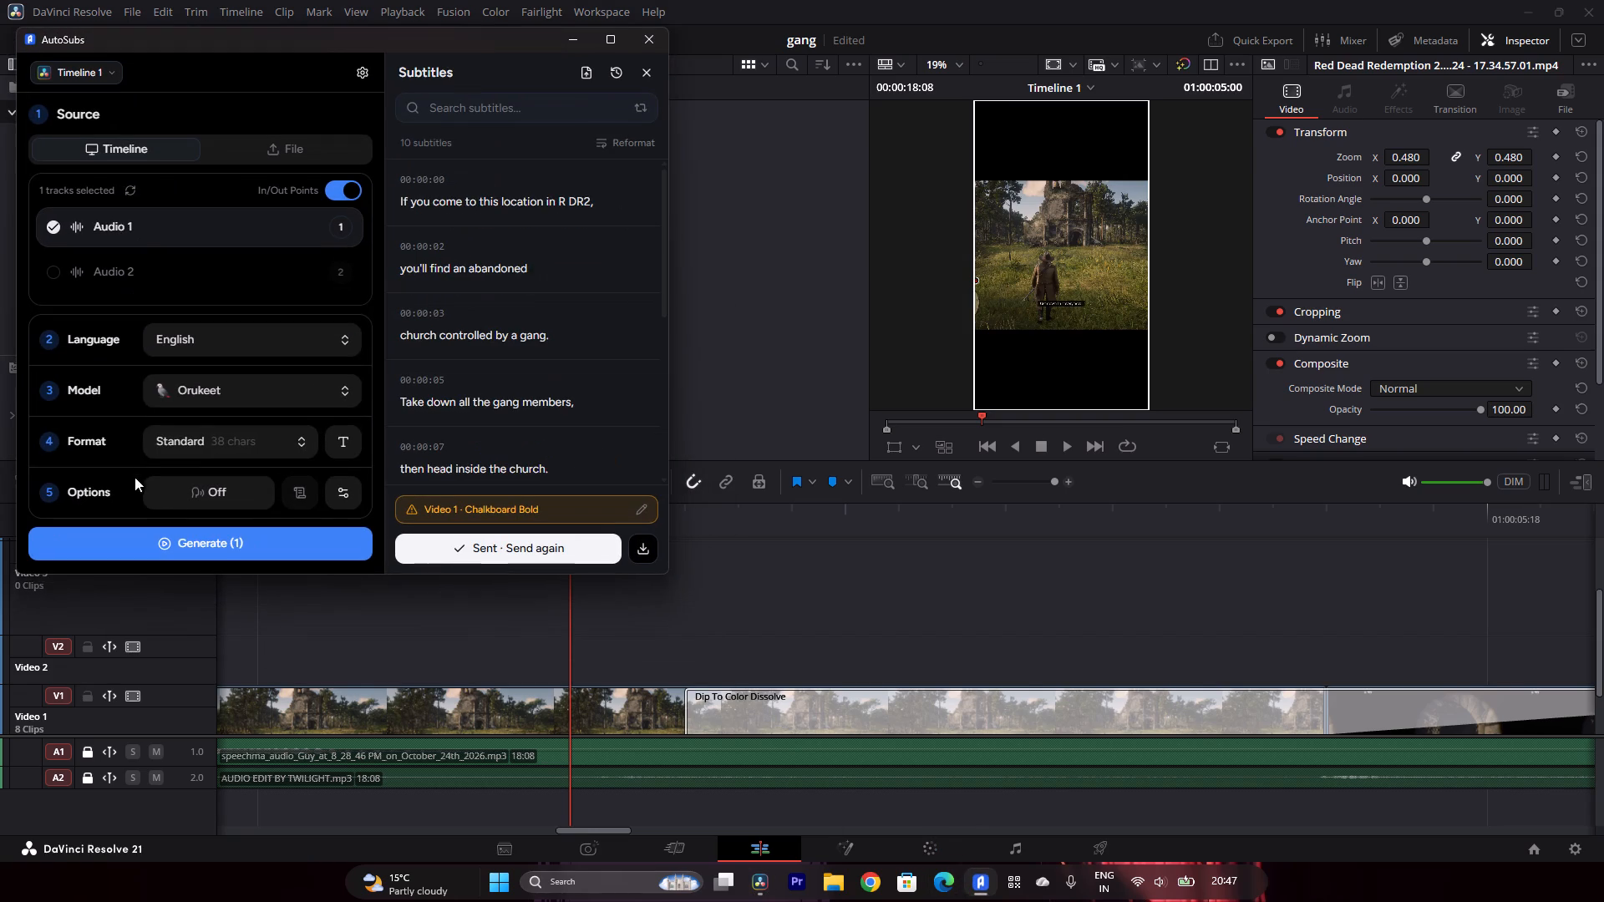
{"action": "left_click", "coordinate": [467, 539]}
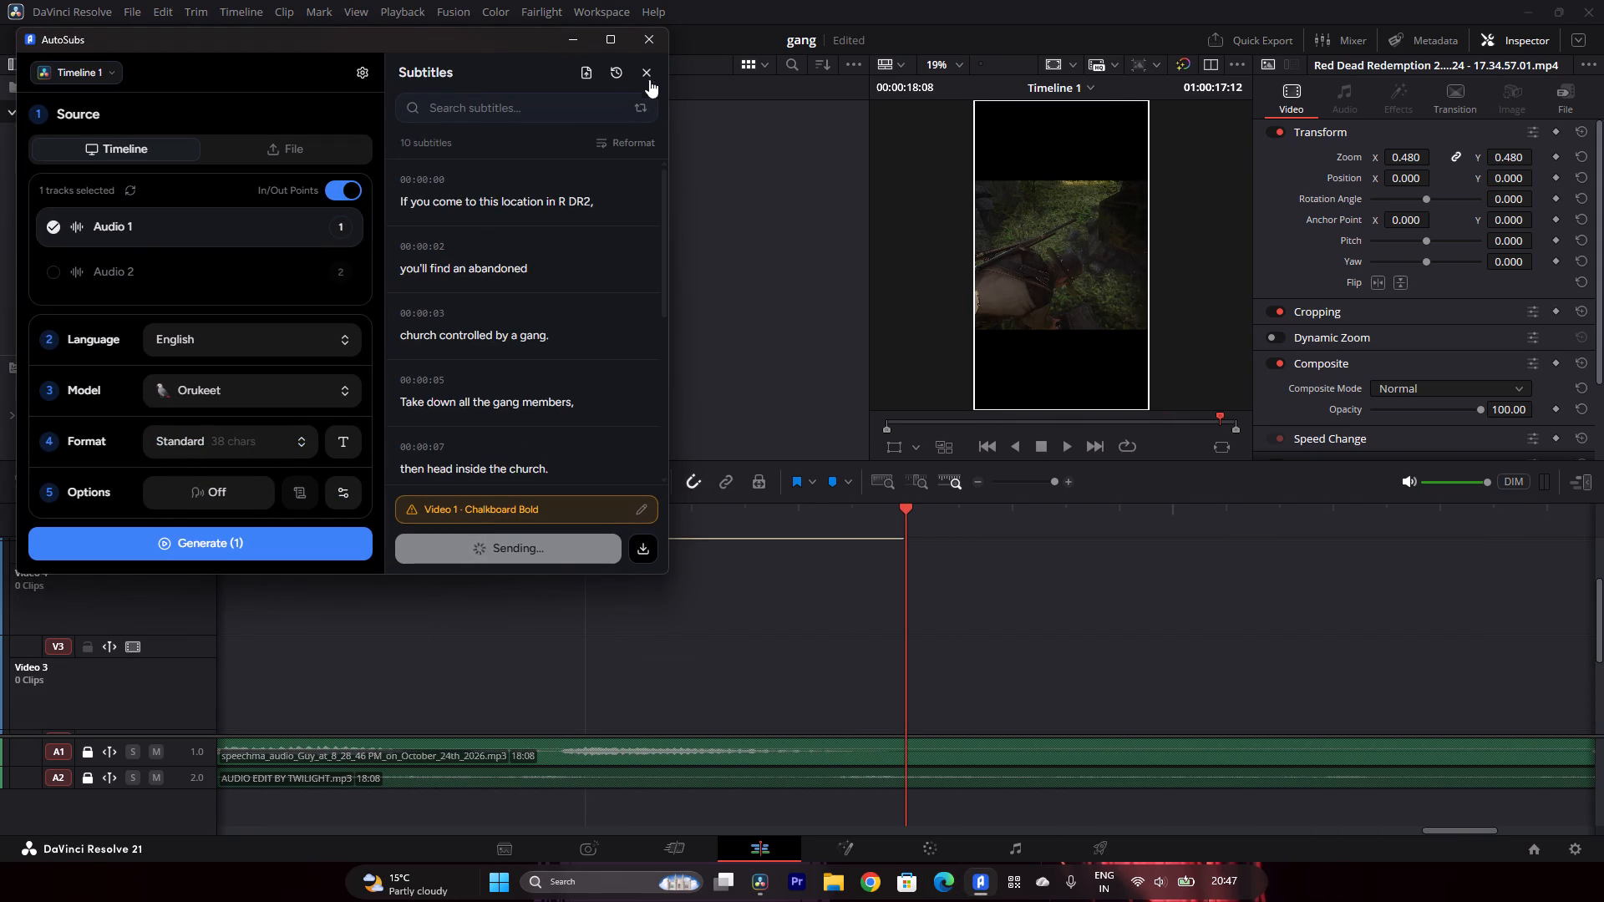
{"action": "left_click", "coordinate": [651, 37]}
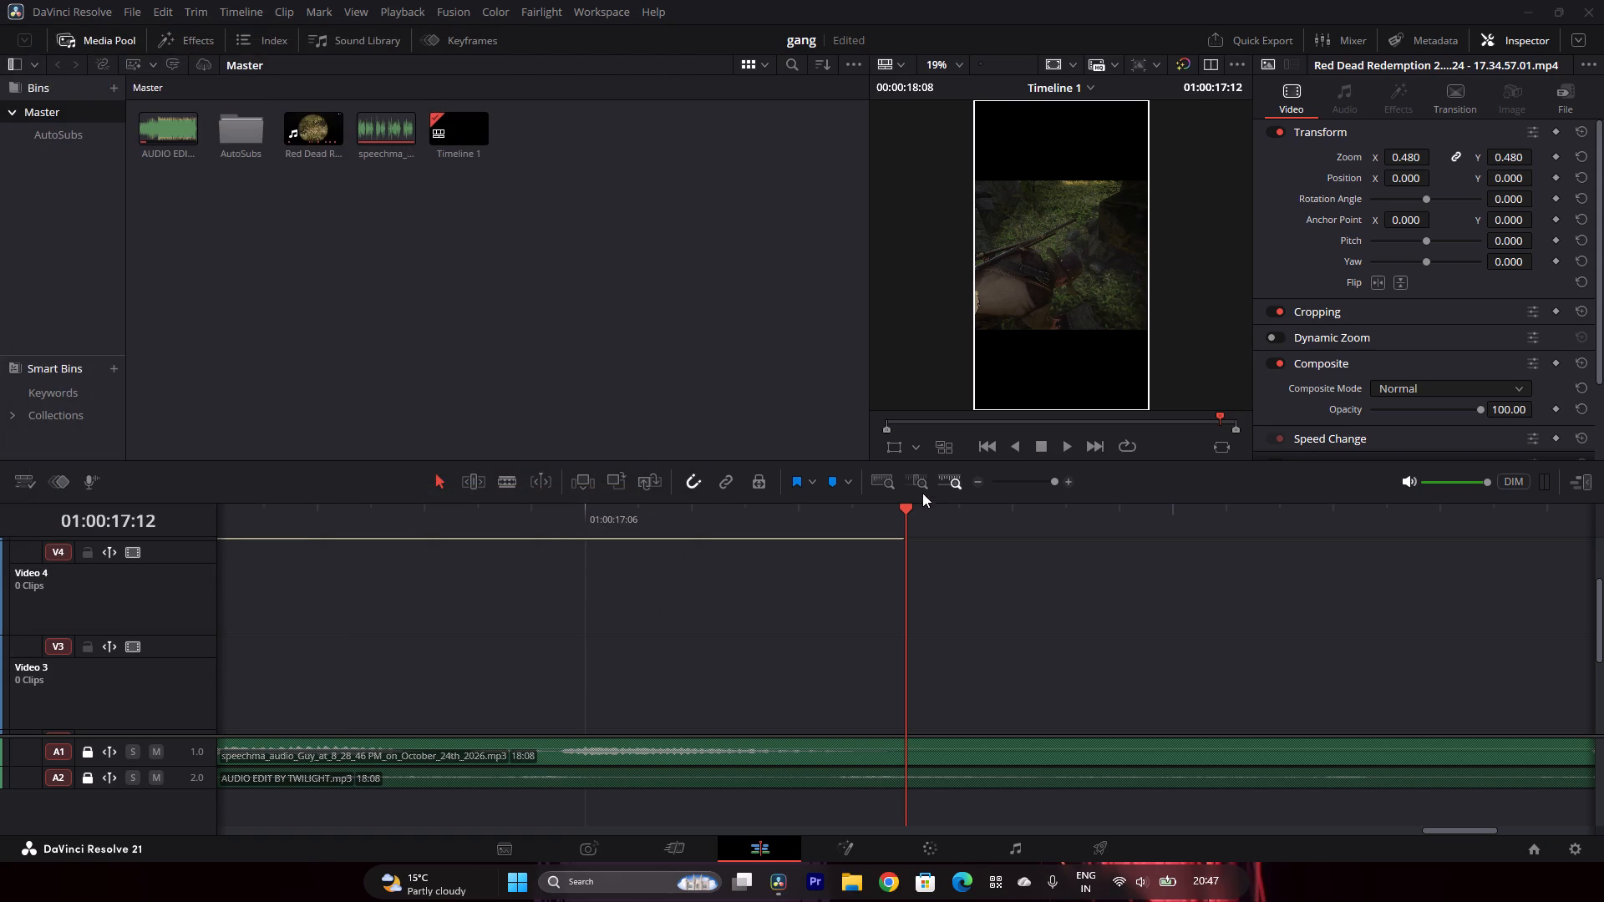
Delete the three empty video tracks between the subtitle track and the footage track.
{"action": "left_click_drag", "start_coordinate": [1012, 482], "coordinate": [997, 487]}
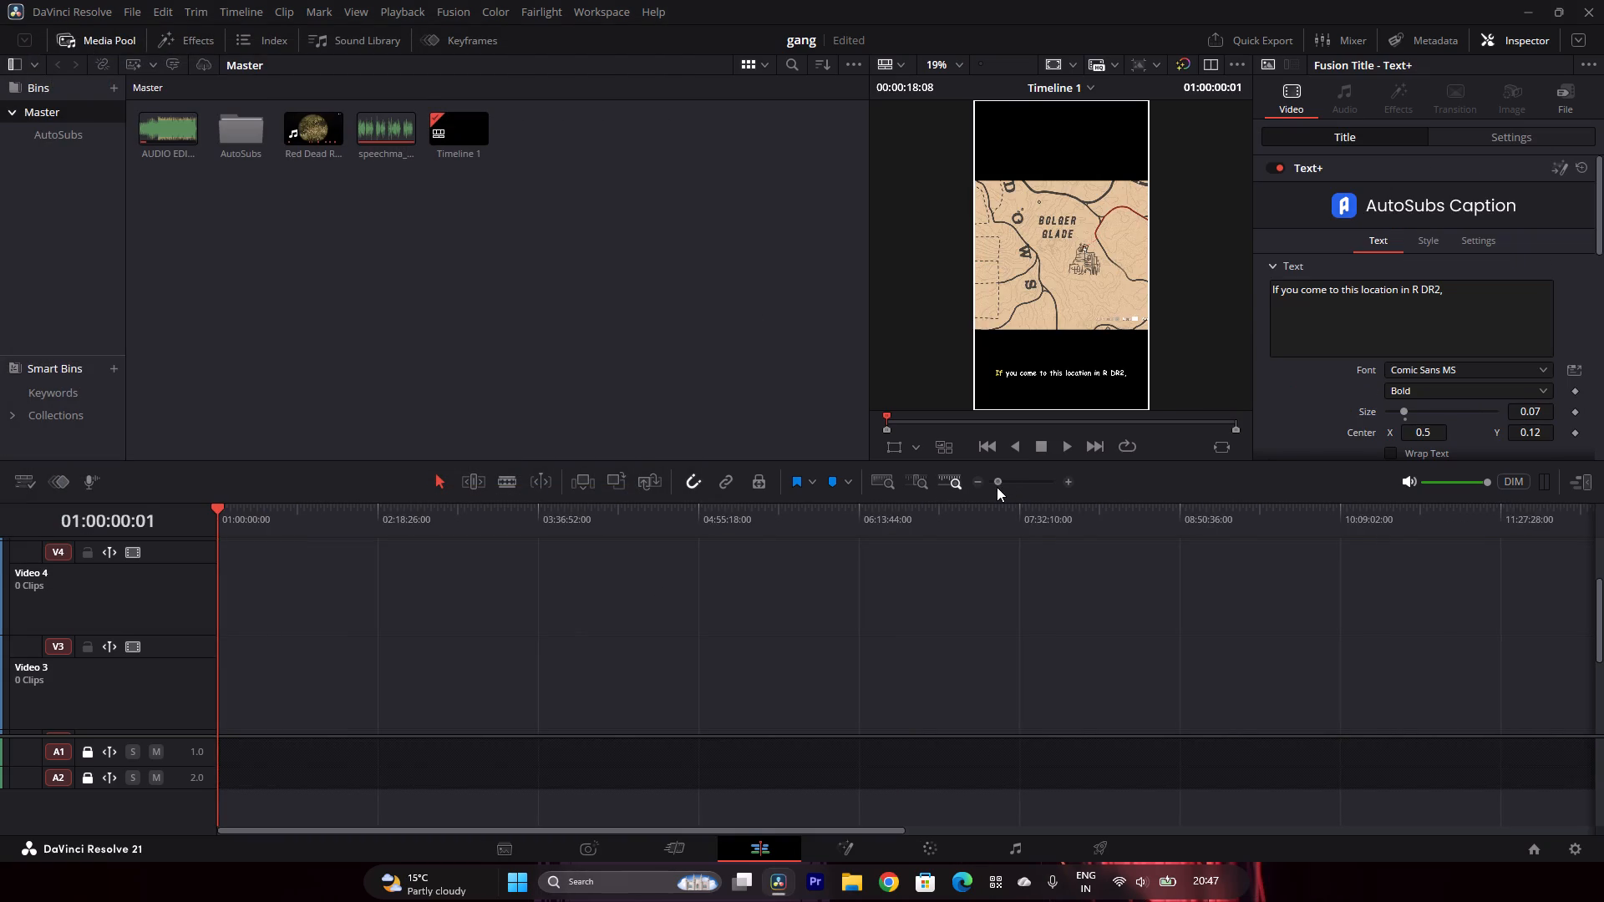
{"action": "left_click_drag", "start_coordinate": [997, 487], "coordinate": [1035, 499]}
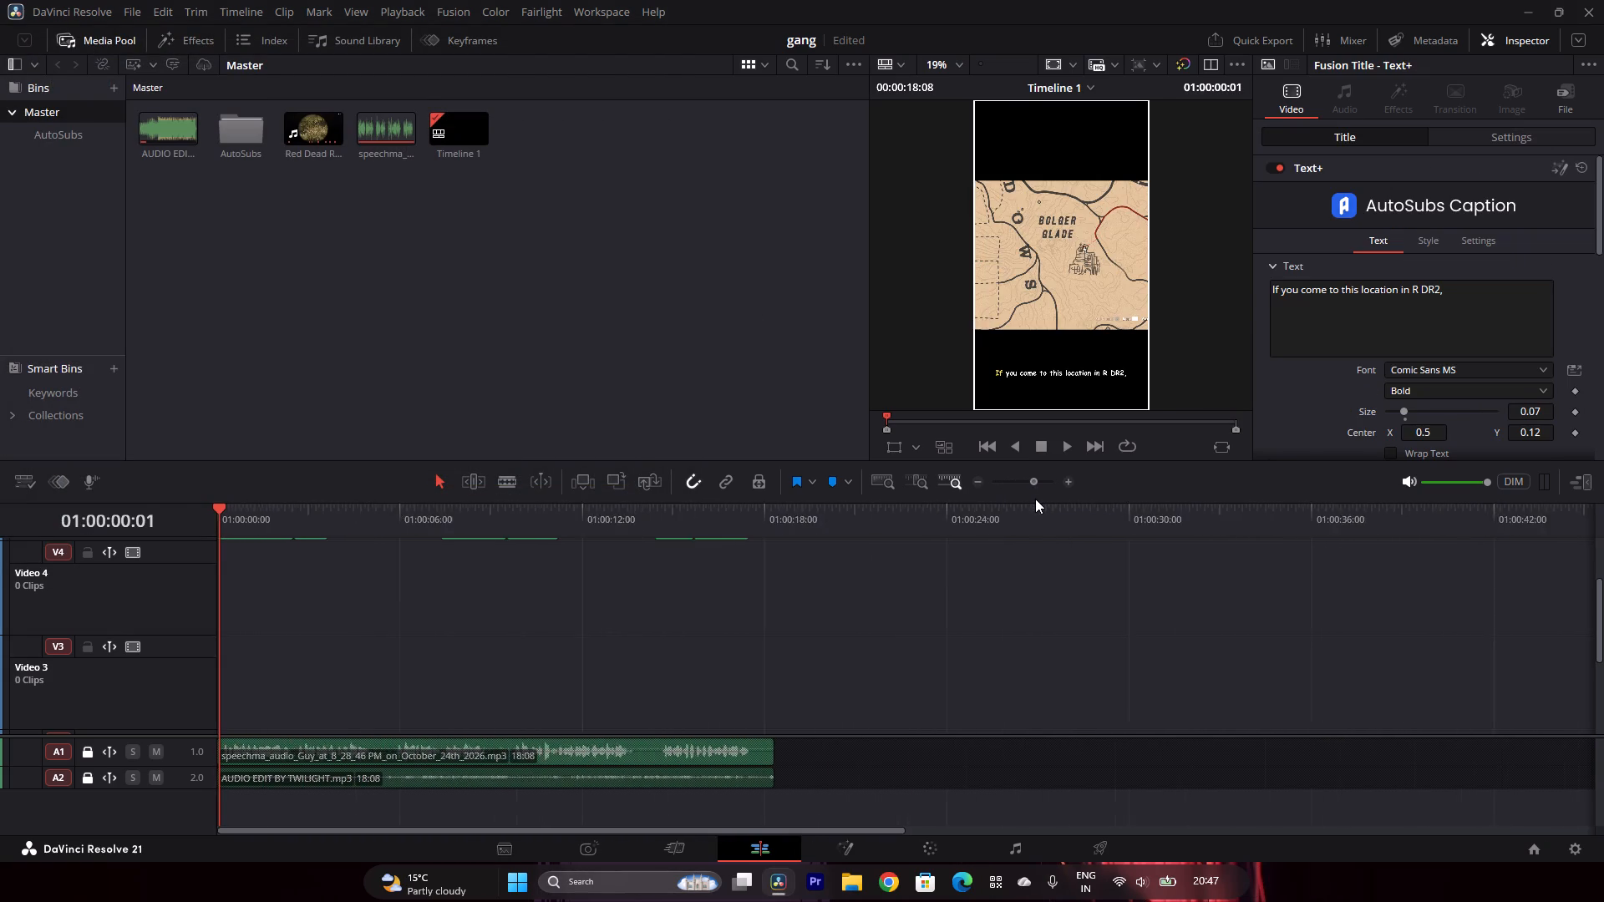
{"action": "left_click_drag", "start_coordinate": [1035, 499], "coordinate": [1038, 499]}
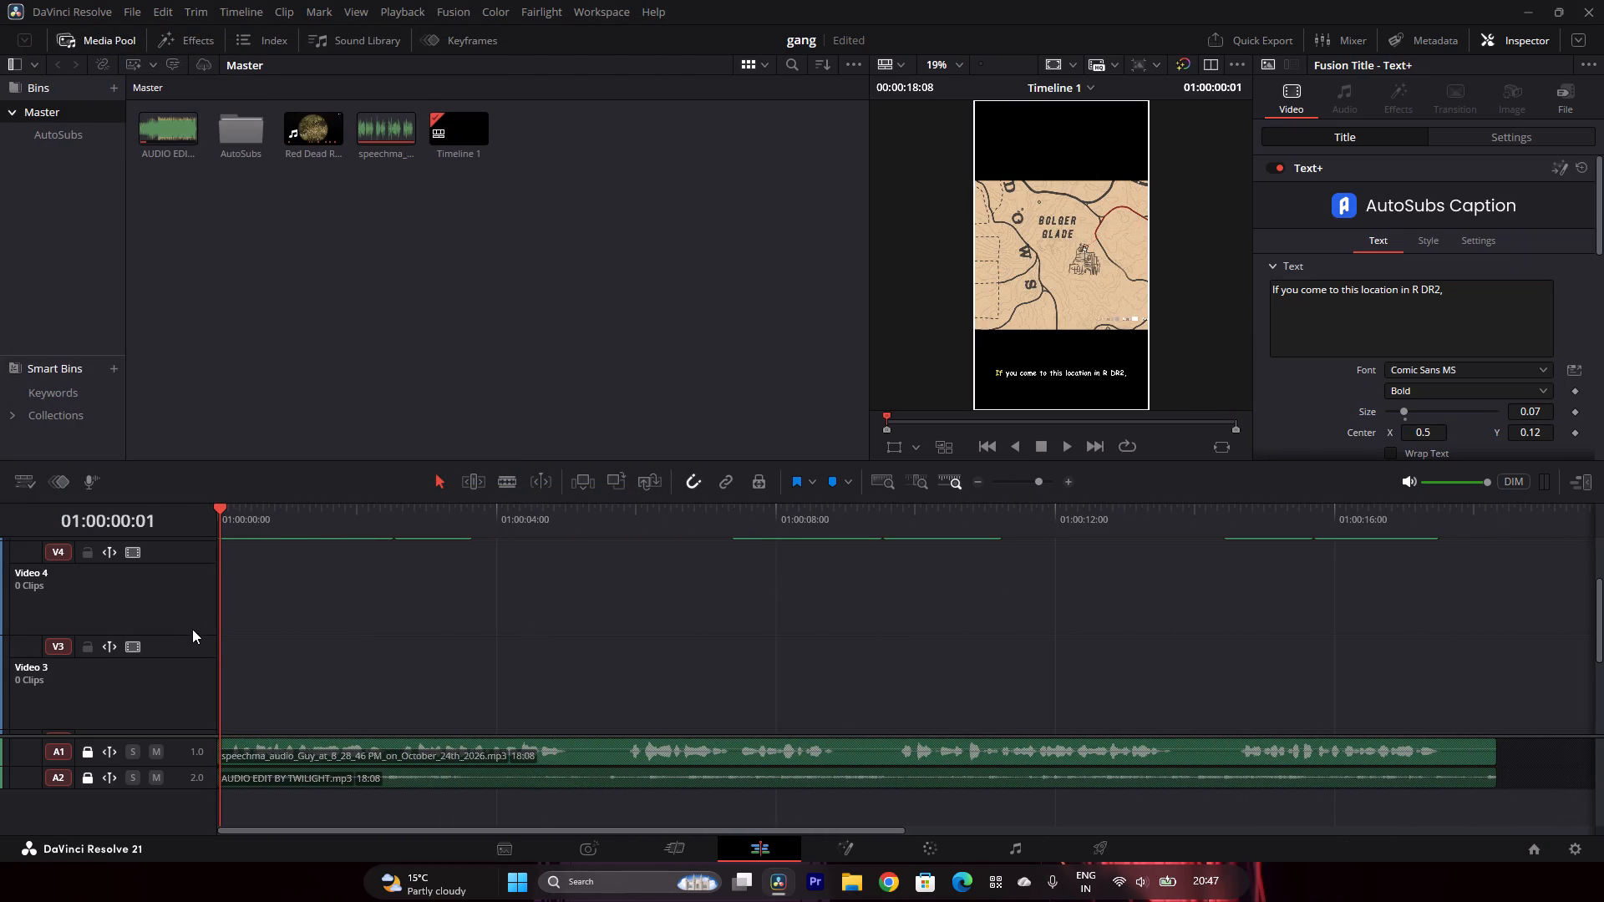
{"action": "left_click_drag", "start_coordinate": [195, 636], "coordinate": [197, 727]}
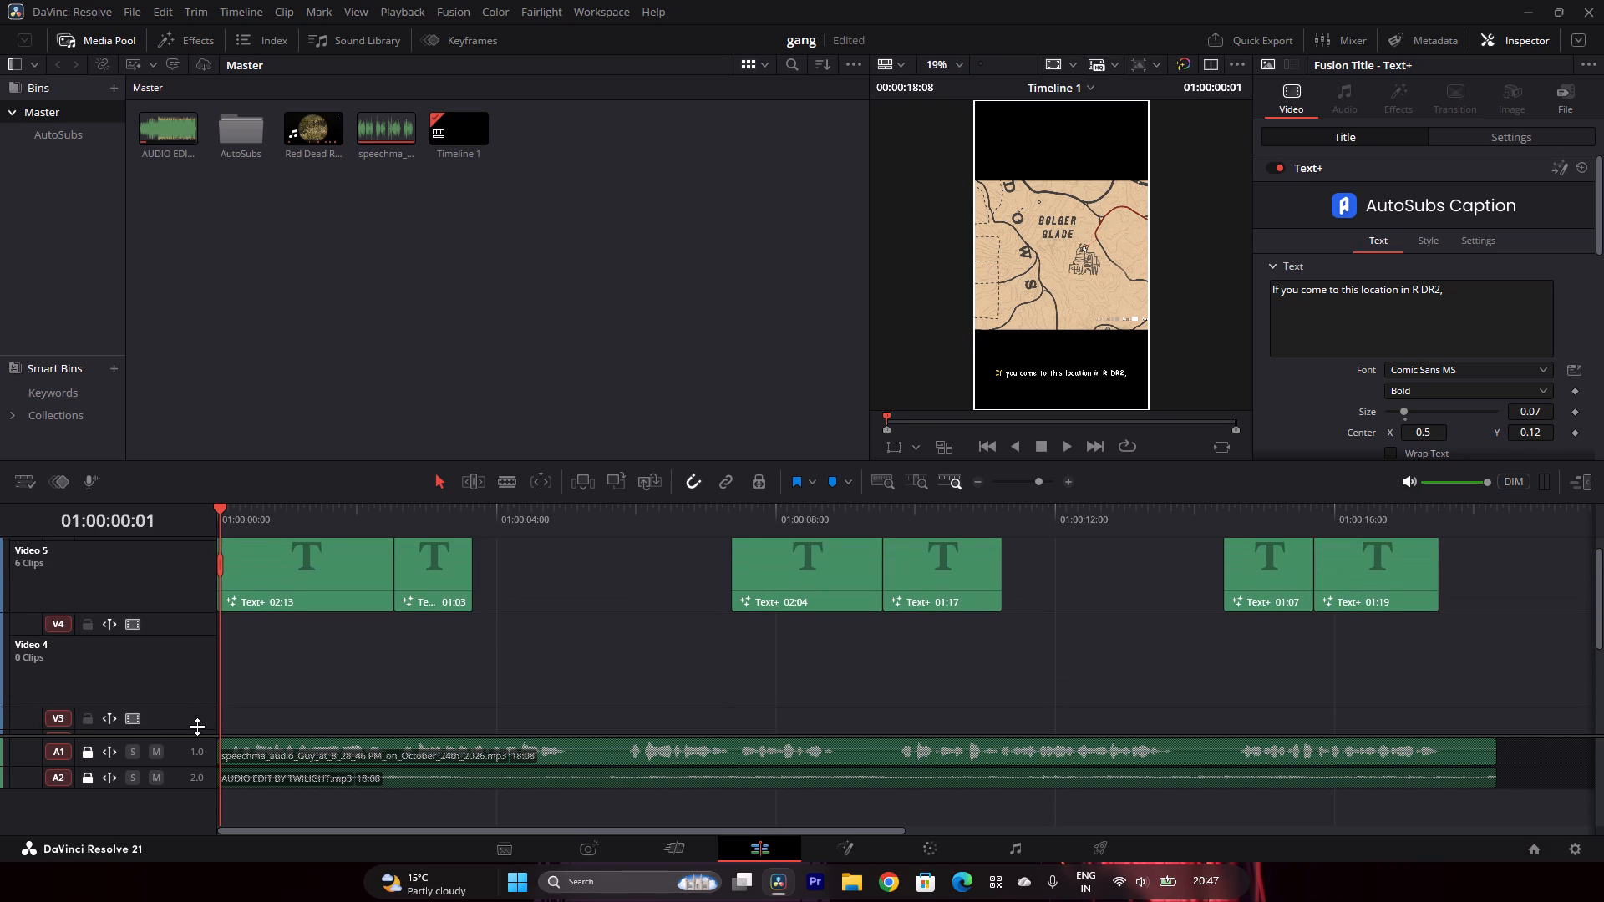
{"action": "left_click_drag", "start_coordinate": [197, 727], "coordinate": [195, 708]}
{"action": "left_click_drag", "start_coordinate": [197, 616], "coordinate": [198, 687]}
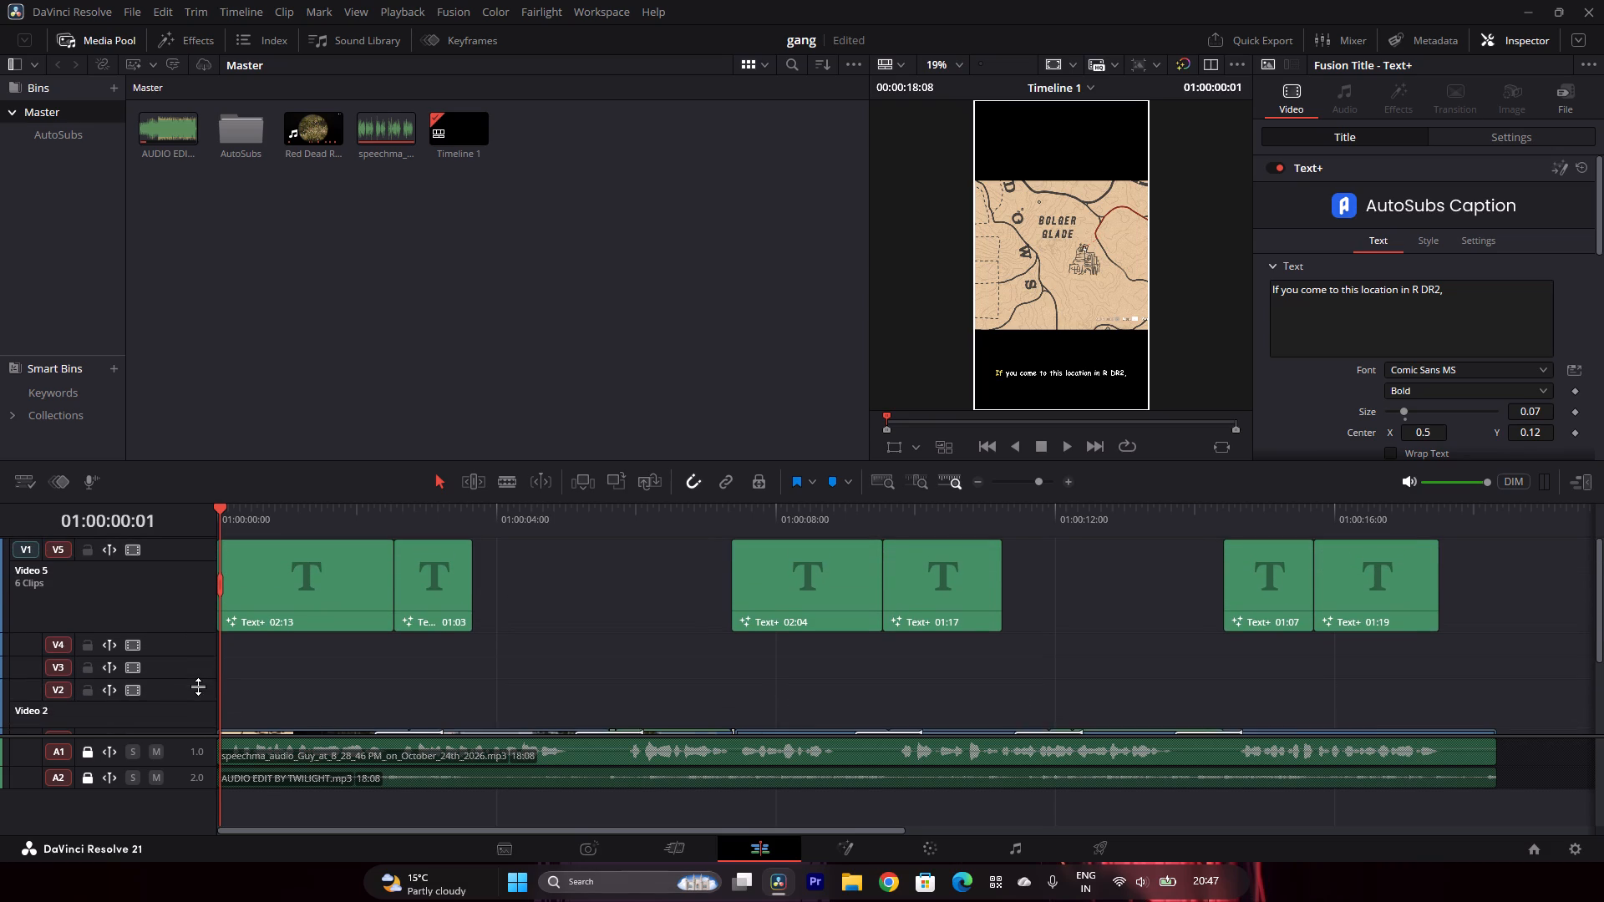
{"action": "left_click_drag", "start_coordinate": [198, 687], "coordinate": [199, 687]}
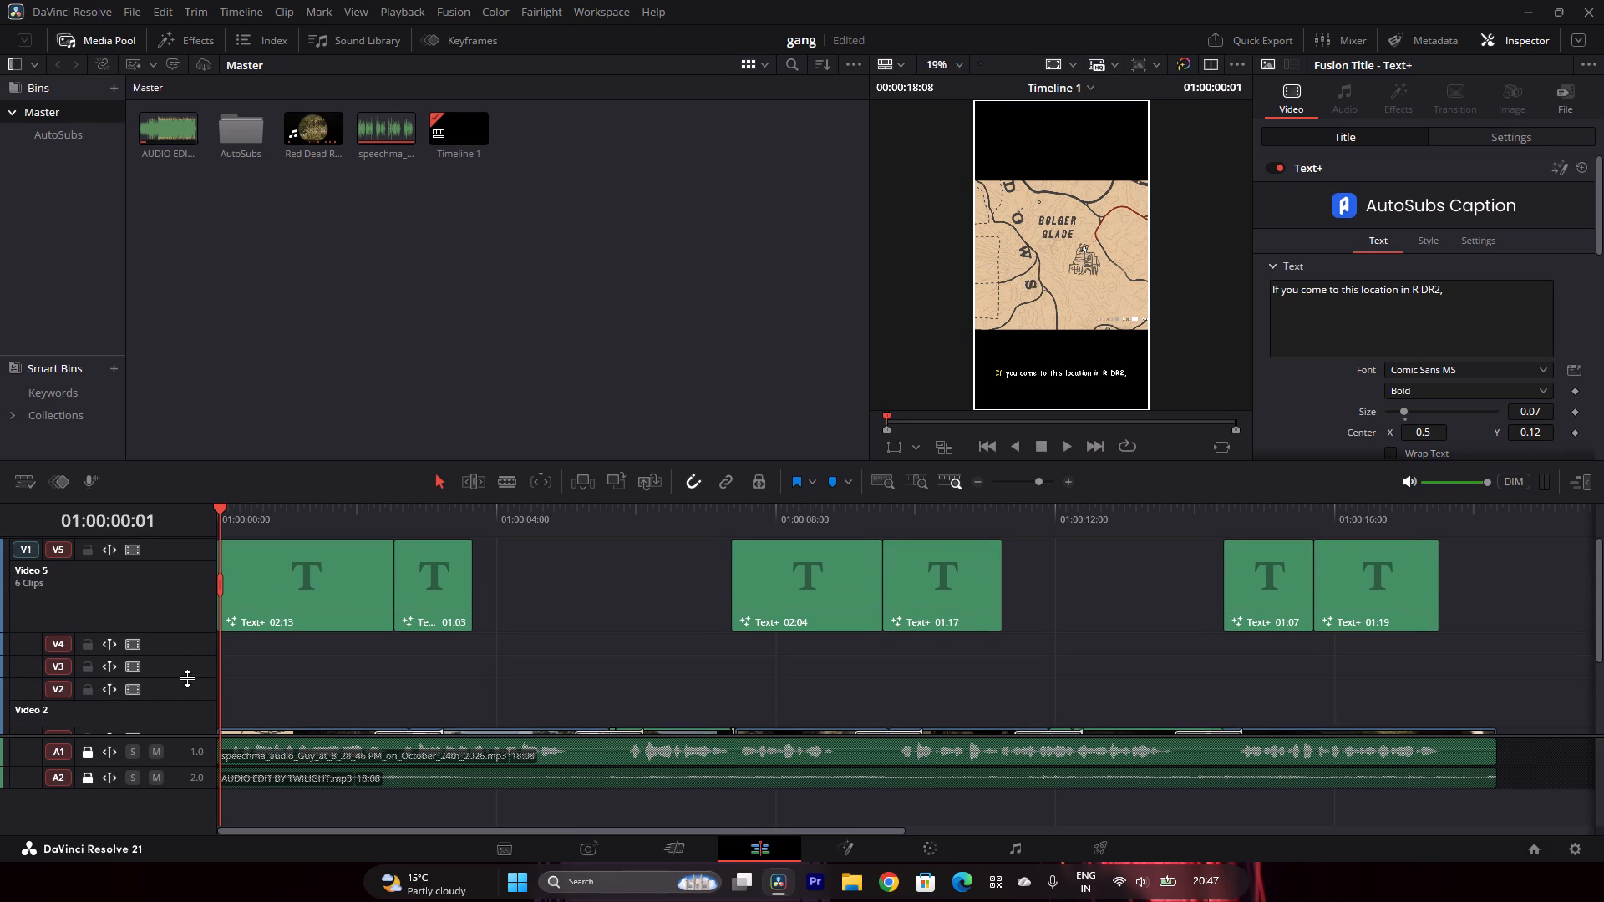
{"action": "right_click", "coordinate": [185, 662]}
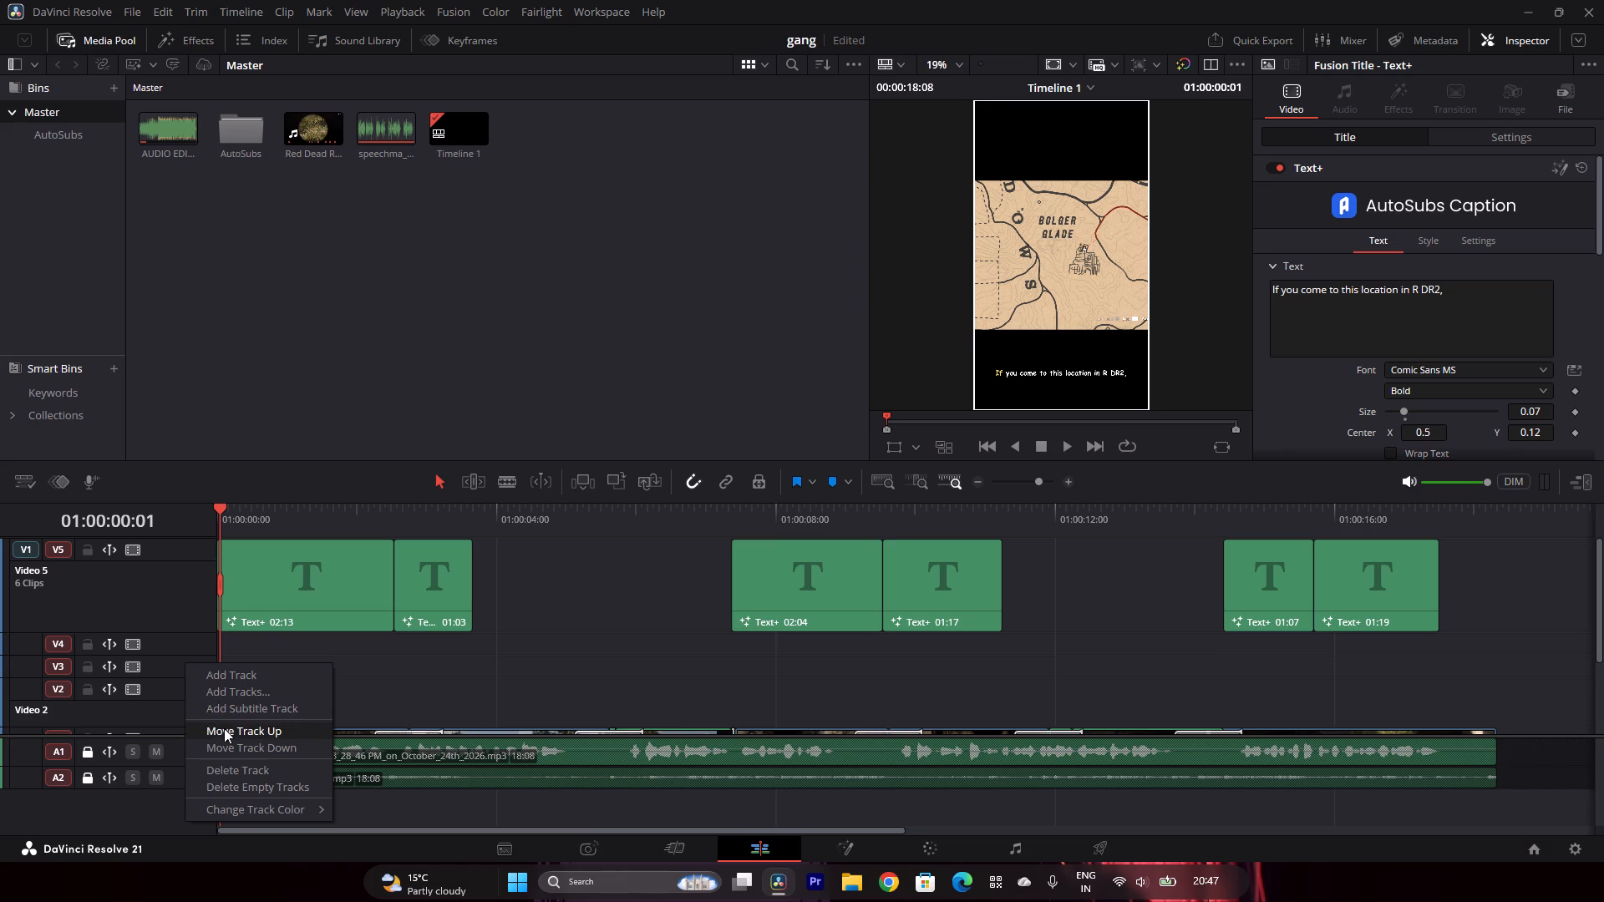
{"action": "left_click", "coordinate": [235, 763]}
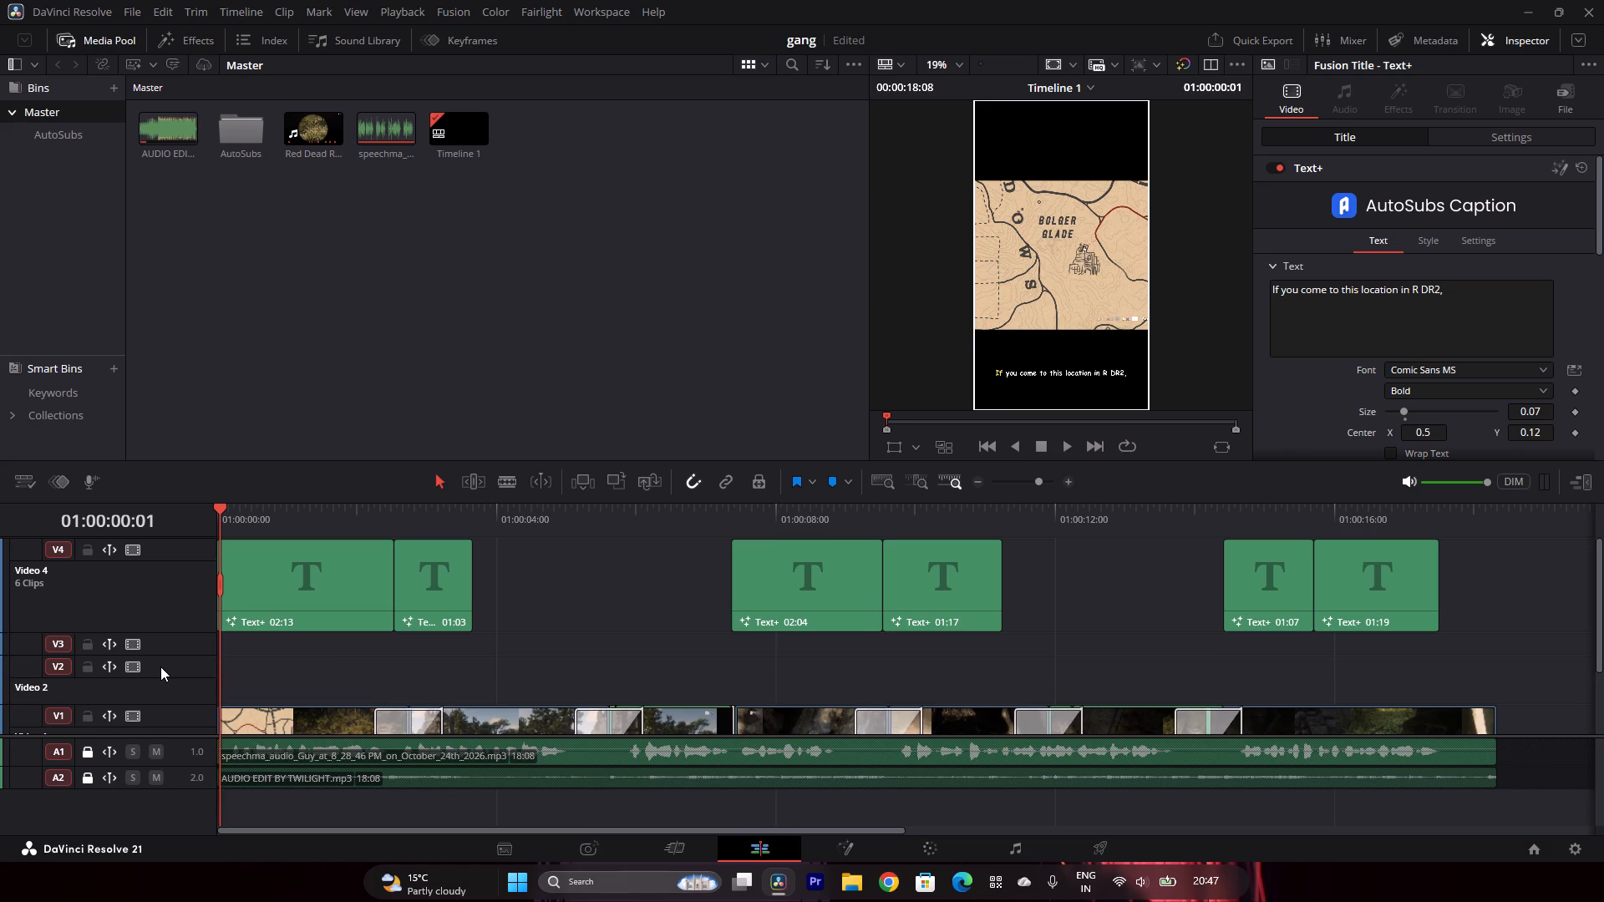
{"action": "right_click", "coordinate": [160, 666]}
{"action": "left_click", "coordinate": [220, 768]}
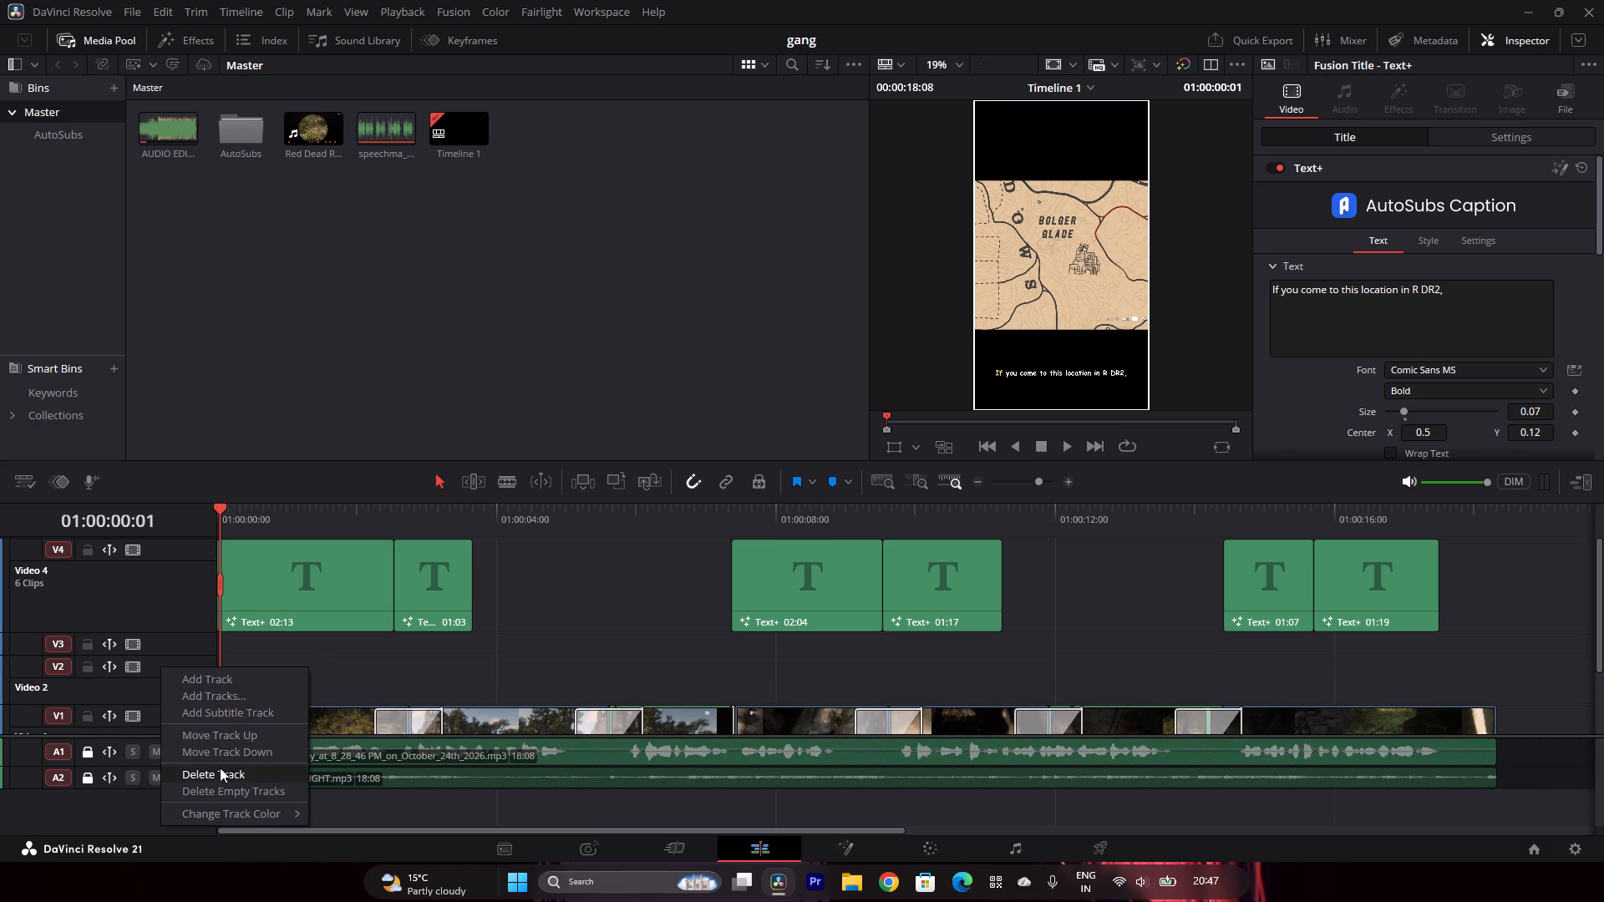
{"action": "right_click", "coordinate": [171, 643]}
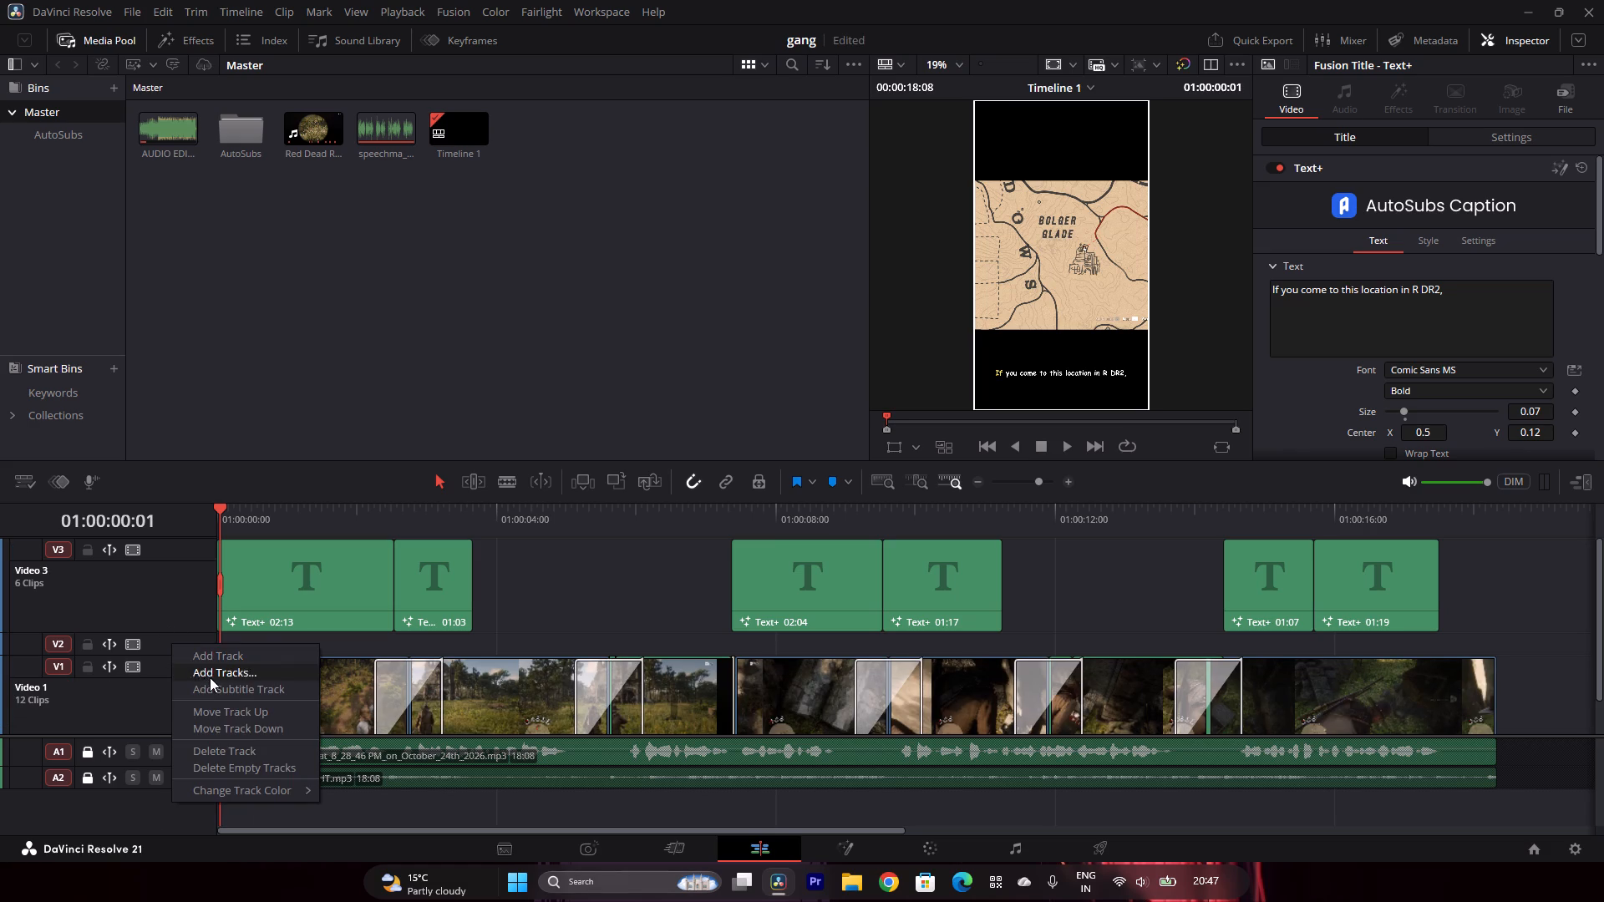
{"action": "left_click", "coordinate": [219, 752]}
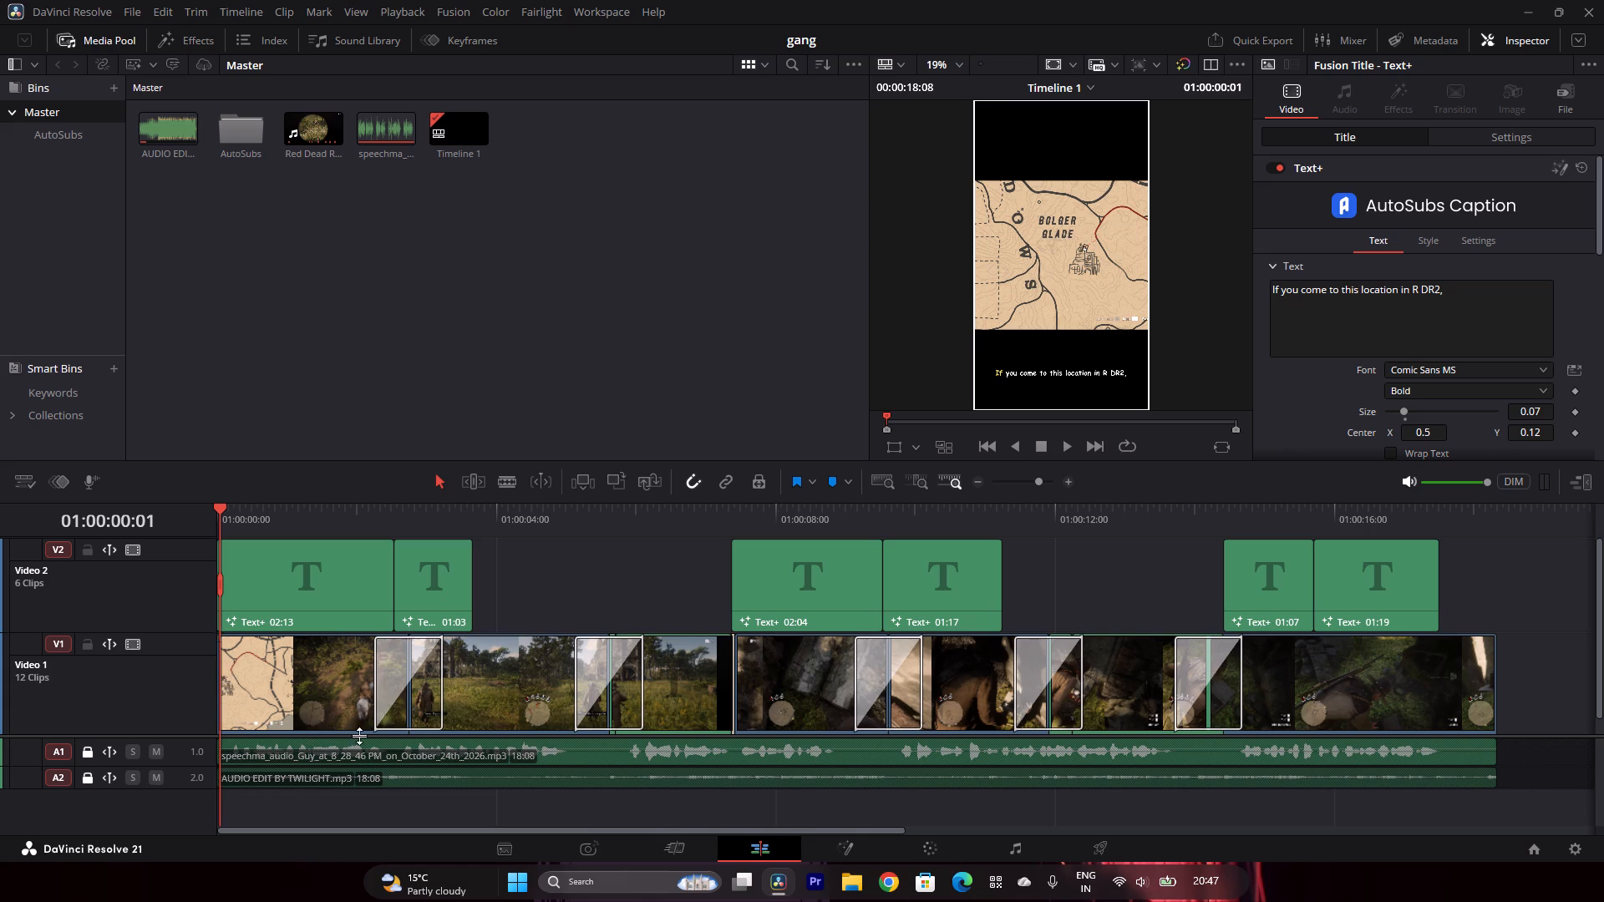
Play the opening seconds of Timeline 1 to check the subtitles against the footage.
{"action": "left_click", "coordinate": [1064, 446]}
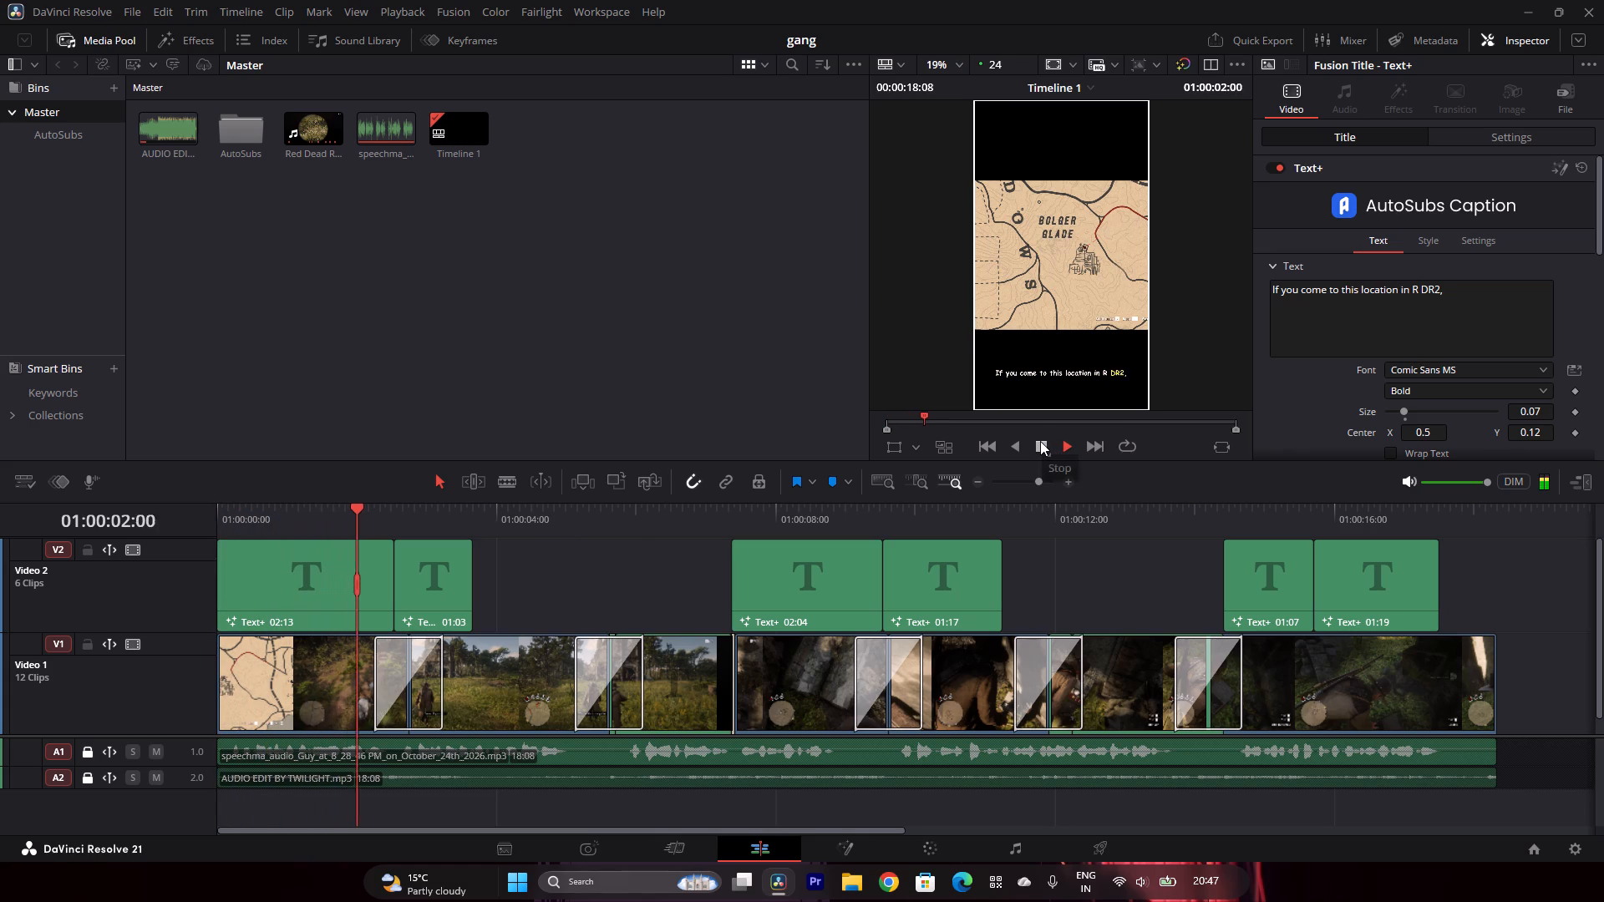
{"action": "left_click", "coordinate": [1038, 440]}
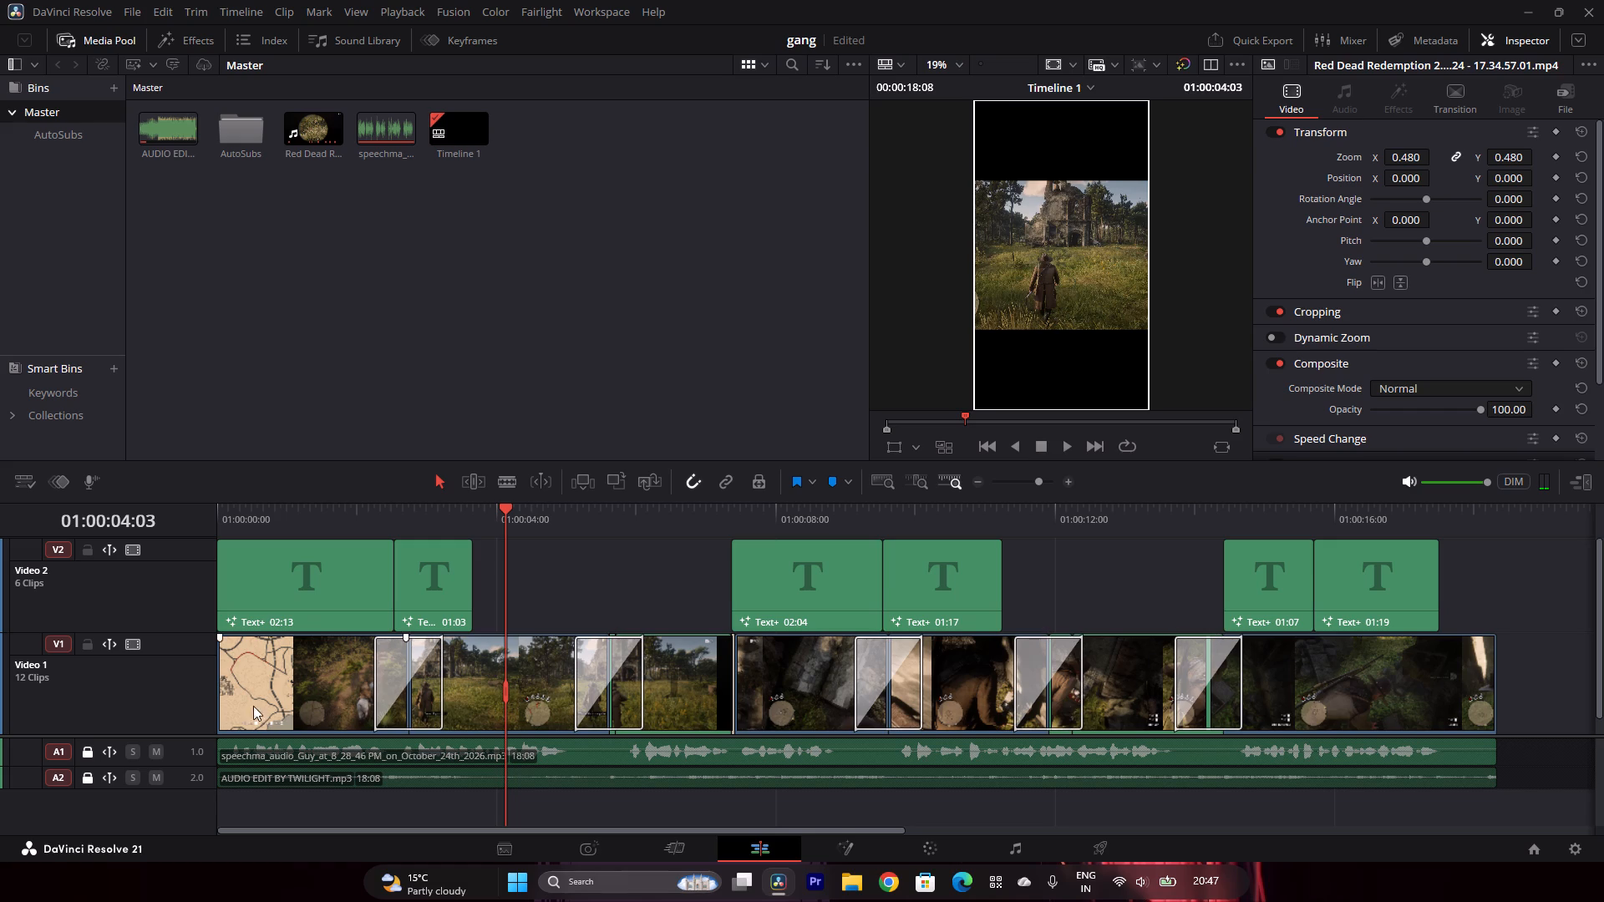
Enlarge the video track area and try to pull the subtitle piece at the second dissolve off Video 1.
{"action": "left_click", "coordinate": [179, 733]}
{"action": "left_click_drag", "start_coordinate": [185, 735], "coordinate": [193, 763]}
{"action": "left_click_drag", "start_coordinate": [611, 755], "coordinate": [612, 753]}
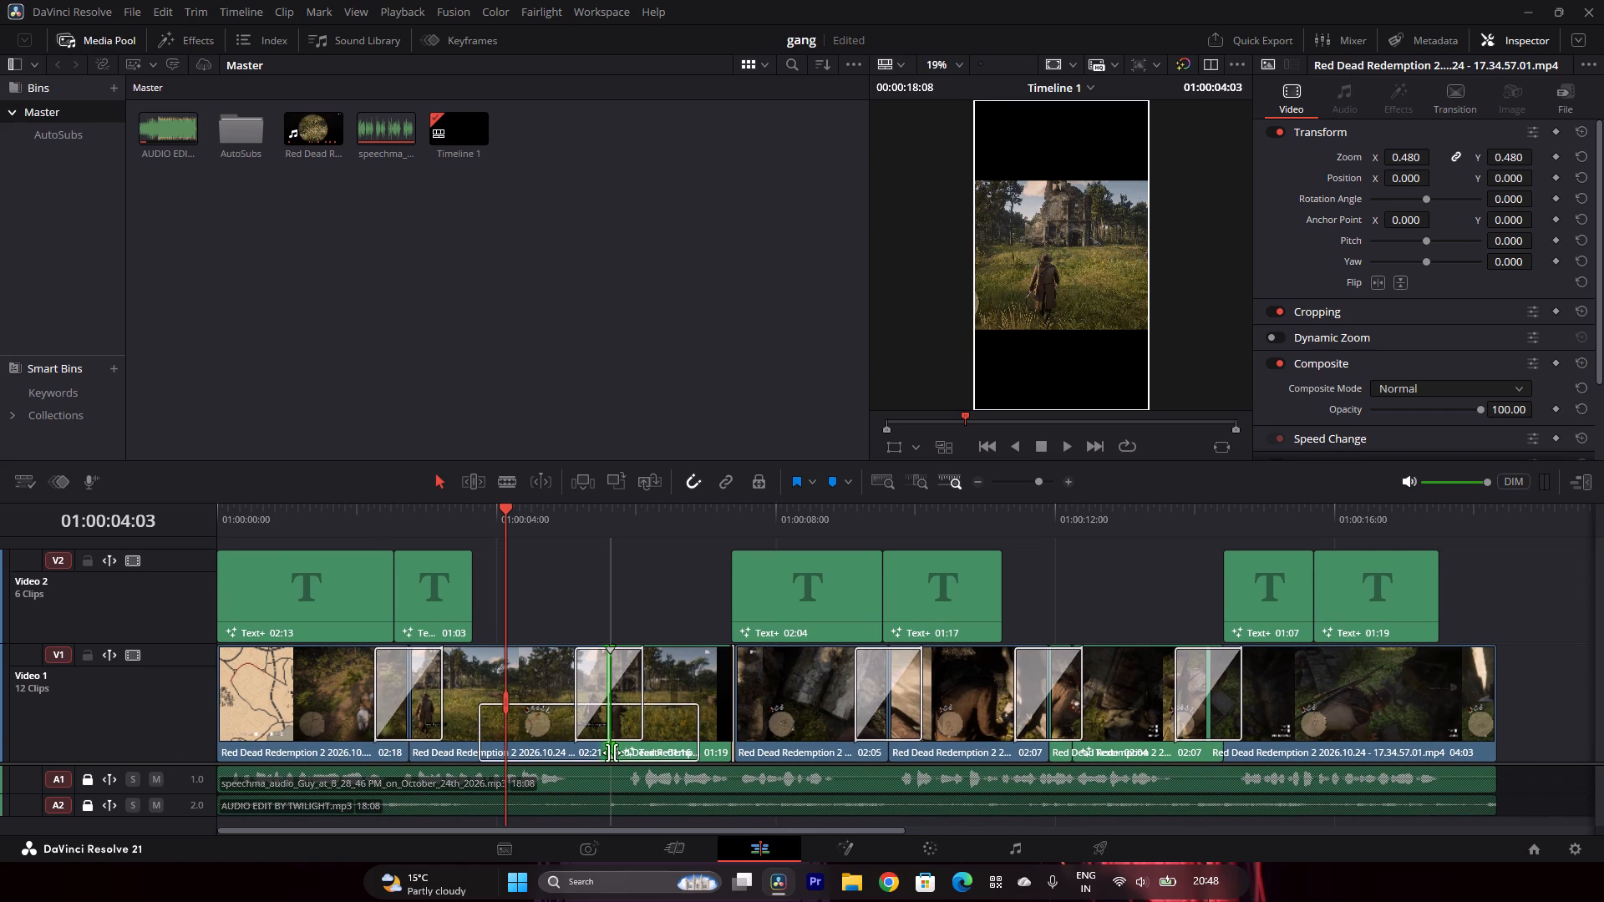
{"action": "left_click_drag", "start_coordinate": [612, 753], "coordinate": [552, 602]}
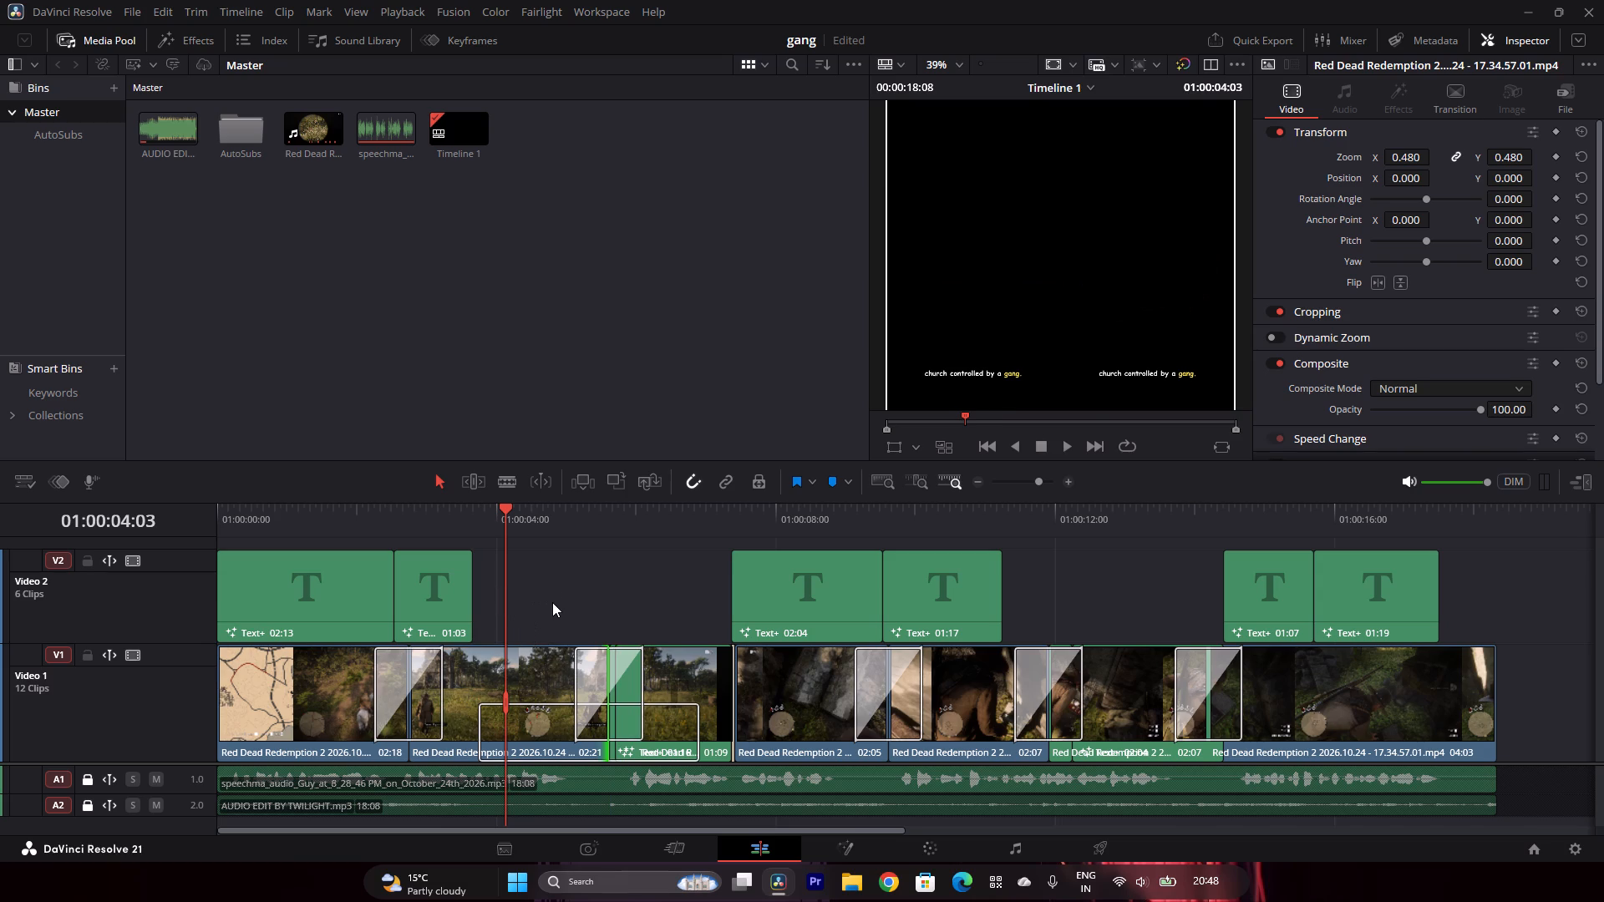
{"action": "left_click", "coordinate": [574, 591]}
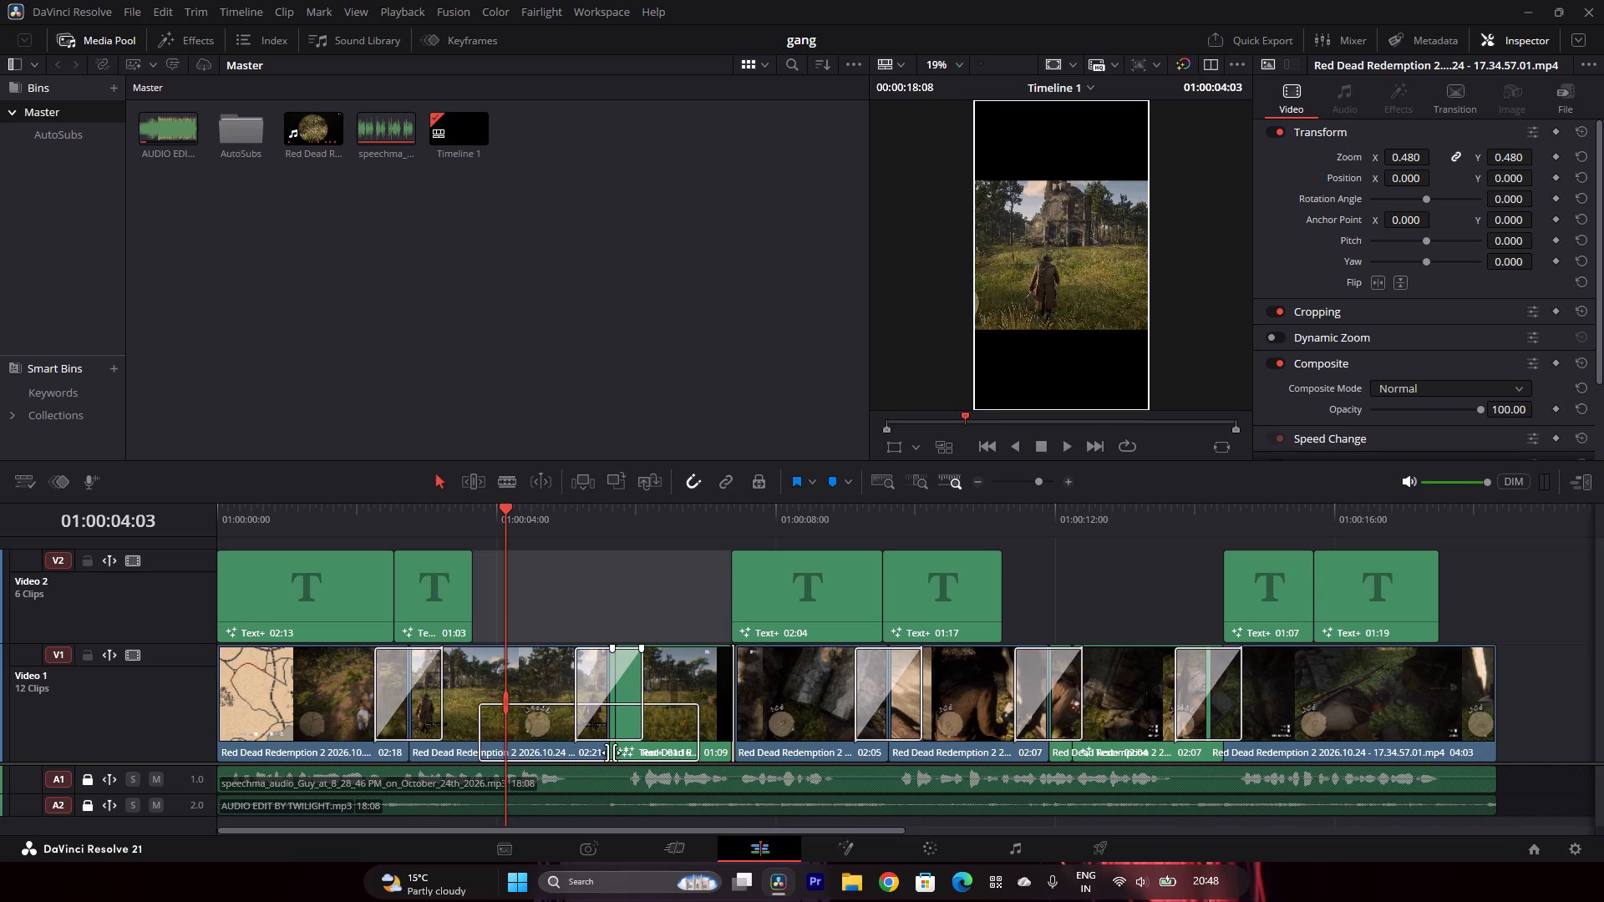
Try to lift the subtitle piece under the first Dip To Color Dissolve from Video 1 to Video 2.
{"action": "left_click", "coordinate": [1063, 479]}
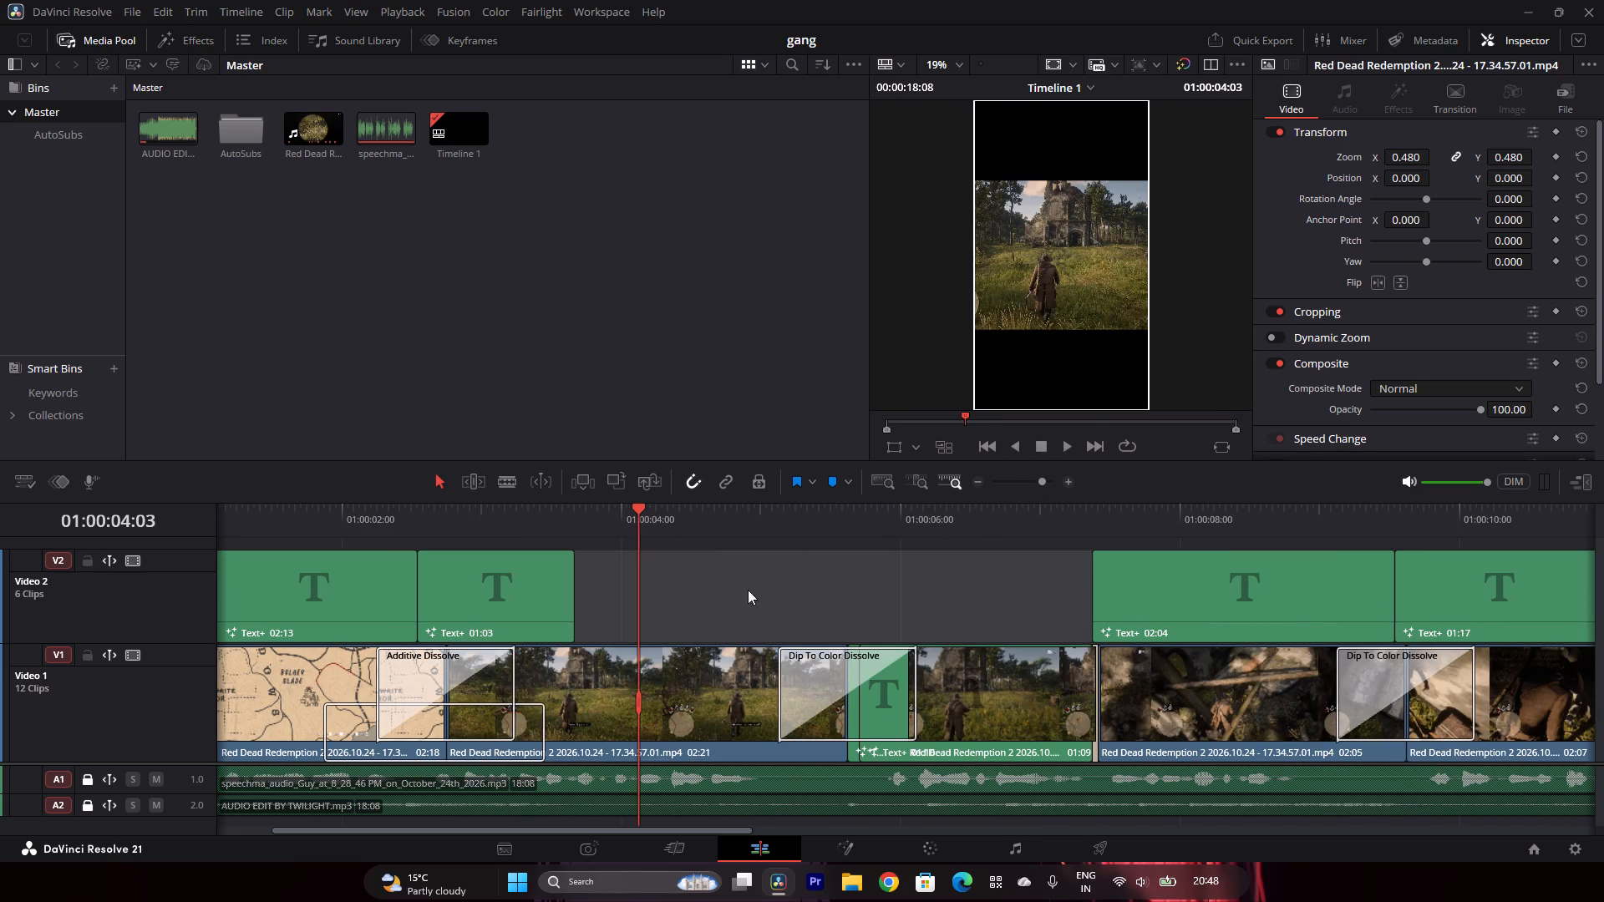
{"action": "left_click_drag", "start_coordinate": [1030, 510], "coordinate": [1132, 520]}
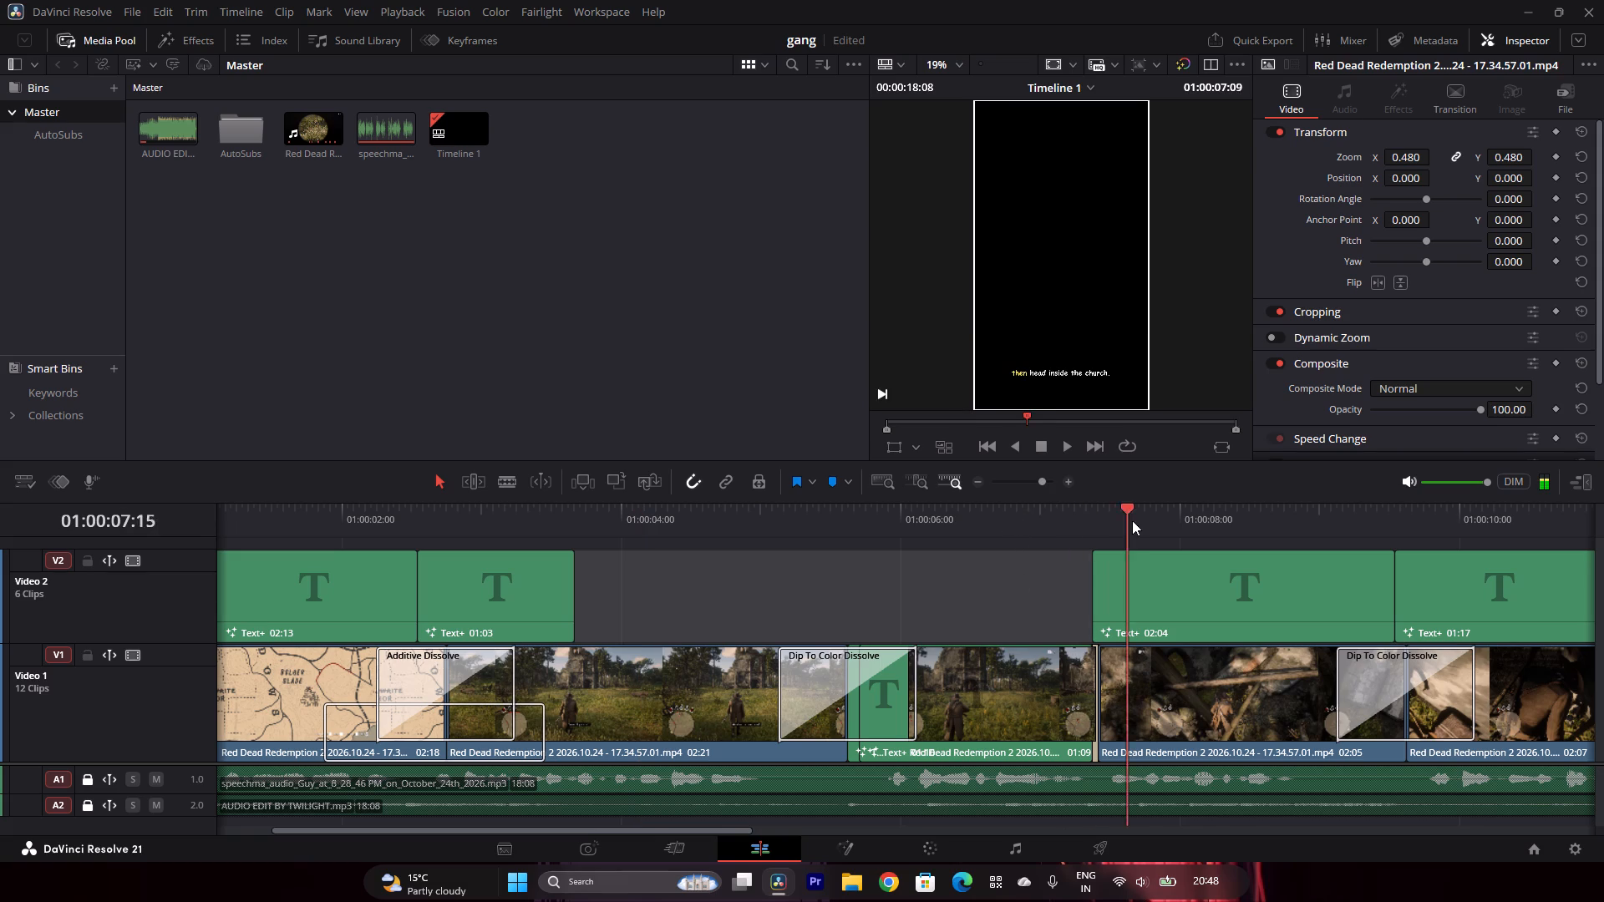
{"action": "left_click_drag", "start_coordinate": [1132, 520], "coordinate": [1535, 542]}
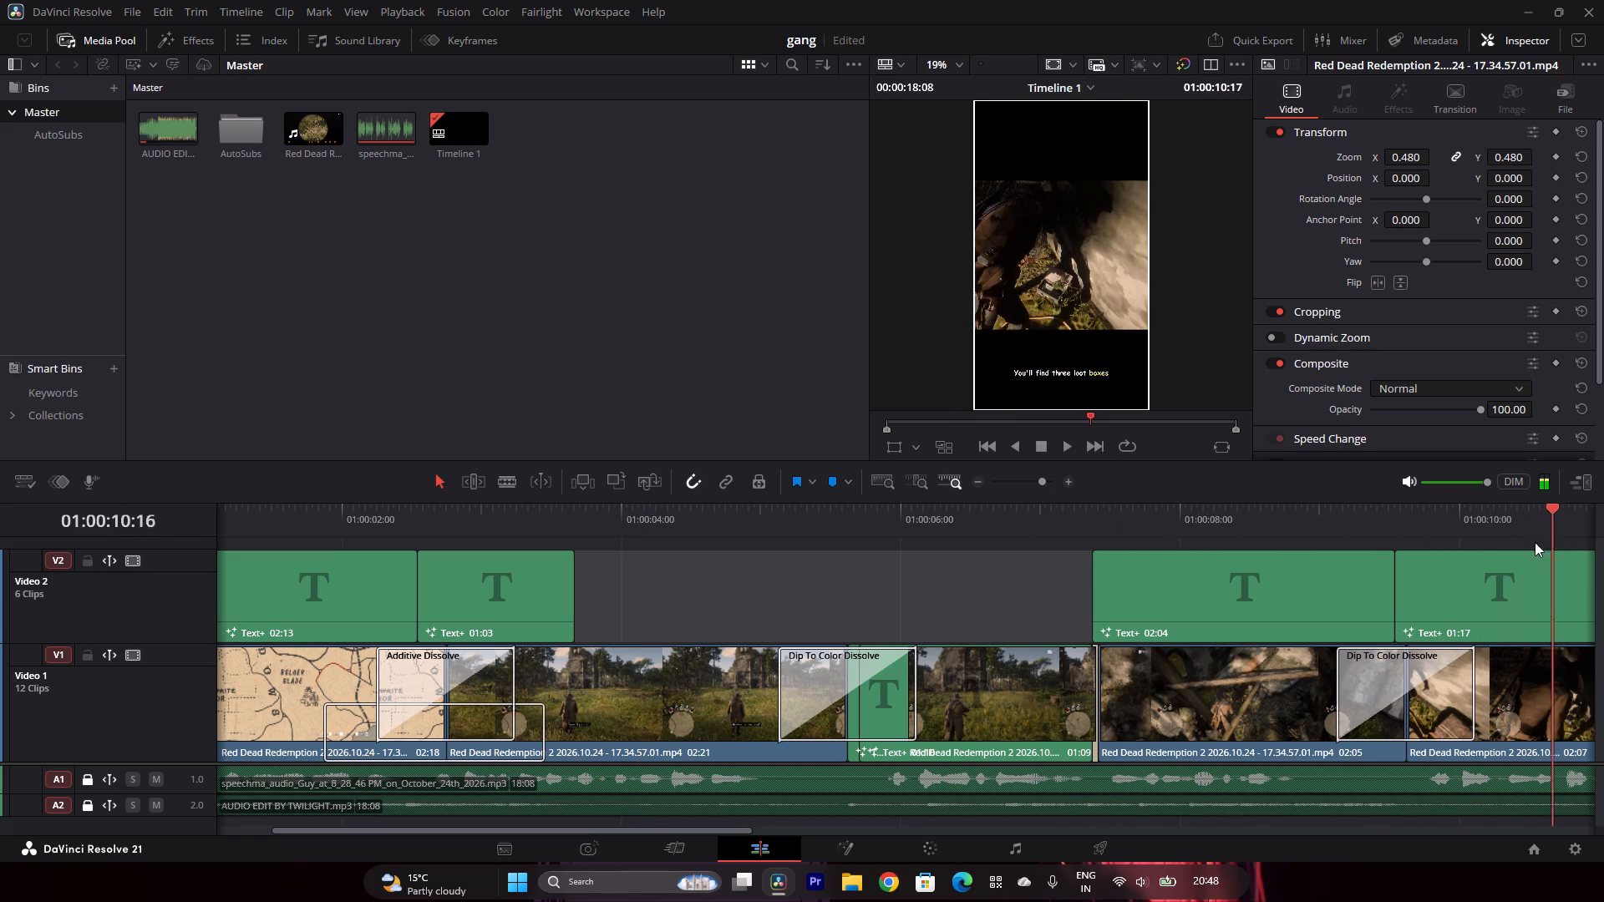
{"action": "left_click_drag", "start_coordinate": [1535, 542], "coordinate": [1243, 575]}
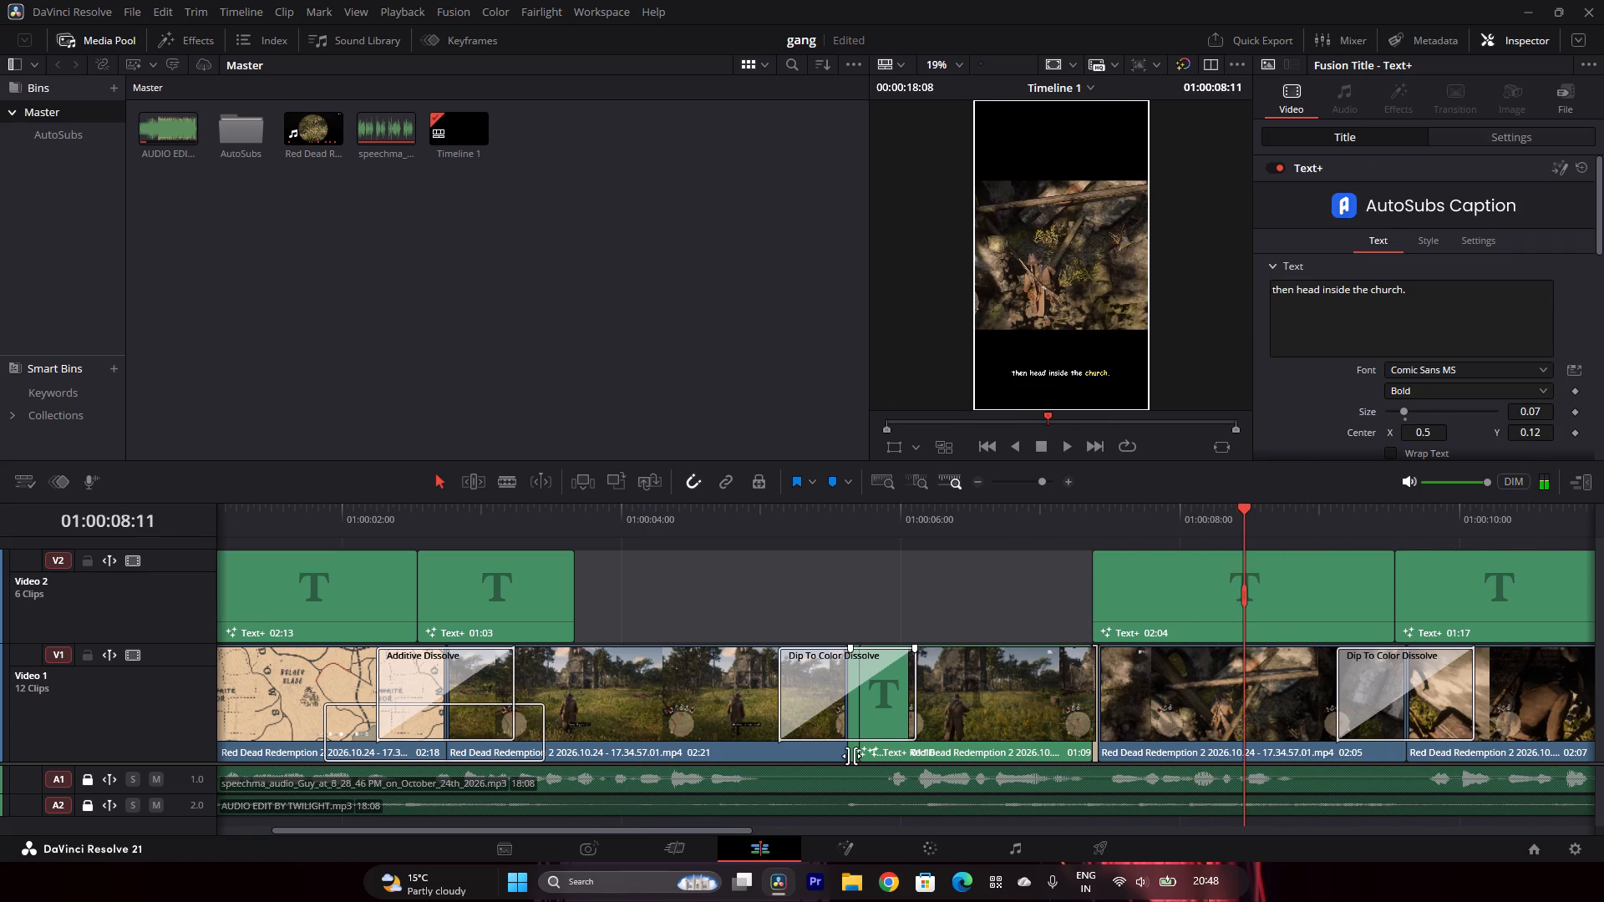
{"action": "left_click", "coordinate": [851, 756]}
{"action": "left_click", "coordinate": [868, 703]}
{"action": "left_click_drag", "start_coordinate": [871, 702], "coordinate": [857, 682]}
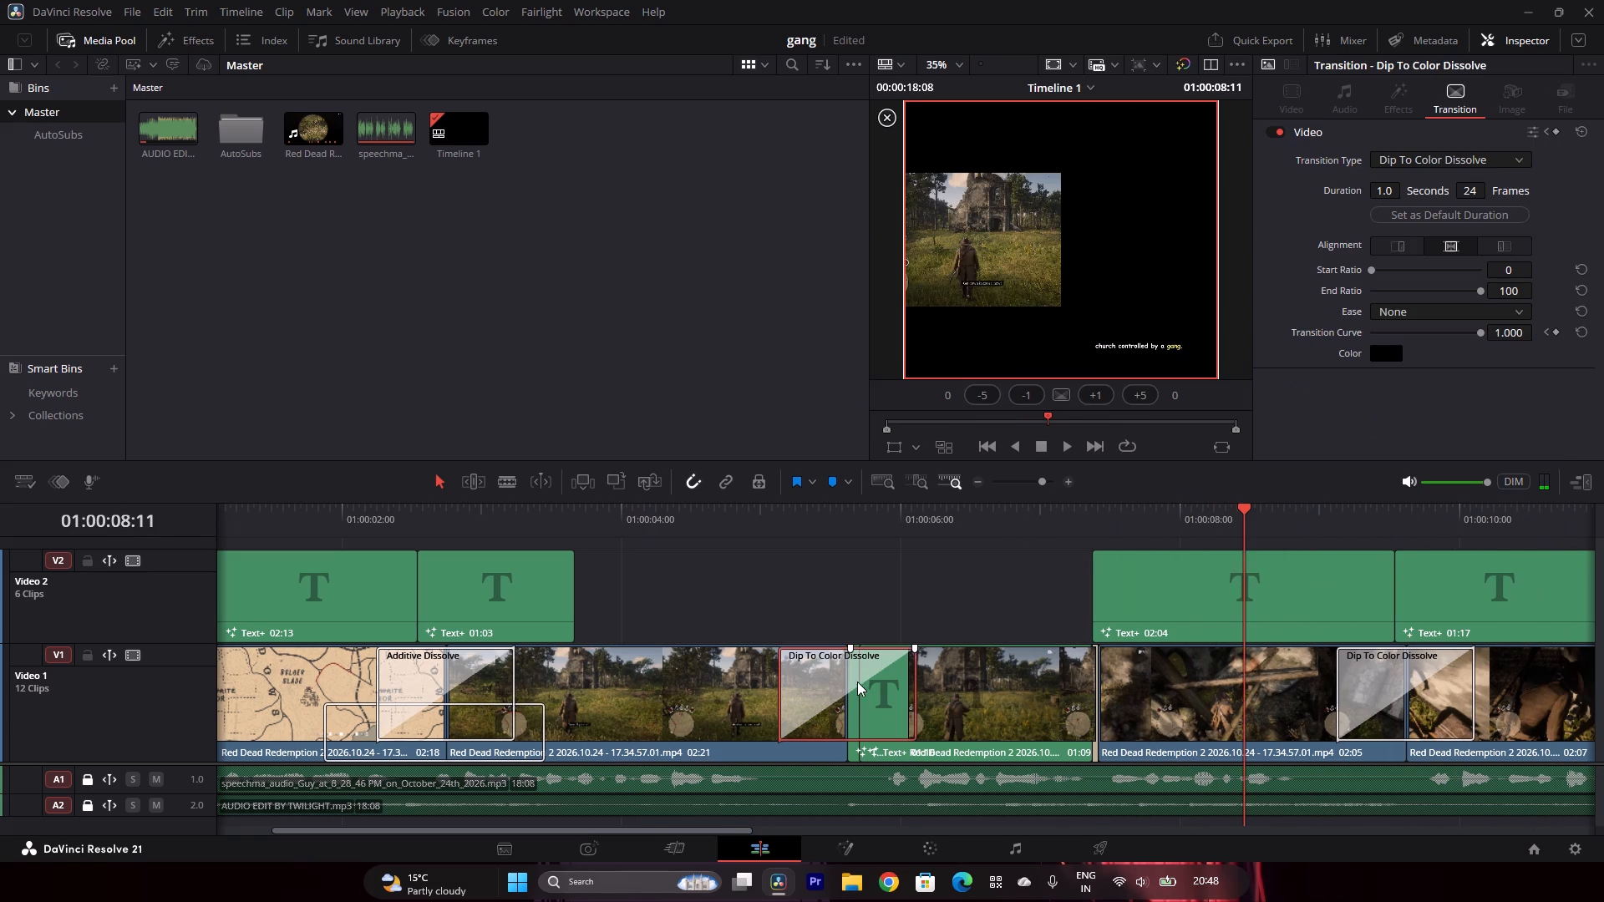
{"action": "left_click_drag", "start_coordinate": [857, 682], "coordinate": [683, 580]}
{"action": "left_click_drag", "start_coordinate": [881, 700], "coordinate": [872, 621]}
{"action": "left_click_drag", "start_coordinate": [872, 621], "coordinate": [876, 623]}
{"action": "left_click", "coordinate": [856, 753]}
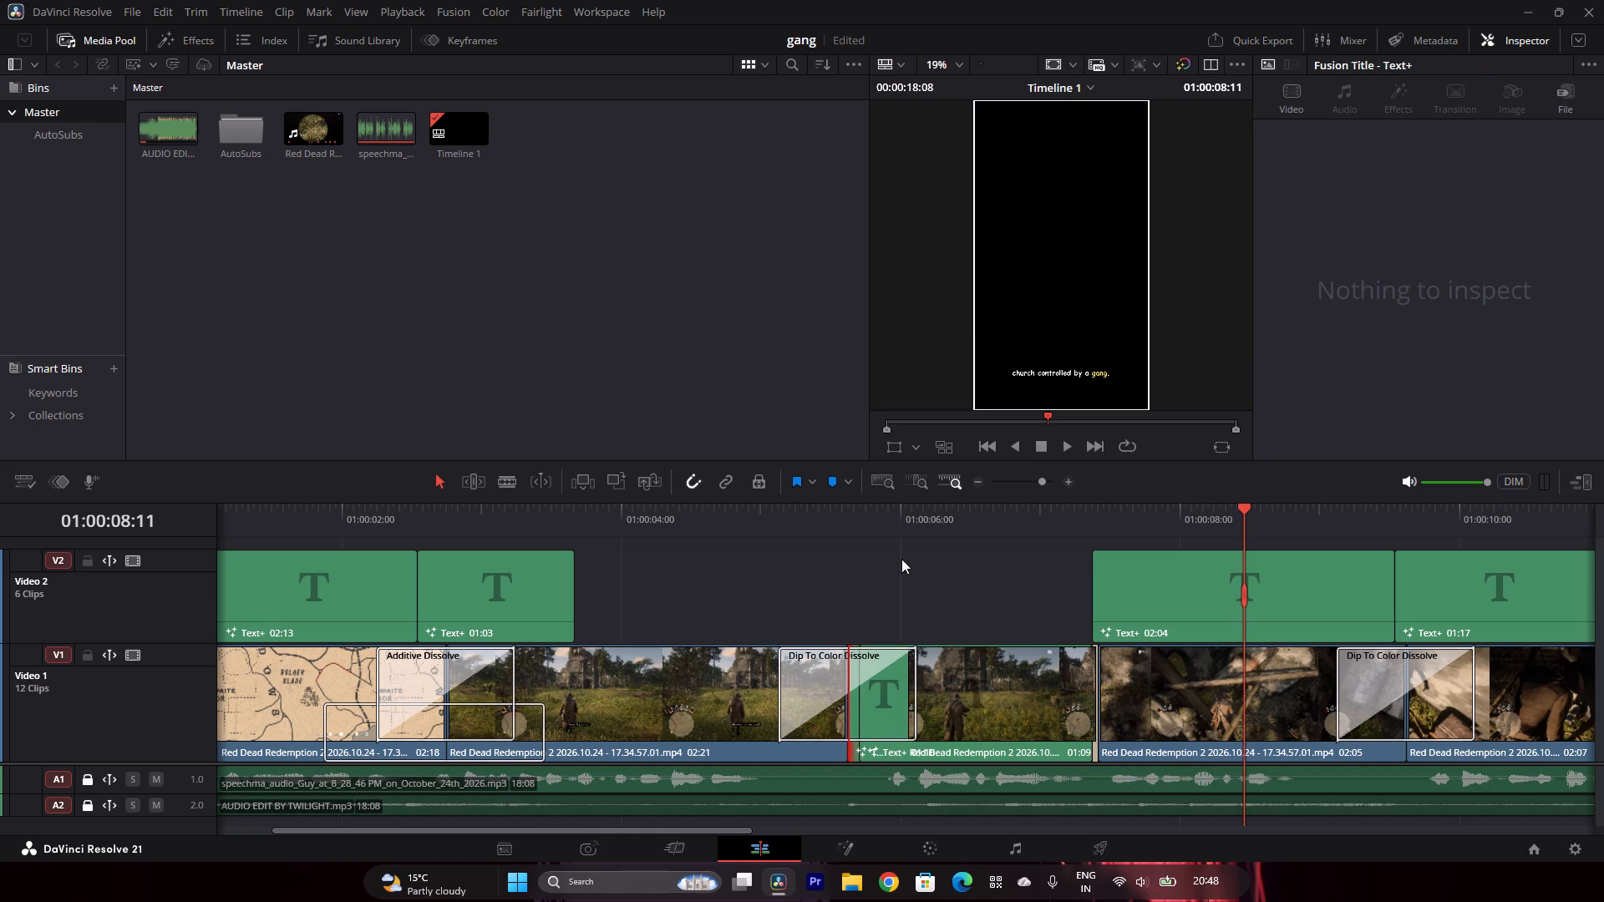
Move the "Take down all the gang members," subtitle from Video 1 up to Video 2, starting at 01:00:05:17.
{"action": "scroll", "coordinate": [947, 583], "scroll_direction": "up", "scroll_amount": 9}
{"action": "left_click", "coordinate": [857, 519]}
{"action": "left_click", "coordinate": [953, 578]}
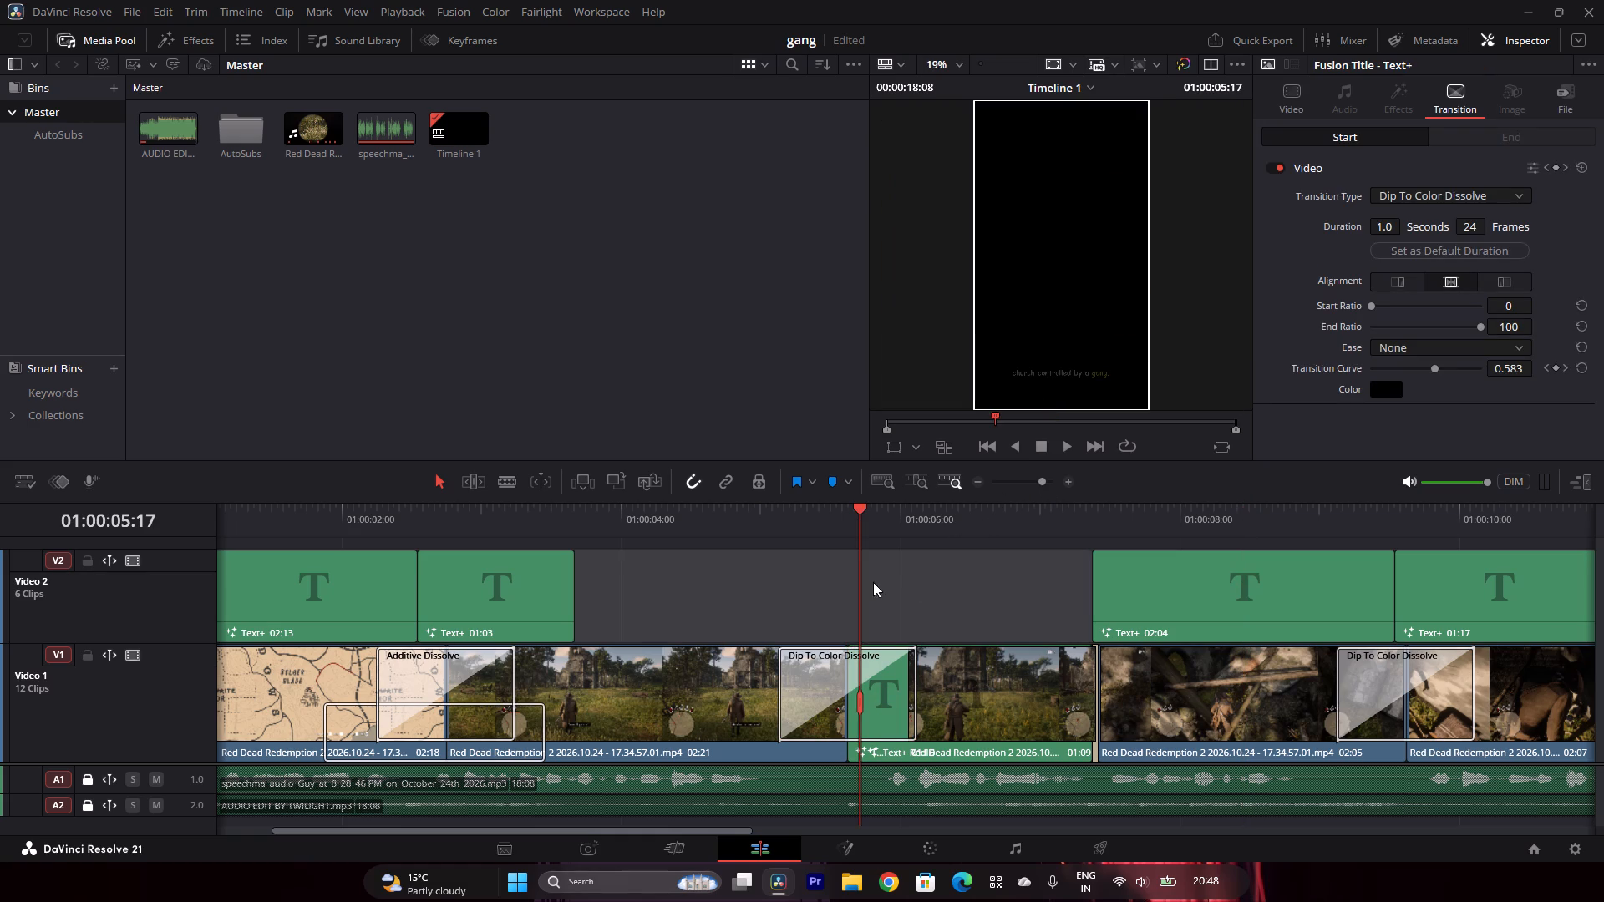
{"action": "left_click", "coordinate": [798, 584]}
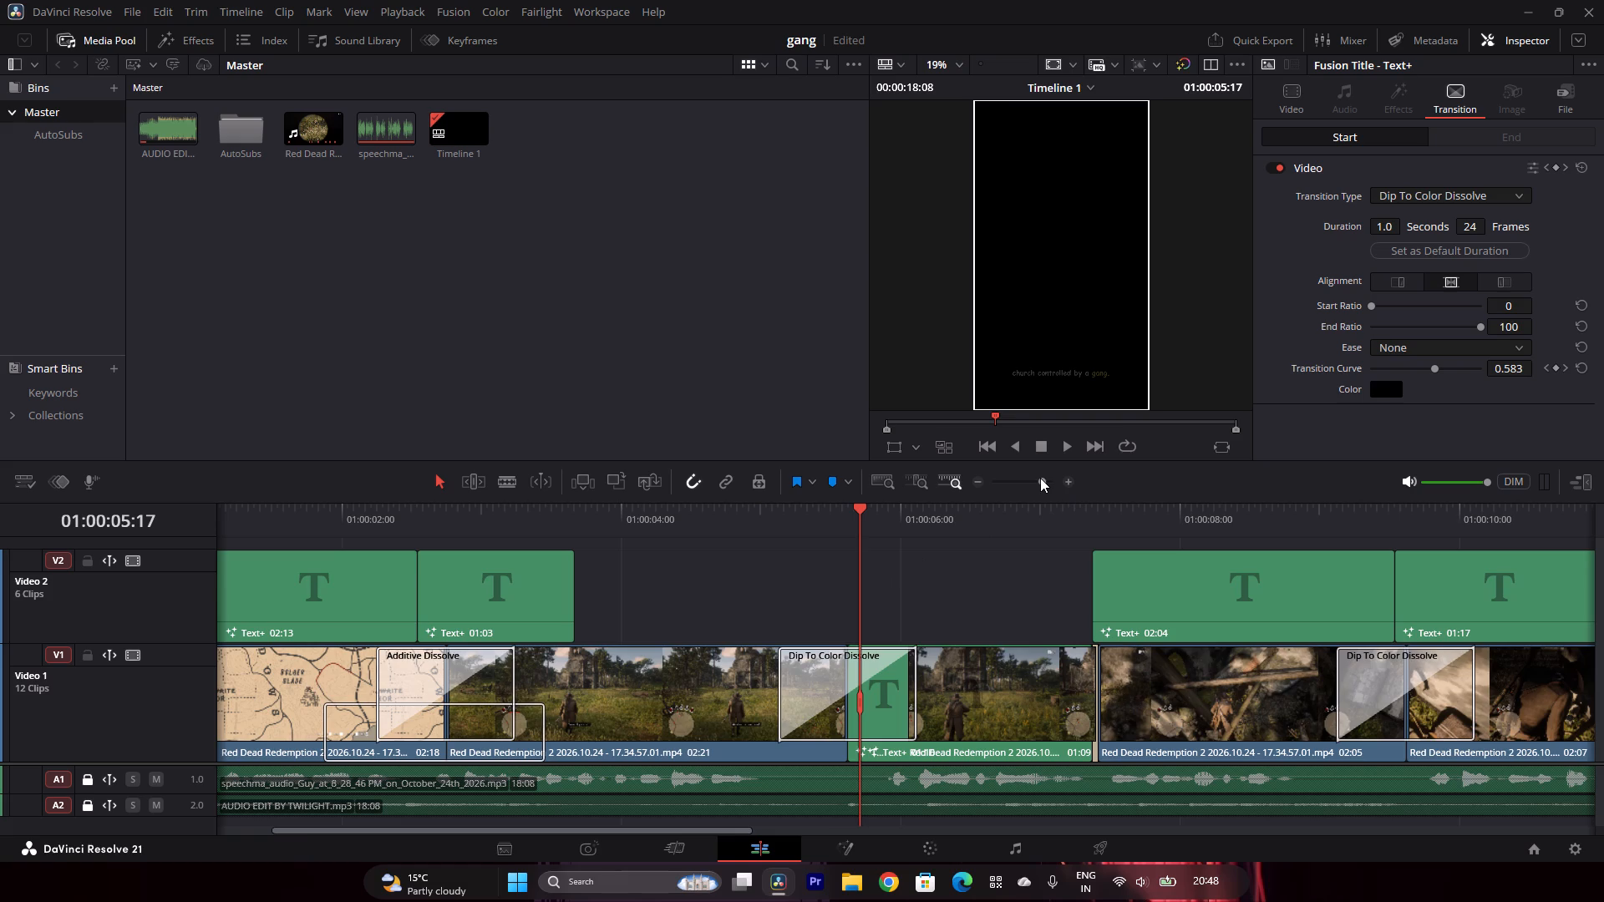
{"action": "left_click", "coordinate": [1040, 478]}
{"action": "left_click", "coordinate": [947, 701]}
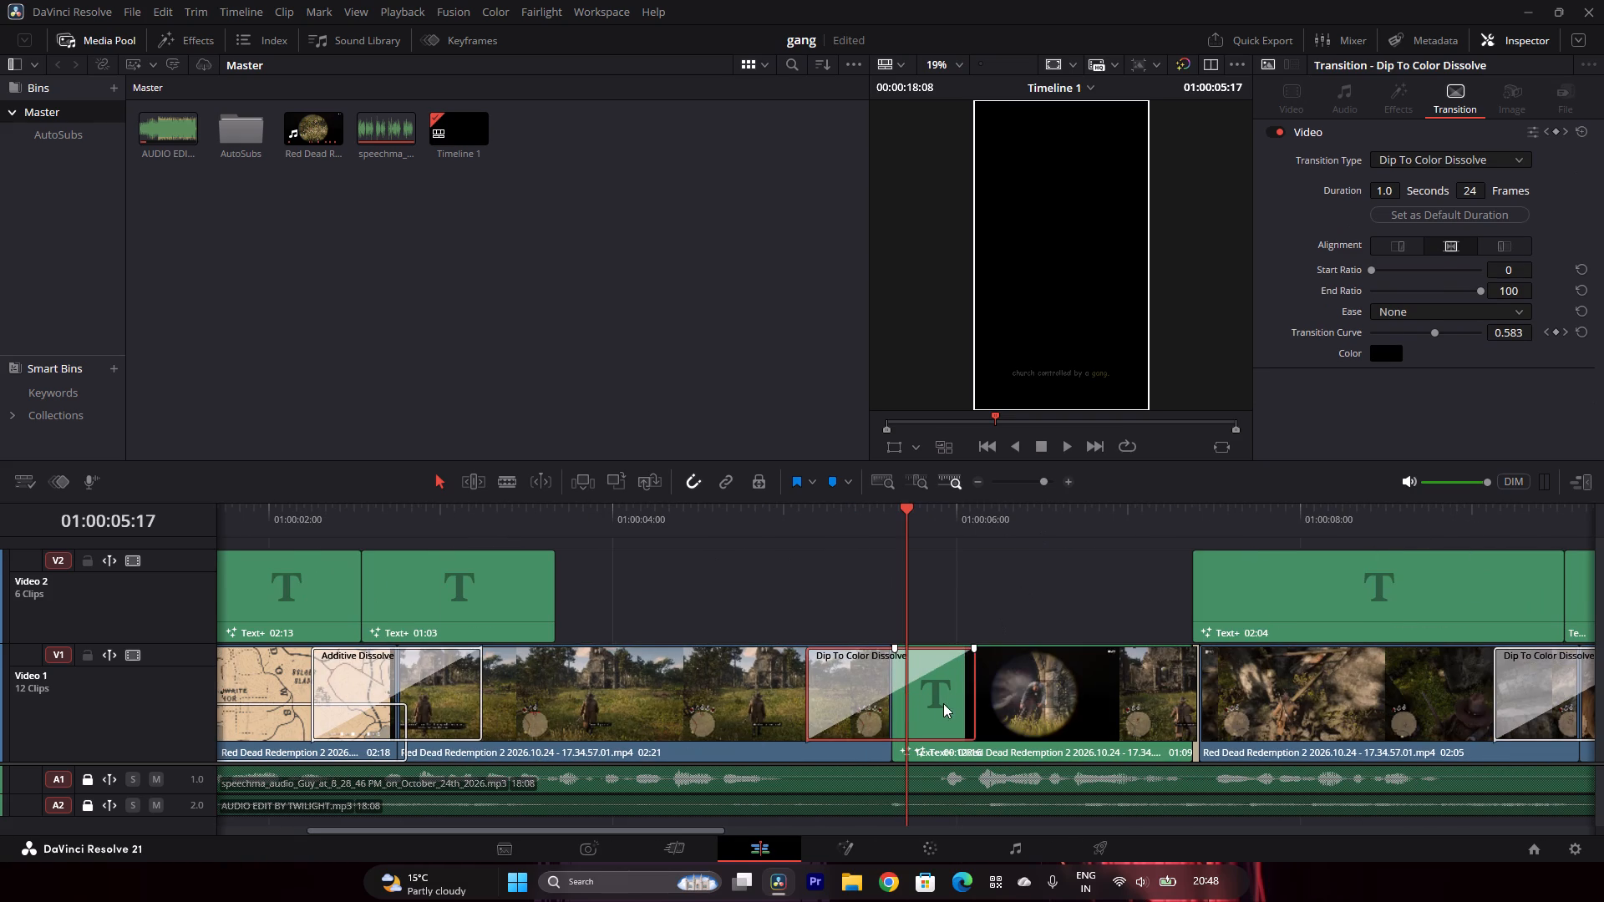
{"action": "left_click_drag", "start_coordinate": [925, 700], "coordinate": [943, 641]}
{"action": "left_click_drag", "start_coordinate": [933, 743], "coordinate": [933, 737]}
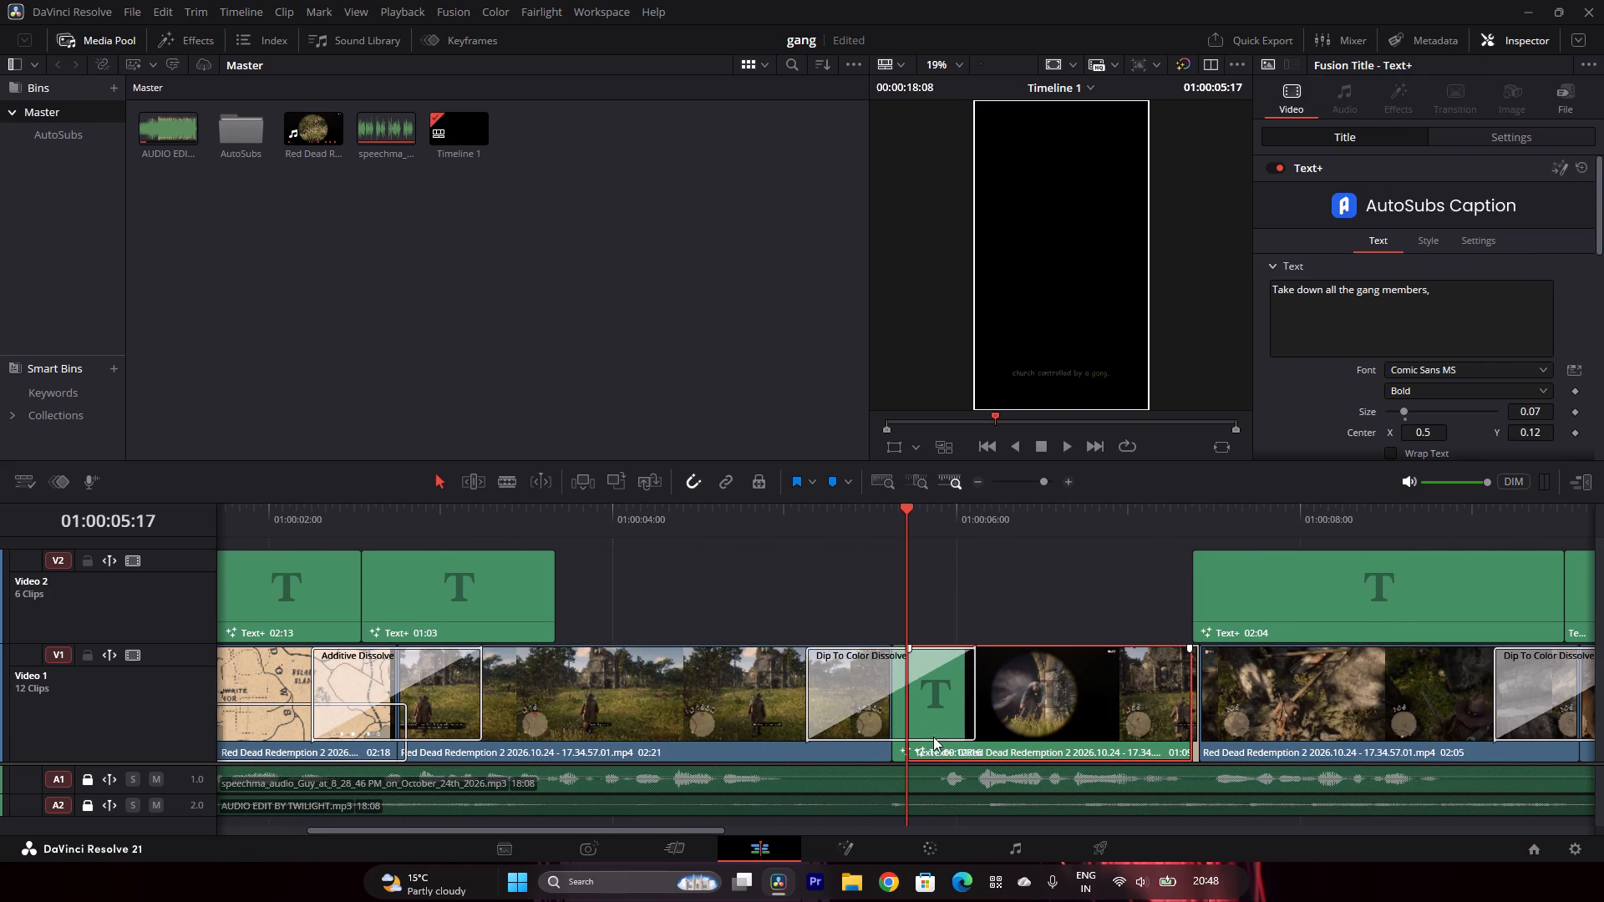
{"action": "left_click_drag", "start_coordinate": [933, 737], "coordinate": [931, 574]}
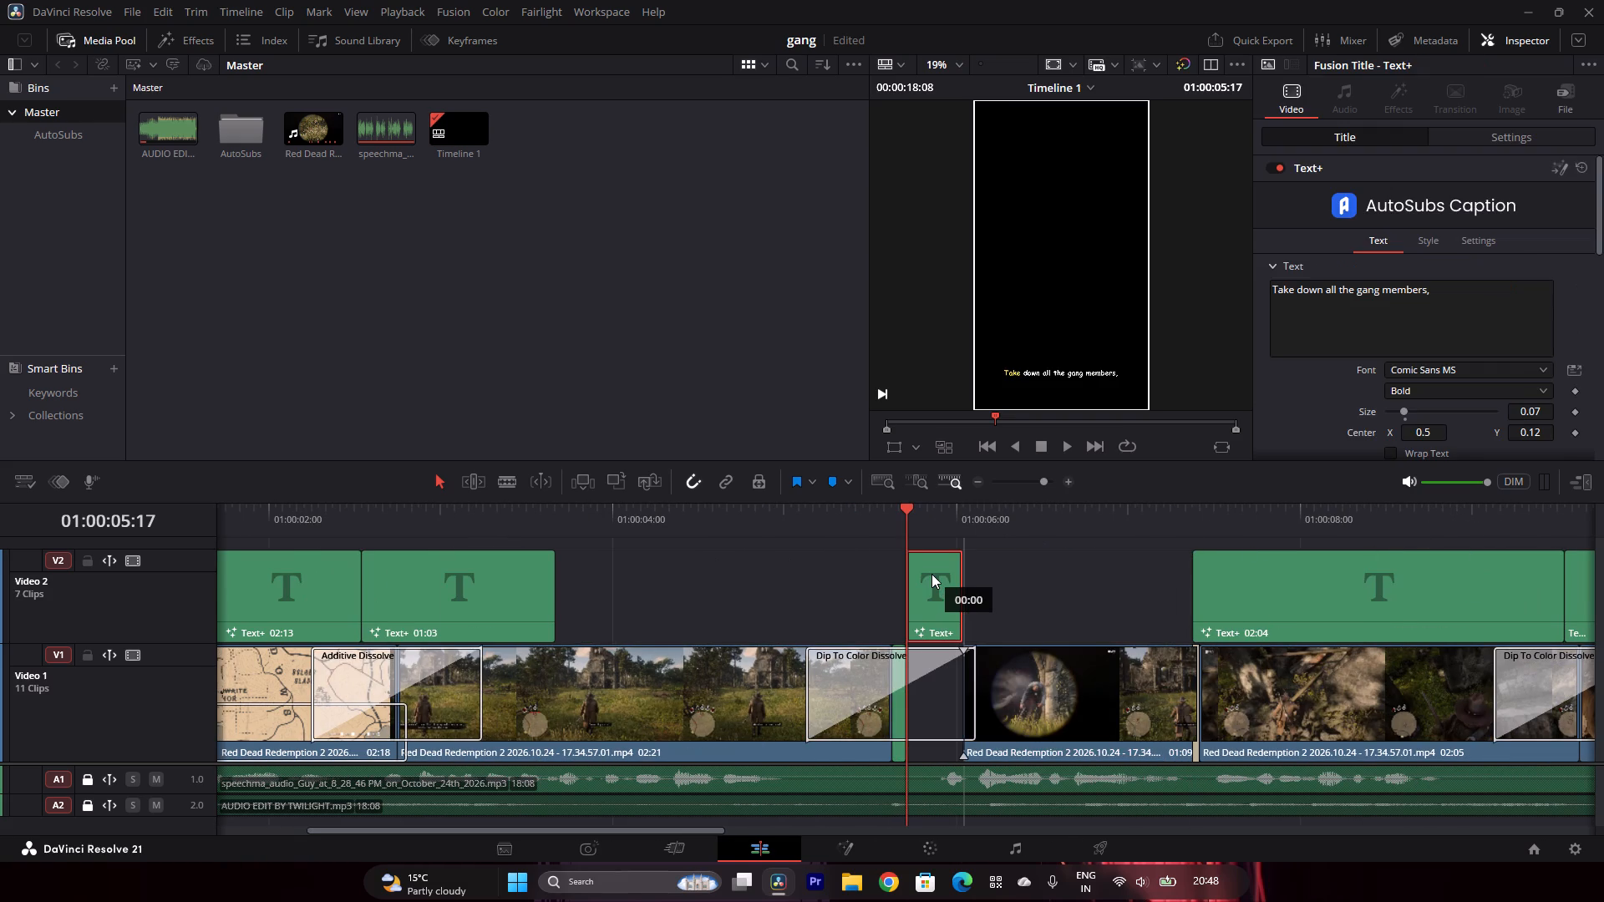
{"action": "left_click_drag", "start_coordinate": [931, 574], "coordinate": [877, 571]}
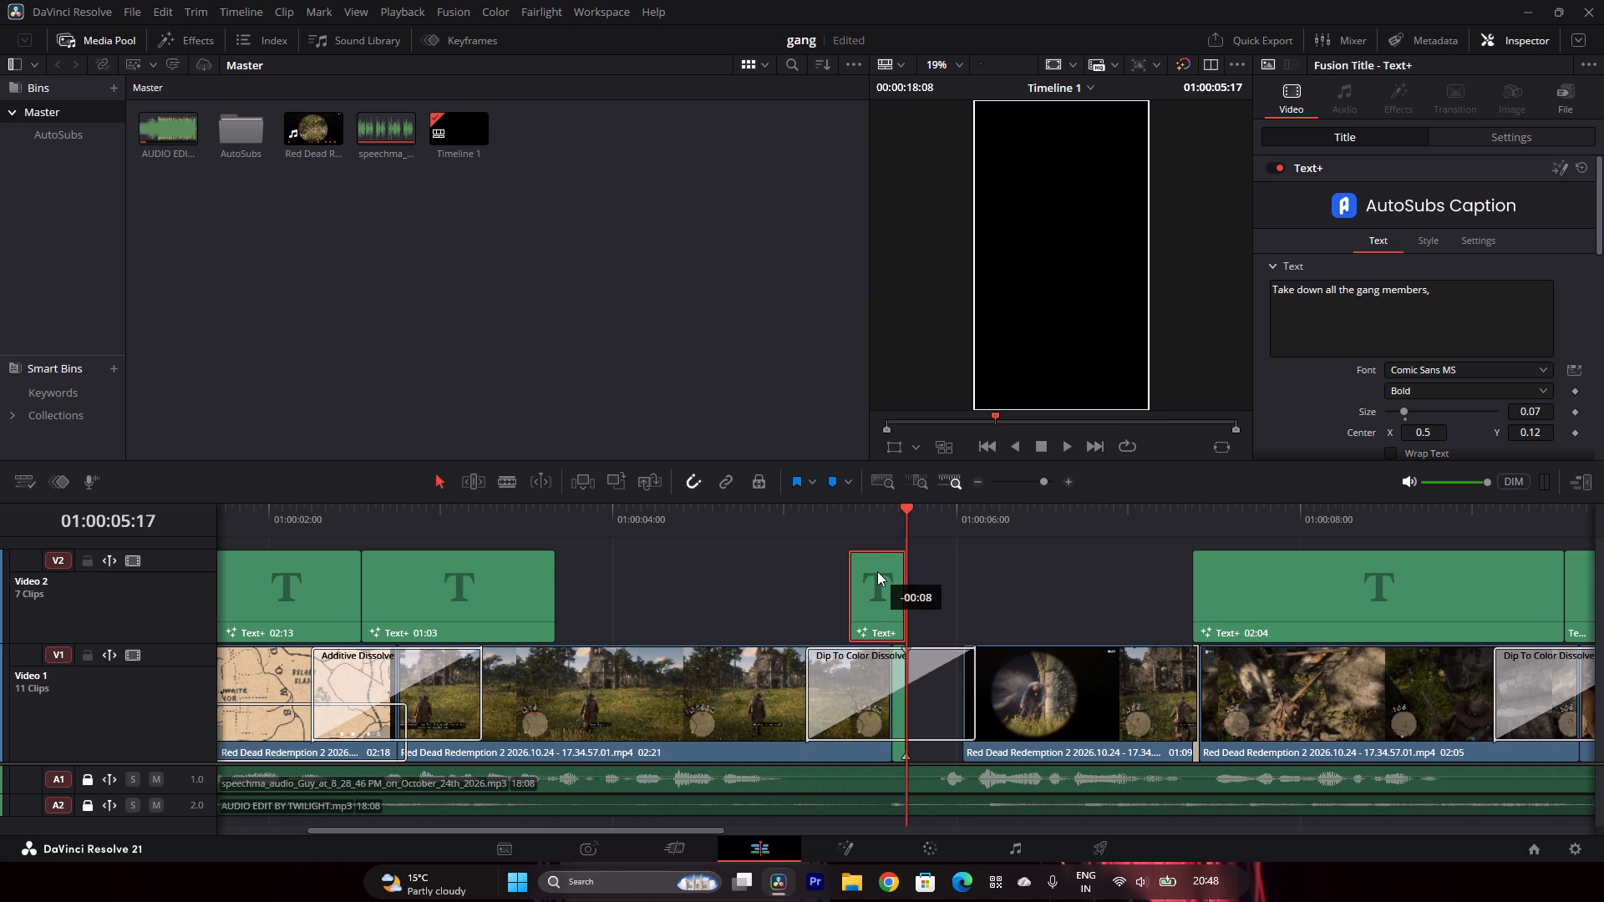
{"action": "left_click_drag", "start_coordinate": [877, 571], "coordinate": [891, 576]}
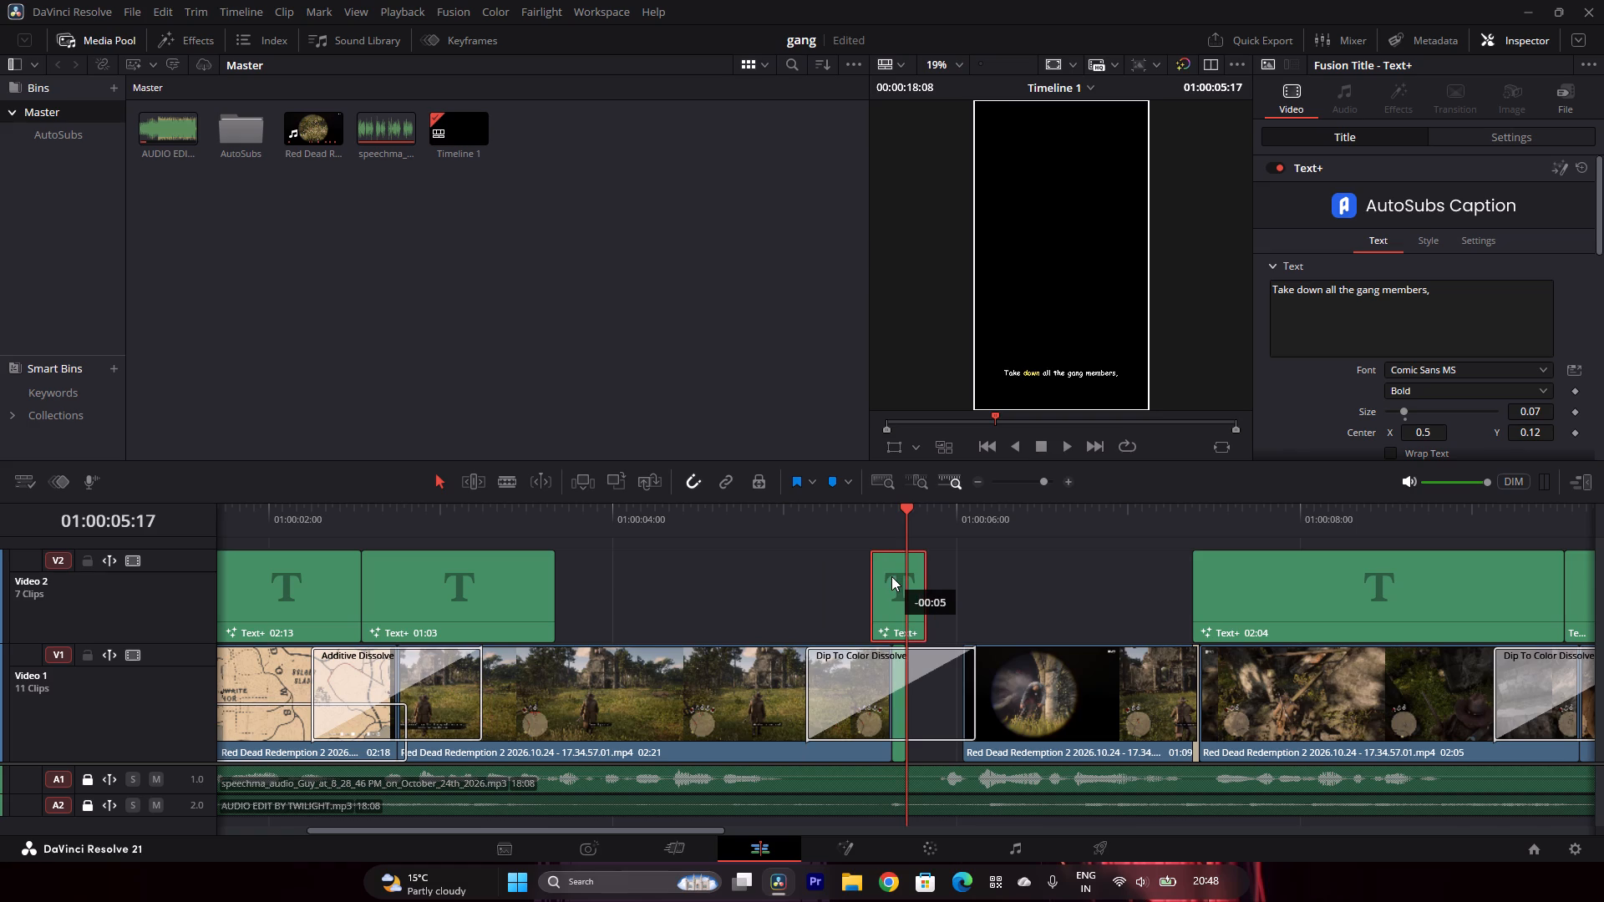
{"action": "left_click_drag", "start_coordinate": [891, 576], "coordinate": [931, 580]}
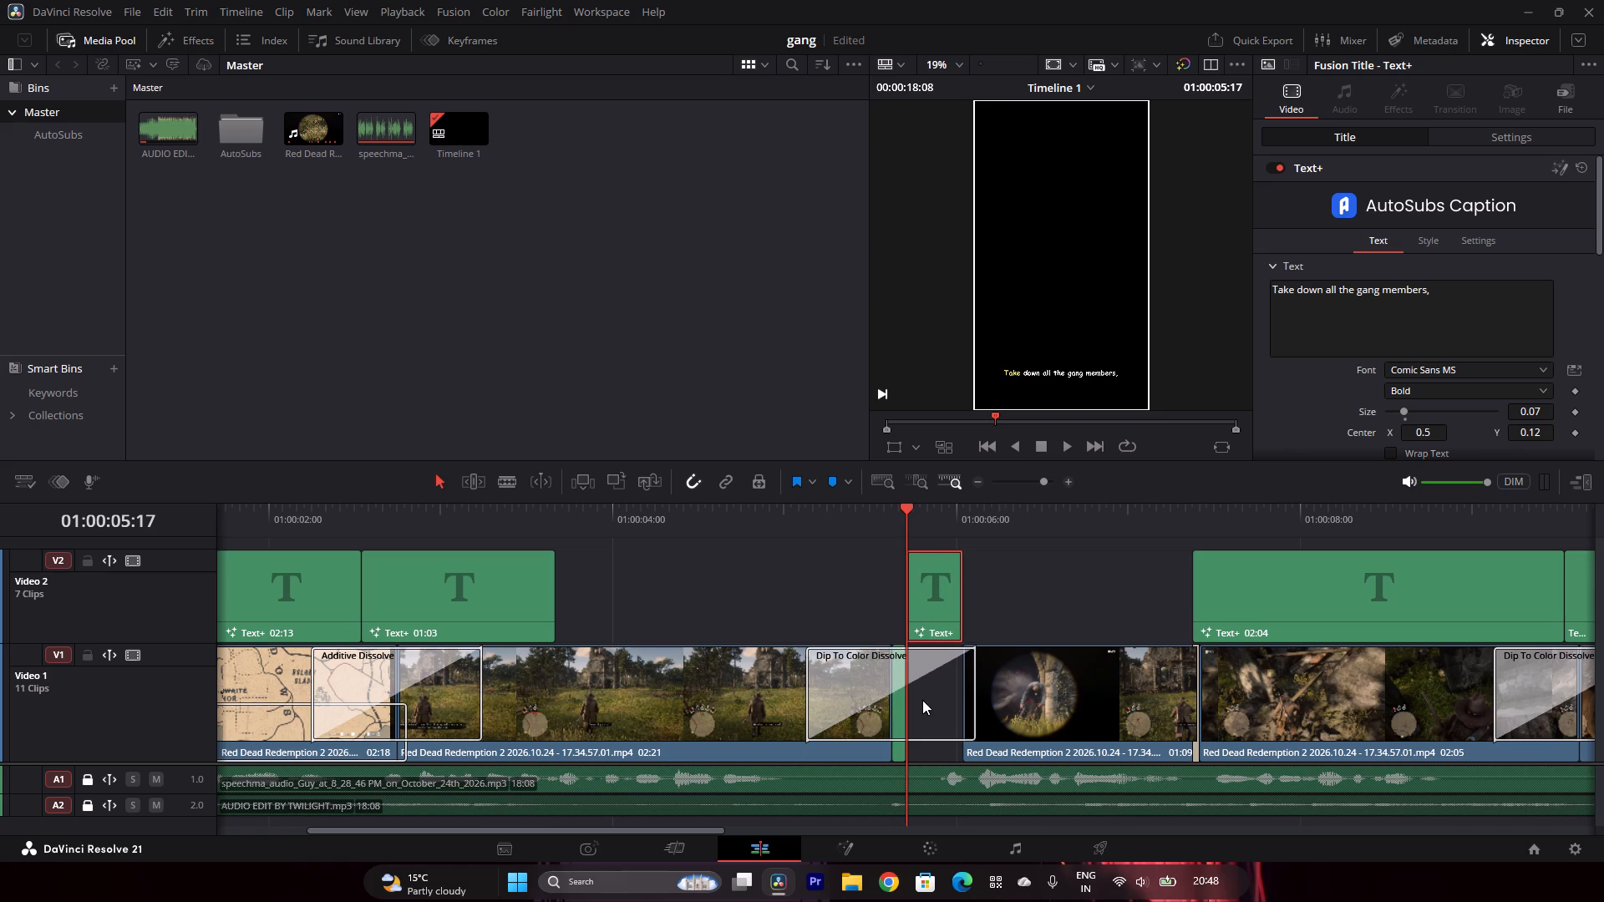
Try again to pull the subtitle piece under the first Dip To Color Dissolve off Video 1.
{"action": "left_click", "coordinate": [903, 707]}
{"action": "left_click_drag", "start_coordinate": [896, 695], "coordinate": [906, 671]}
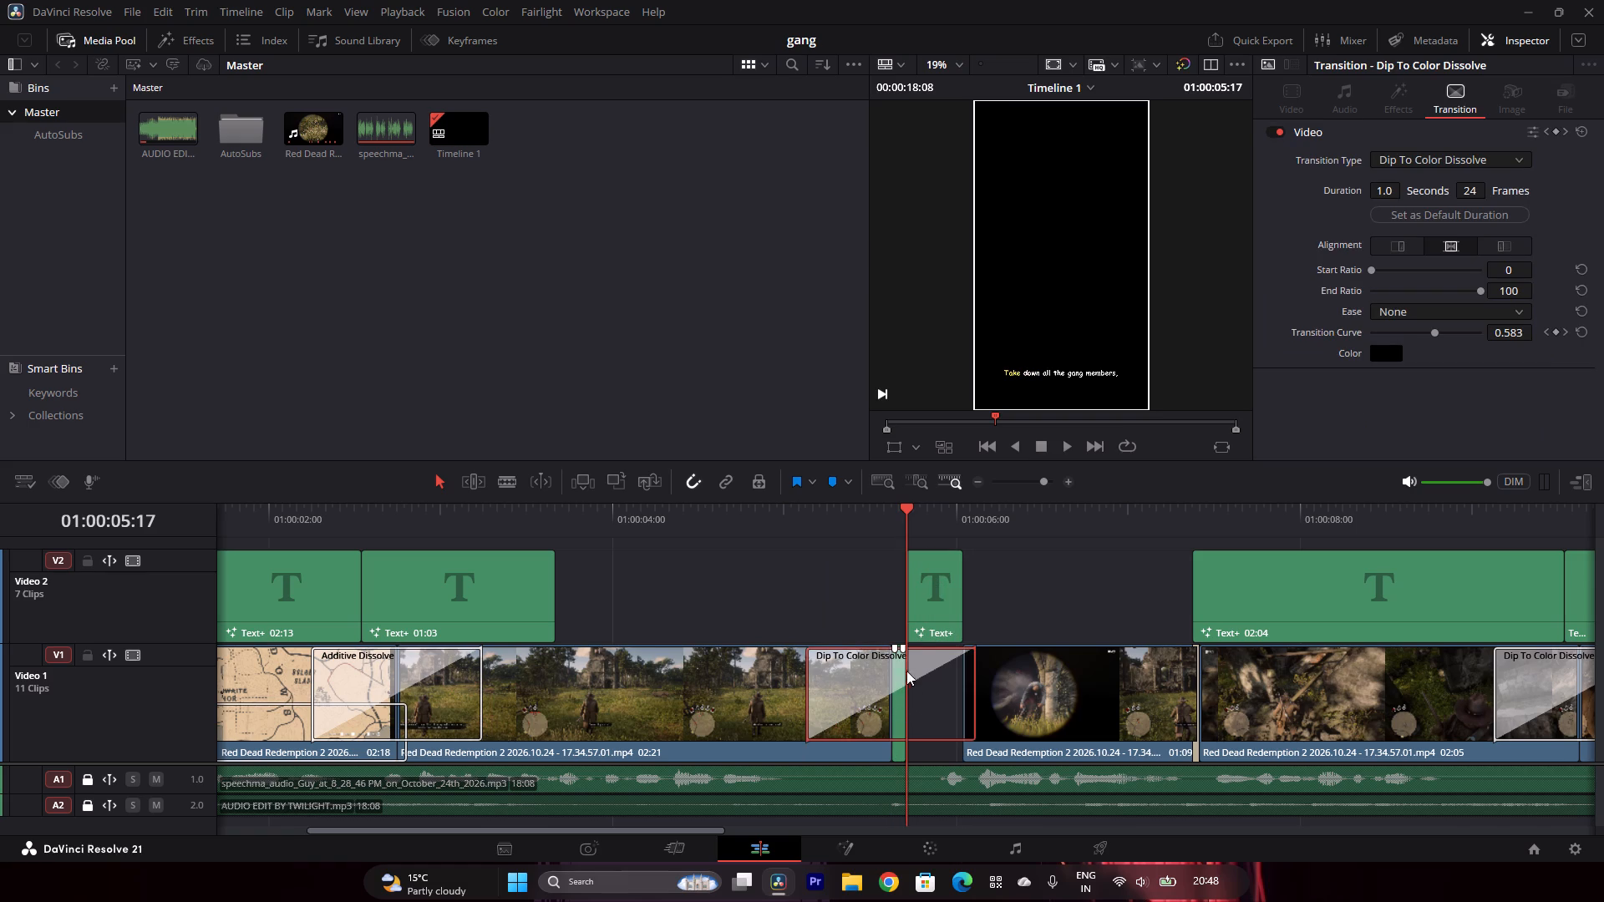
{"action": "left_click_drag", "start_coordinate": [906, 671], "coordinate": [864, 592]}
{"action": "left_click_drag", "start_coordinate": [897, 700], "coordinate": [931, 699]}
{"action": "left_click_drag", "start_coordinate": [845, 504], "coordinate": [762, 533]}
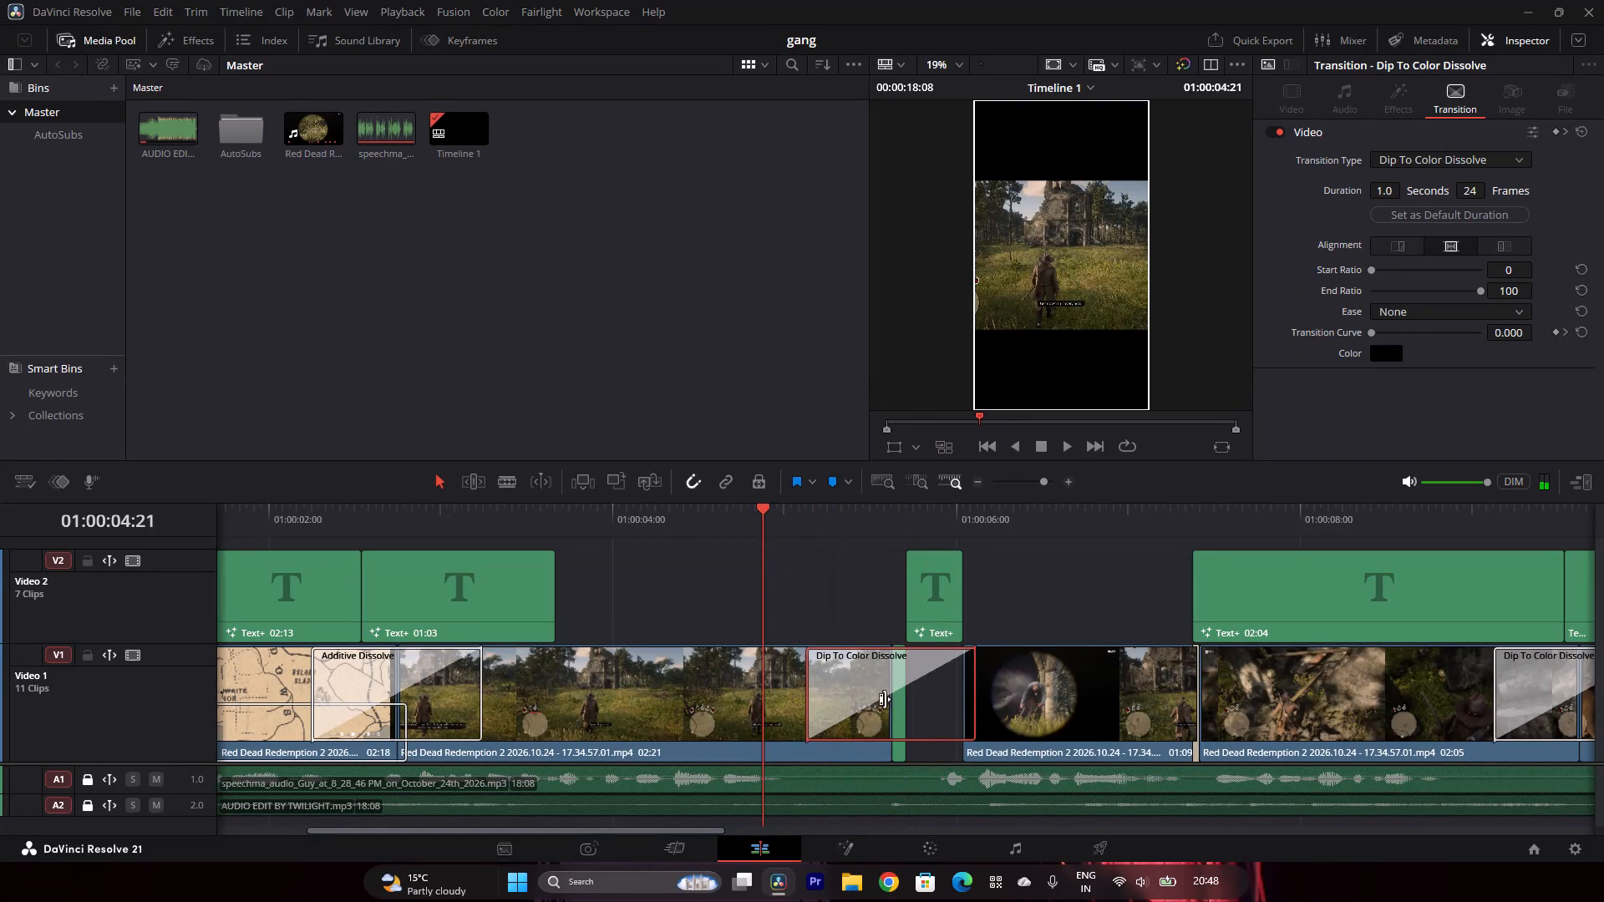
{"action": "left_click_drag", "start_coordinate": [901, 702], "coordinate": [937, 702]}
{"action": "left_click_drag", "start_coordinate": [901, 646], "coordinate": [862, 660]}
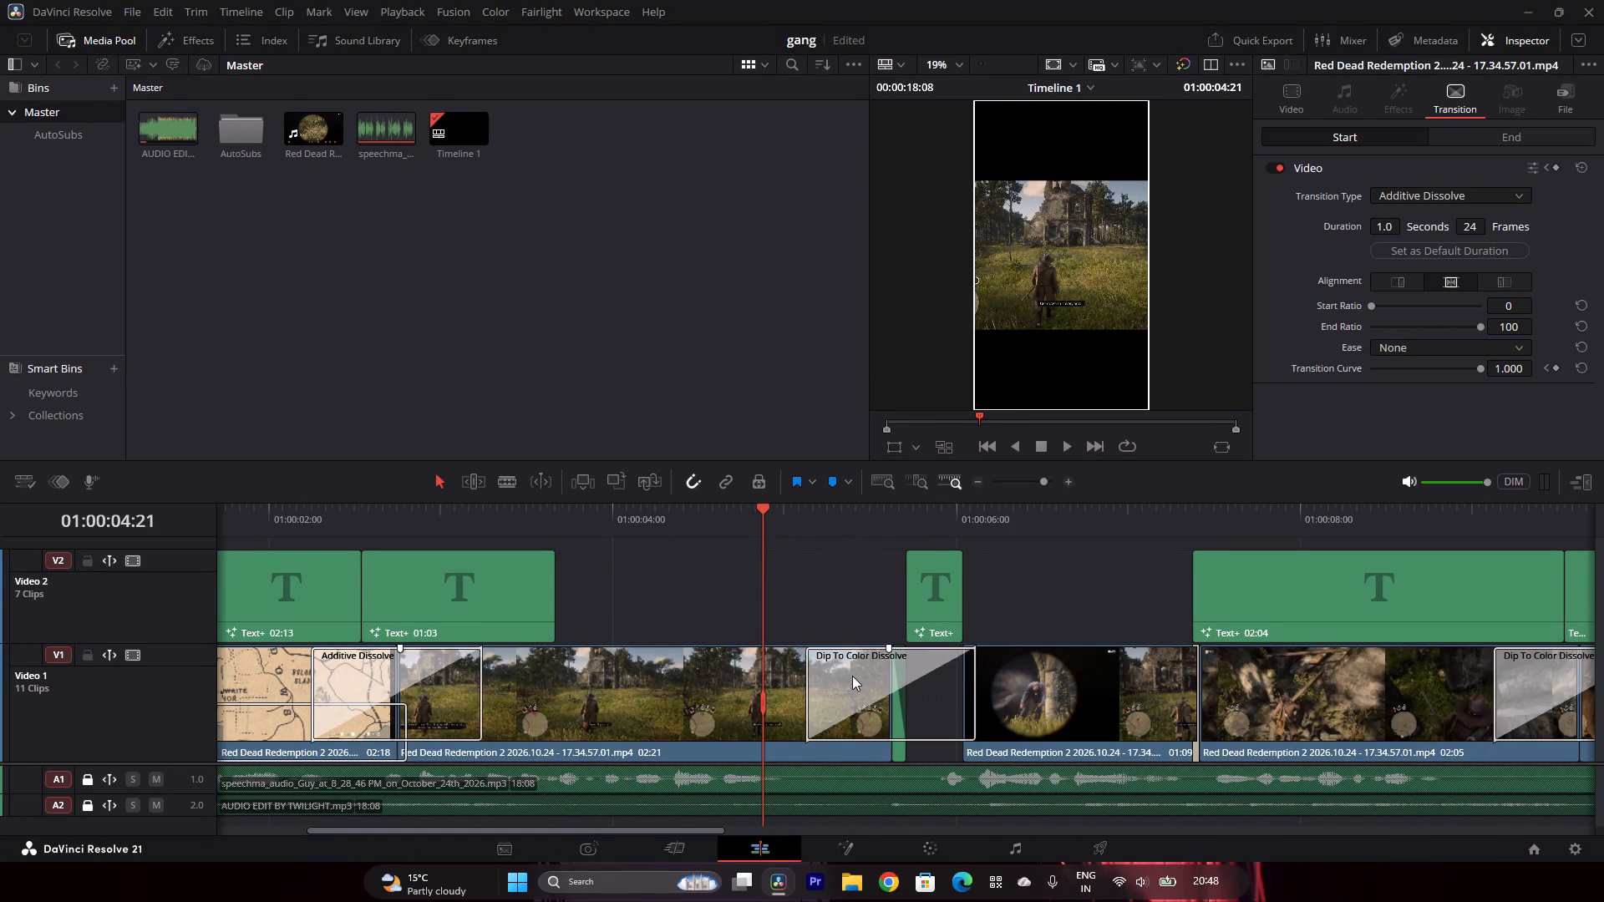
Delete the first Dip To Color Dissolve, at about 01:00:05:15 on Video 1.
{"action": "left_click", "coordinate": [852, 676]}
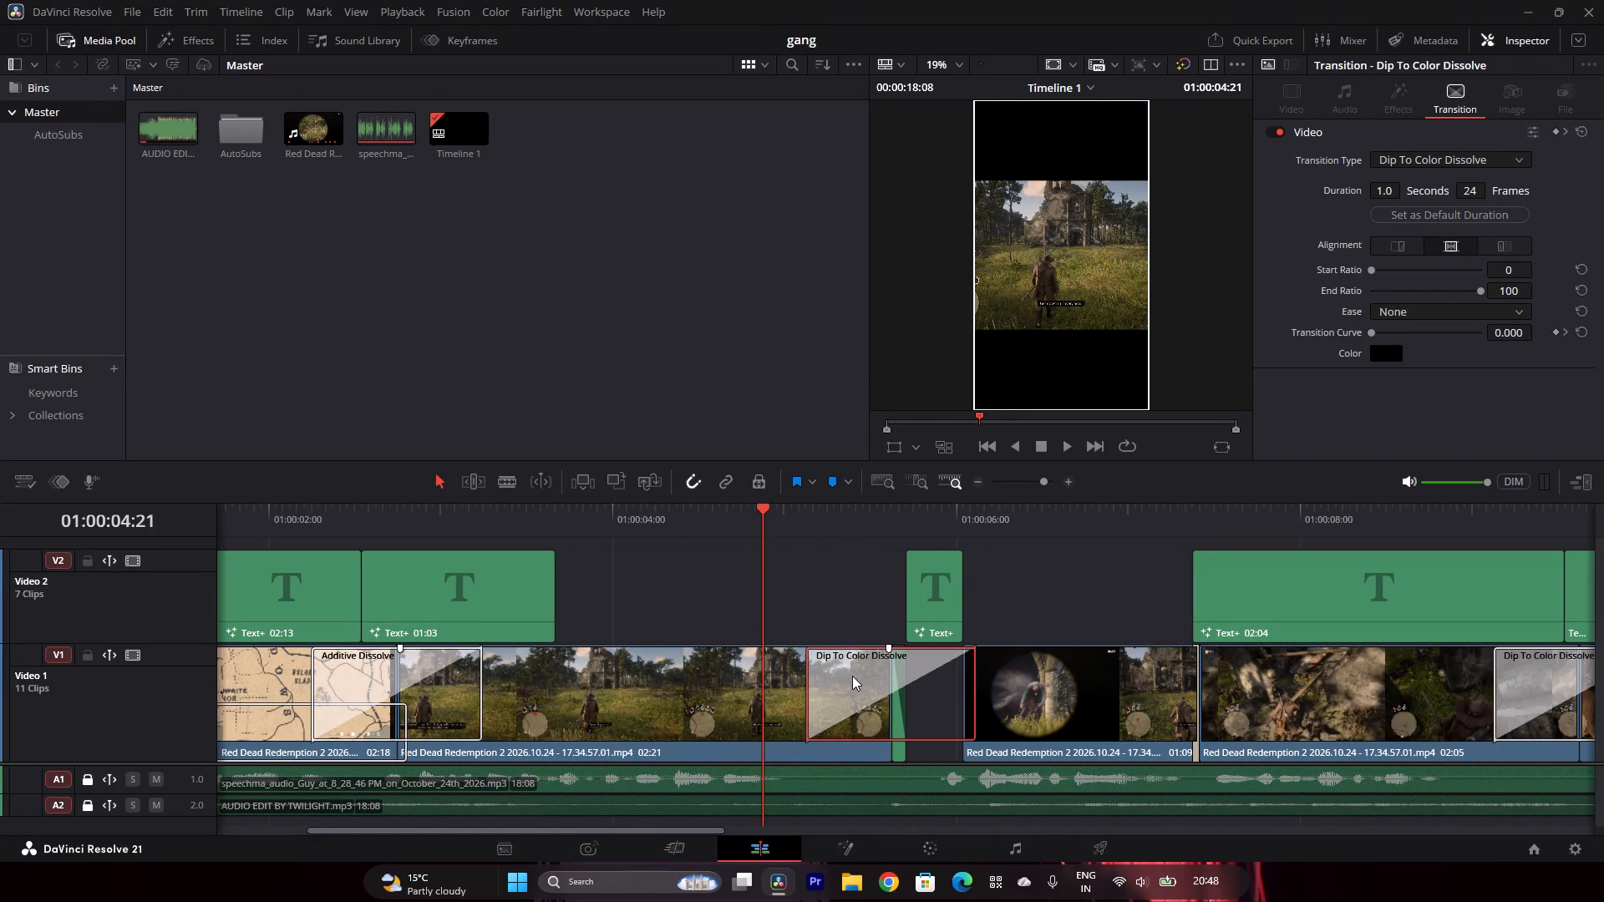
{"action": "key", "text": "BackSpace"}
Move the "church controlled by a gang." subtitle from Video 1 up to Video 2, just before "Take down all the gang members,".
{"action": "left_click", "coordinate": [906, 707]}
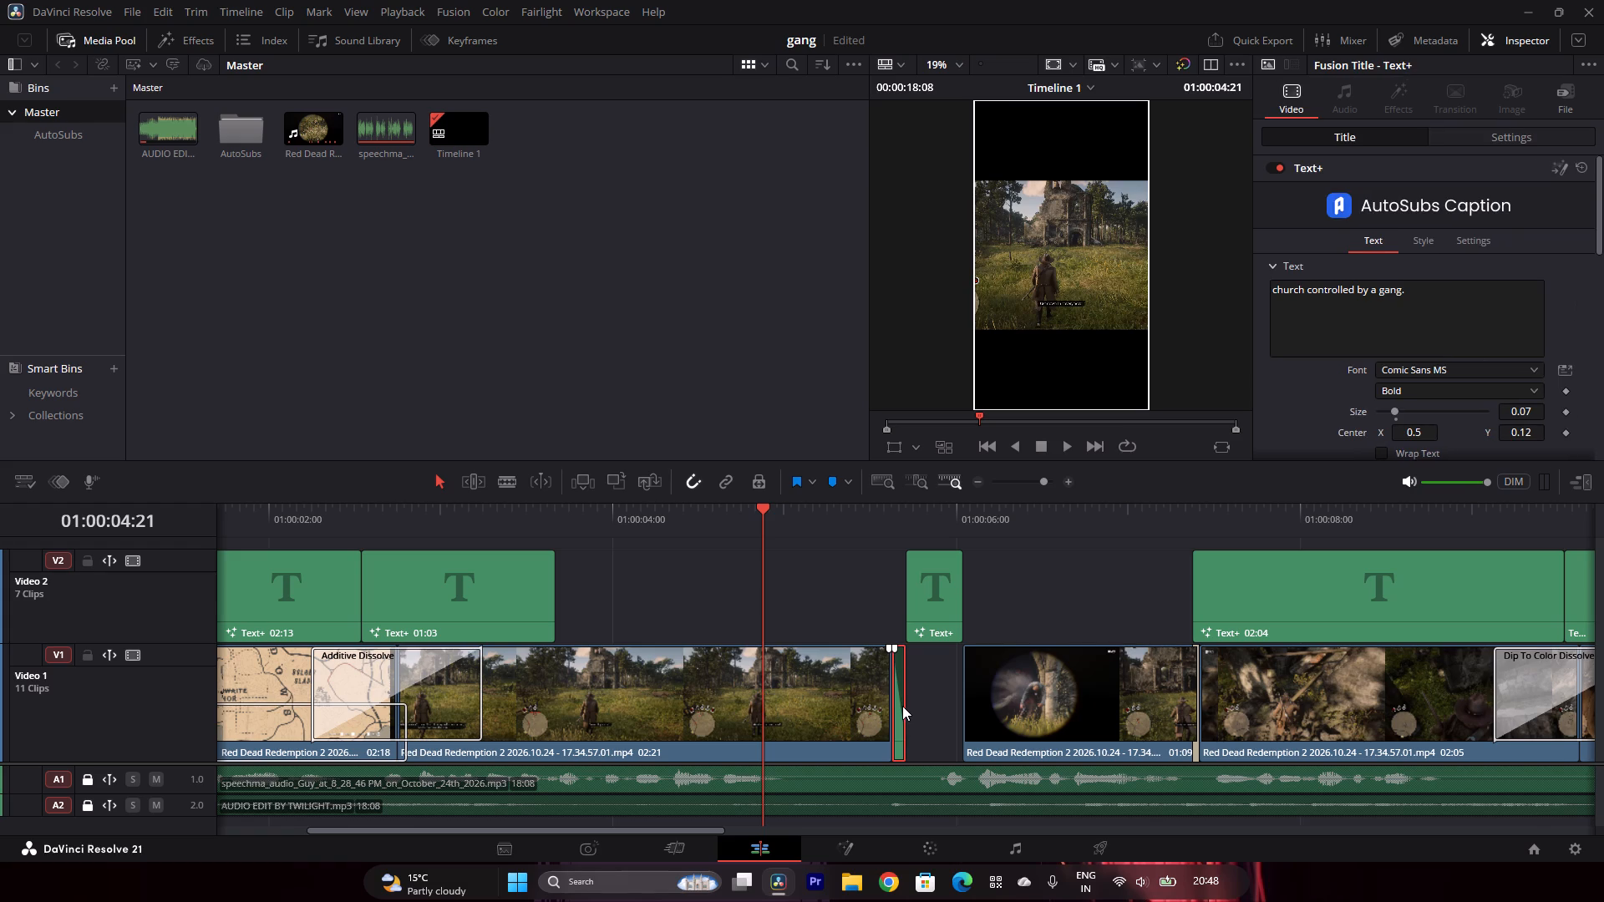
{"action": "left_click_drag", "start_coordinate": [897, 705], "coordinate": [871, 611]}
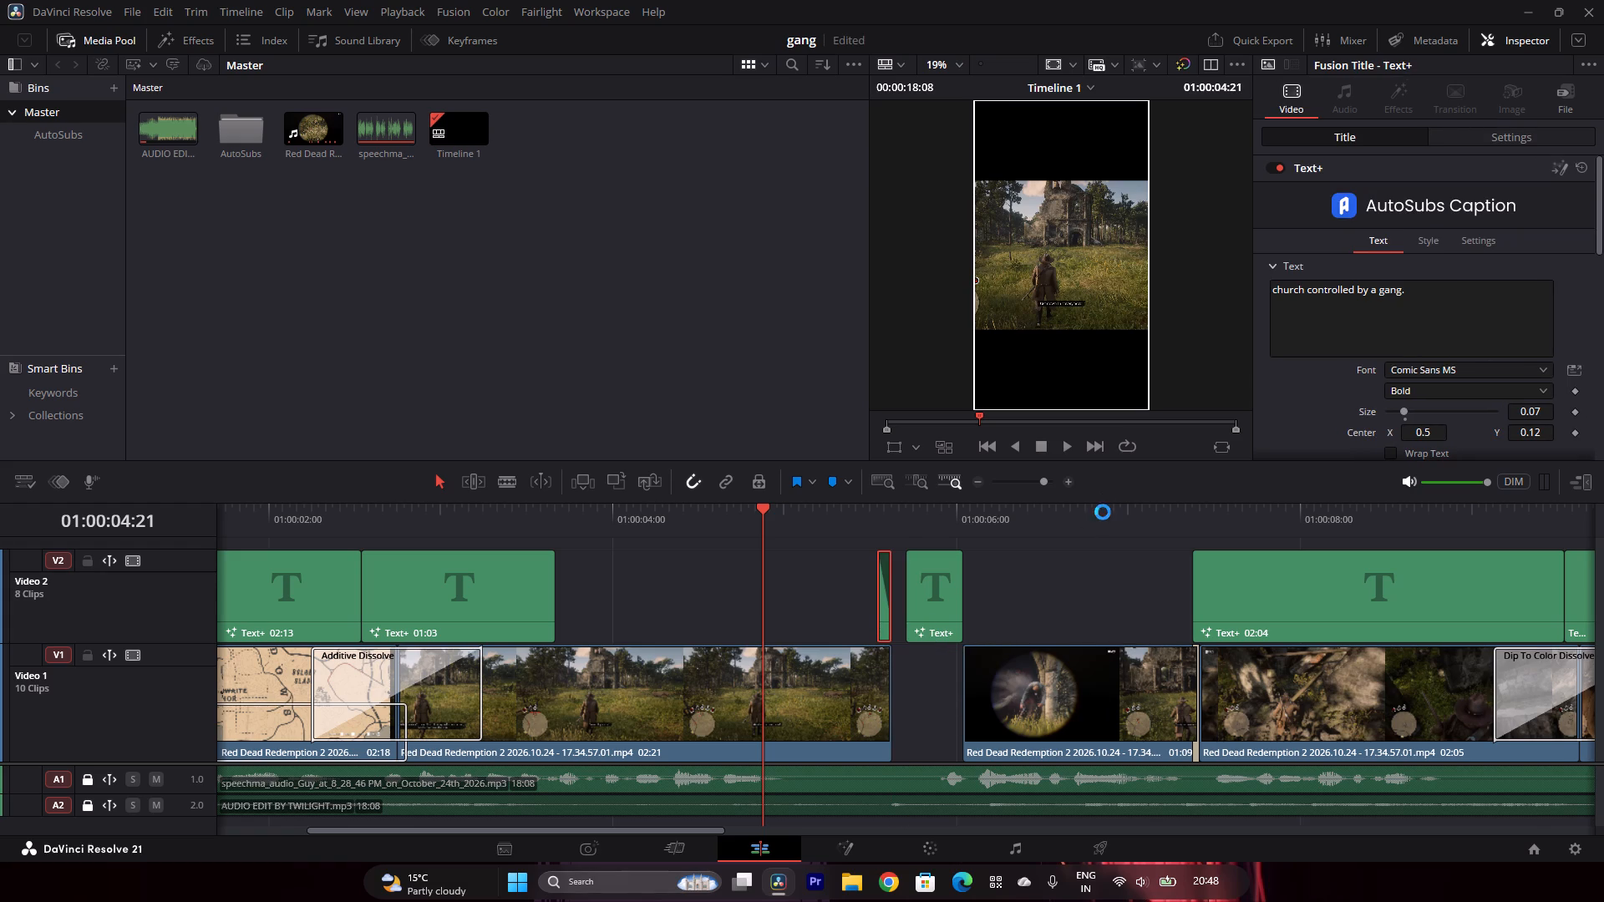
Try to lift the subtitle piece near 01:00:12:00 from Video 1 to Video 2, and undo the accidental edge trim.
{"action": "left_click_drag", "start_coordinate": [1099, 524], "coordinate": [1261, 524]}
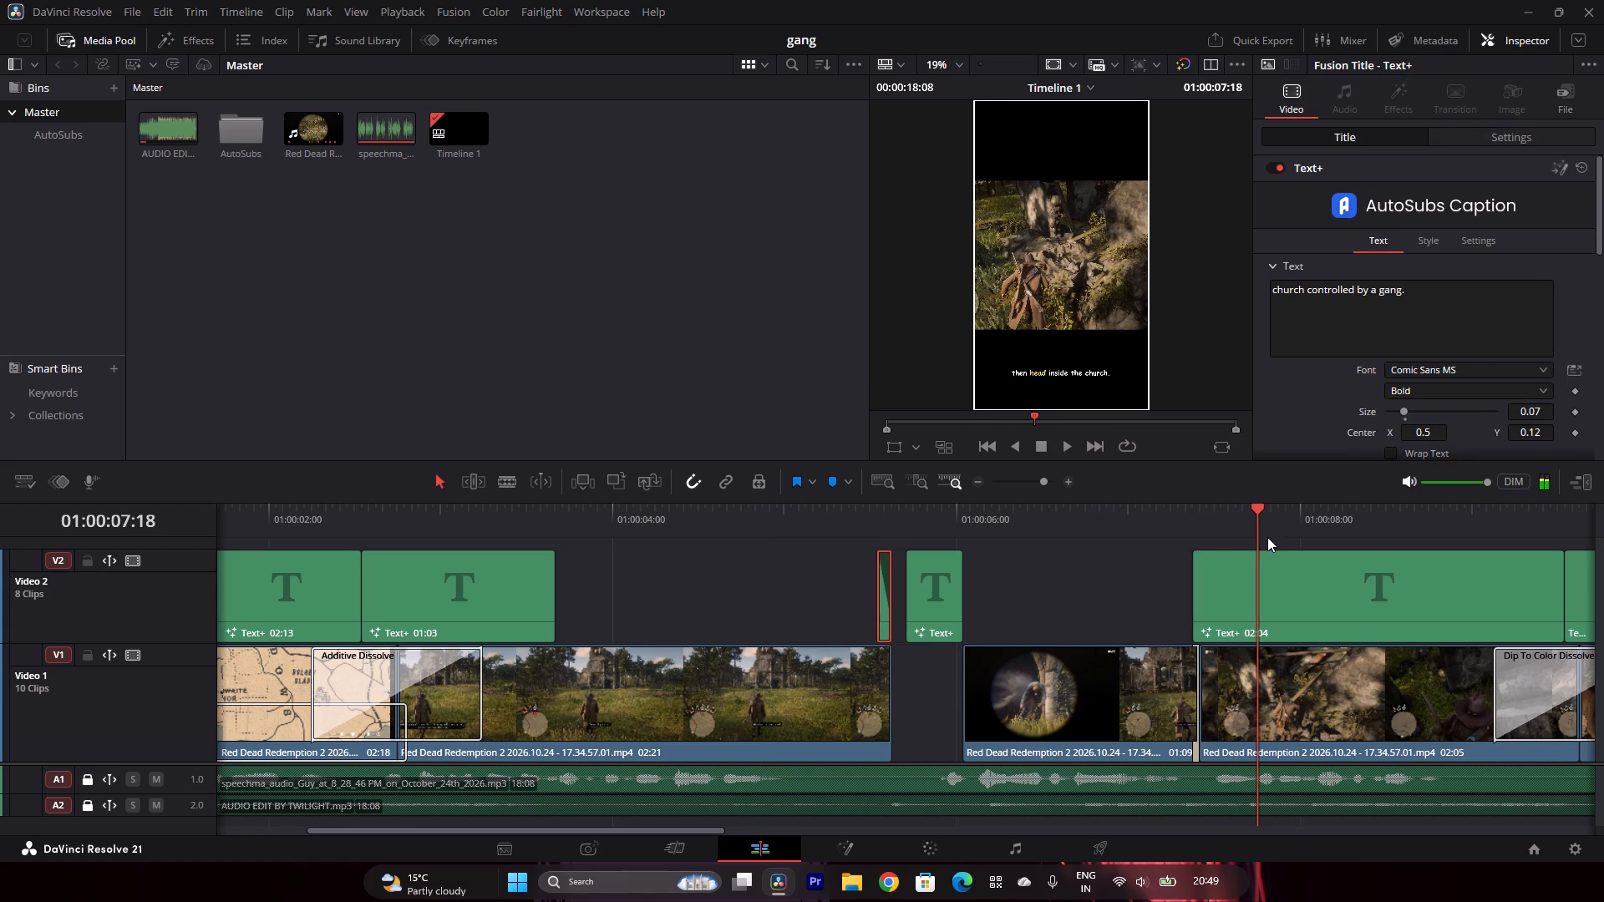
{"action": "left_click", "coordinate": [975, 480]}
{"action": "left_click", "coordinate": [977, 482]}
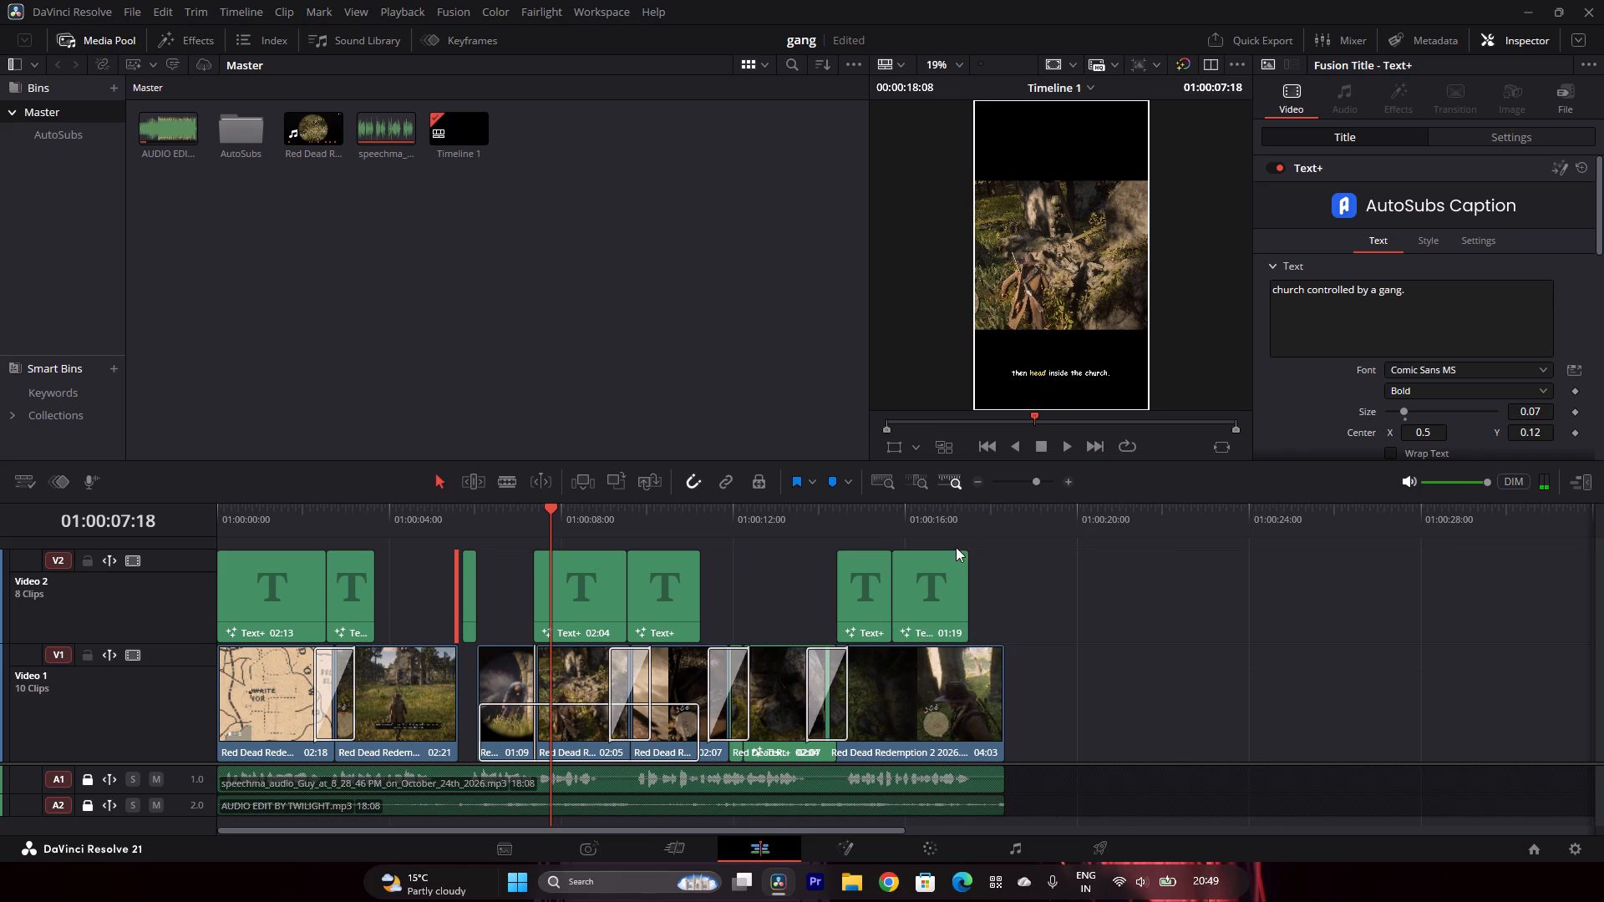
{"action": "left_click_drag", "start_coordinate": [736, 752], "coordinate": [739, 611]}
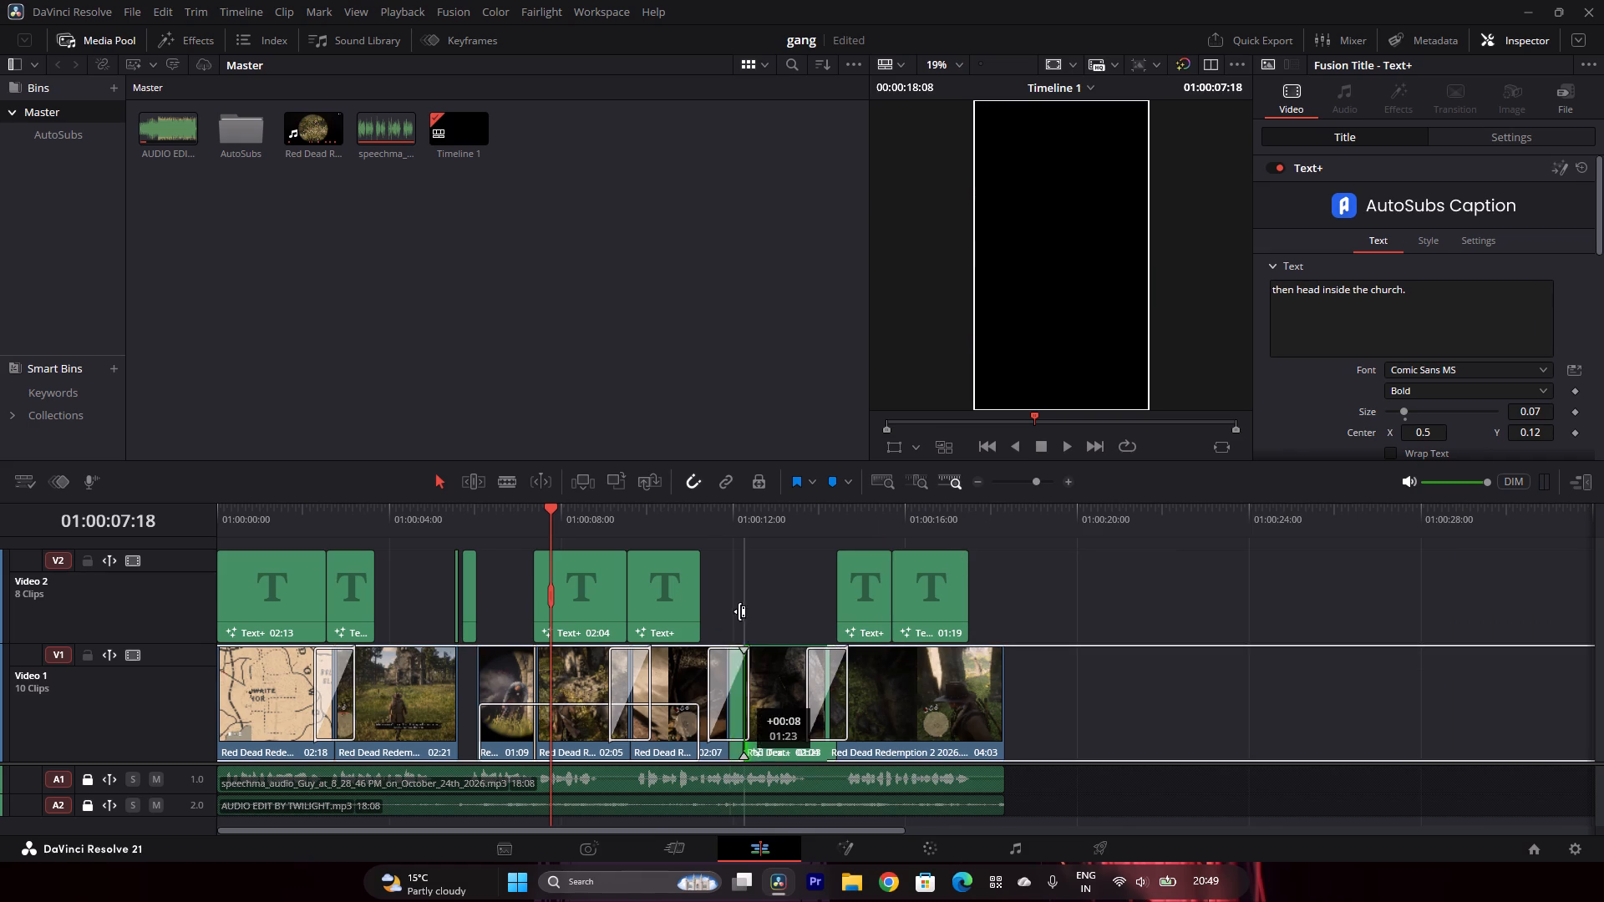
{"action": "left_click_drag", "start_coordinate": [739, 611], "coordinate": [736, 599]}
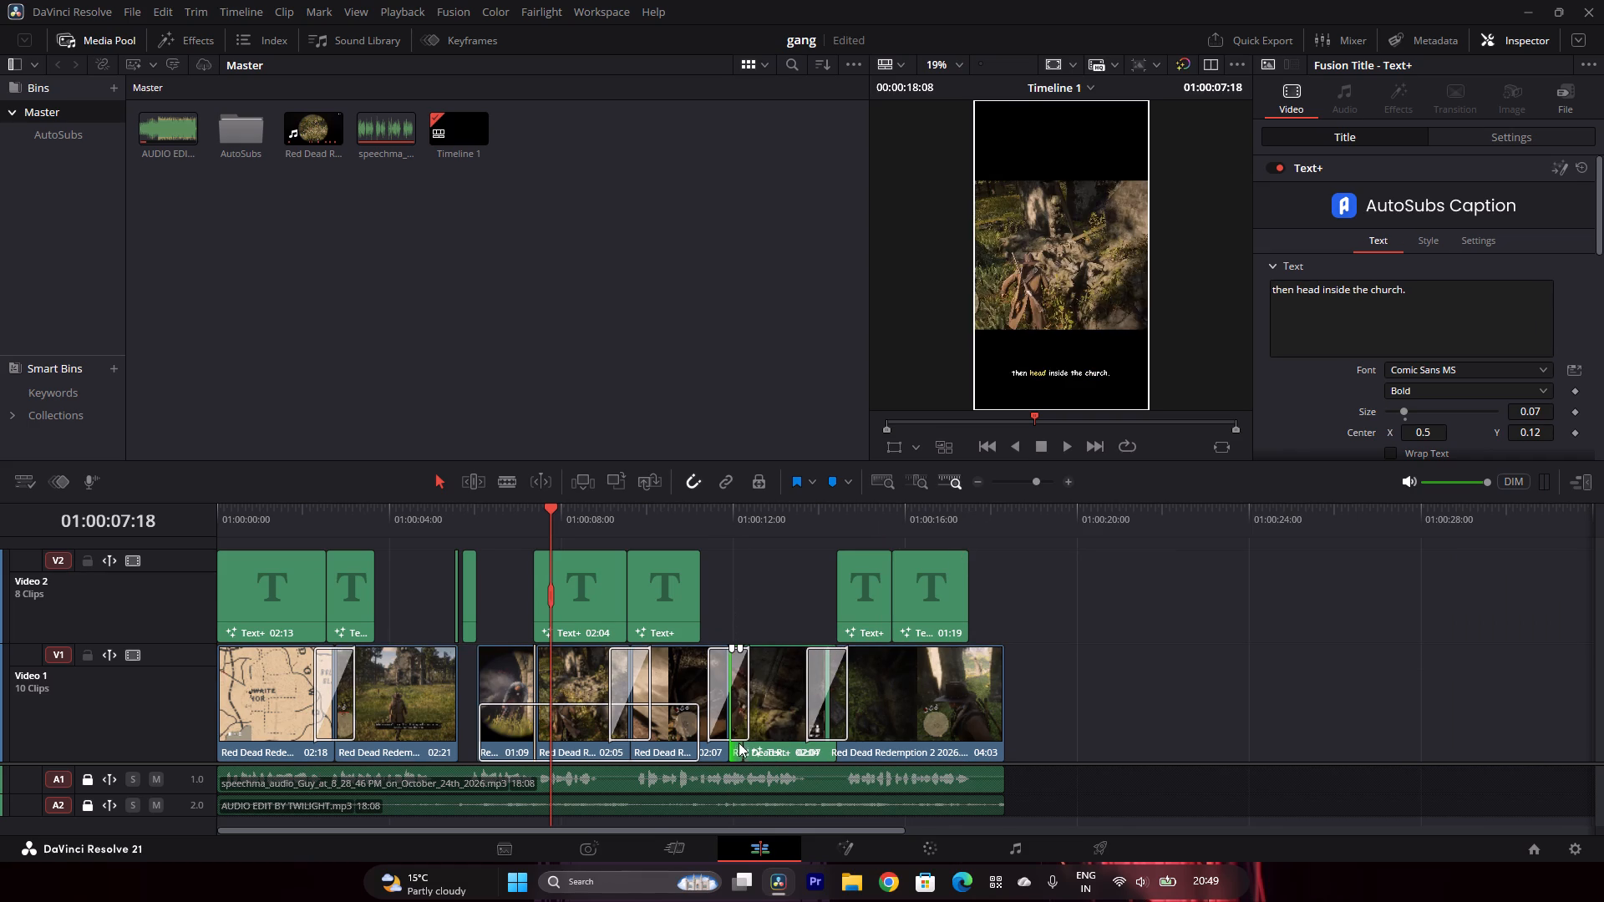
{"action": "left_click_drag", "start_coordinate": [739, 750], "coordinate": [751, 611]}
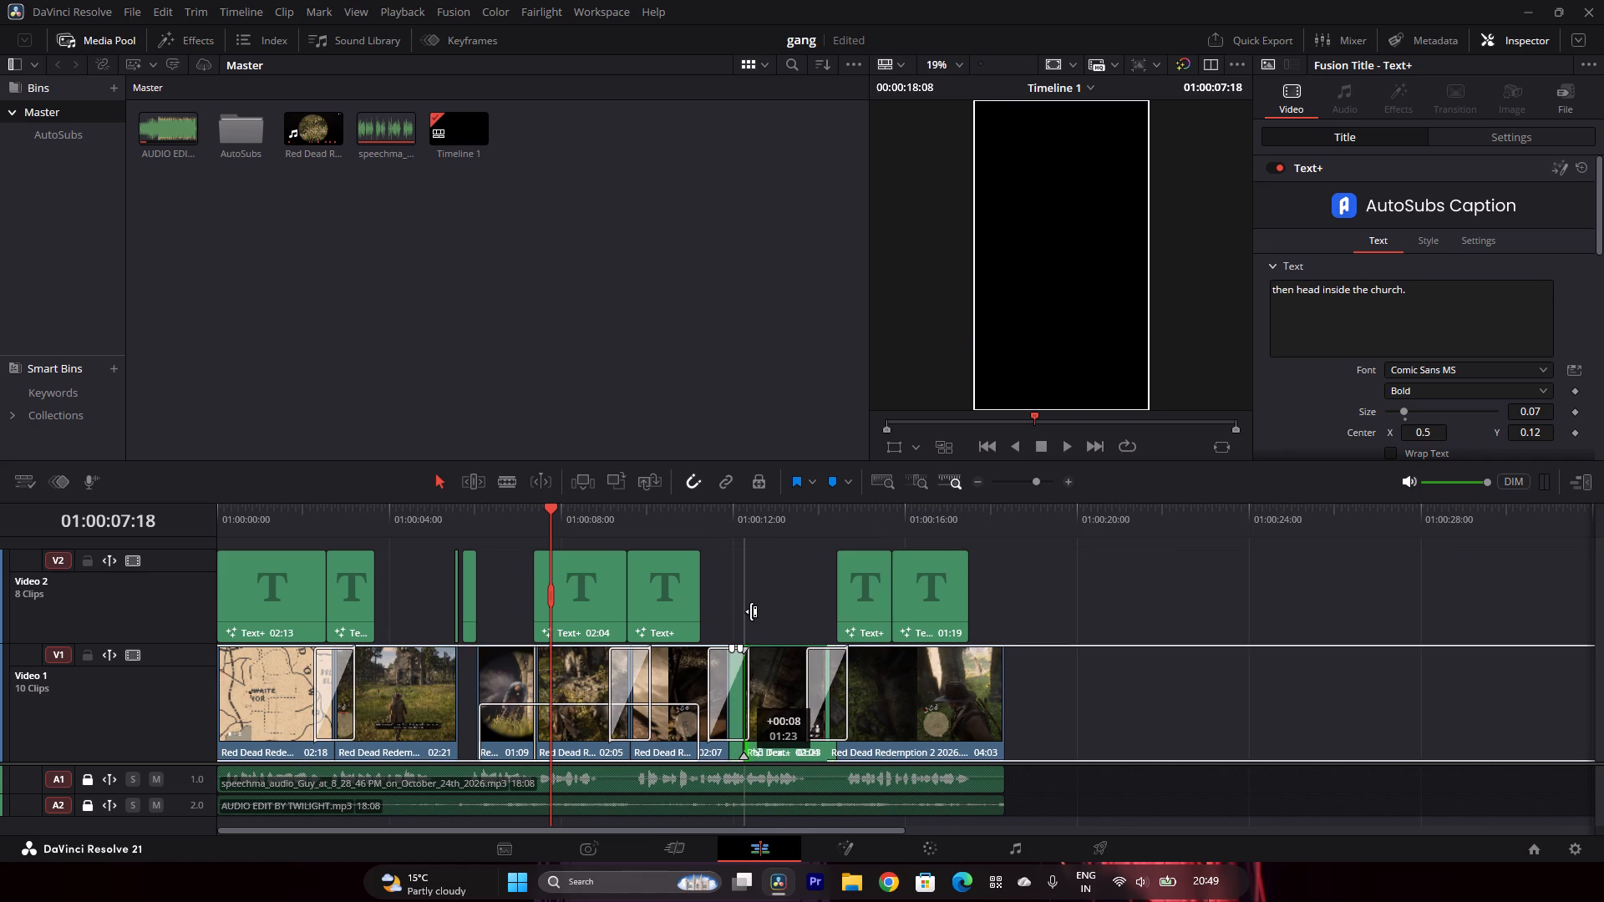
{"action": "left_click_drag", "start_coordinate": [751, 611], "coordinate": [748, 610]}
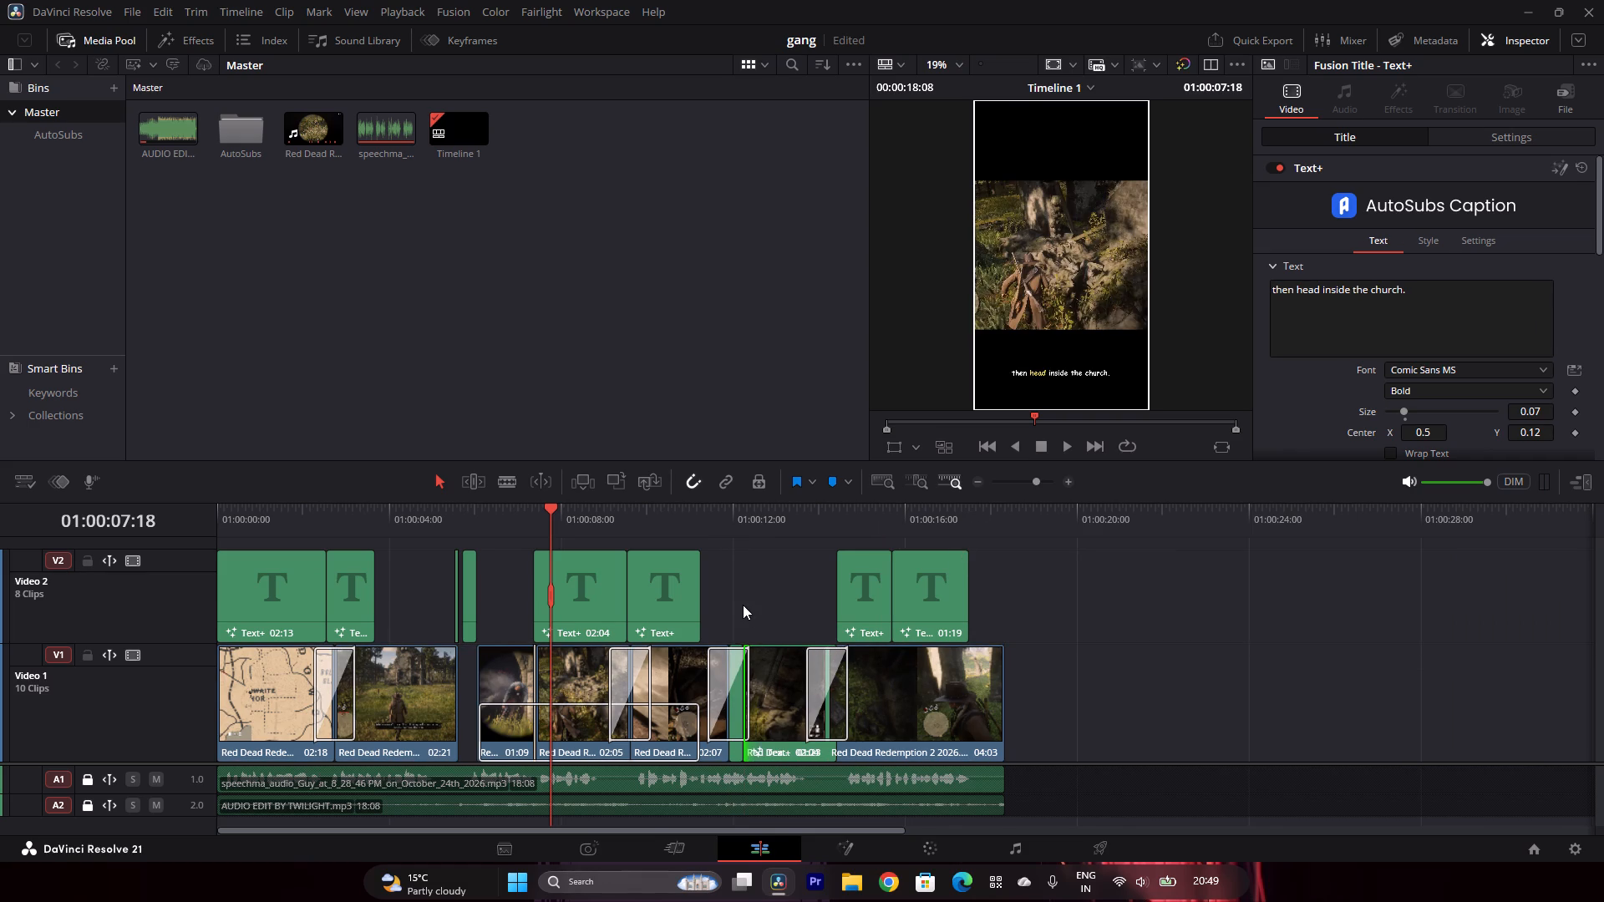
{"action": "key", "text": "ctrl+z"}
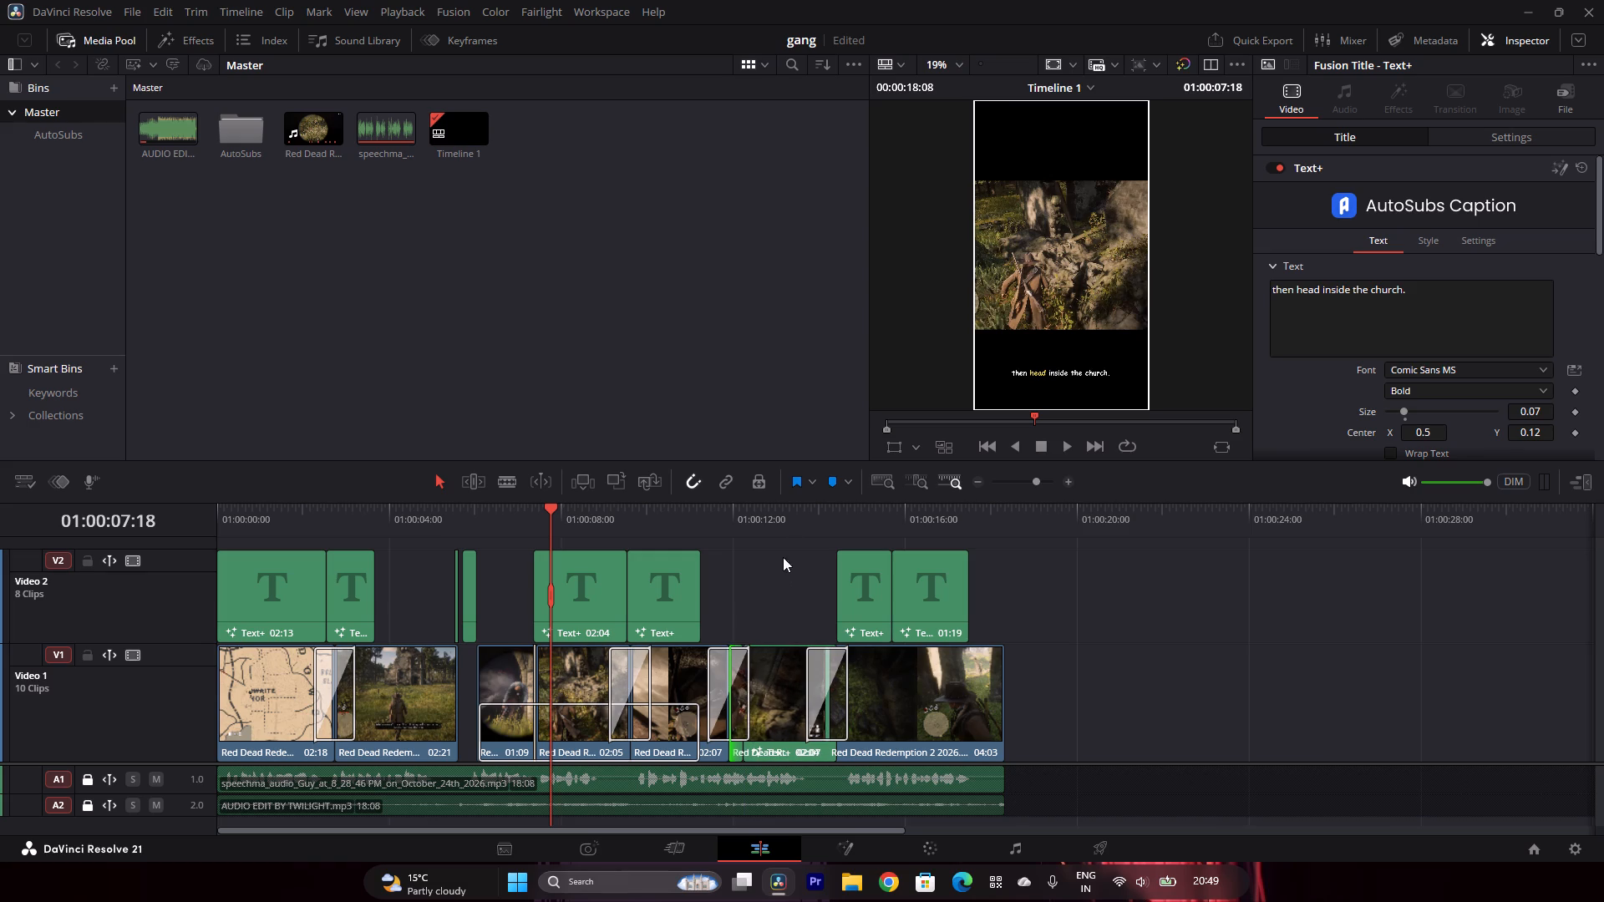
Move the "containing a good amount of" subtitle from Video 1 straight up to Video 2, near 01:00:12:00.
{"action": "left_click", "coordinate": [1040, 479]}
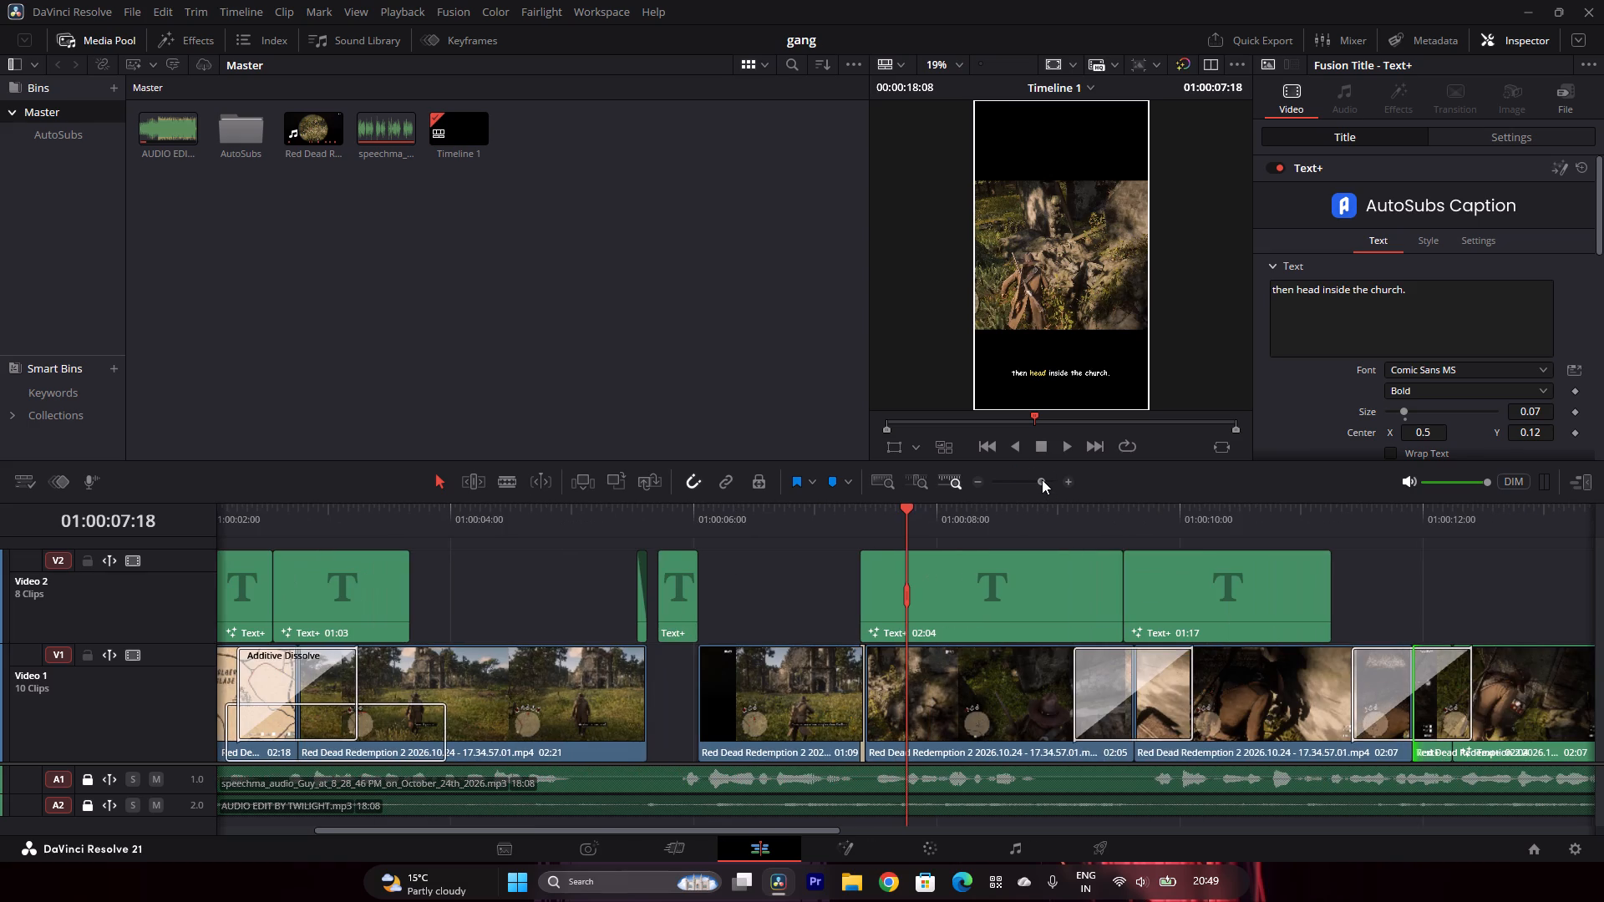
{"action": "left_click_drag", "start_coordinate": [1144, 520], "coordinate": [1105, 595]}
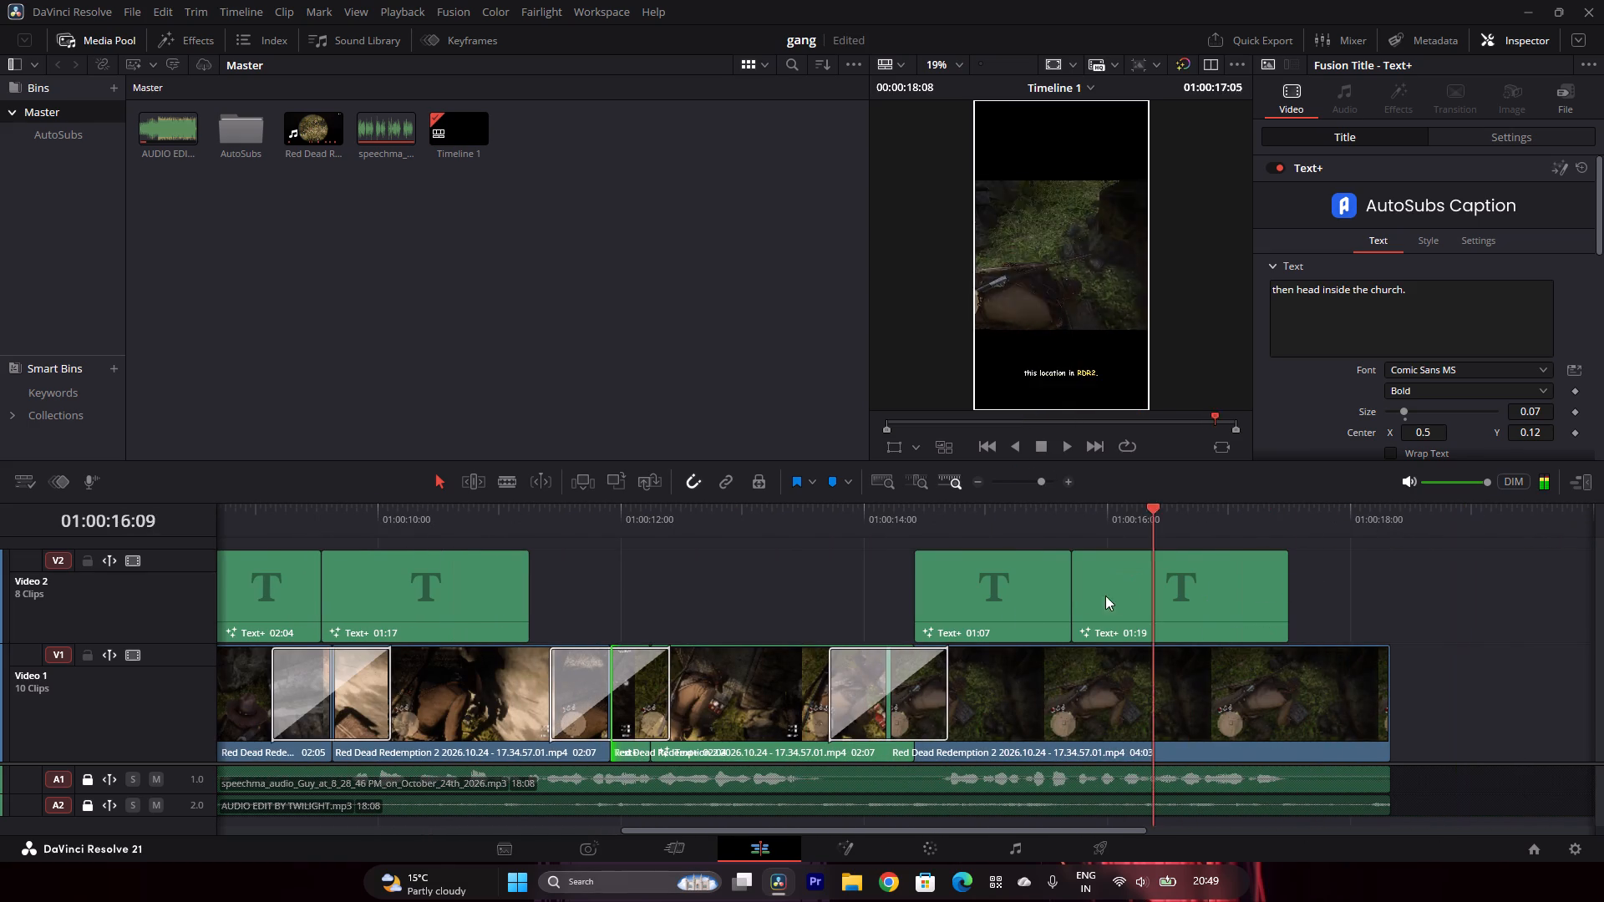
{"action": "left_click_drag", "start_coordinate": [1105, 595], "coordinate": [1003, 604]}
{"action": "left_click_drag", "start_coordinate": [678, 585], "coordinate": [693, 596]}
{"action": "left_click", "coordinate": [642, 758]}
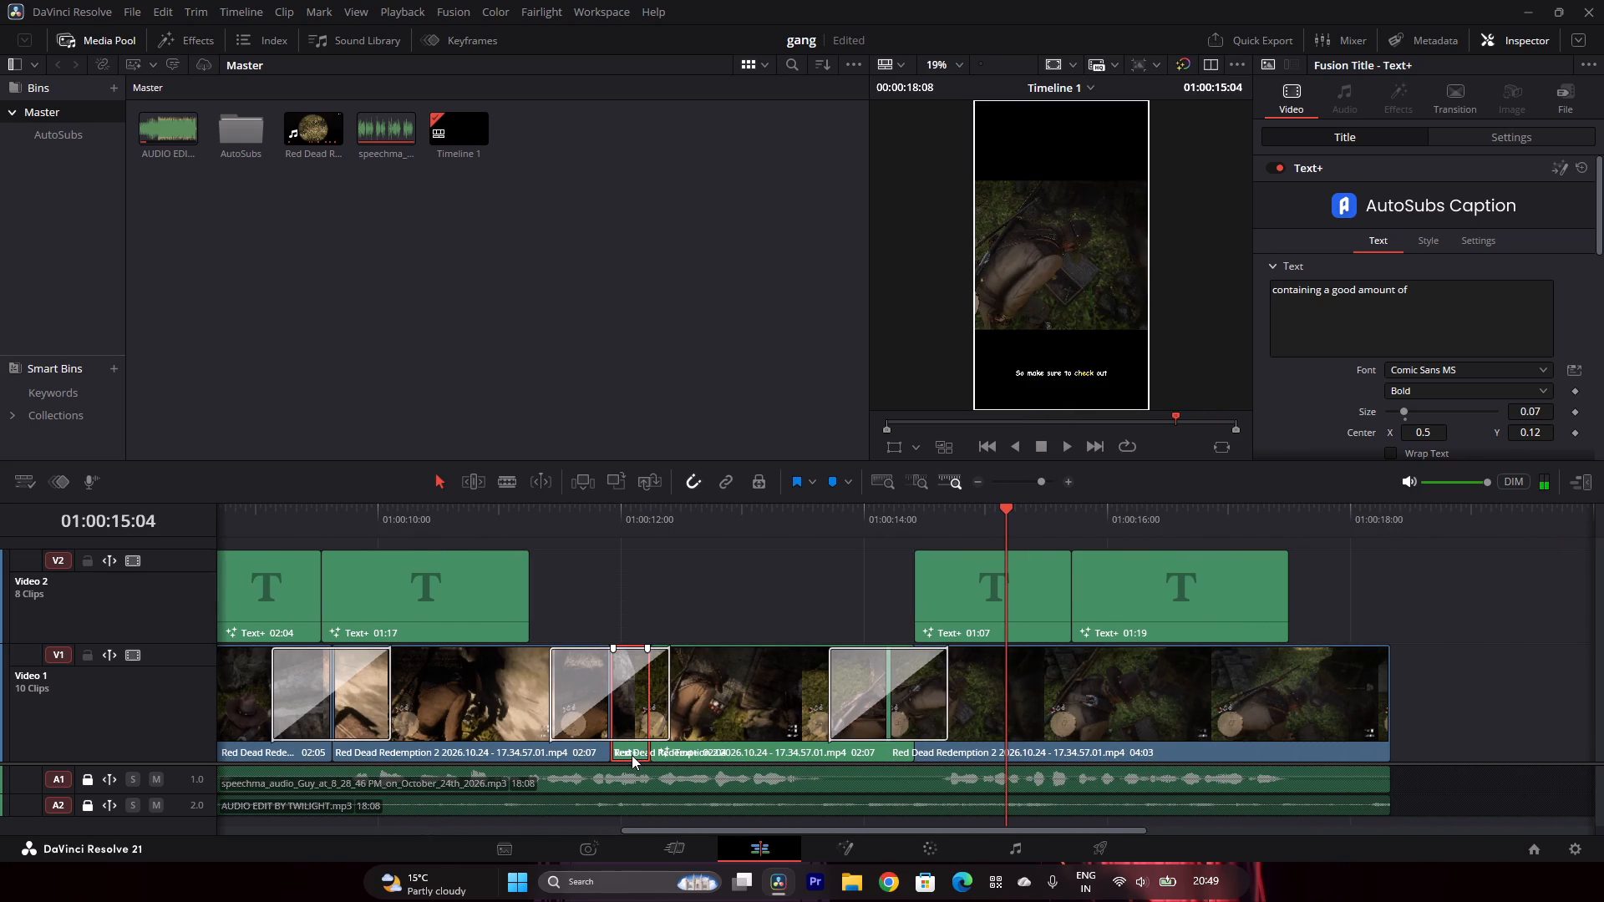
{"action": "left_click_drag", "start_coordinate": [630, 753], "coordinate": [636, 655]}
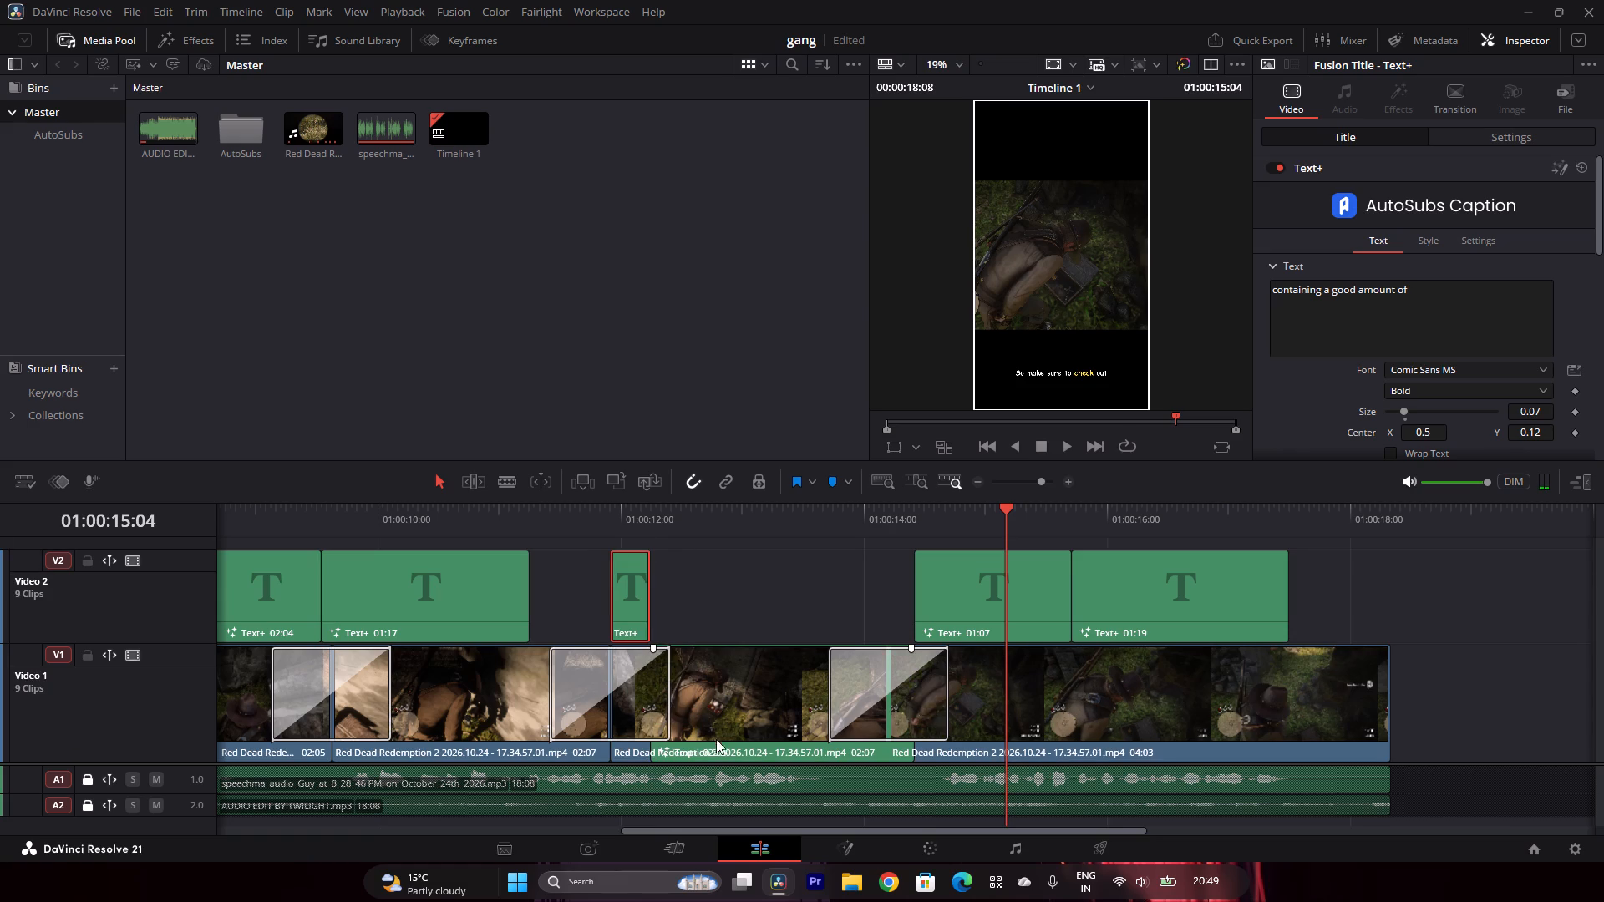
Move the "money and valuable items." subtitle from Video 1 up to Video 2, just before the "So make sure to check out" subtitle.
{"action": "left_click", "coordinate": [722, 744]}
{"action": "left_click_drag", "start_coordinate": [730, 753], "coordinate": [727, 636]}
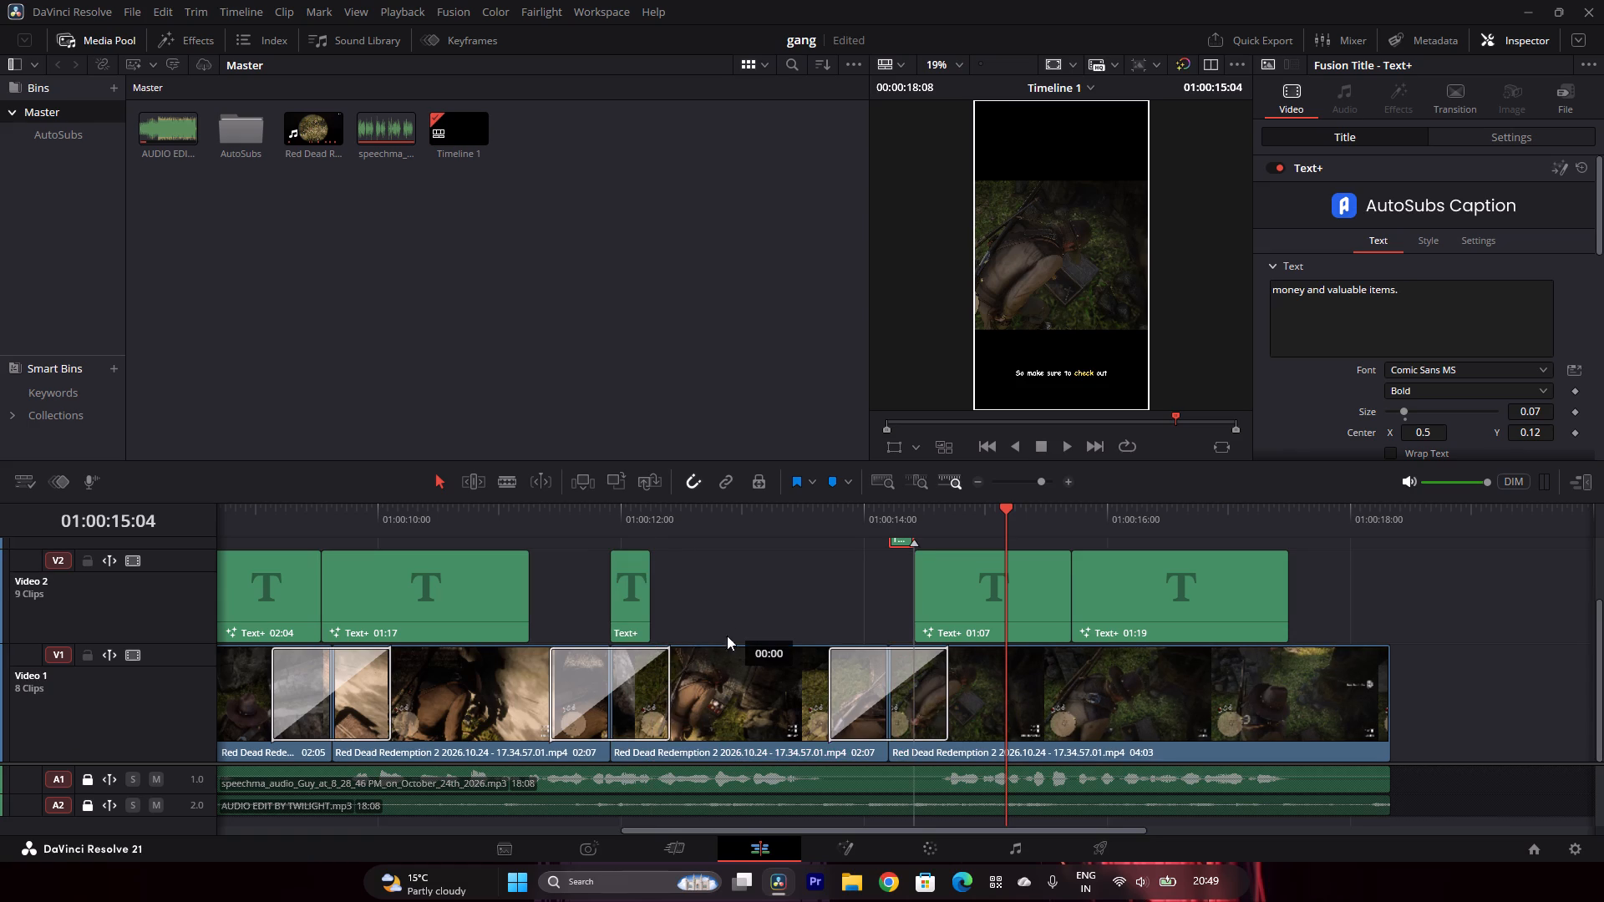
{"action": "left_click_drag", "start_coordinate": [727, 636], "coordinate": [715, 656]}
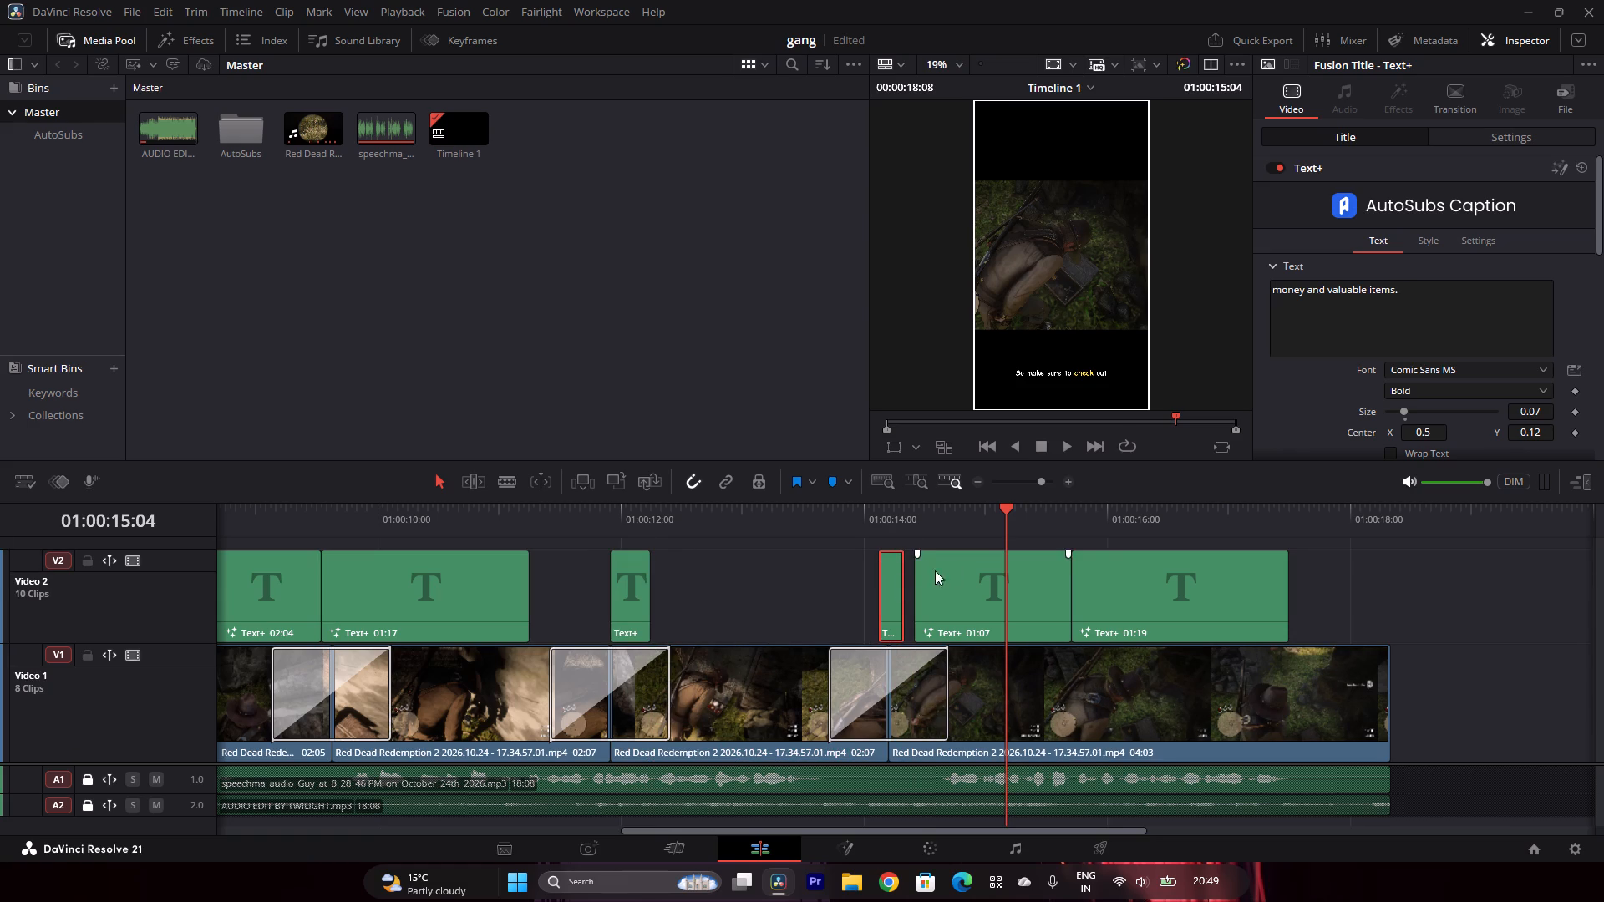
Play the opening seconds of Timeline 1 from the start again to check the subtitles against the voiceover and footage.
{"action": "left_click", "coordinate": [972, 480]}
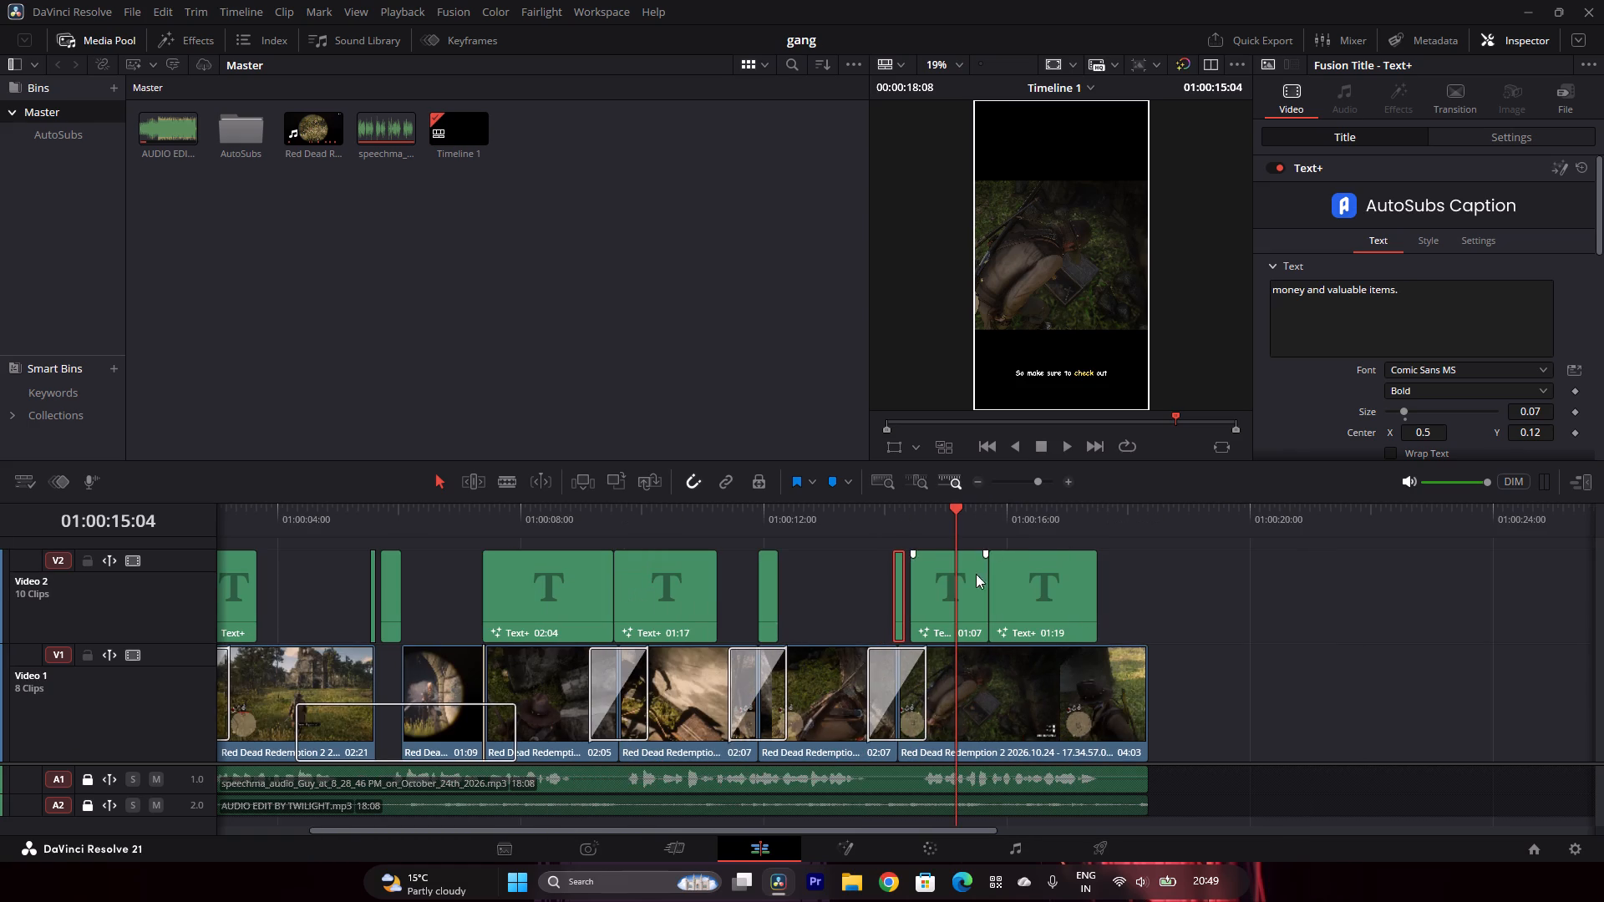
{"action": "left_click_drag", "start_coordinate": [759, 831], "coordinate": [632, 830]}
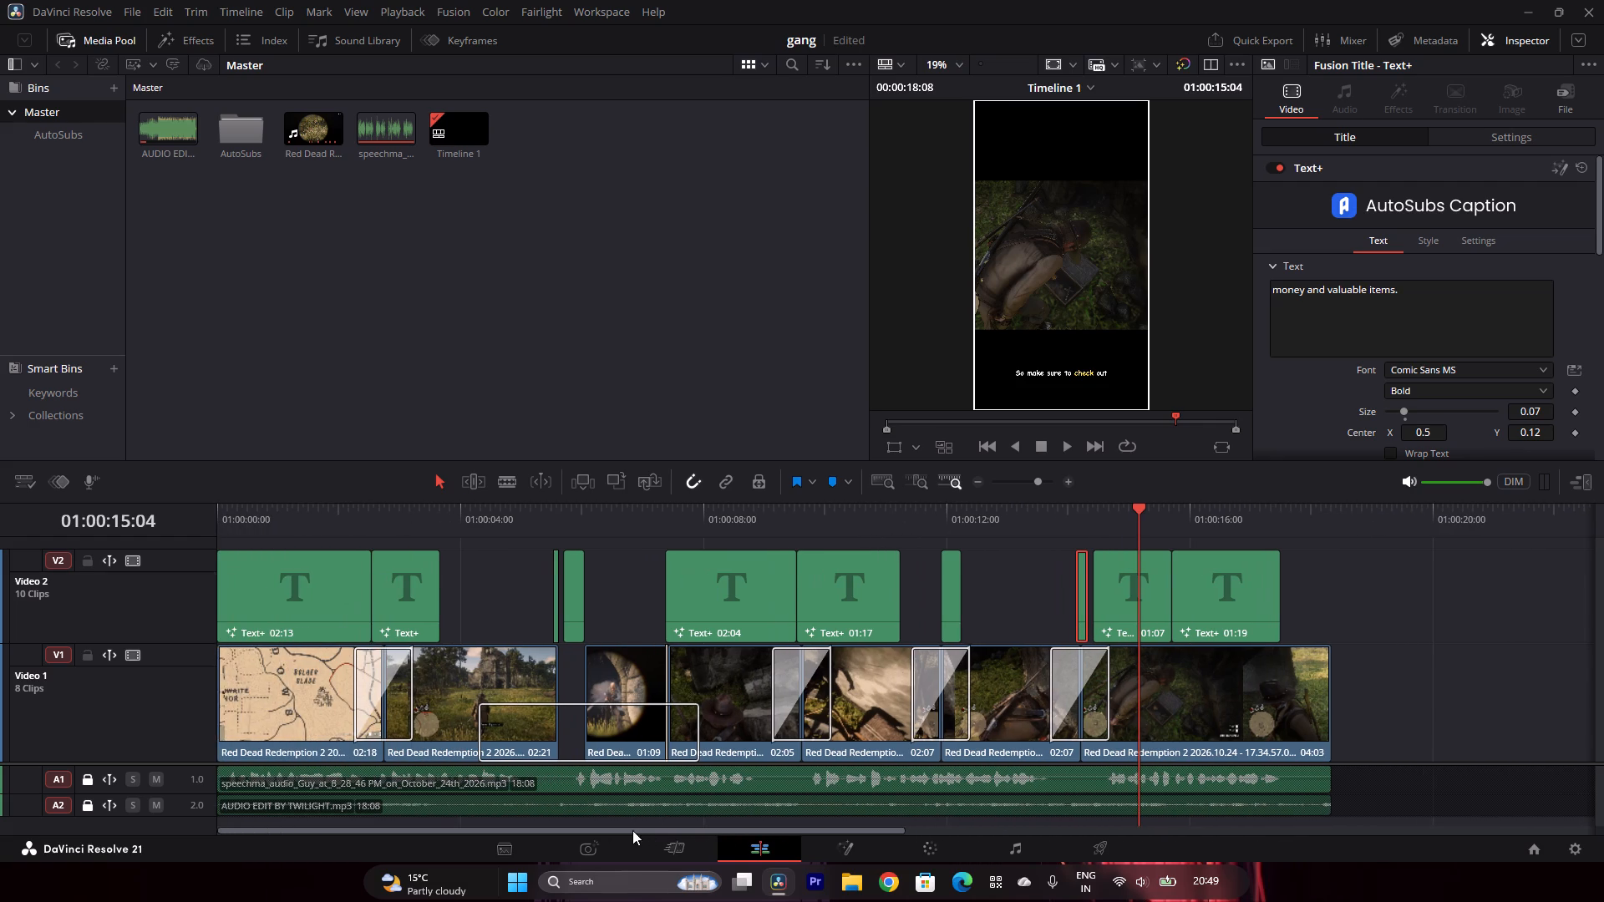
{"action": "left_click_drag", "start_coordinate": [632, 830], "coordinate": [586, 829]}
{"action": "left_click", "coordinate": [439, 514]}
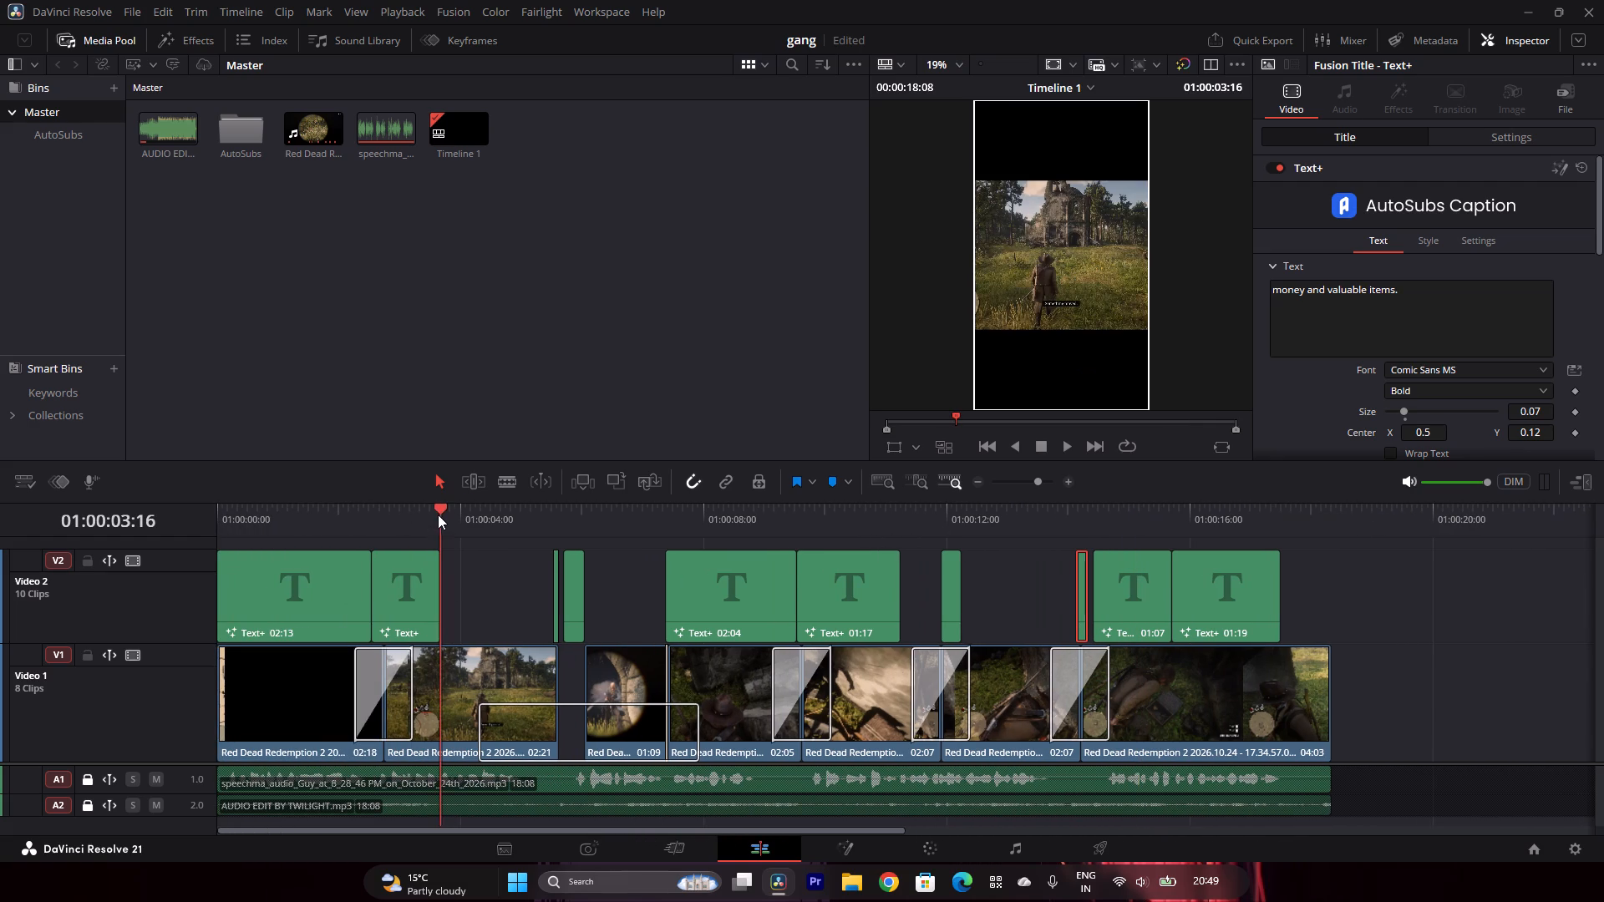
{"action": "left_click_drag", "start_coordinate": [436, 507], "coordinate": [220, 533]}
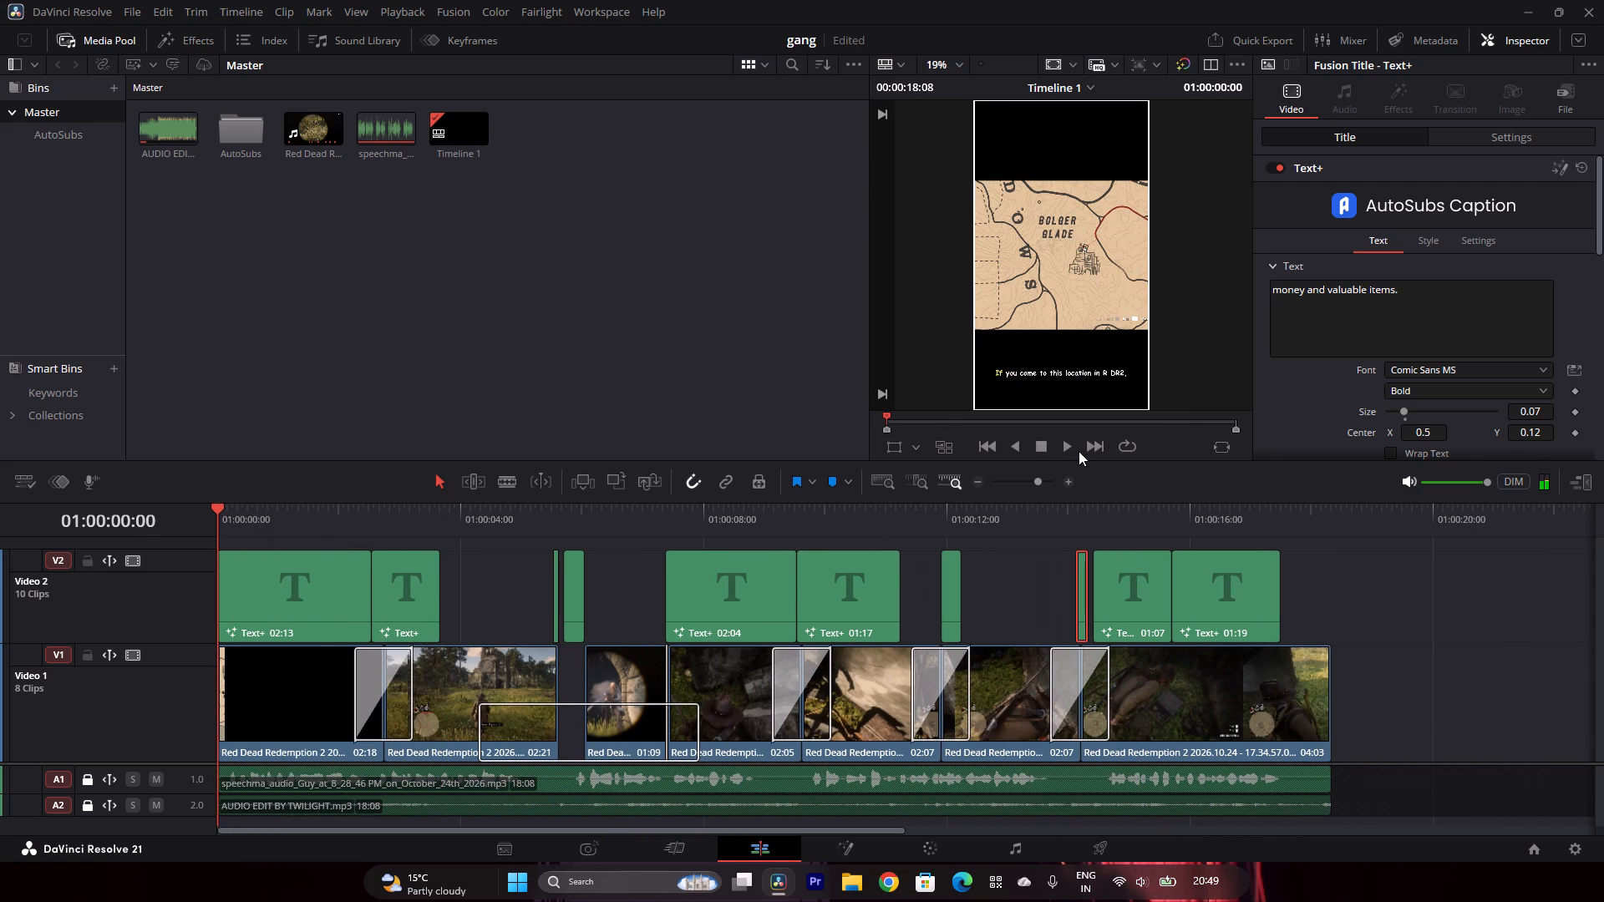
{"action": "left_click", "coordinate": [1064, 443]}
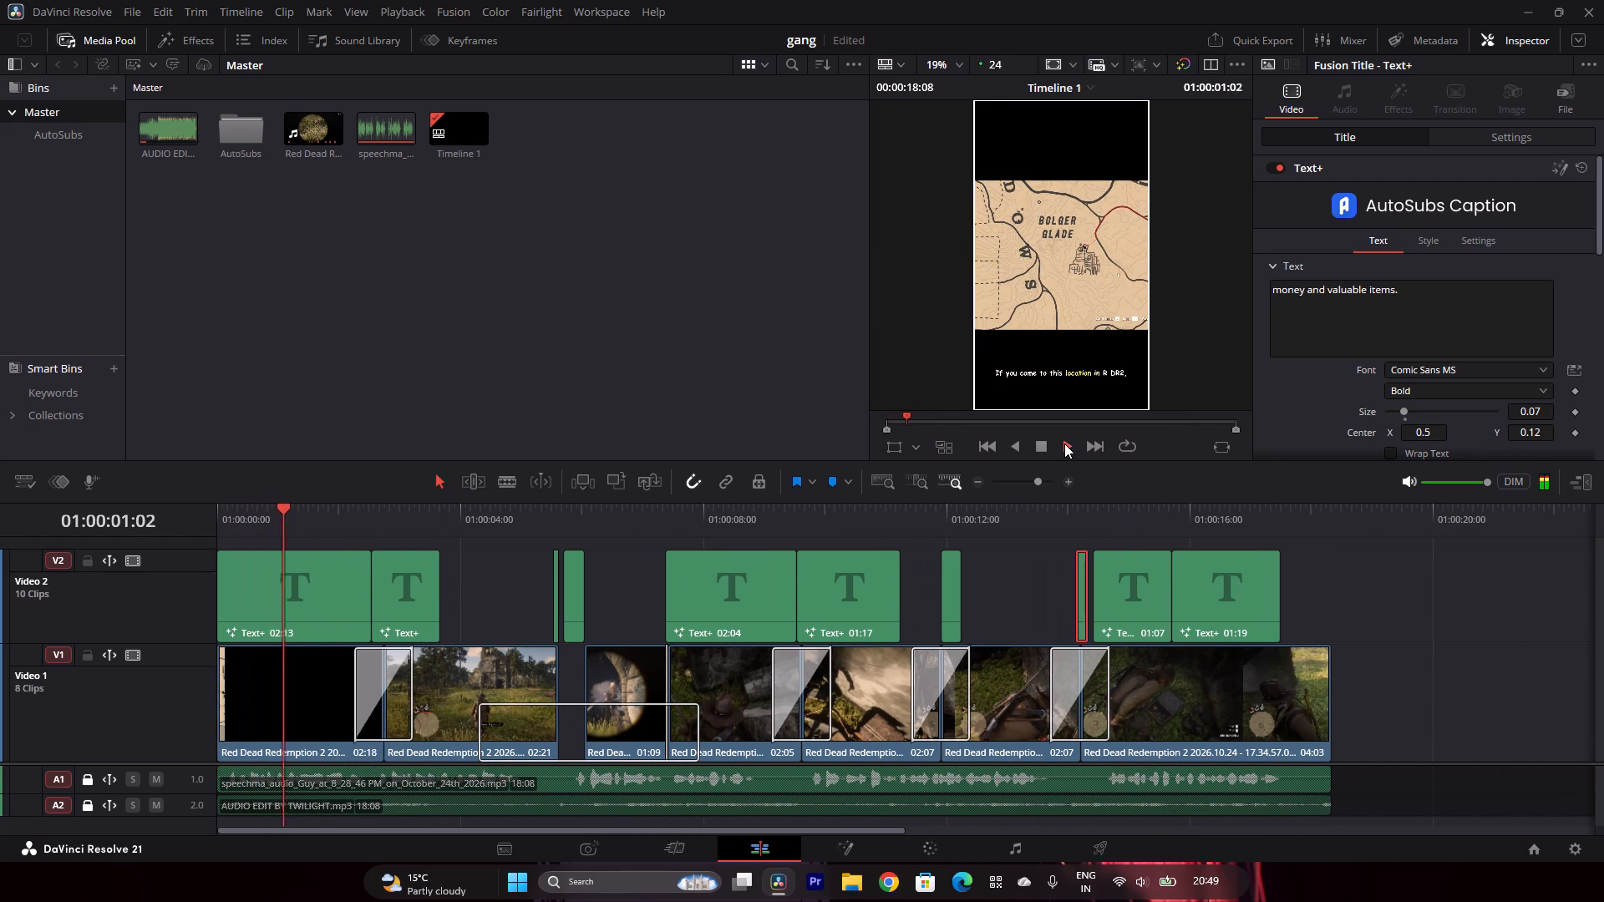
{"action": "left_click", "coordinate": [667, 712]}
{"action": "left_click_drag", "start_coordinate": [613, 593], "coordinate": [624, 591]}
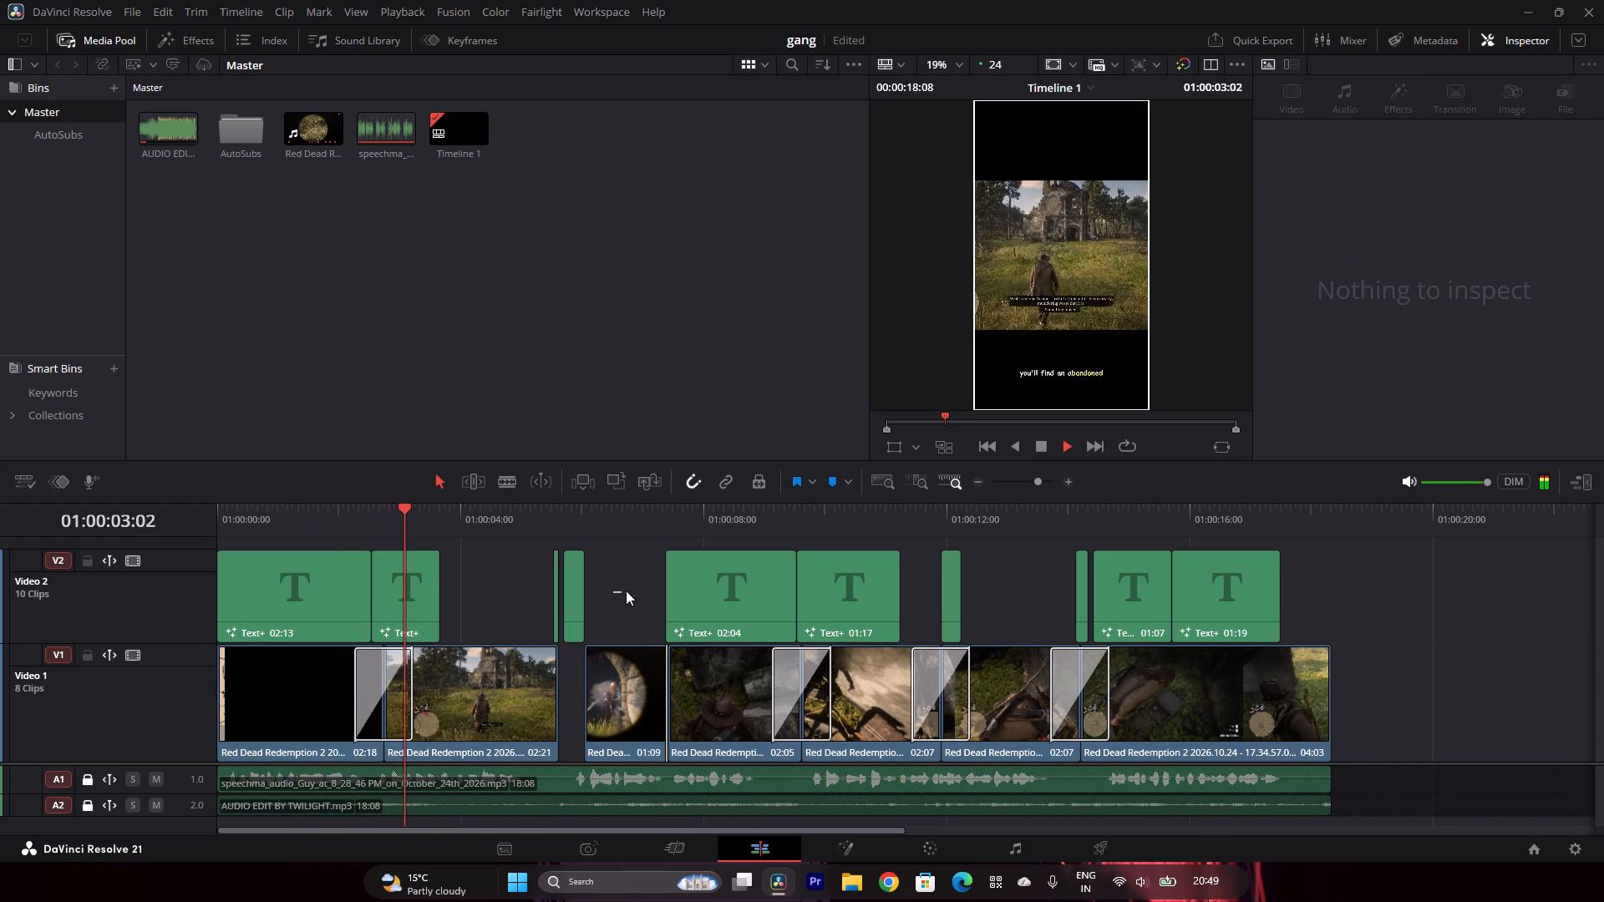
{"action": "left_click", "coordinate": [617, 600]}
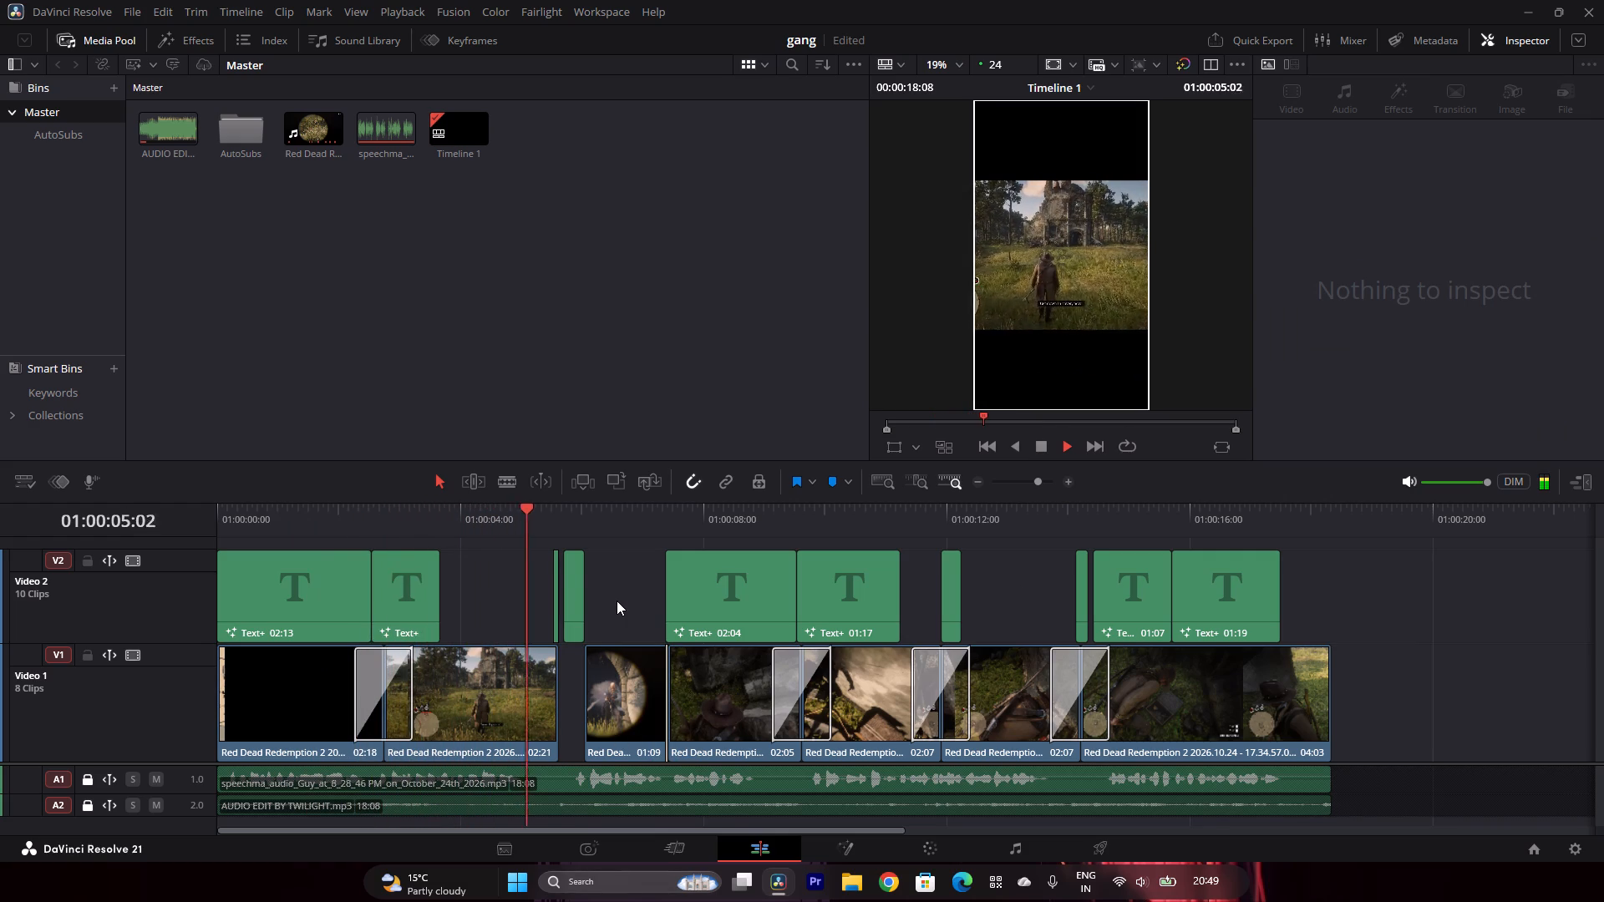
{"action": "left_click_drag", "start_coordinate": [630, 501], "coordinate": [631, 508]}
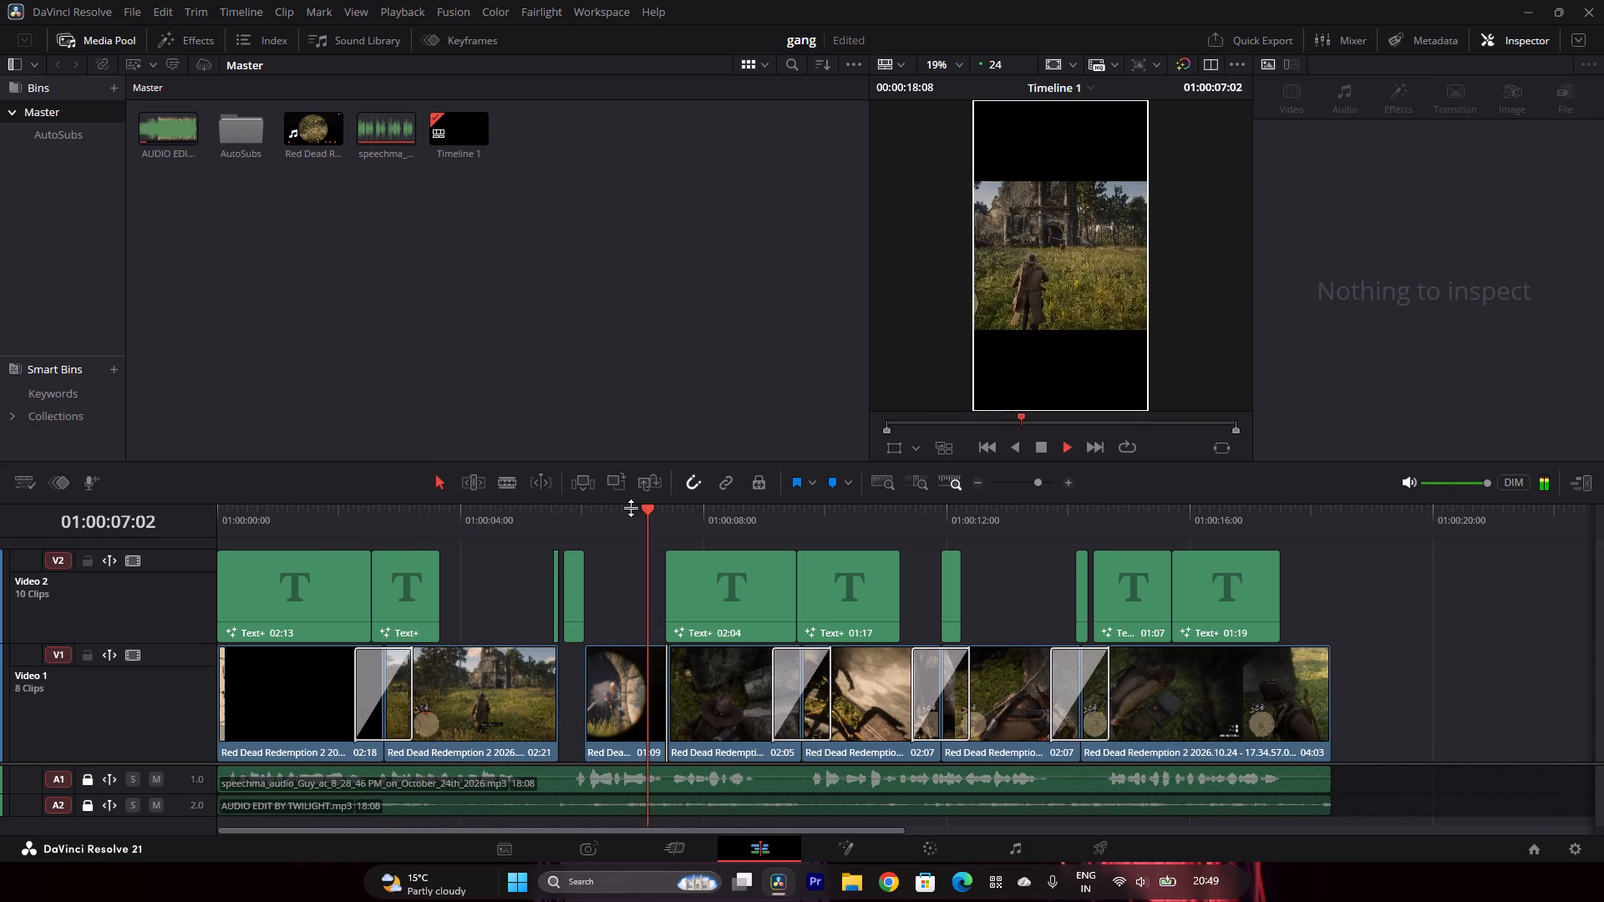
{"action": "left_click_drag", "start_coordinate": [631, 508], "coordinate": [628, 511]}
{"action": "left_click_drag", "start_coordinate": [594, 520], "coordinate": [553, 523]}
{"action": "left_click_drag", "start_coordinate": [552, 519], "coordinate": [423, 559]}
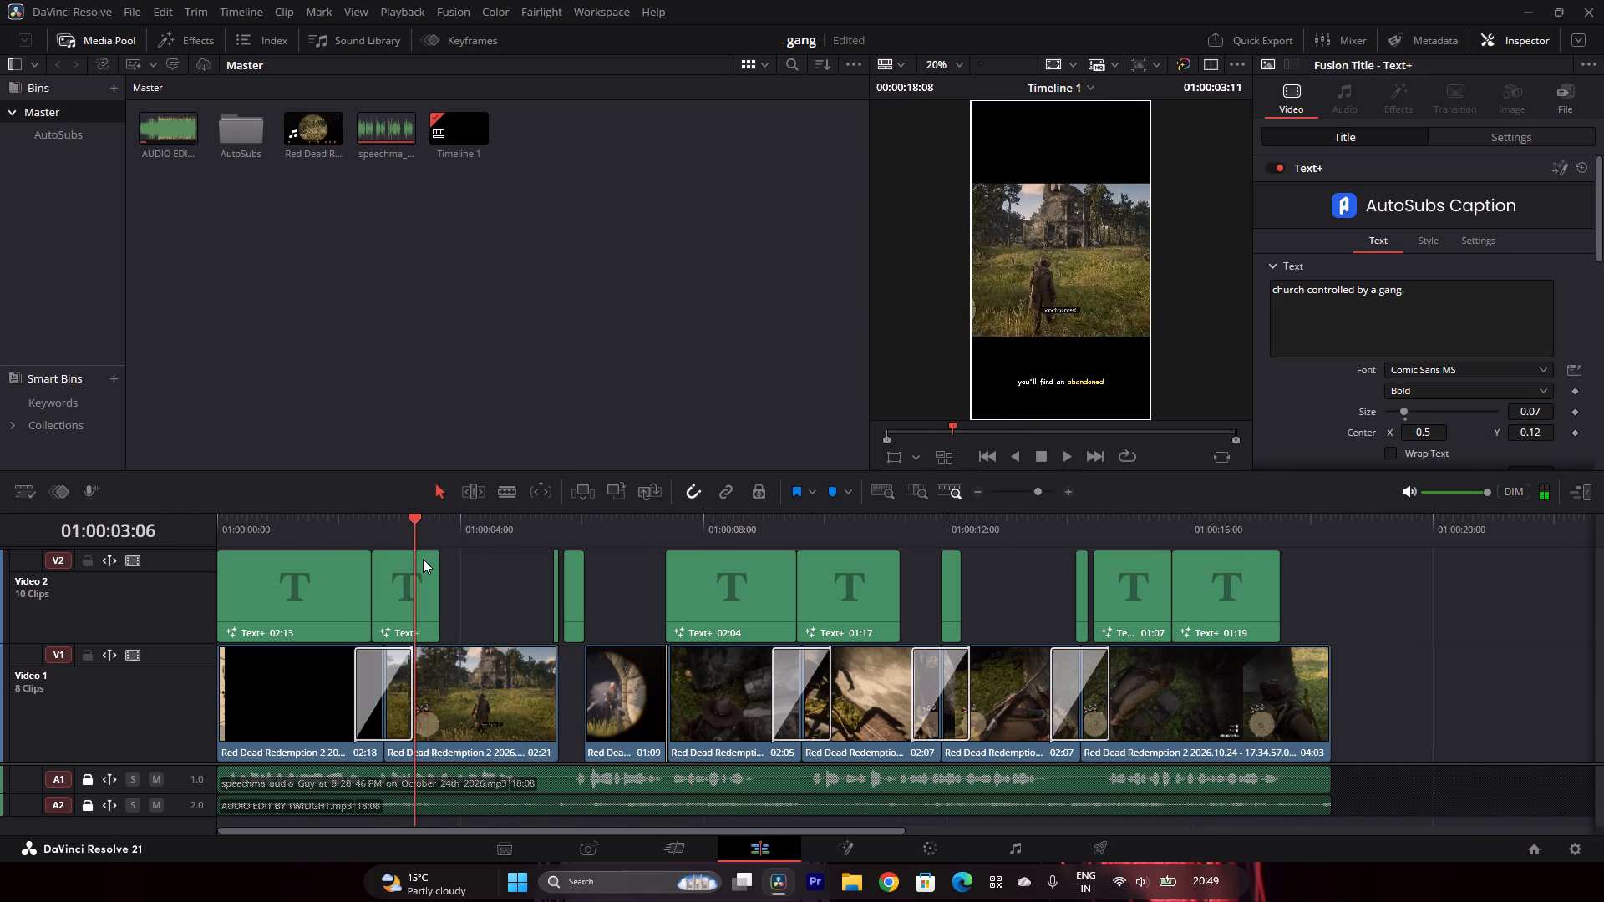
{"action": "left_click_drag", "start_coordinate": [423, 559], "coordinate": [227, 585]}
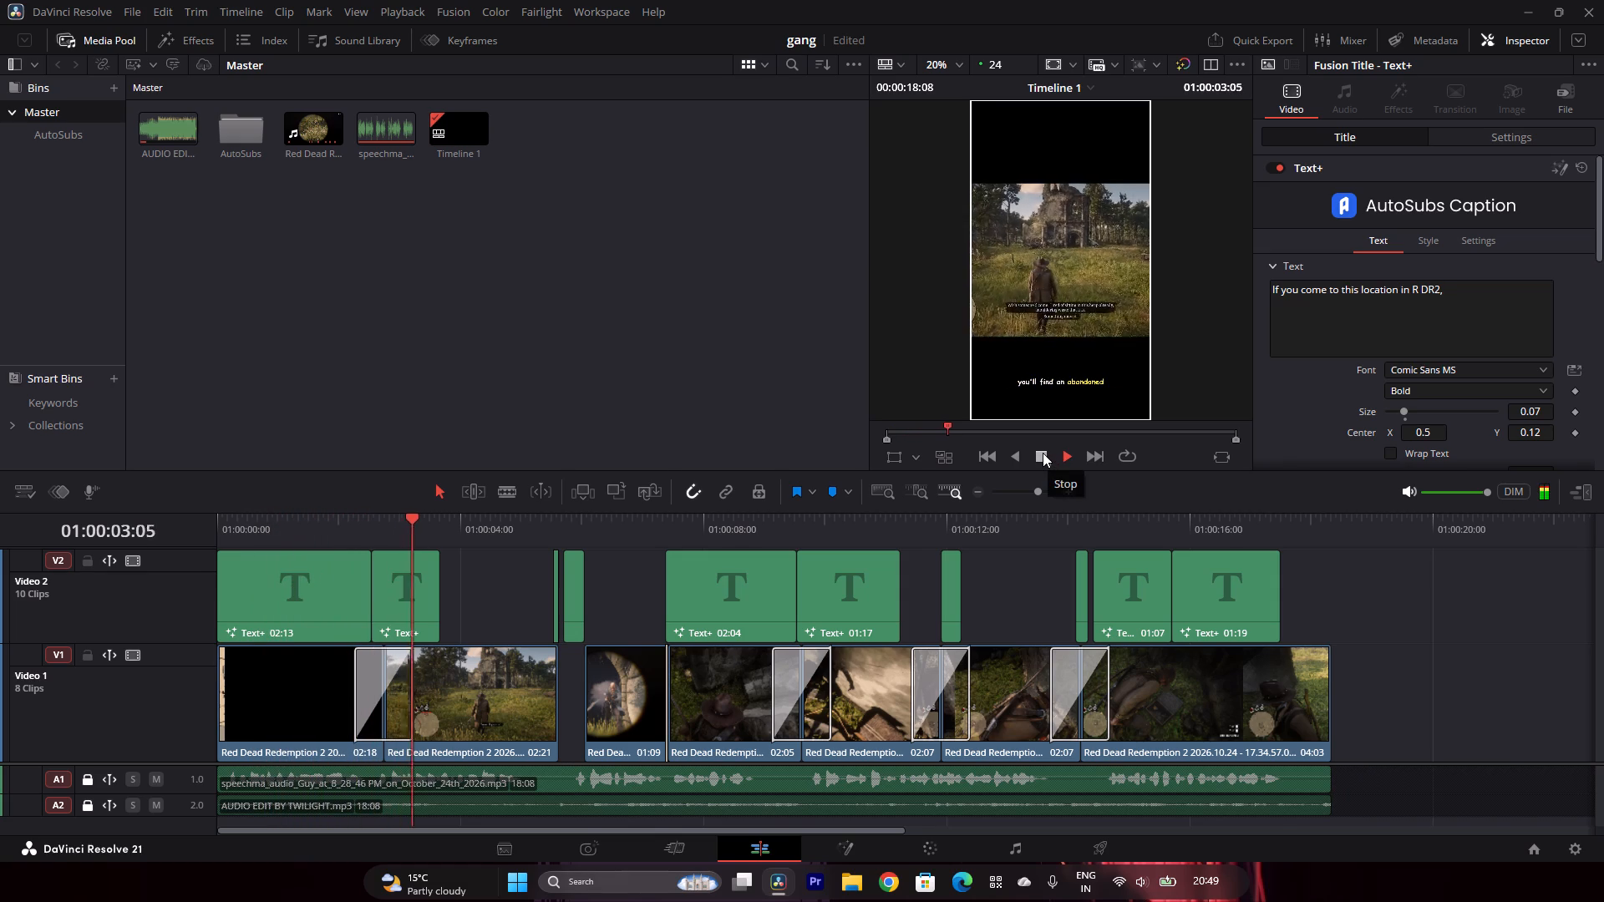
{"action": "left_click", "coordinate": [1043, 453]}
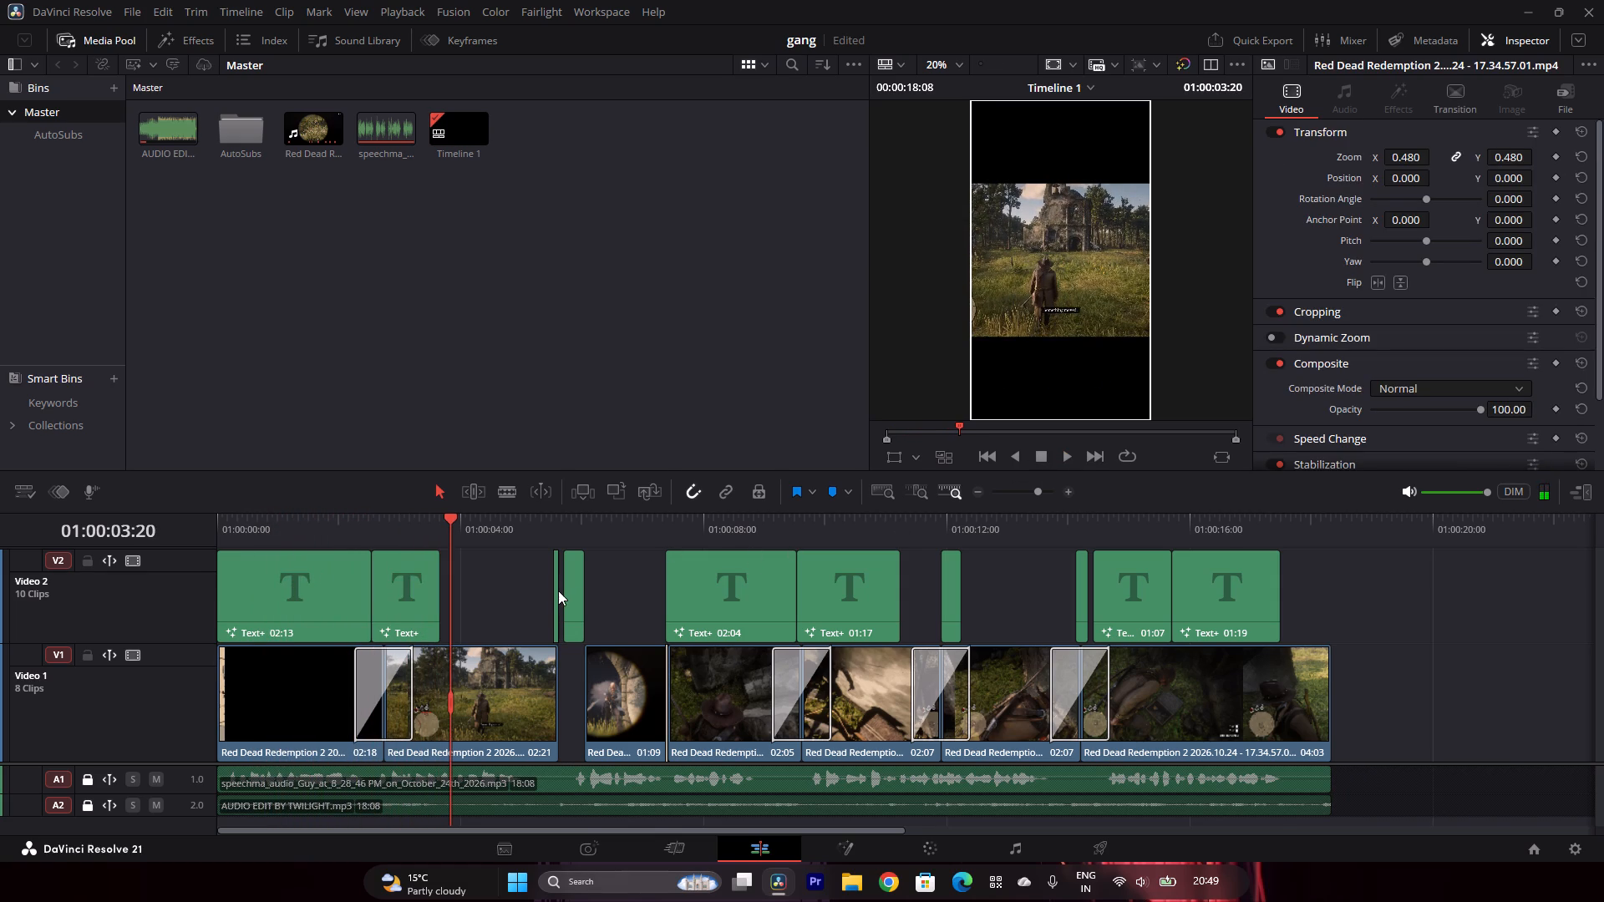
Ripple-delete the gap on Video 2 between the "you'll find an abandoned" and "church controlled by a gang." subtitles.
{"action": "left_click_drag", "start_coordinate": [507, 594], "coordinate": [520, 591]}
{"action": "key", "text": "BackSpace"}
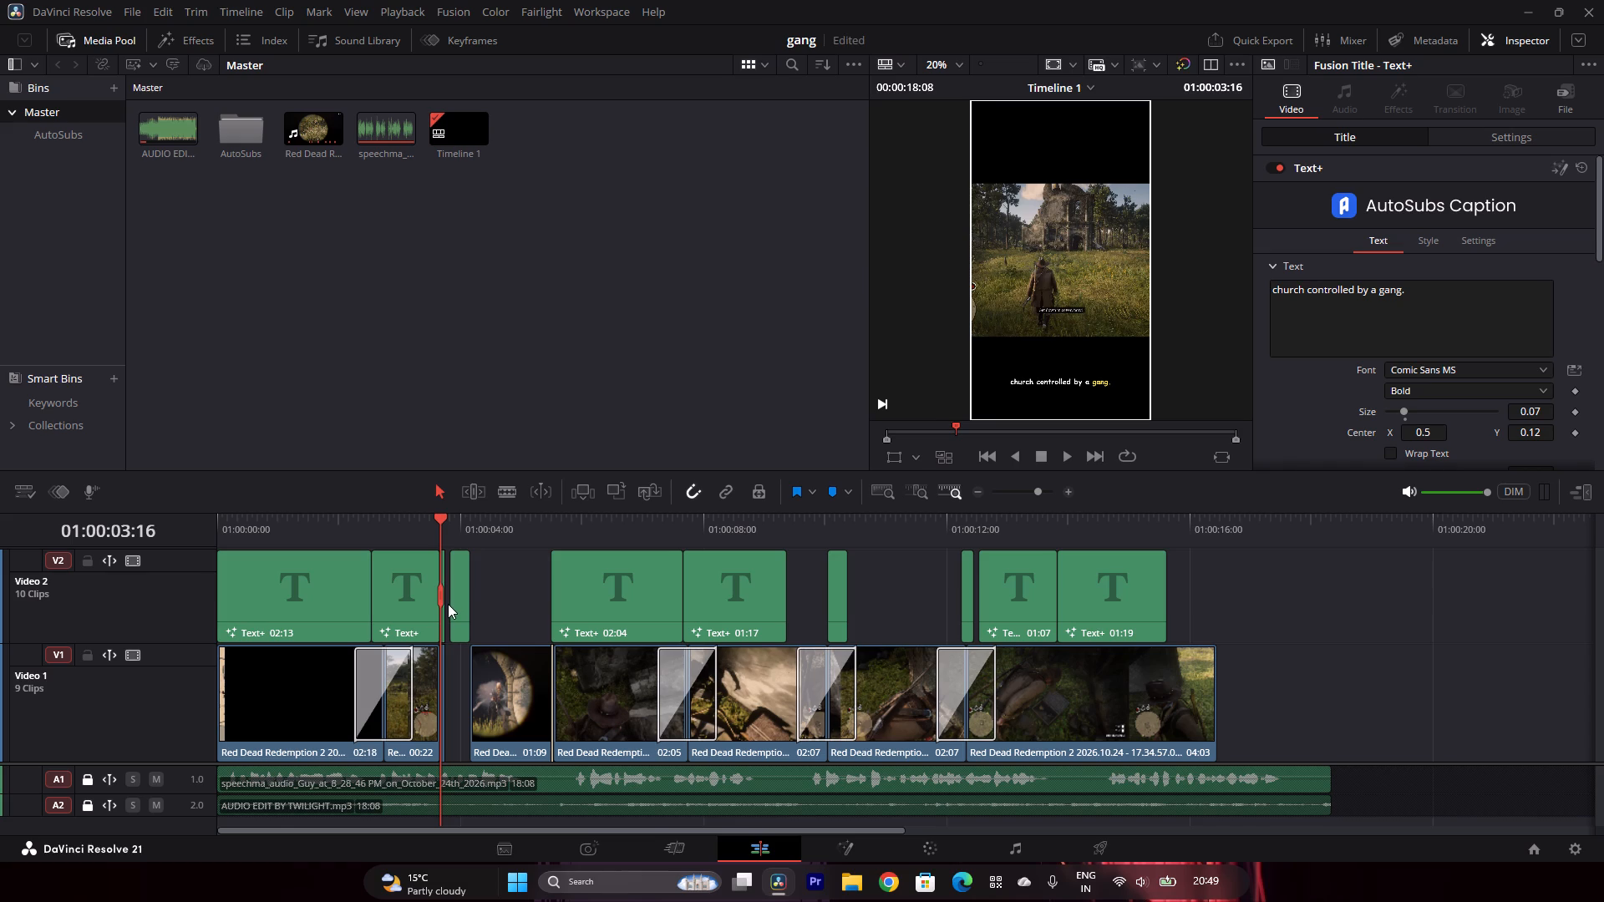
Move the "Take down all the gang members," subtitle earlier on Video 2 so it ends at 01:00:03:18.
{"action": "left_click", "coordinate": [447, 607]}
{"action": "left_click", "coordinate": [446, 606]}
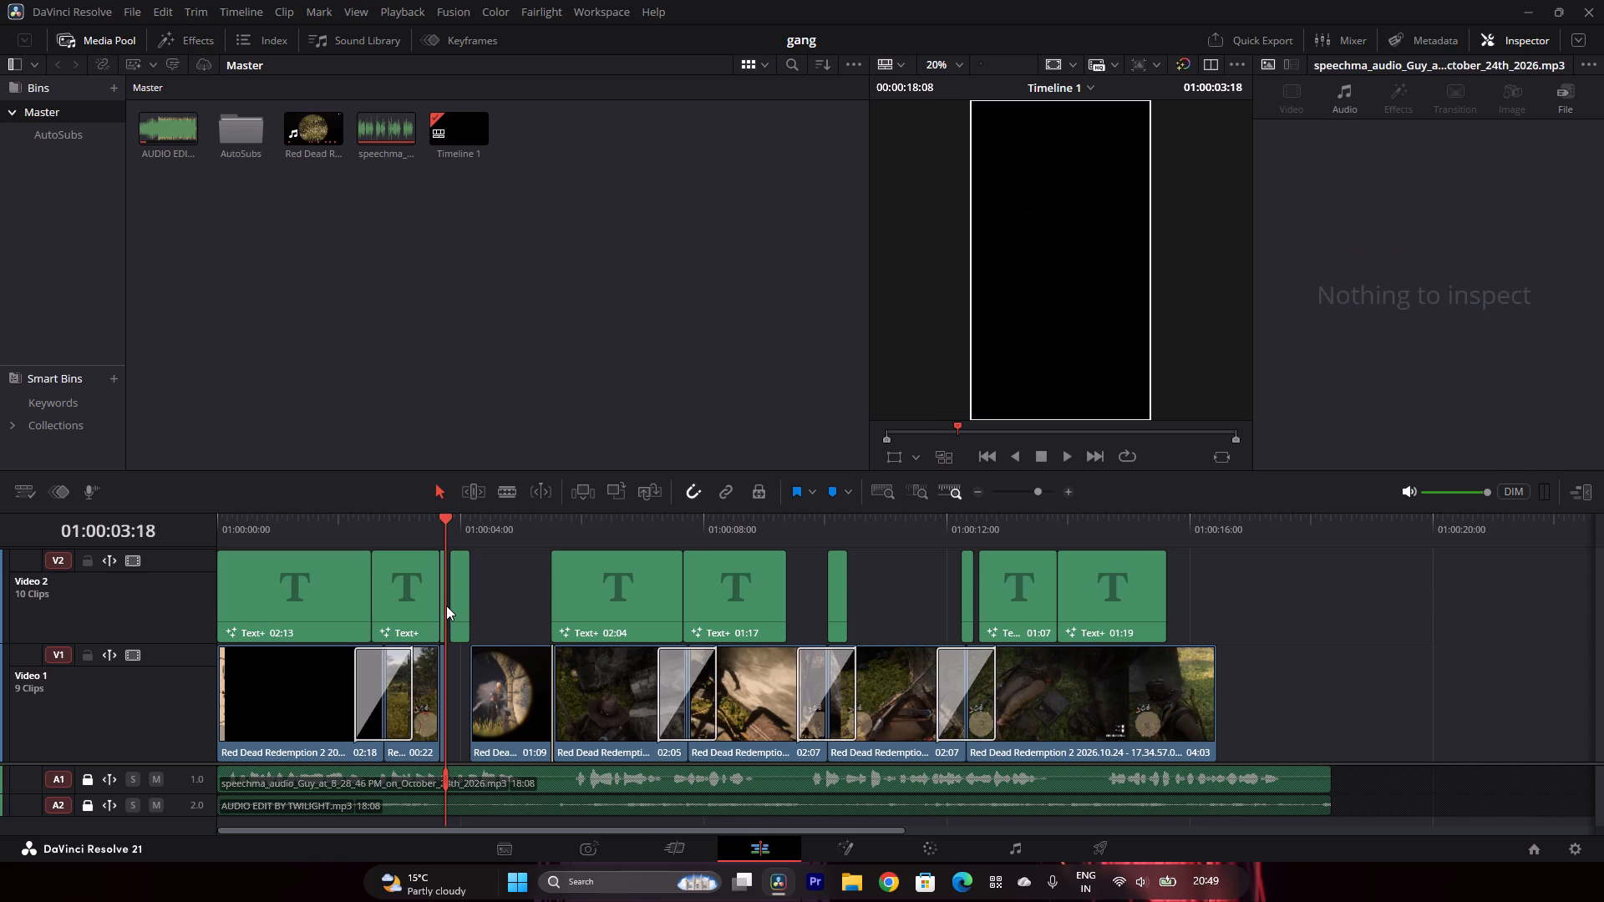
{"action": "left_click", "coordinate": [446, 606]}
{"action": "double_click", "coordinate": [449, 606]}
{"action": "left_click_drag", "start_coordinate": [459, 600], "coordinate": [455, 599]}
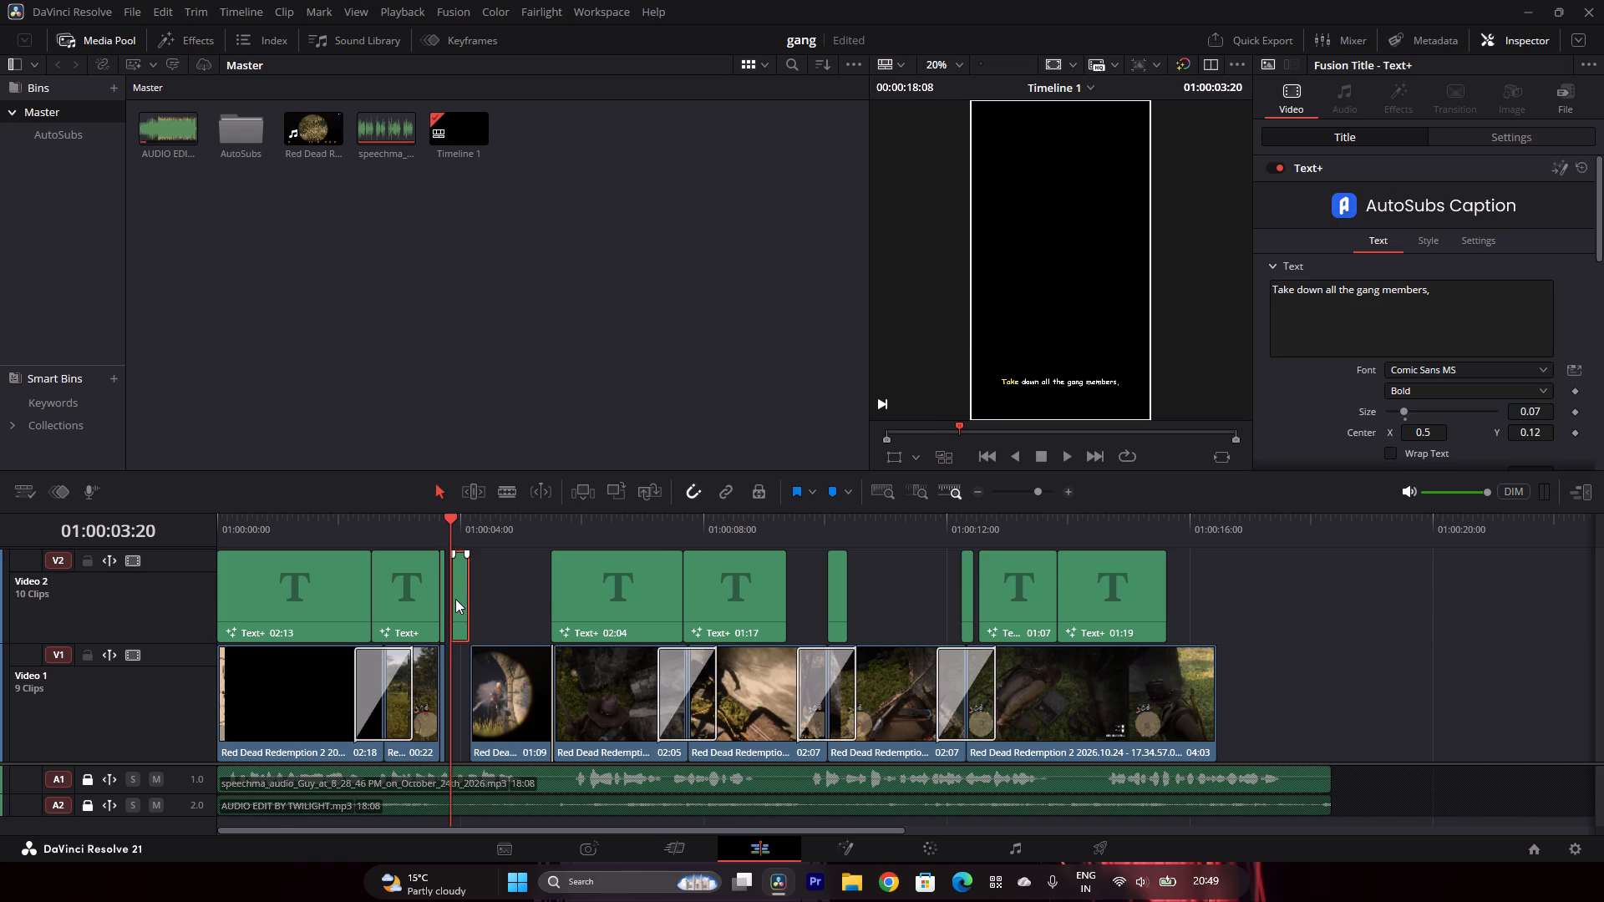
{"action": "left_click_drag", "start_coordinate": [455, 599], "coordinate": [430, 600]}
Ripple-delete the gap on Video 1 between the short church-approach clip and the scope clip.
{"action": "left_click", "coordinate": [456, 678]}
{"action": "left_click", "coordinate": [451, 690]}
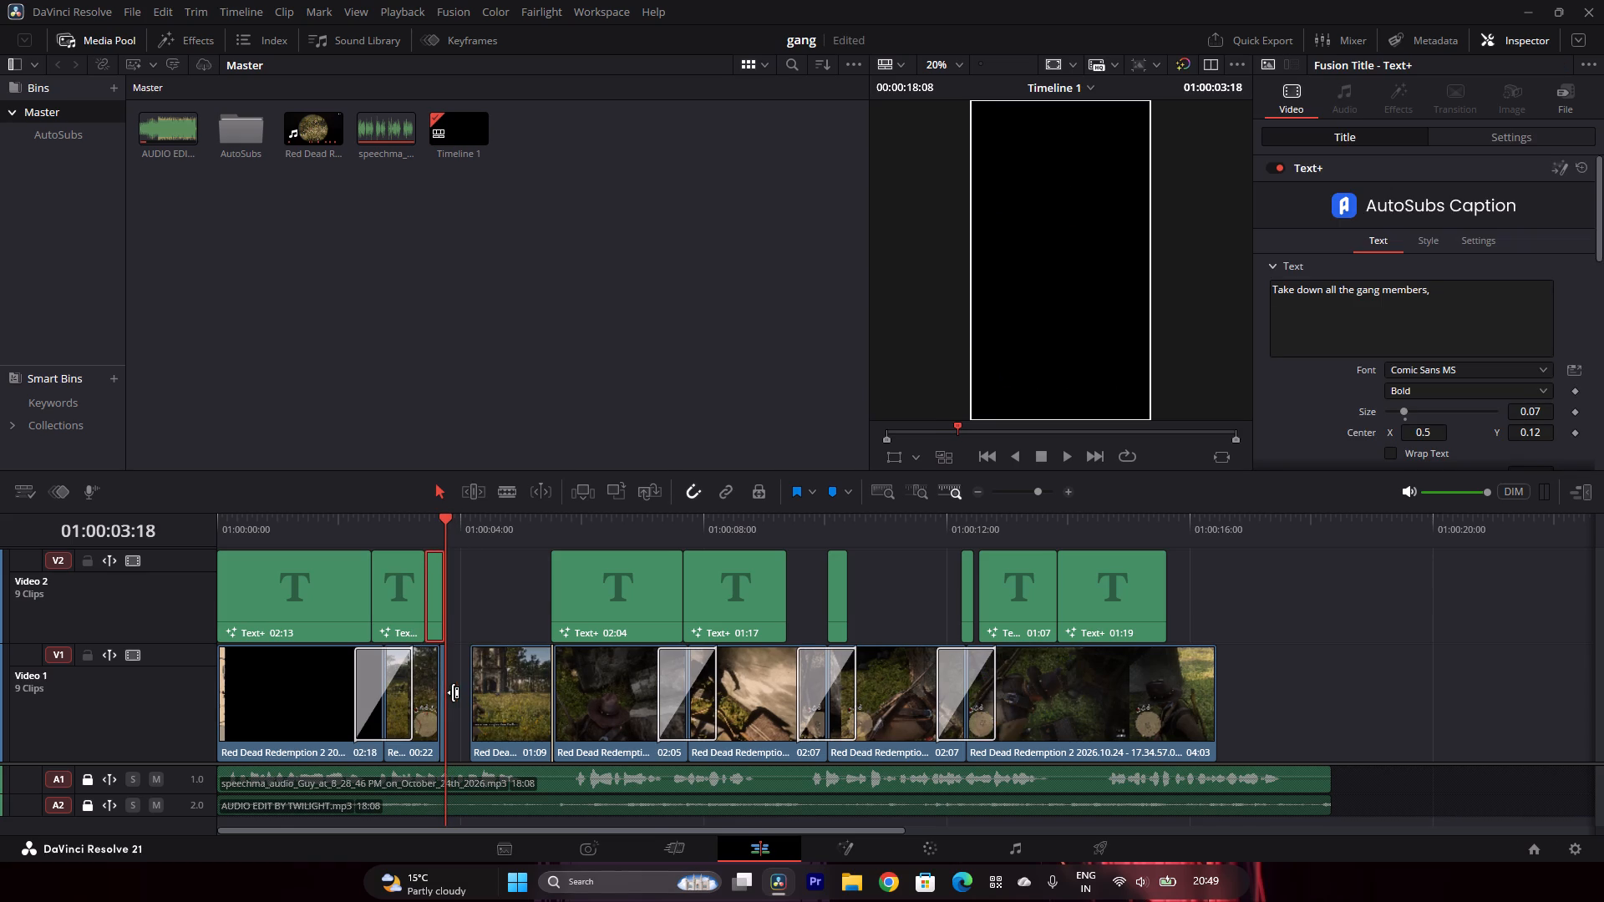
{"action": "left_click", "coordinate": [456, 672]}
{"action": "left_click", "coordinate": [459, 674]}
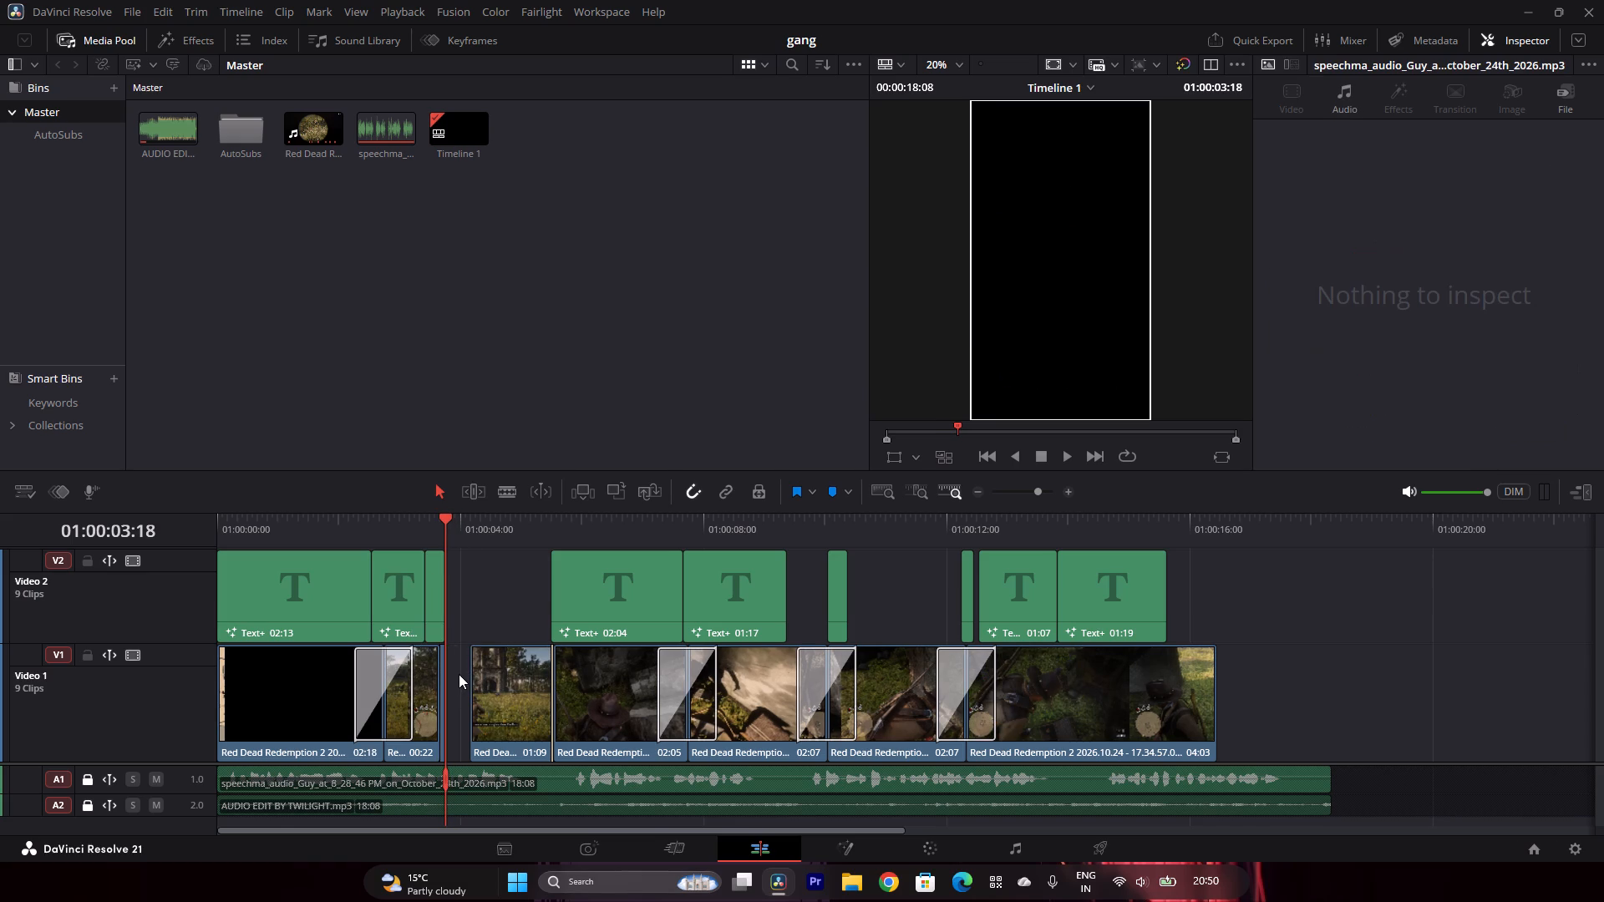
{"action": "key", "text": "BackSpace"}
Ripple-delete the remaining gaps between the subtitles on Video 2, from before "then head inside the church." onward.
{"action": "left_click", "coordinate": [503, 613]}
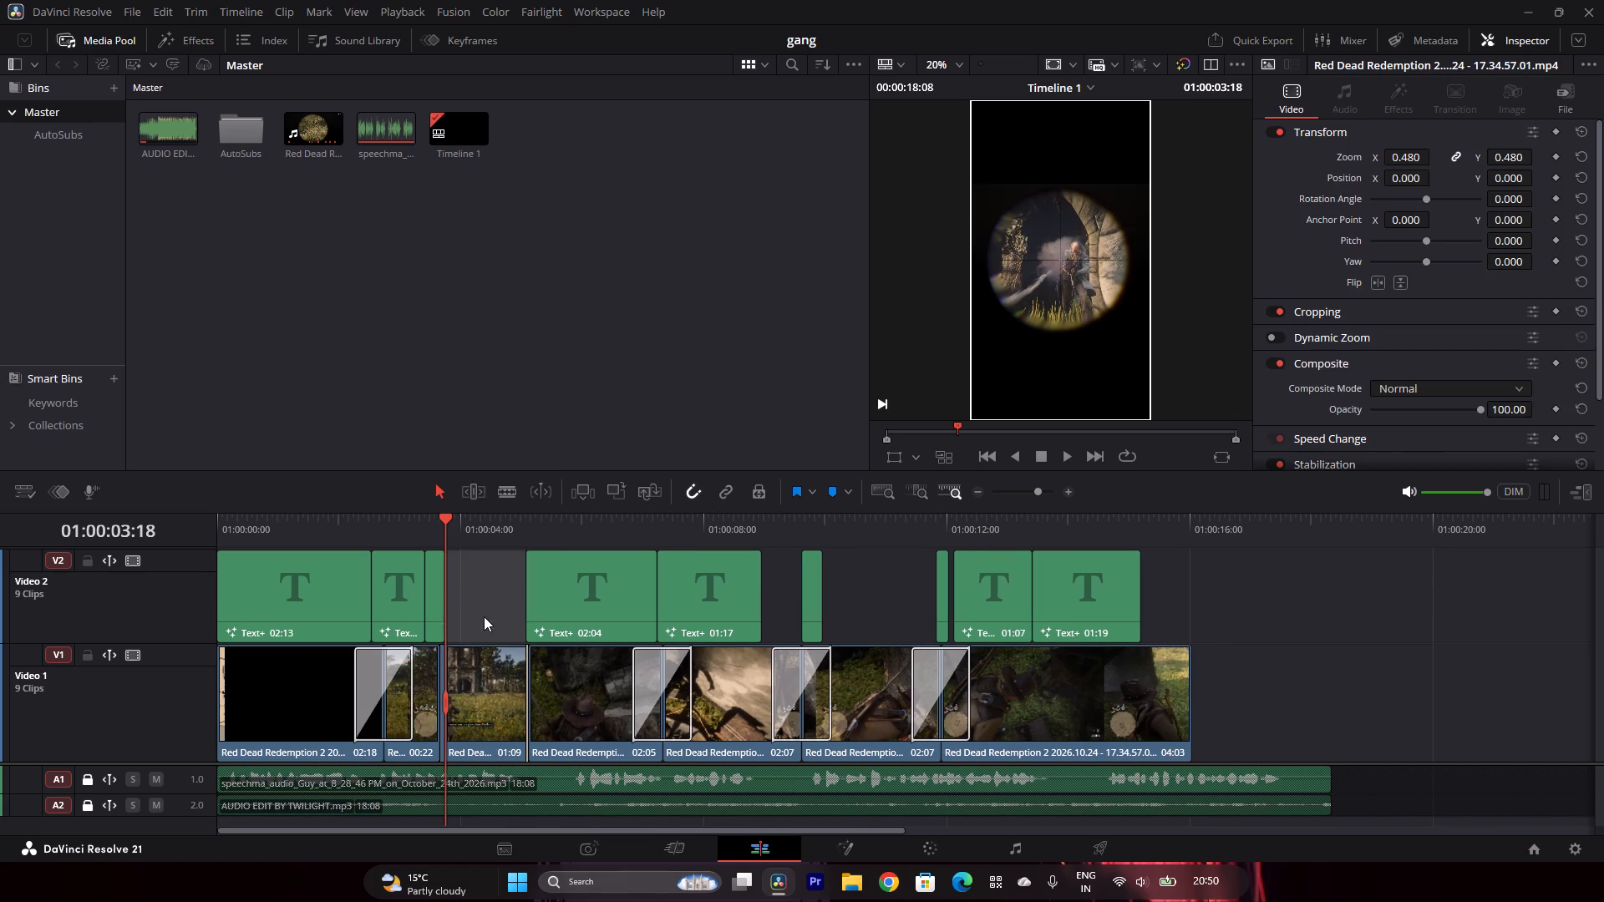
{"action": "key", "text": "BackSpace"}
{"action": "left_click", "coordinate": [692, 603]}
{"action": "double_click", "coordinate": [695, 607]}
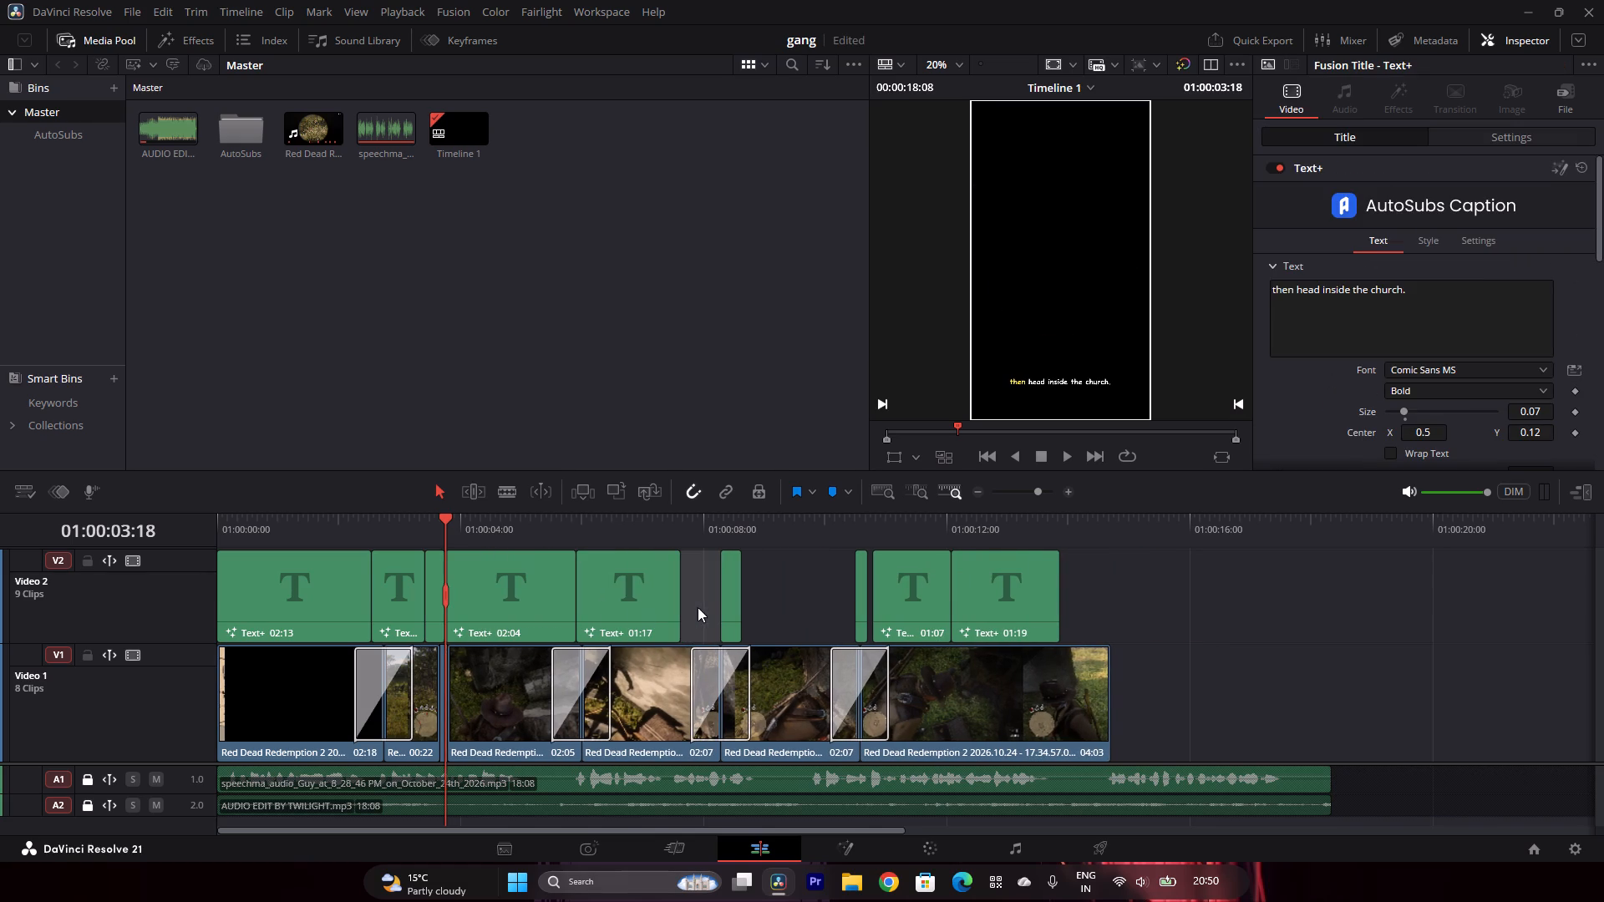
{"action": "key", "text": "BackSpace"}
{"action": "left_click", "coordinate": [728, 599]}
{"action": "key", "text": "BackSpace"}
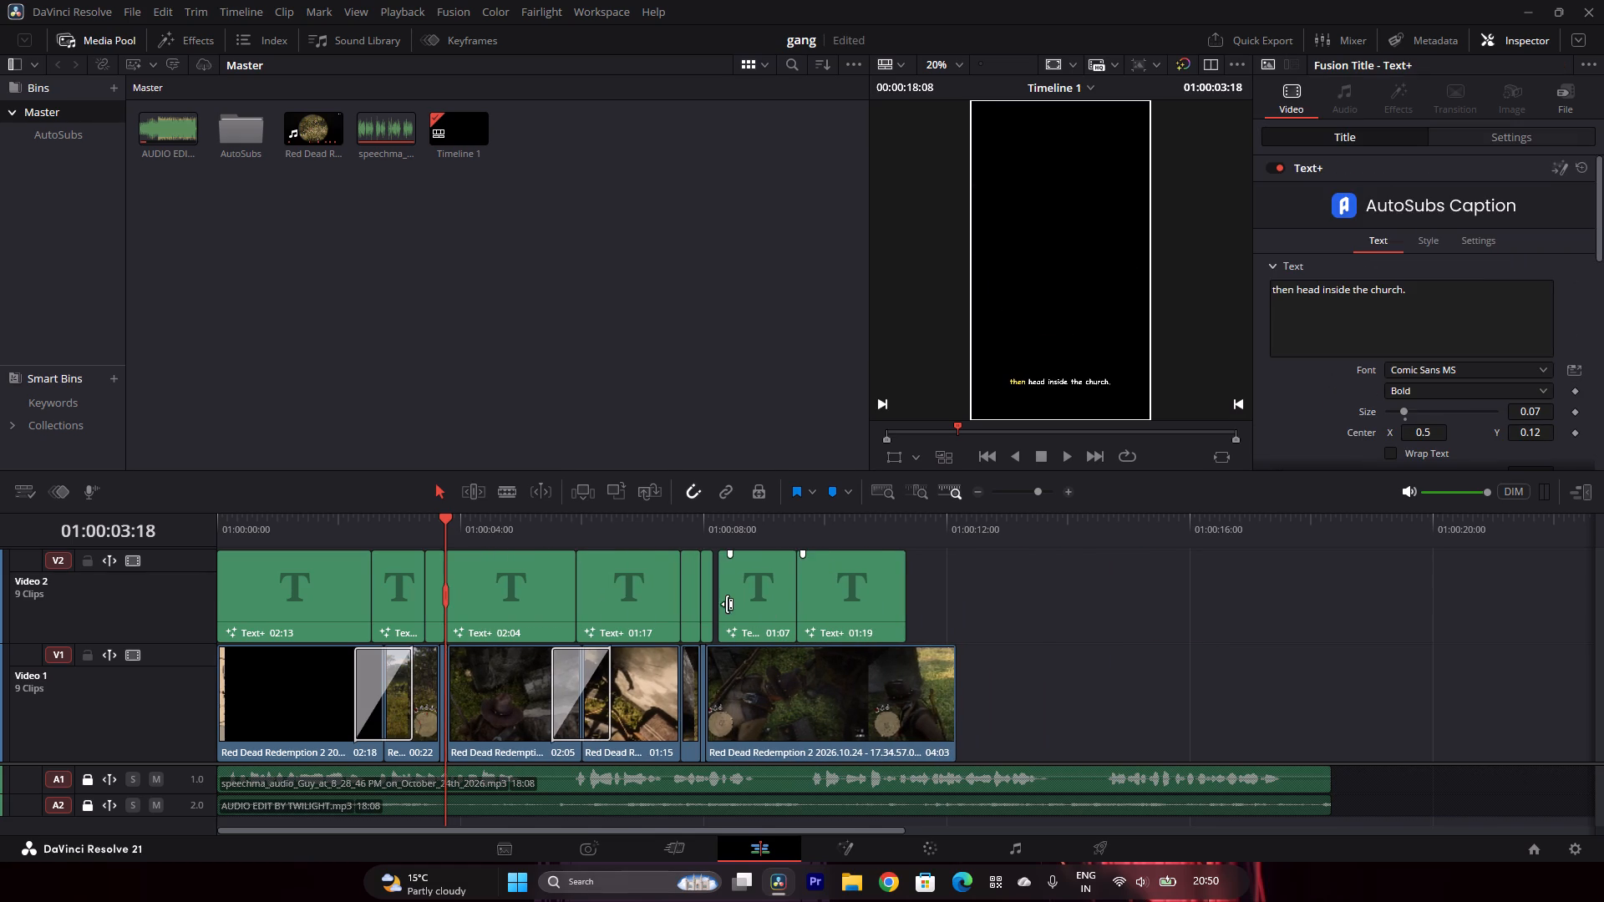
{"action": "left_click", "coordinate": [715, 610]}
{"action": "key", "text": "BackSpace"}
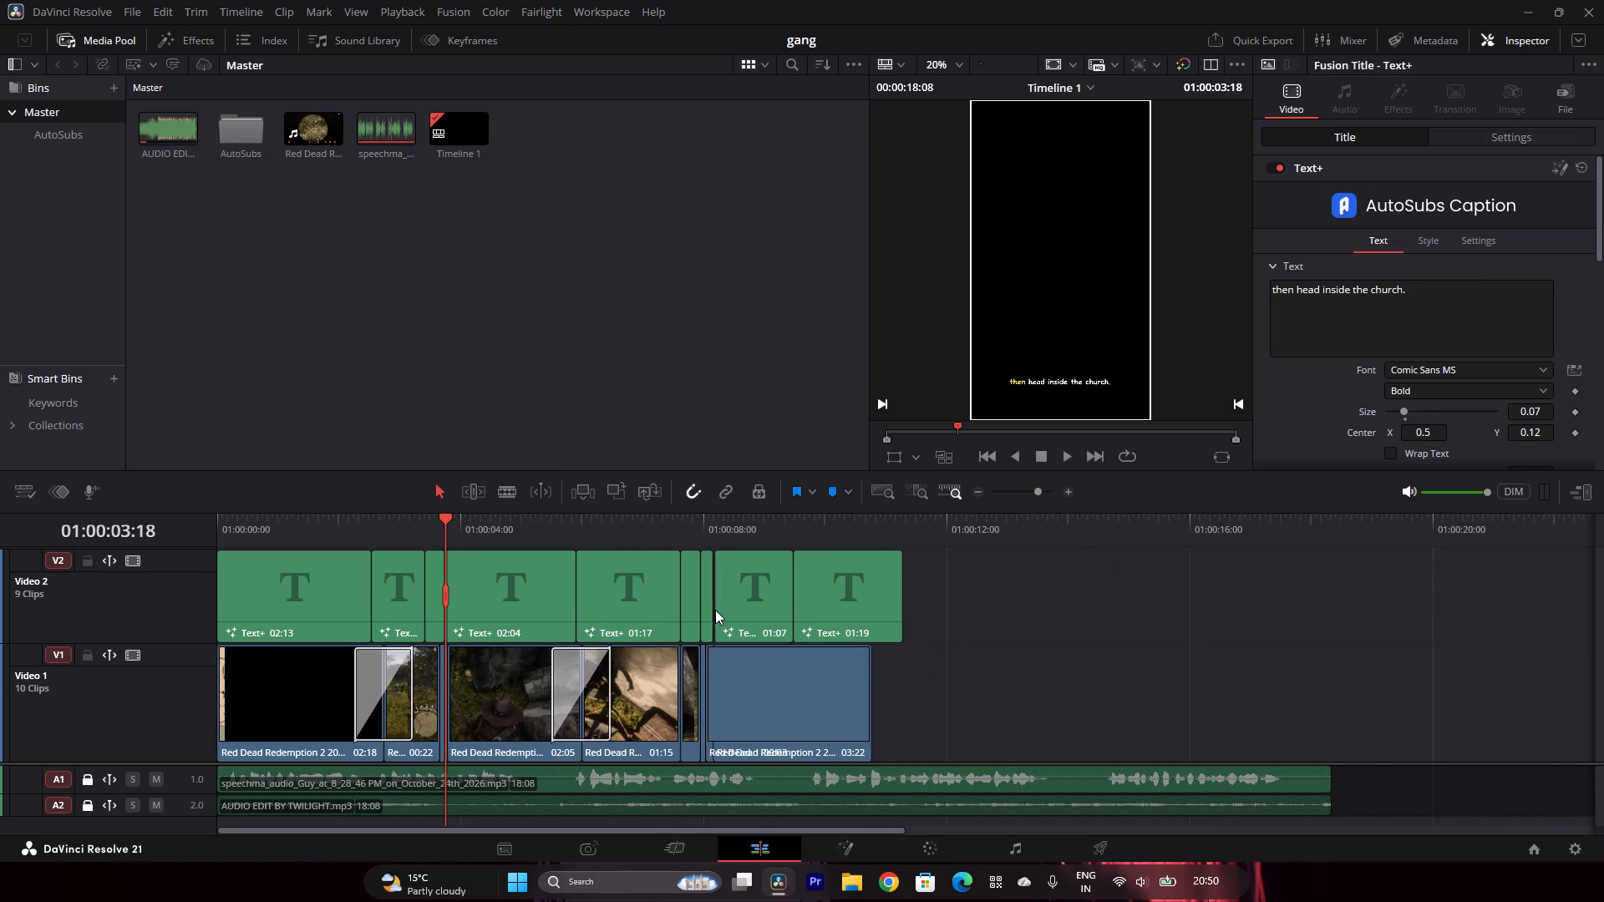
Play Timeline 1 from the start to check the closed-up subtitles and footage against the voiceover.
{"action": "left_click_drag", "start_coordinate": [447, 519], "coordinate": [319, 544]}
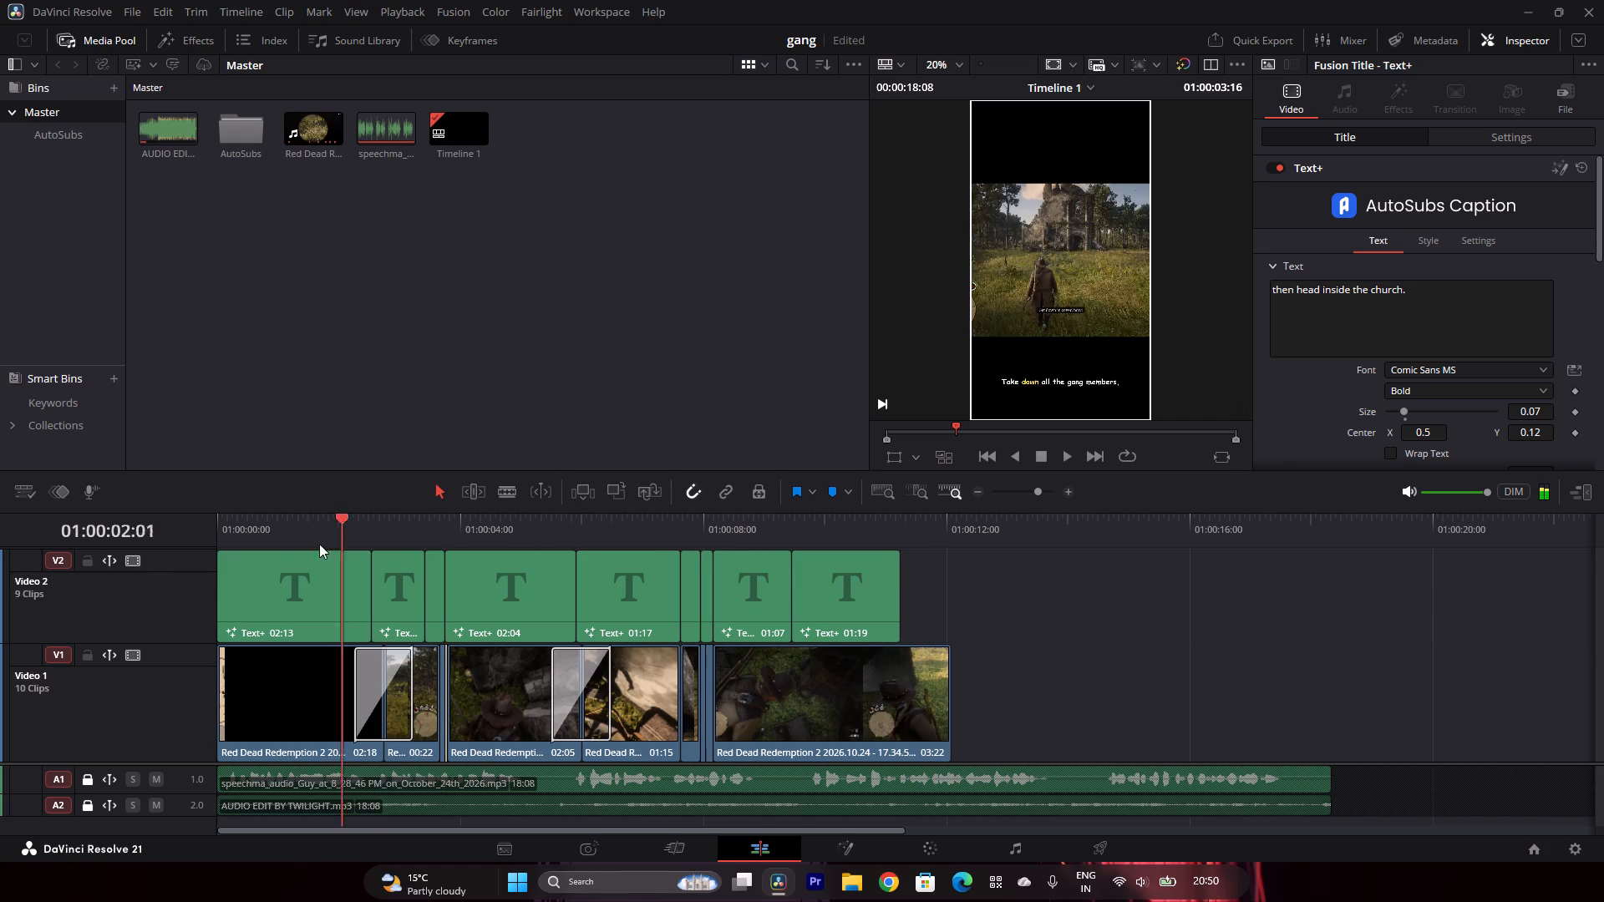
{"action": "left_click_drag", "start_coordinate": [319, 544], "coordinate": [136, 570]}
{"action": "left_click", "coordinate": [1062, 457]}
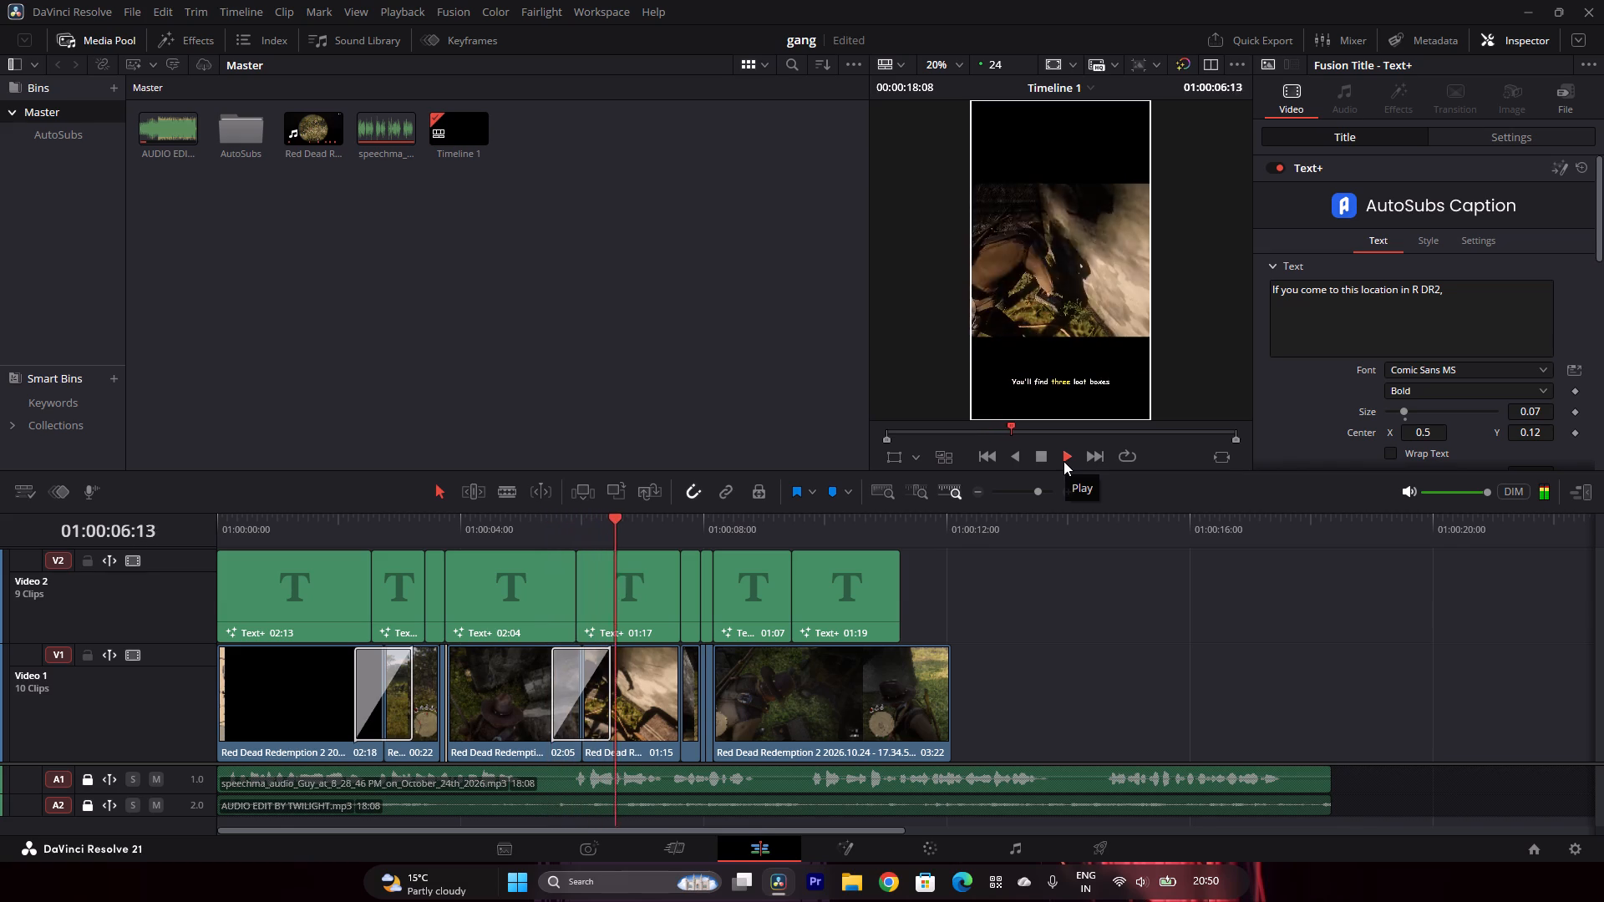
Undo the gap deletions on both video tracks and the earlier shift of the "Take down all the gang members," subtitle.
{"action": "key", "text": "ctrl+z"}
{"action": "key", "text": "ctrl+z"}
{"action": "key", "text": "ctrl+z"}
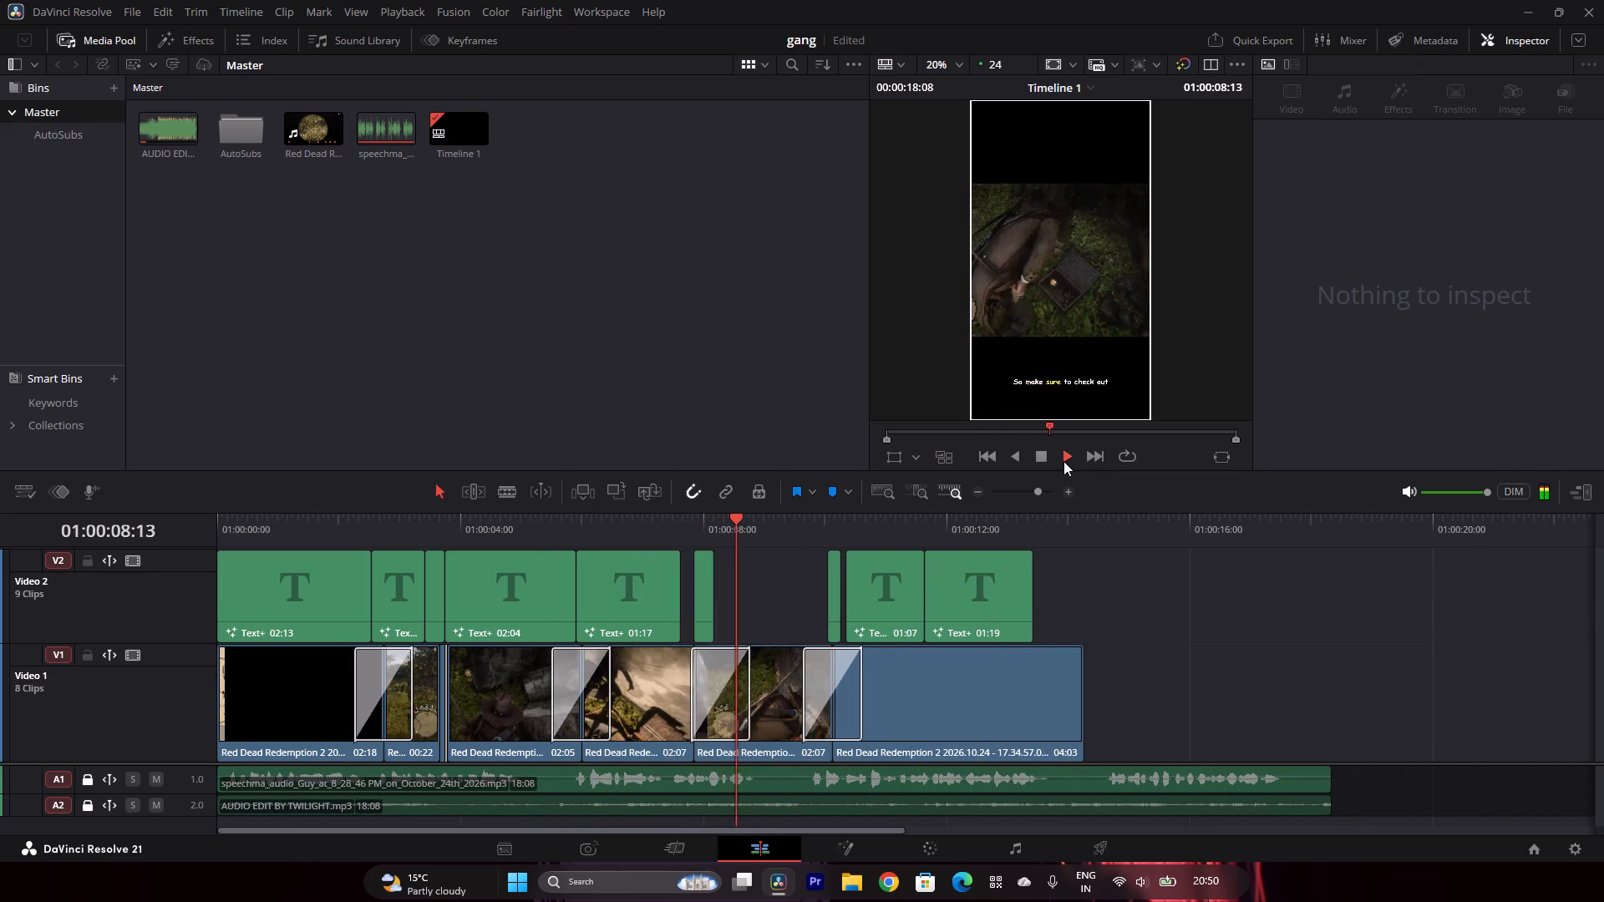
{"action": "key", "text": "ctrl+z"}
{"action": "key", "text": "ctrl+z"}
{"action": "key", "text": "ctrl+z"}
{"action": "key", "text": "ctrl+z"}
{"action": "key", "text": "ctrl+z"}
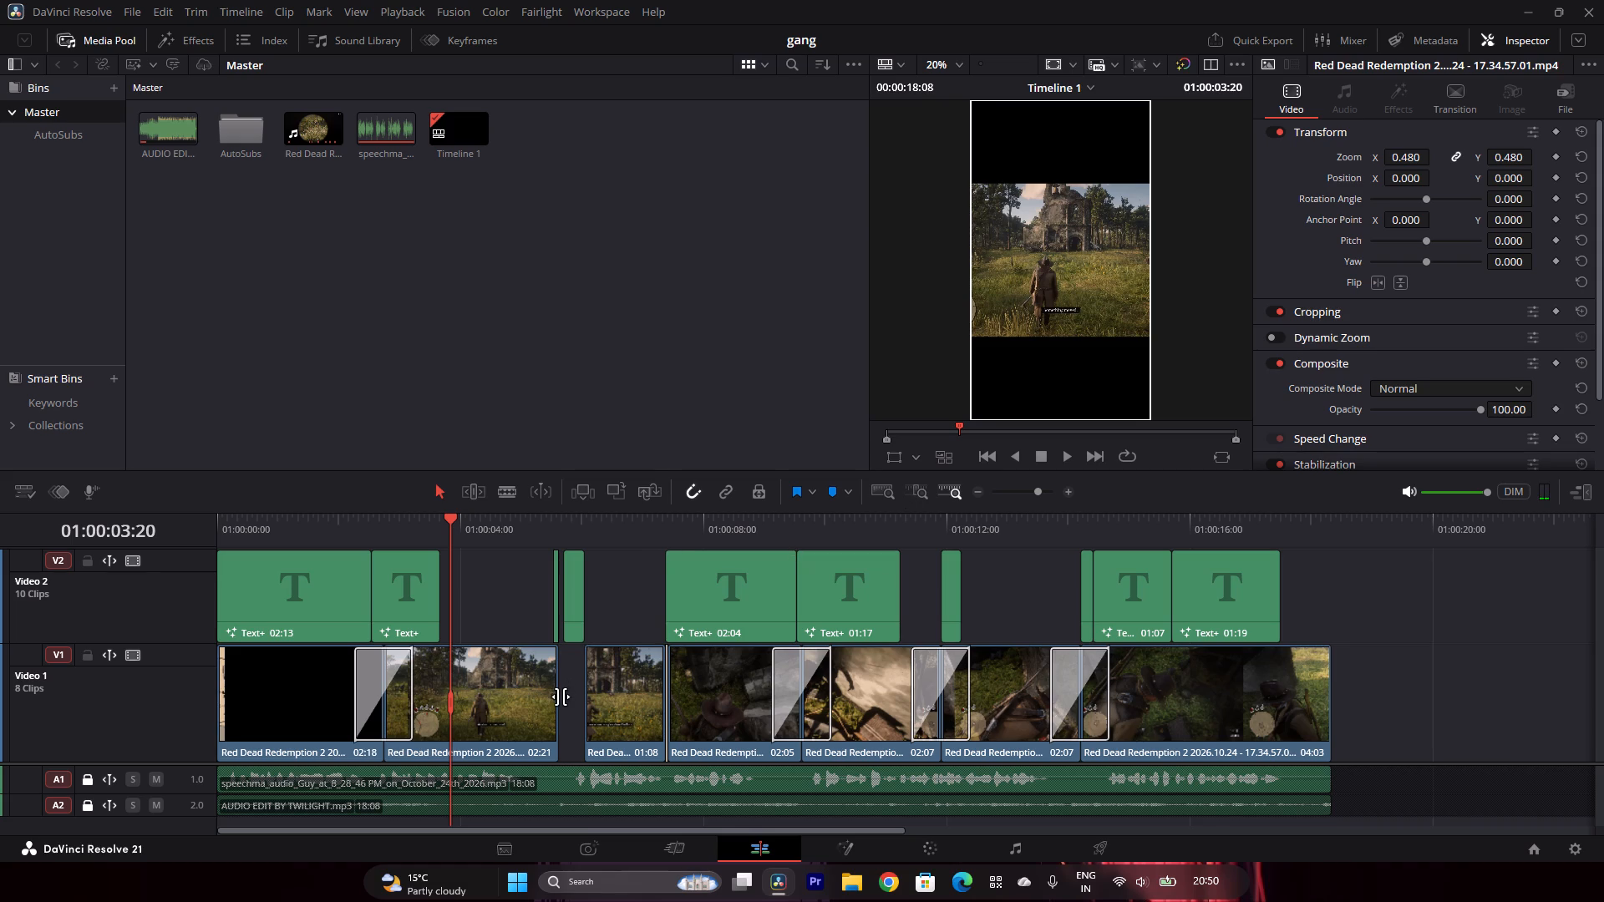
Extend the end of the church-approach clip on Video 1 to a 03:07 duration, closing the gap before the following clip.
{"action": "left_click_drag", "start_coordinate": [561, 699], "coordinate": [577, 707]}
{"action": "left_click_drag", "start_coordinate": [586, 706], "coordinate": [571, 710]}
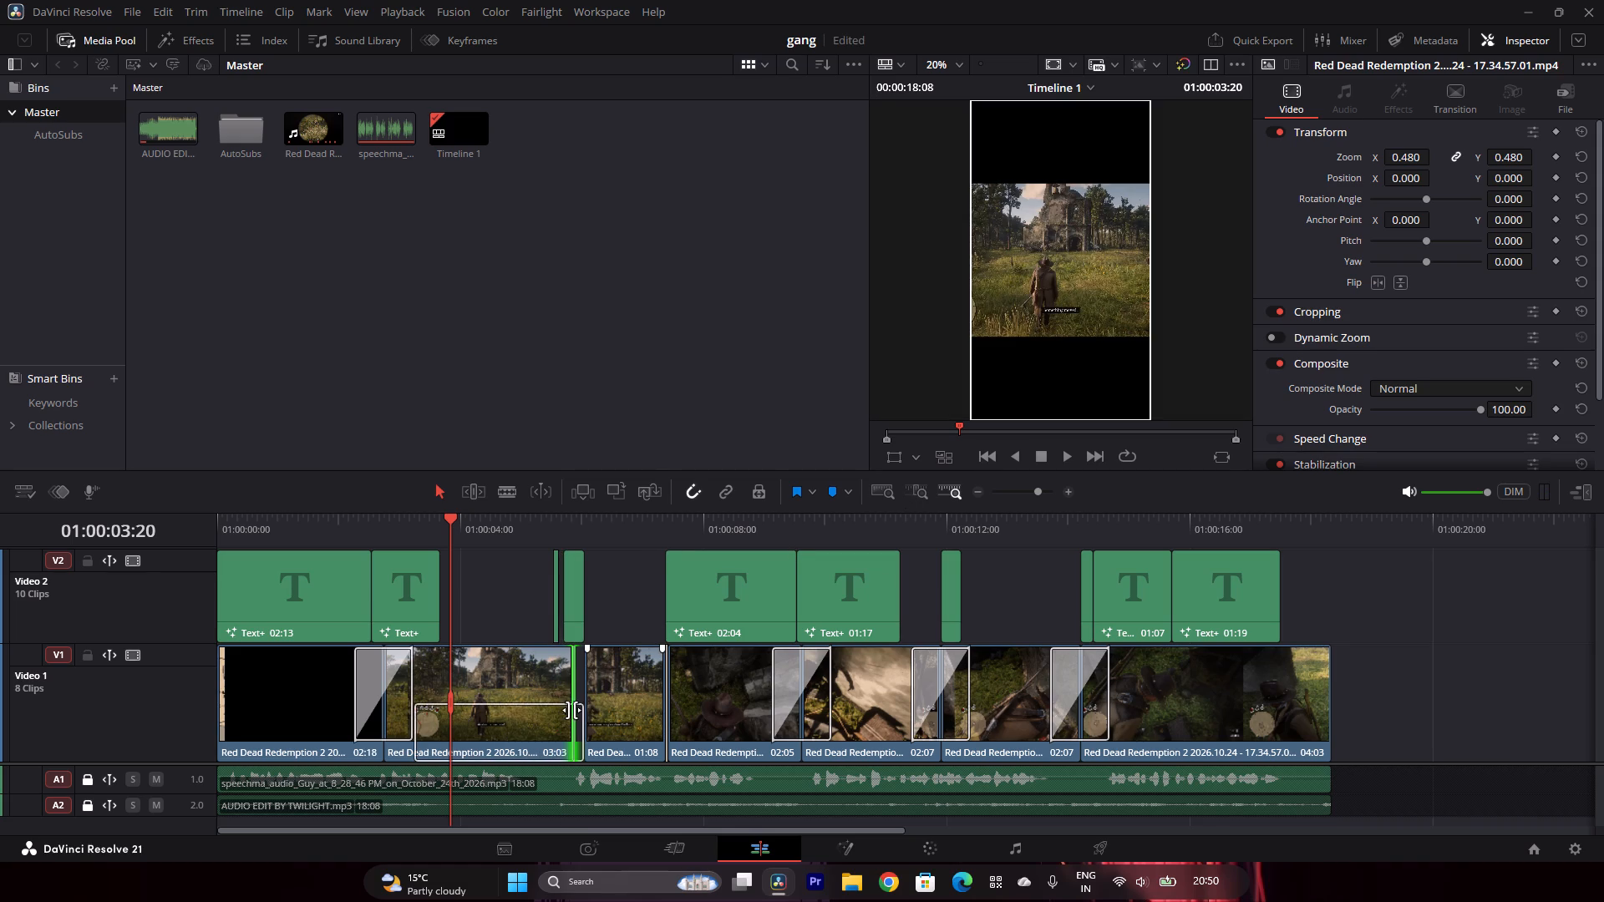
{"action": "left_click_drag", "start_coordinate": [571, 710], "coordinate": [570, 710]}
{"action": "left_click_drag", "start_coordinate": [571, 695], "coordinate": [581, 697]}
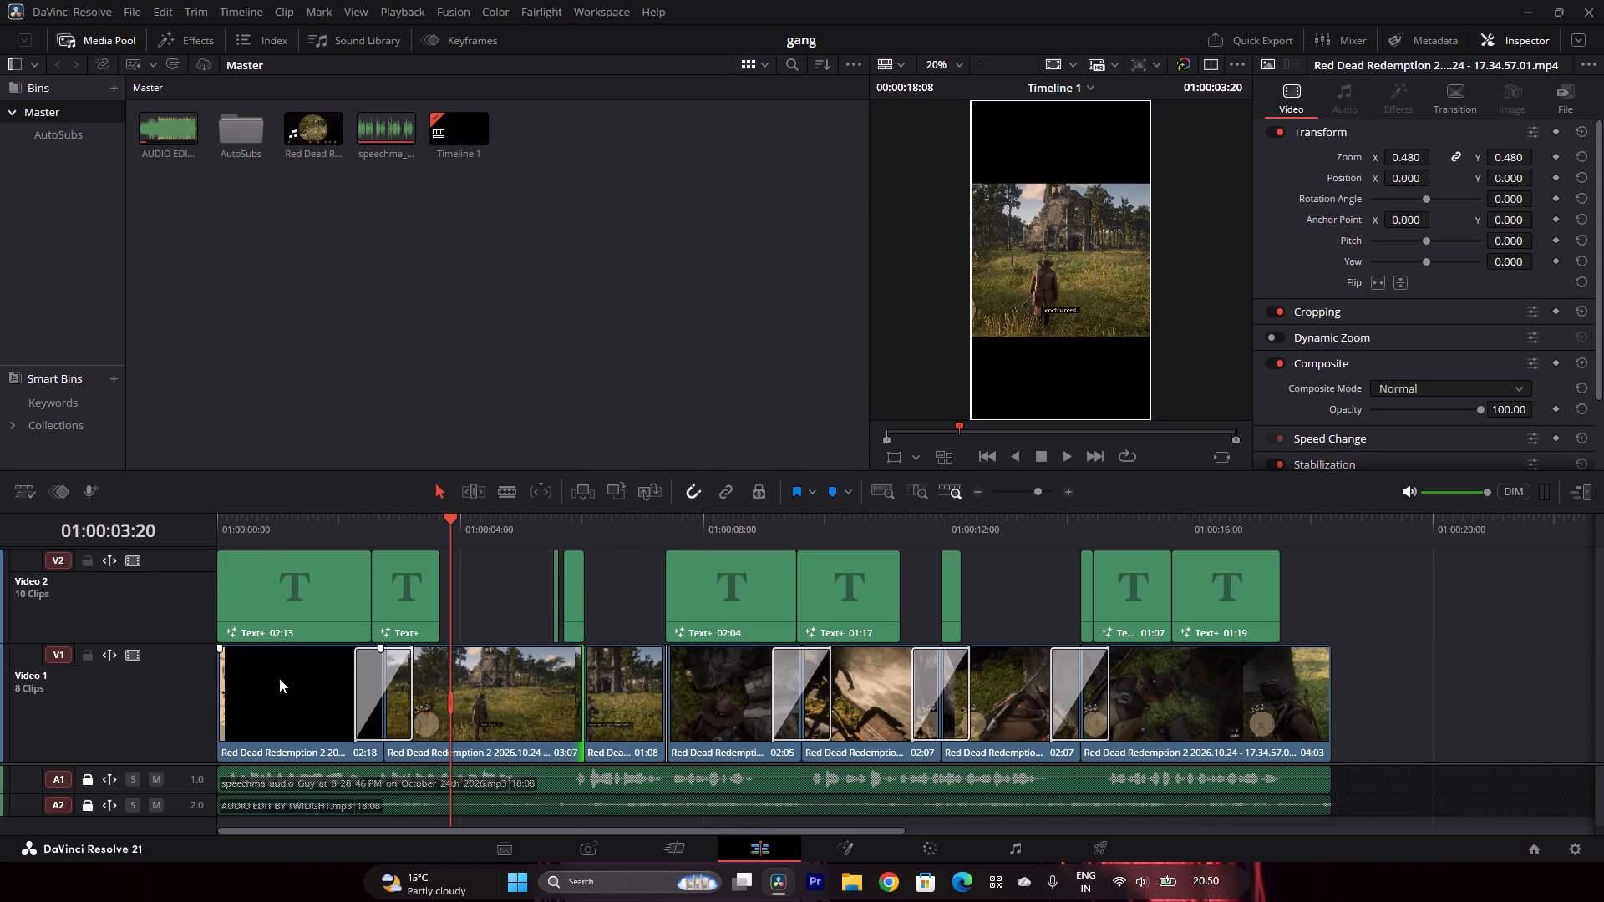
Play Timeline 1 from the start through to its end to review footage, subtitles and voiceover.
{"action": "left_click_drag", "start_coordinate": [278, 512], "coordinate": [204, 540]}
{"action": "left_click_drag", "start_coordinate": [248, 549], "coordinate": [173, 549]}
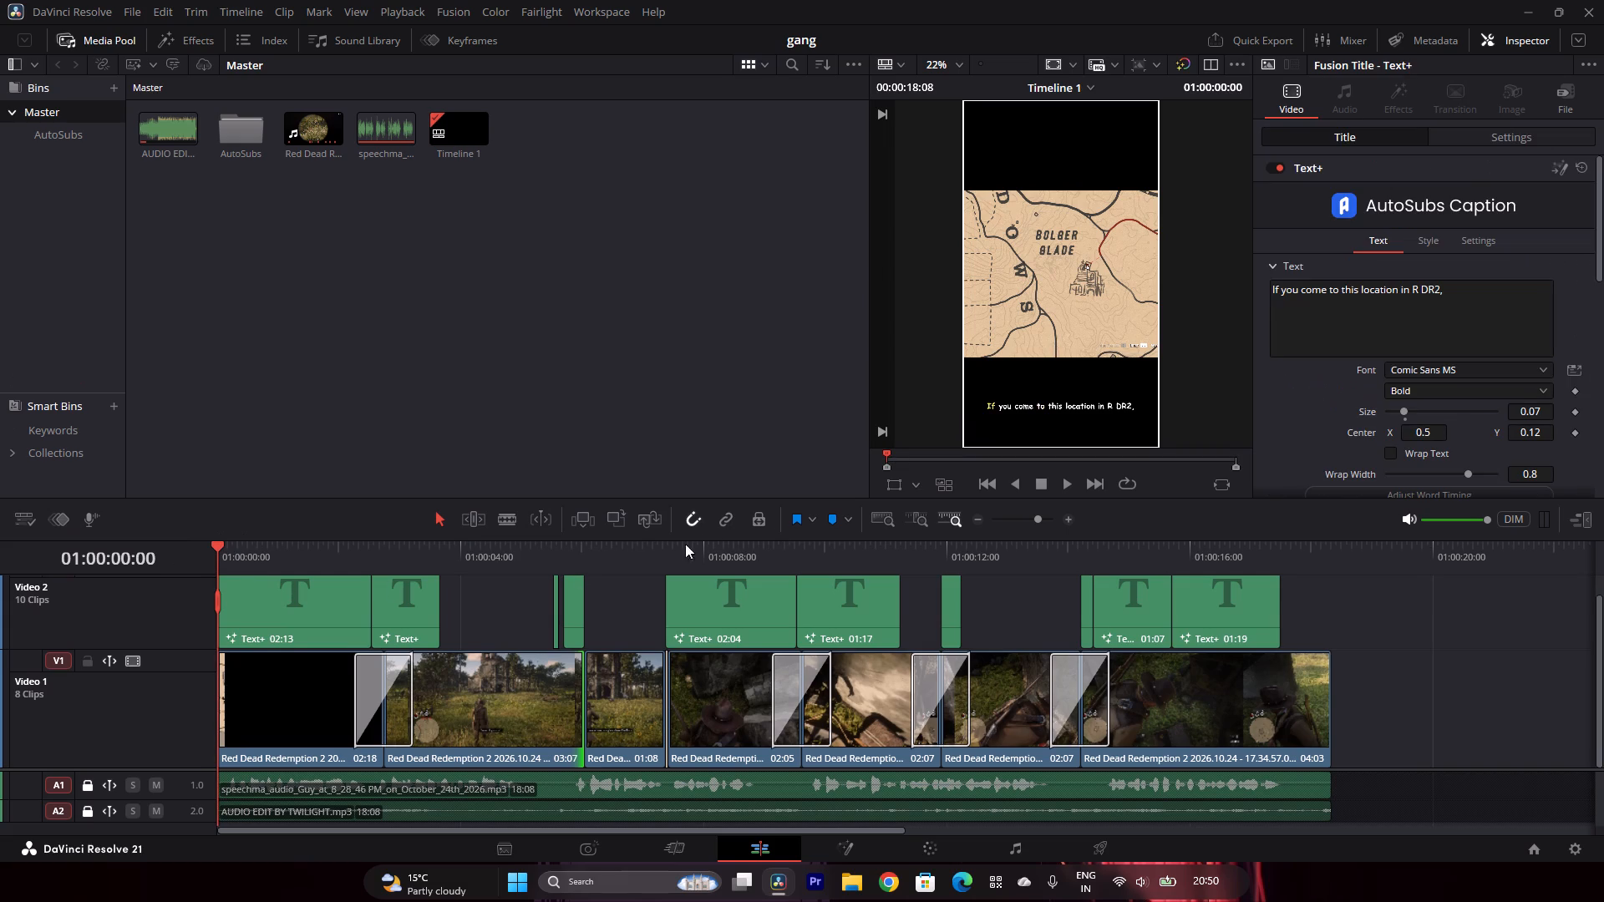
{"action": "left_click", "coordinate": [1059, 482]}
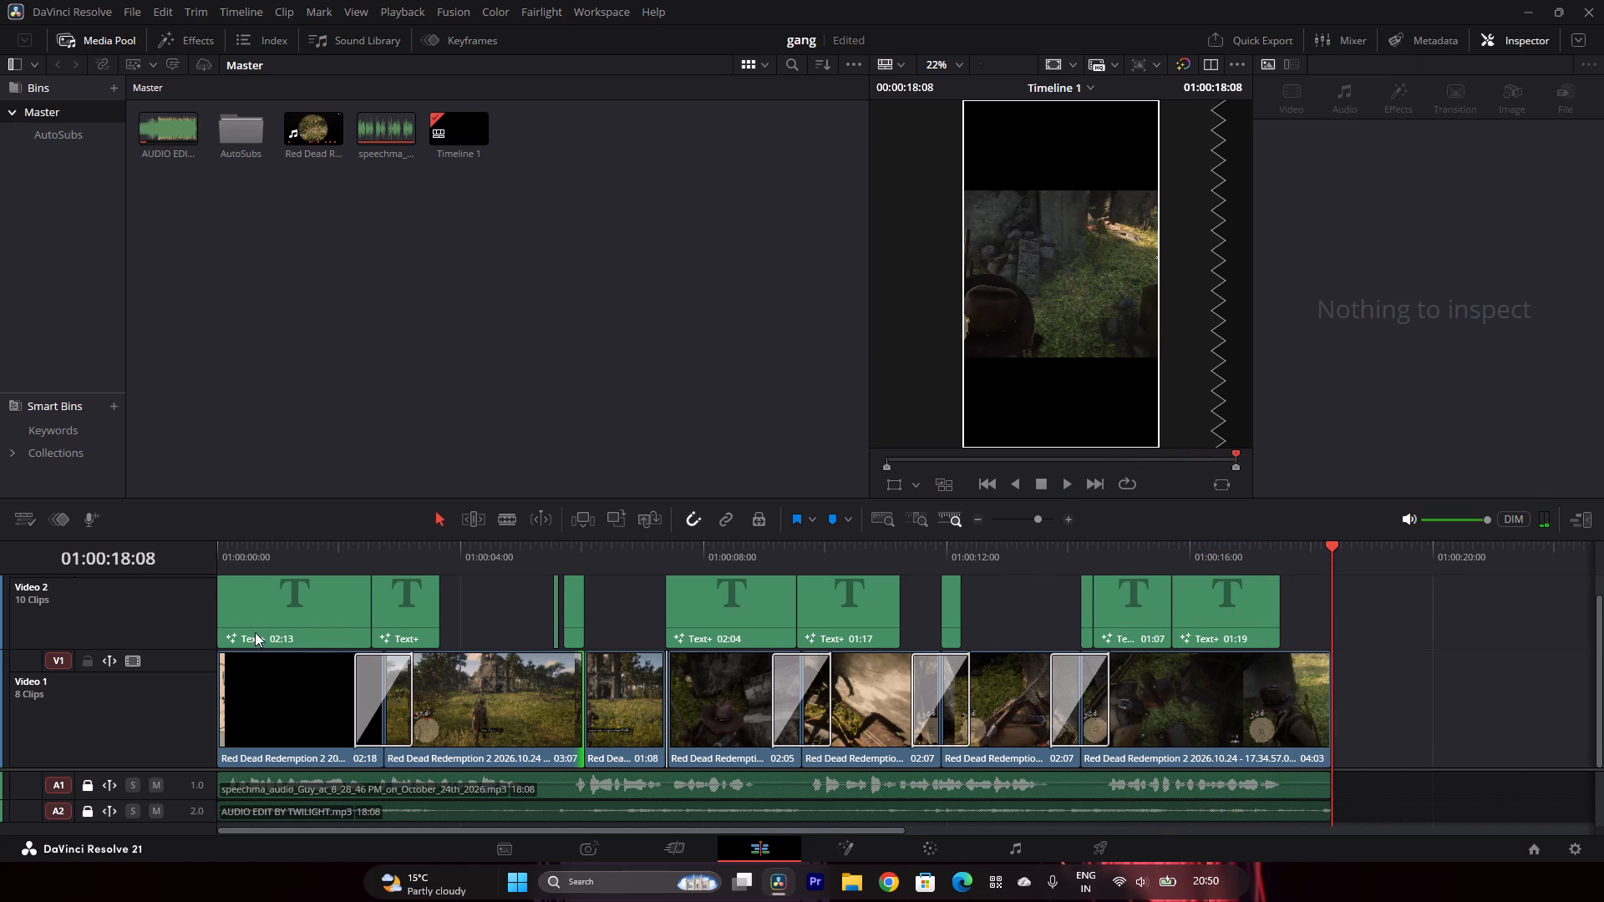
Move the short "church controlled by a gang." subtitle earlier on Video 2, directly against the "you'll find an abandoned" subtitle.
{"action": "left_click_drag", "start_coordinate": [179, 653], "coordinate": [179, 671]}
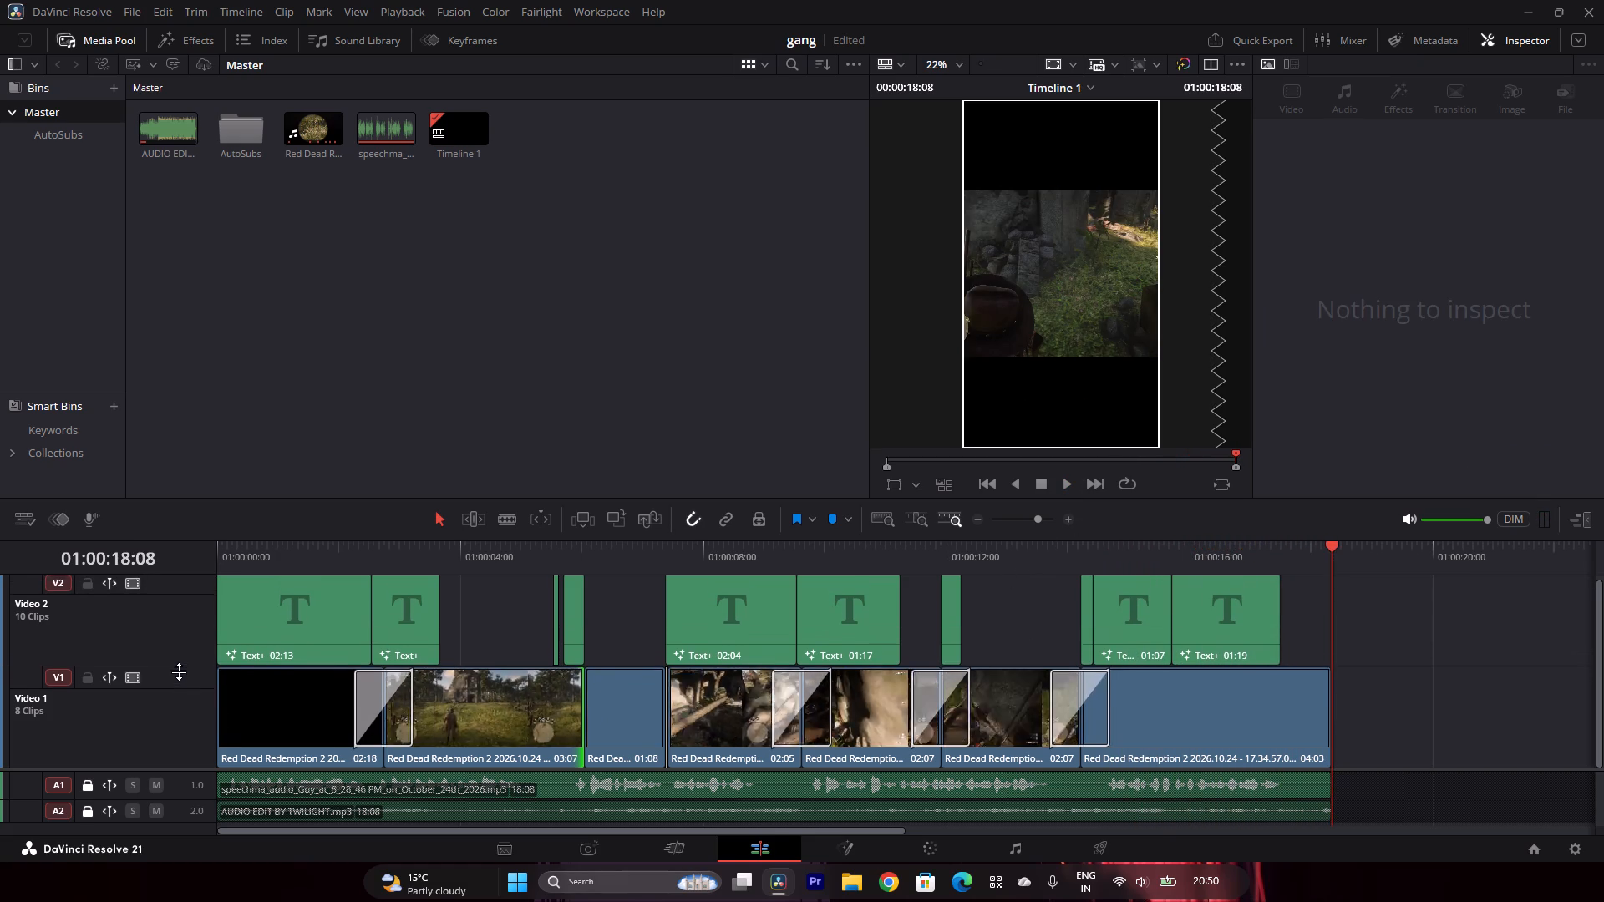
{"action": "left_click_drag", "start_coordinate": [179, 671], "coordinate": [178, 697]}
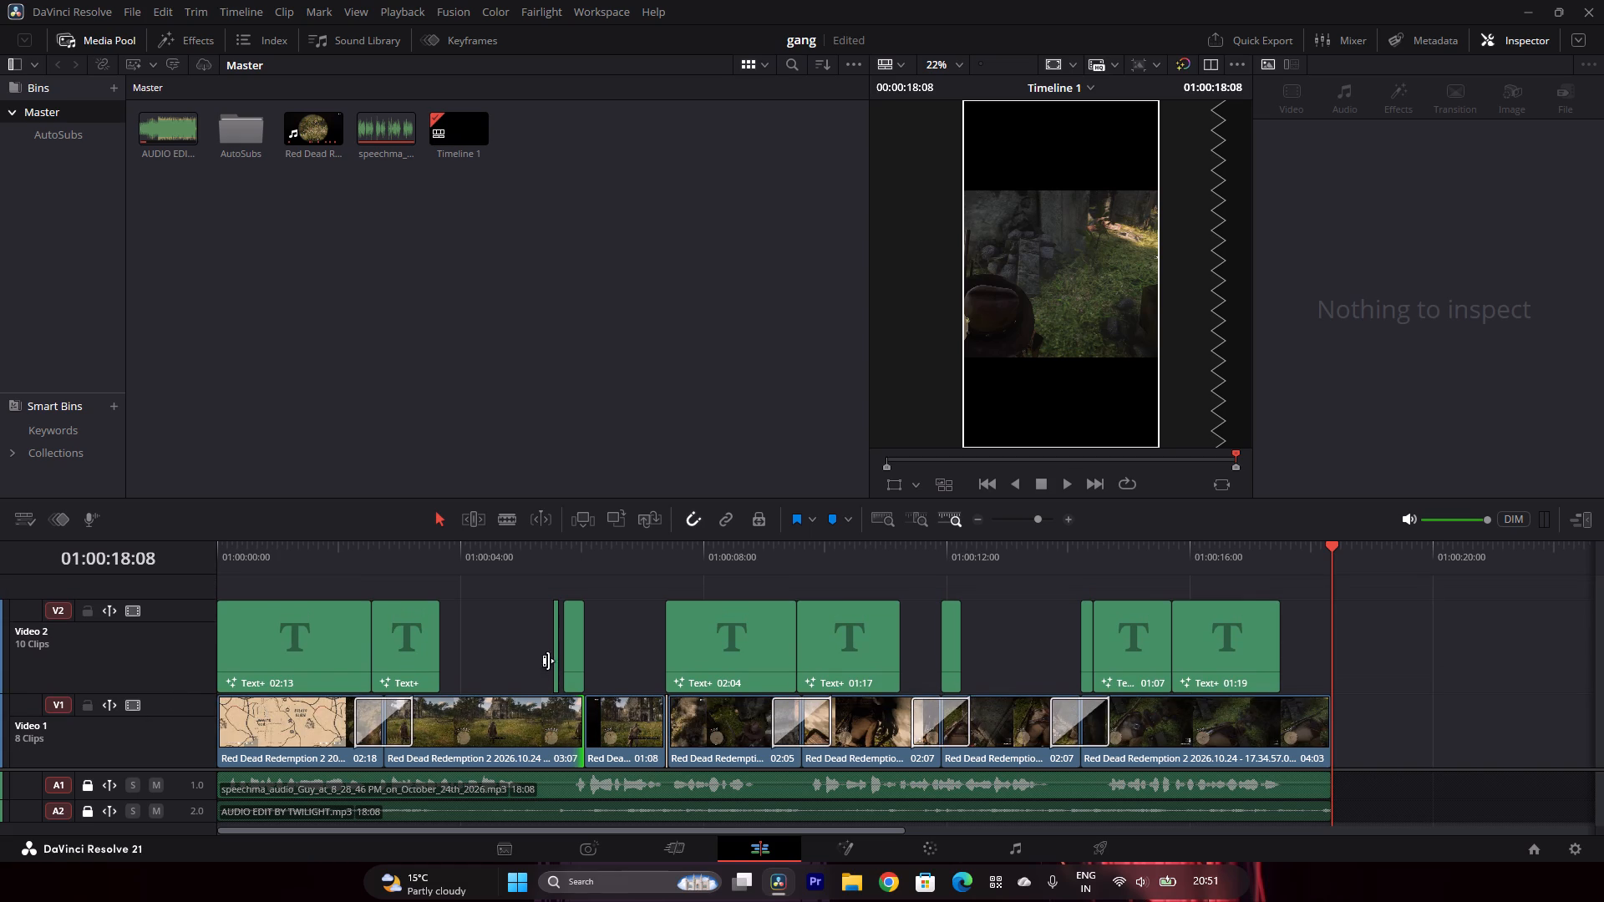
{"action": "left_click_drag", "start_coordinate": [555, 652], "coordinate": [483, 679]}
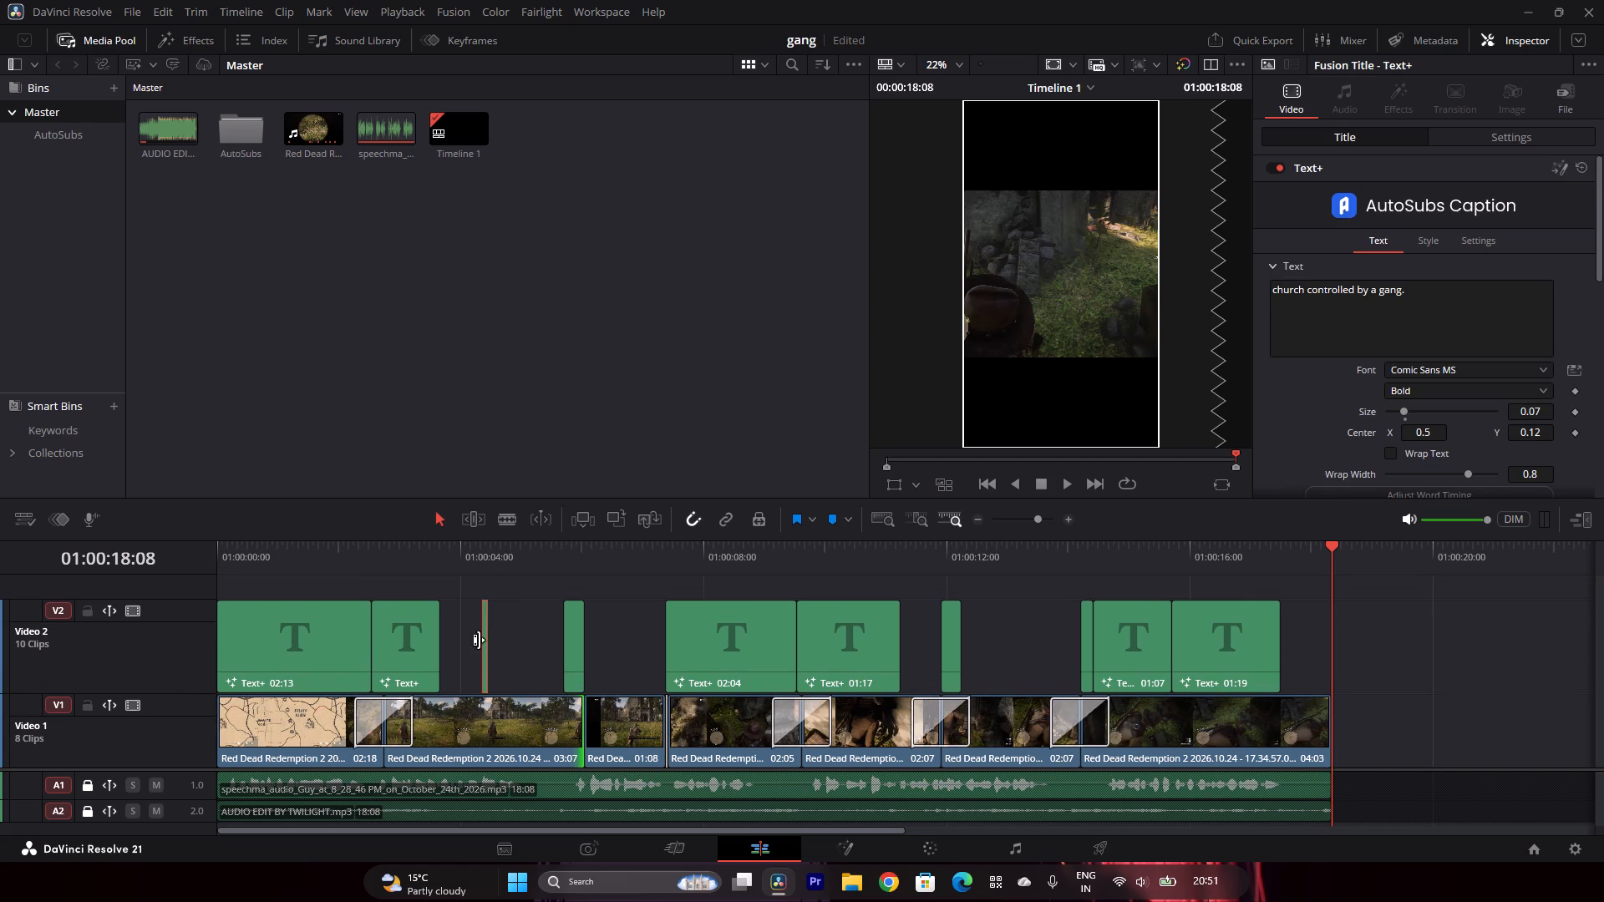
{"action": "left_click_drag", "start_coordinate": [484, 645], "coordinate": [456, 660]}
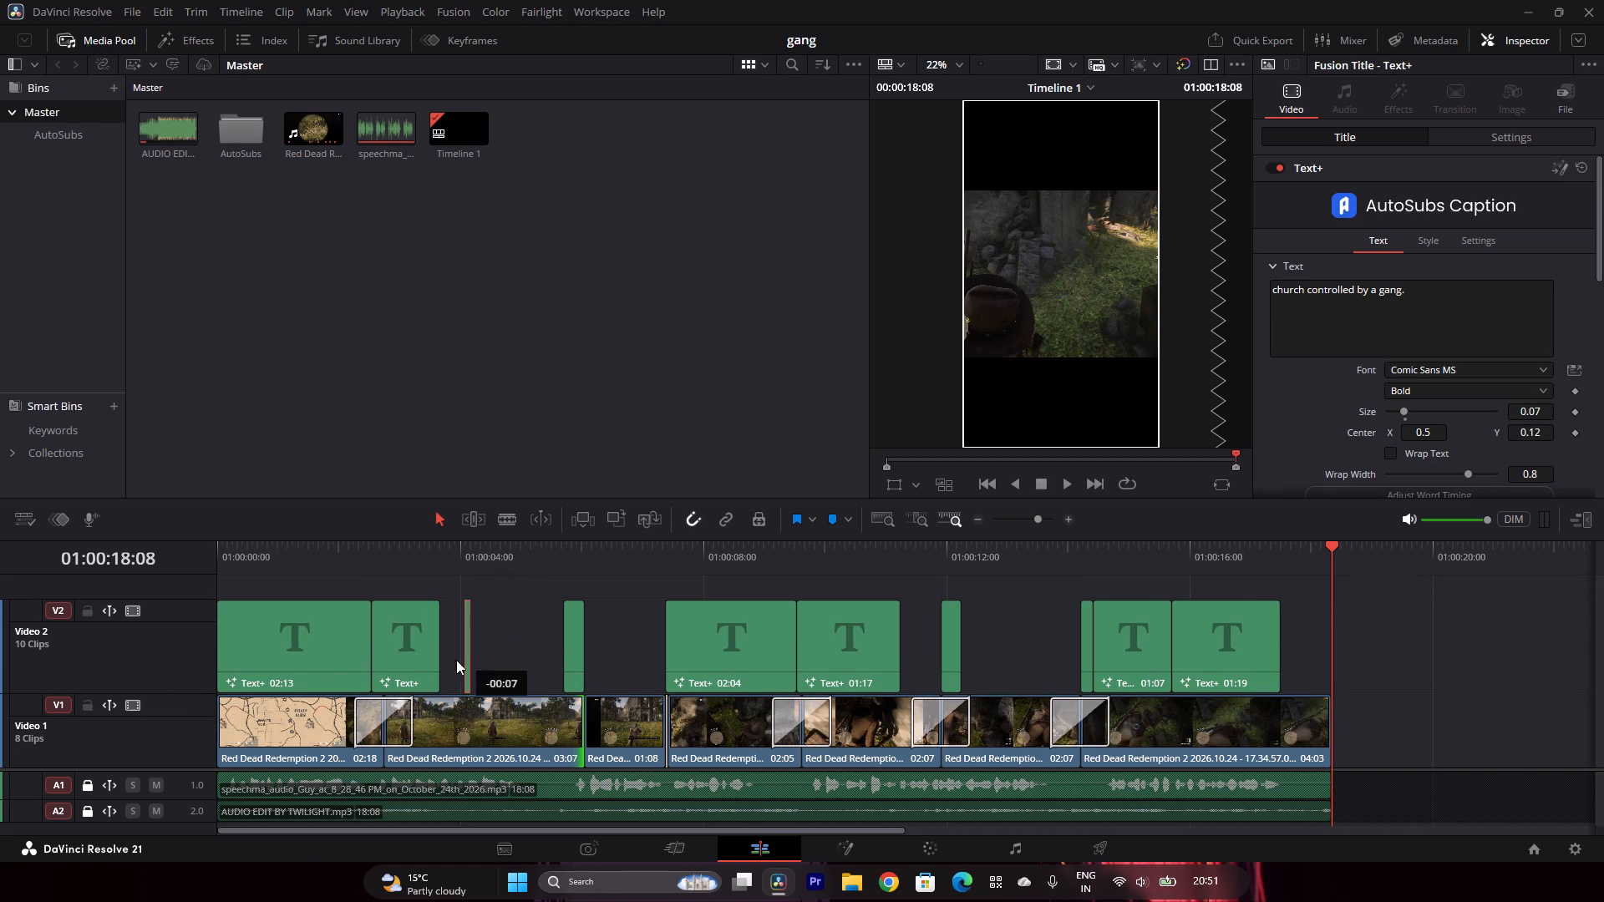
{"action": "left_click_drag", "start_coordinate": [456, 660], "coordinate": [436, 672]}
Play from 01:00:02:22 to check the moved "church controlled by a gang." subtitle against the voiceover.
{"action": "left_click_drag", "start_coordinate": [414, 548], "coordinate": [394, 555]}
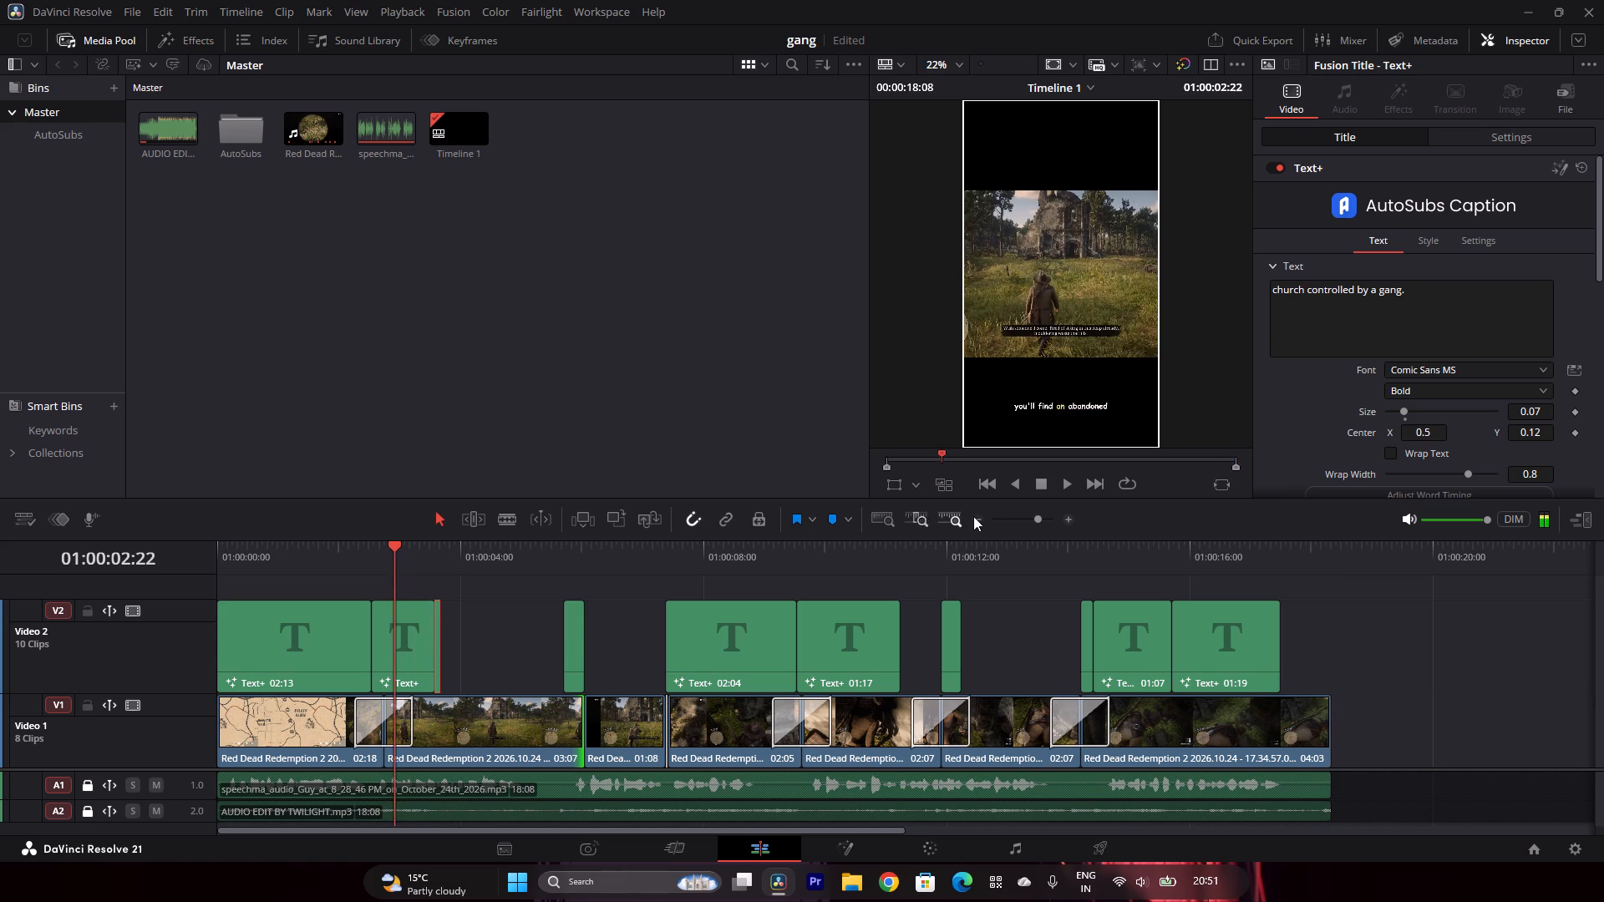
{"action": "left_click", "coordinate": [1065, 482]}
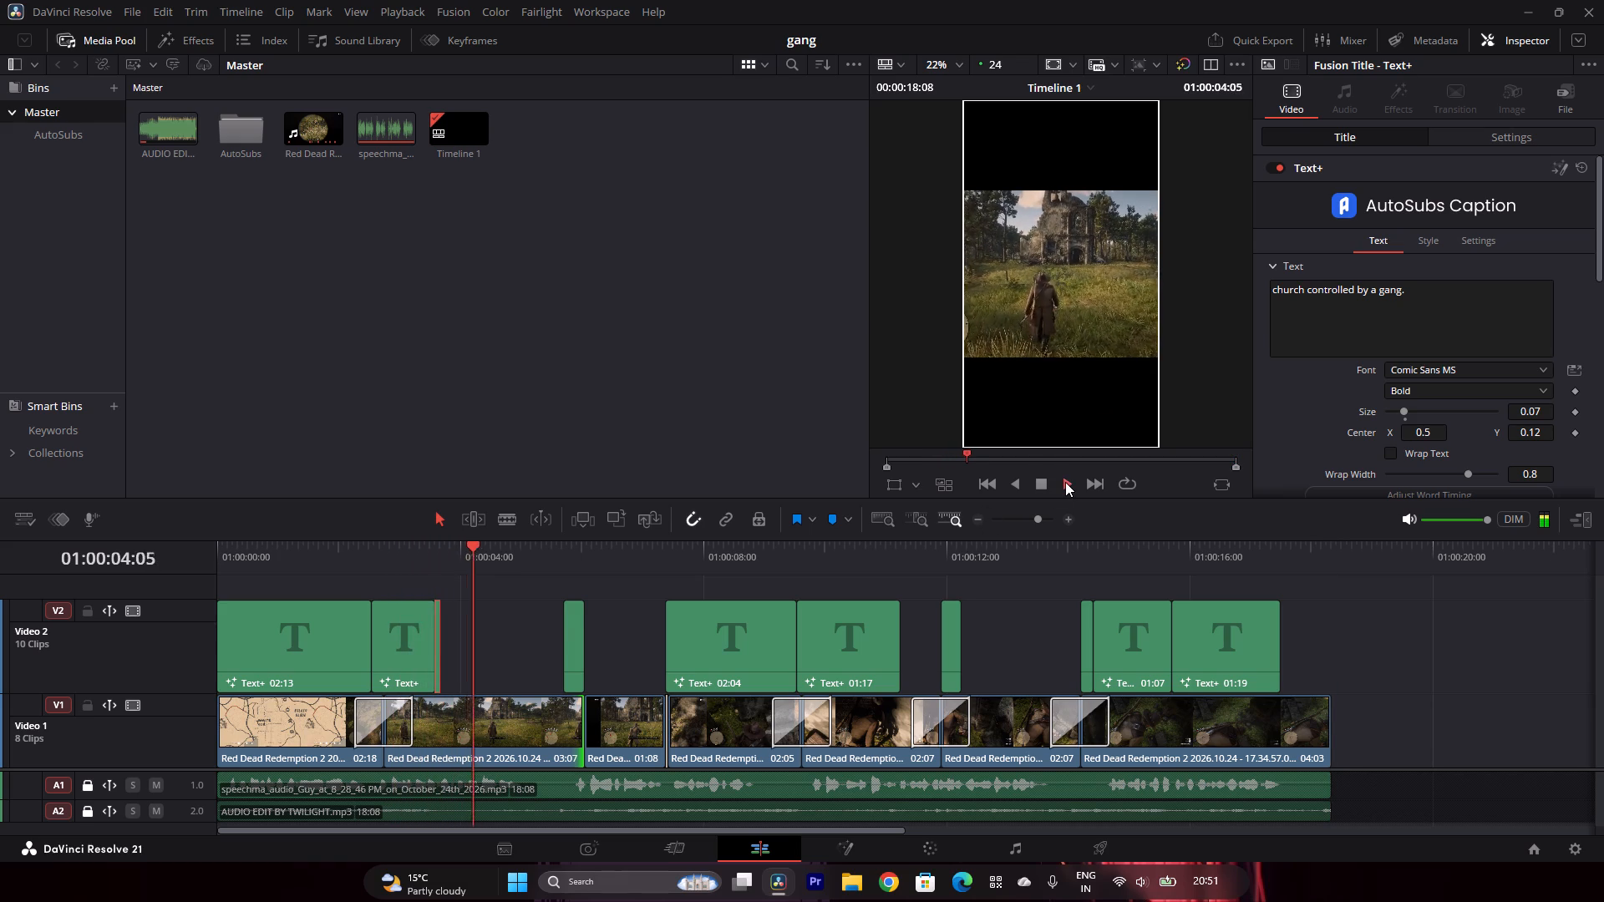
{"action": "left_click", "coordinate": [439, 642]}
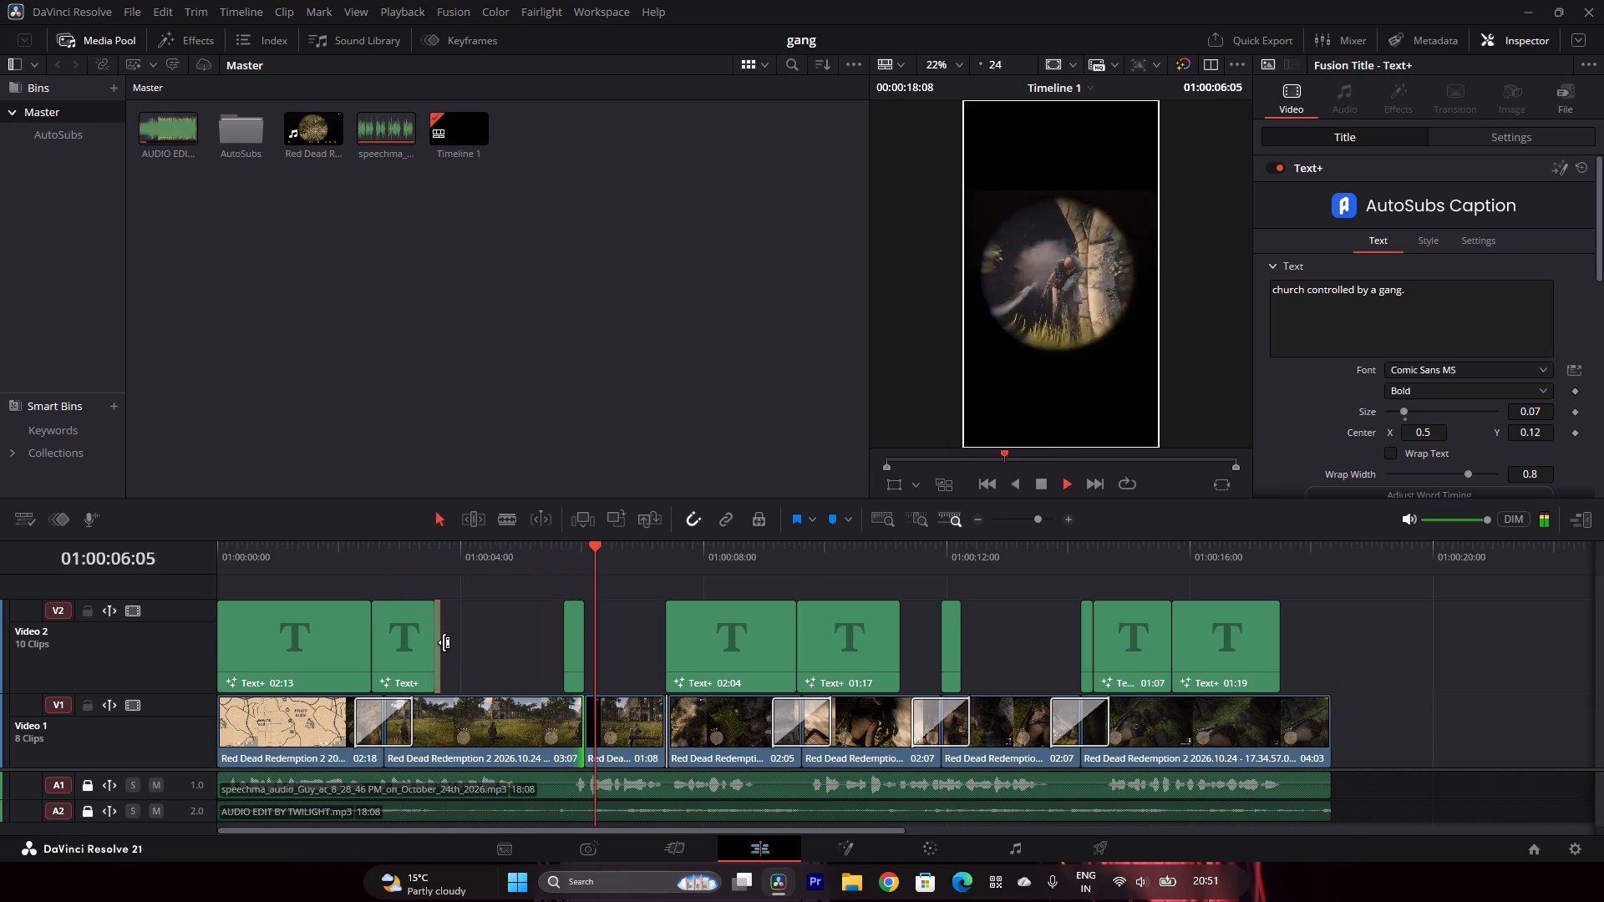
{"action": "left_click", "coordinate": [439, 642]}
{"action": "left_click", "coordinate": [437, 643]}
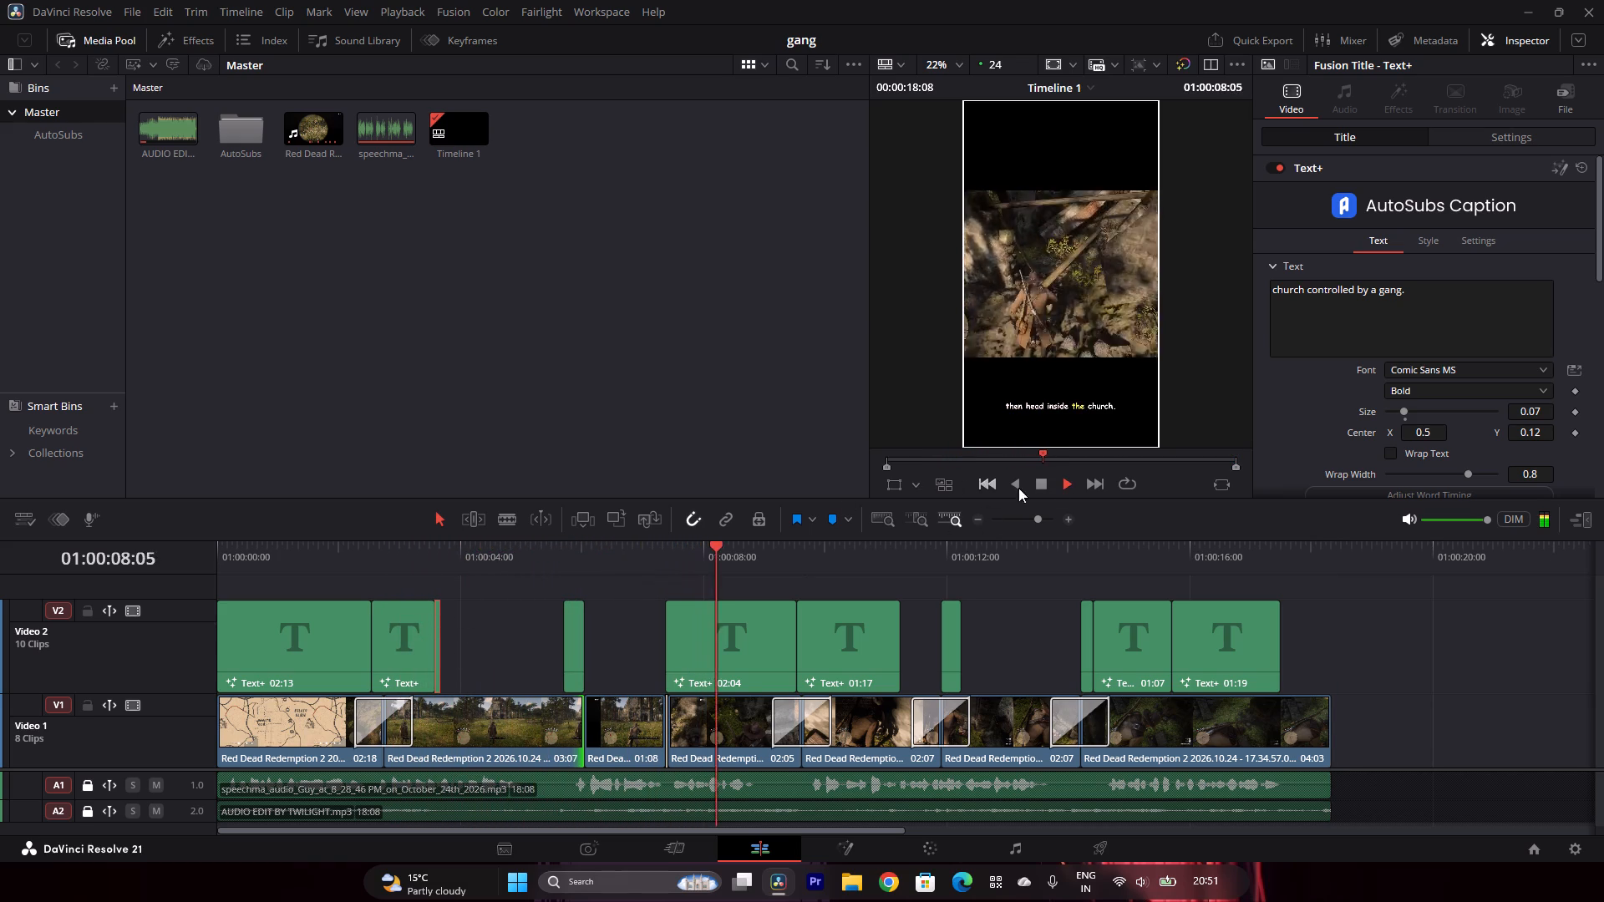
{"action": "left_click", "coordinate": [1044, 479]}
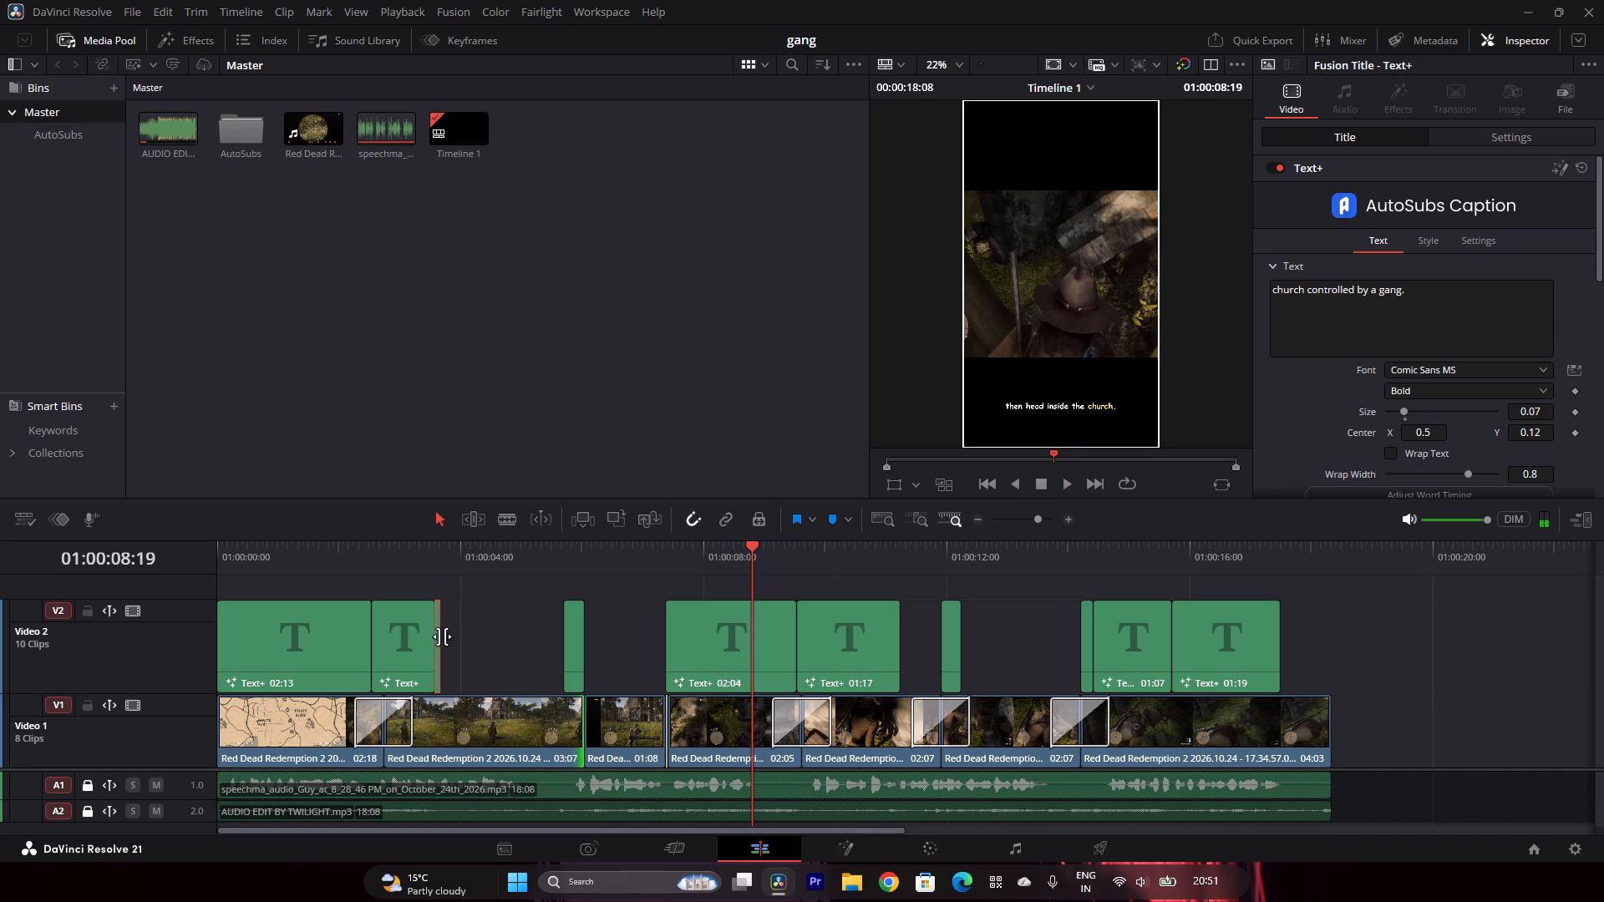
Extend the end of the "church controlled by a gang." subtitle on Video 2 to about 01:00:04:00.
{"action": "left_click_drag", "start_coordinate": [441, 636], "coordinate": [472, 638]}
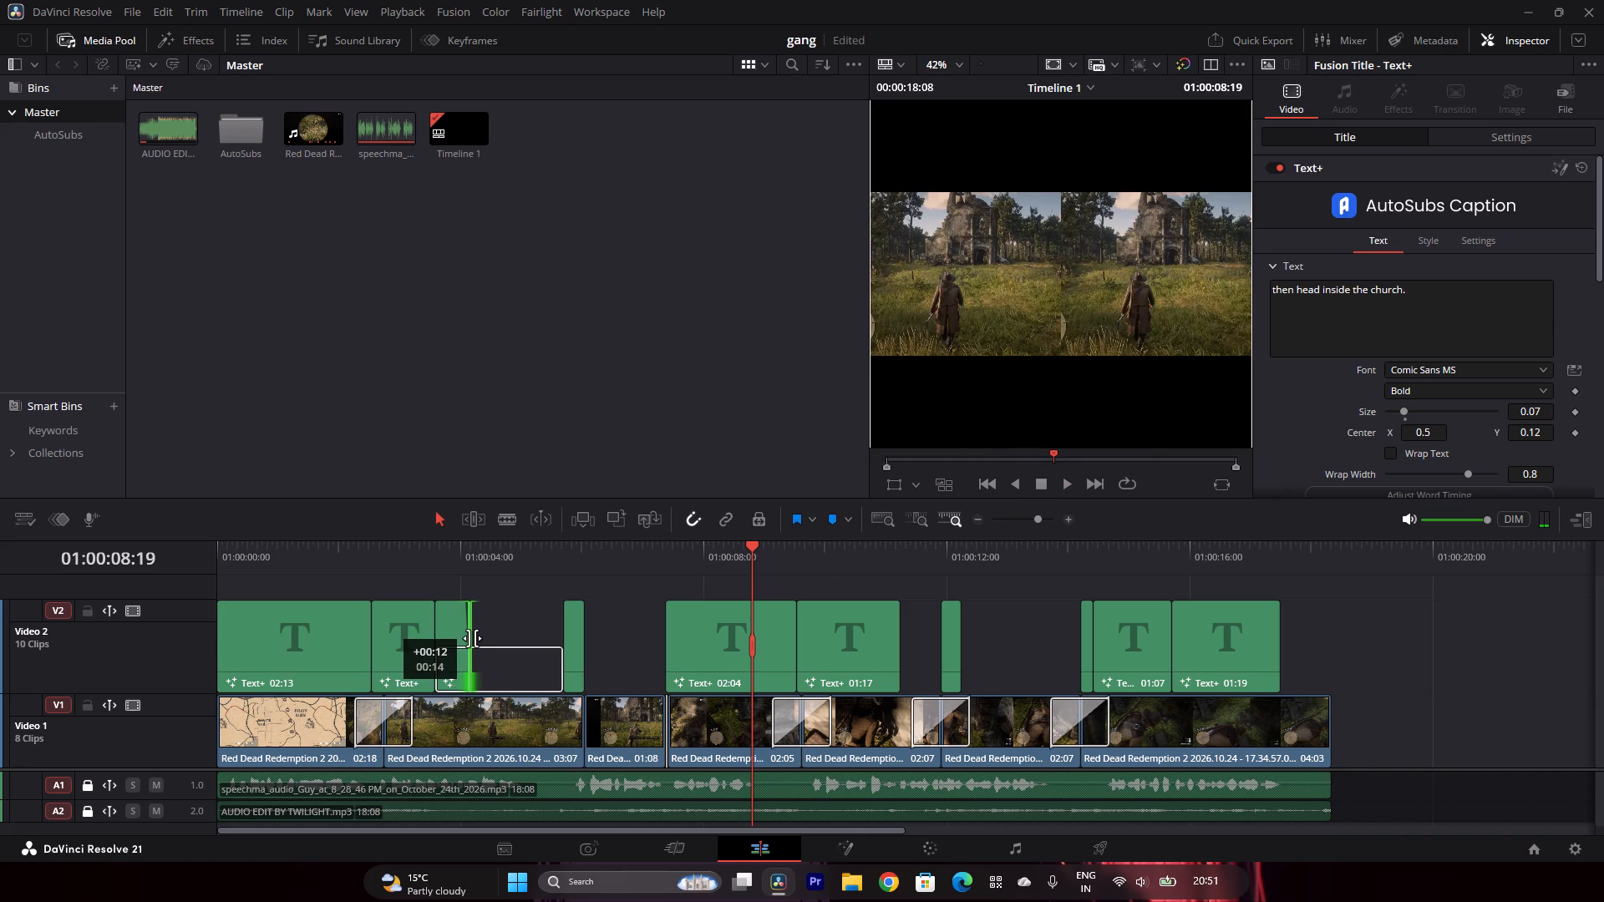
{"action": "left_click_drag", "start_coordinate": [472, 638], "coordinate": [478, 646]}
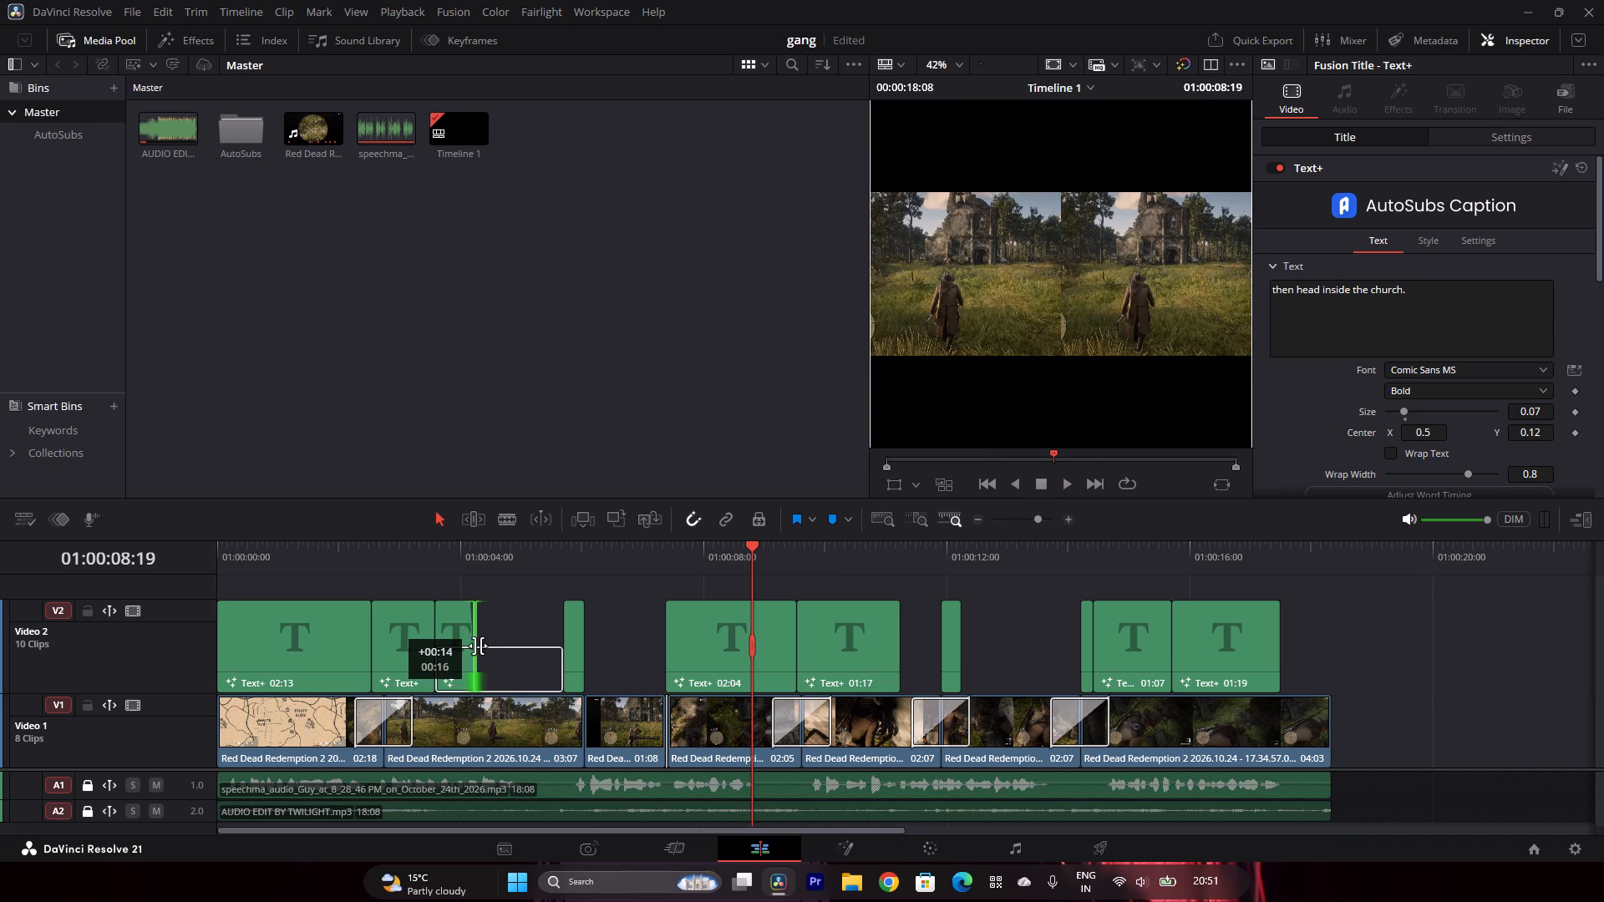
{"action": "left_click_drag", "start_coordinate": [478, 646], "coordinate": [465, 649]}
Play from around the "you'll find an abandoned" subtitle to find where the spoken "church controlled by a gang." line ends.
{"action": "left_click_drag", "start_coordinate": [442, 549], "coordinate": [442, 548]}
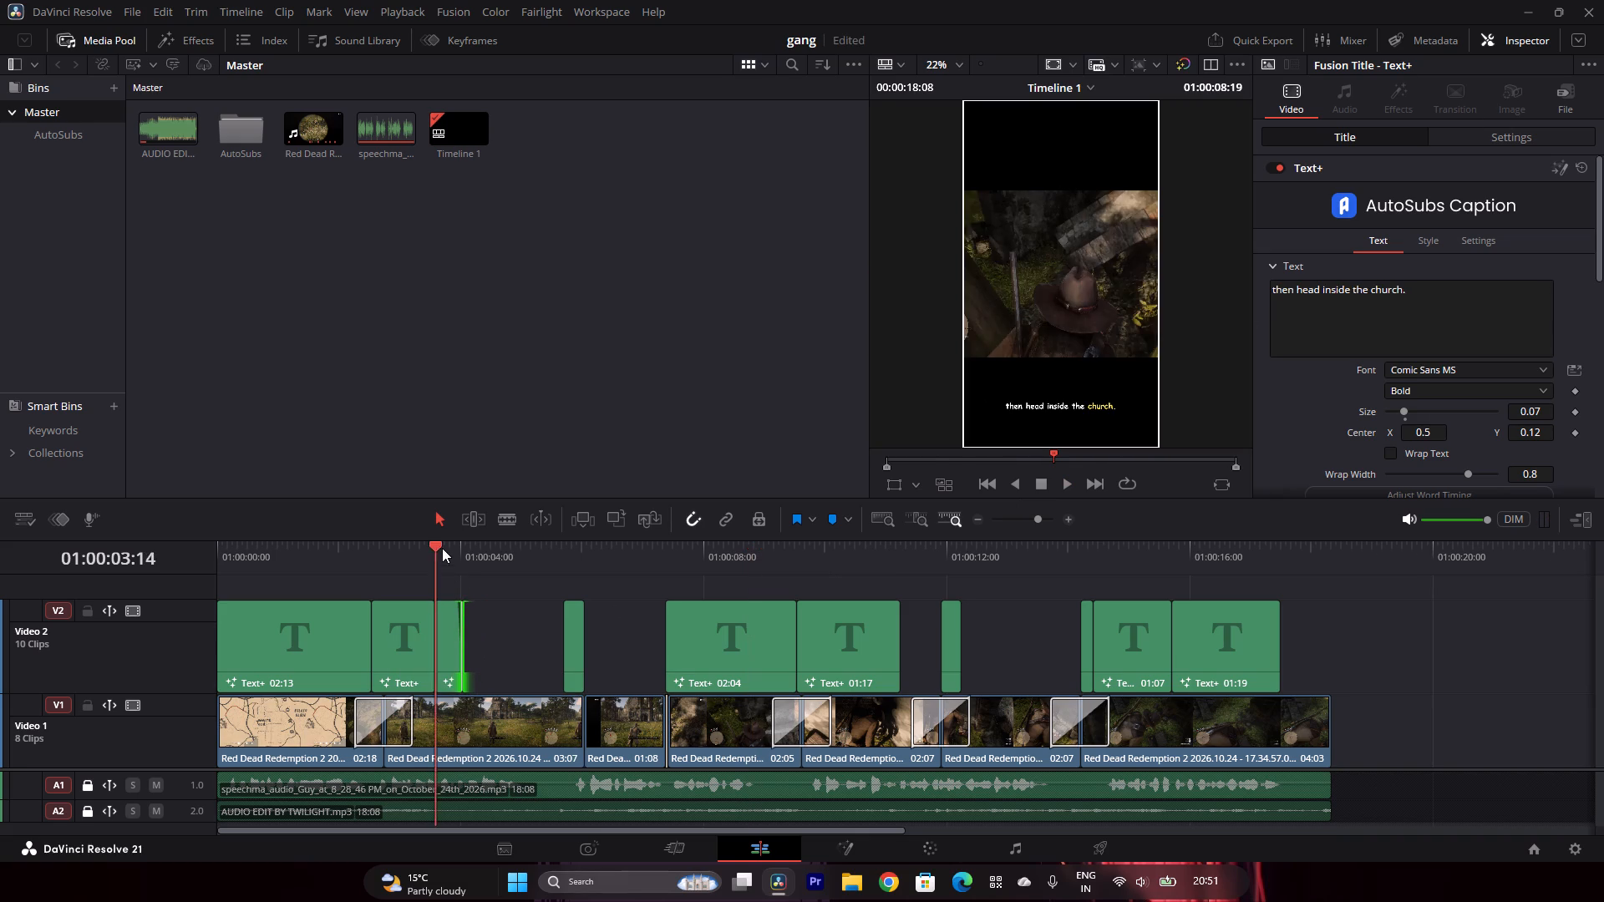
{"action": "left_click_drag", "start_coordinate": [442, 548], "coordinate": [409, 566]}
{"action": "left_click", "coordinate": [499, 575]}
{"action": "left_click", "coordinate": [1068, 480]}
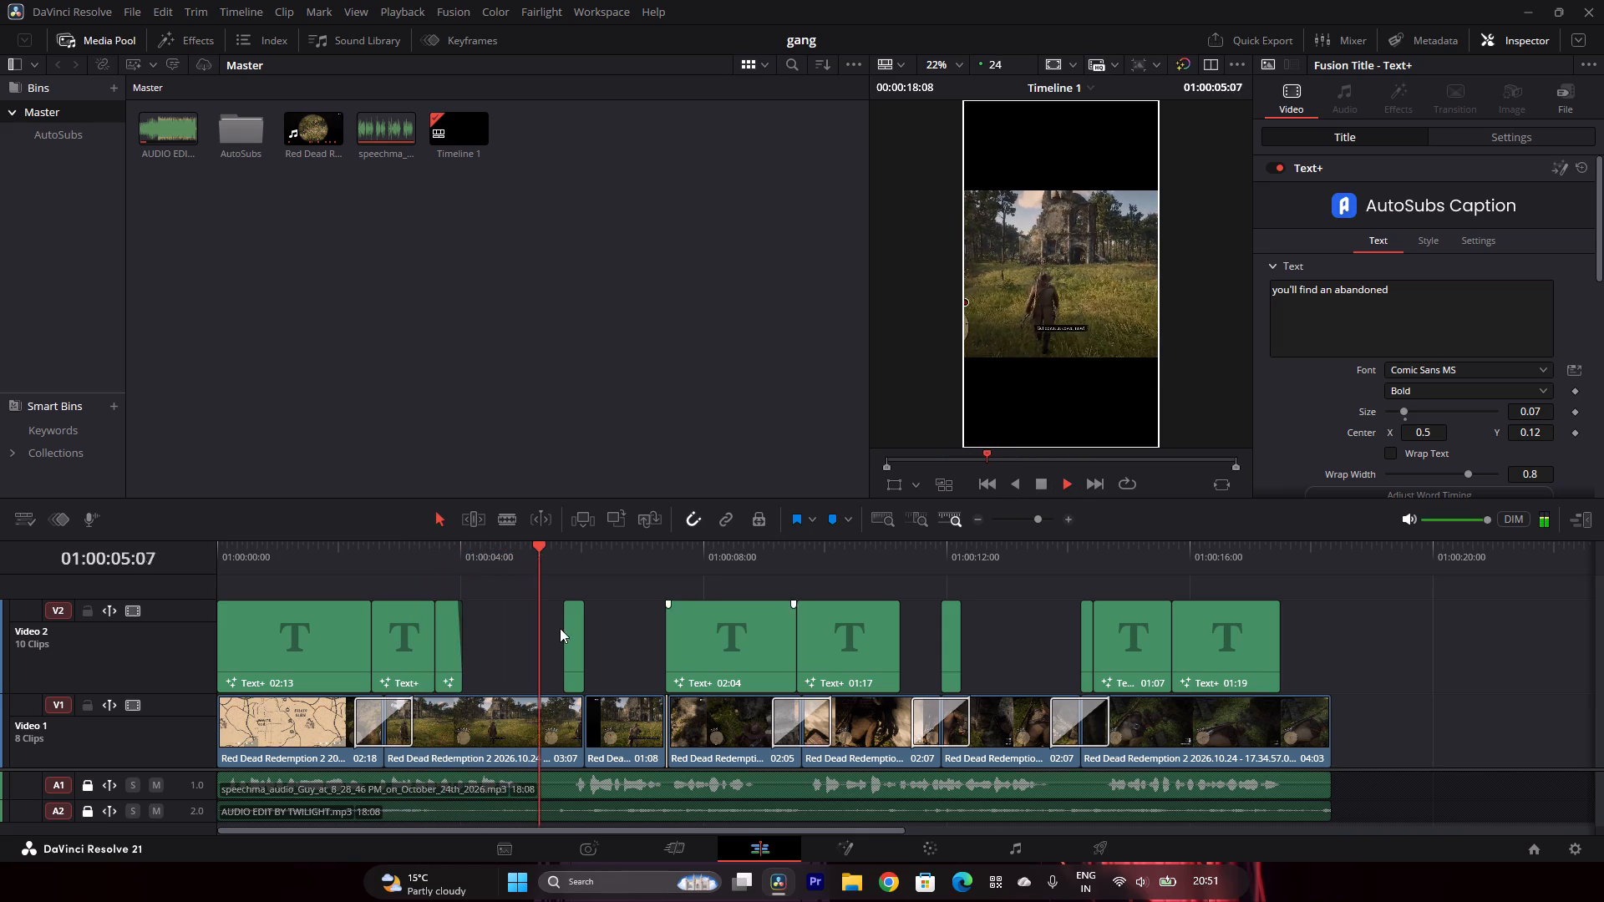
{"action": "left_click", "coordinate": [504, 548]}
{"action": "left_click", "coordinate": [500, 550]}
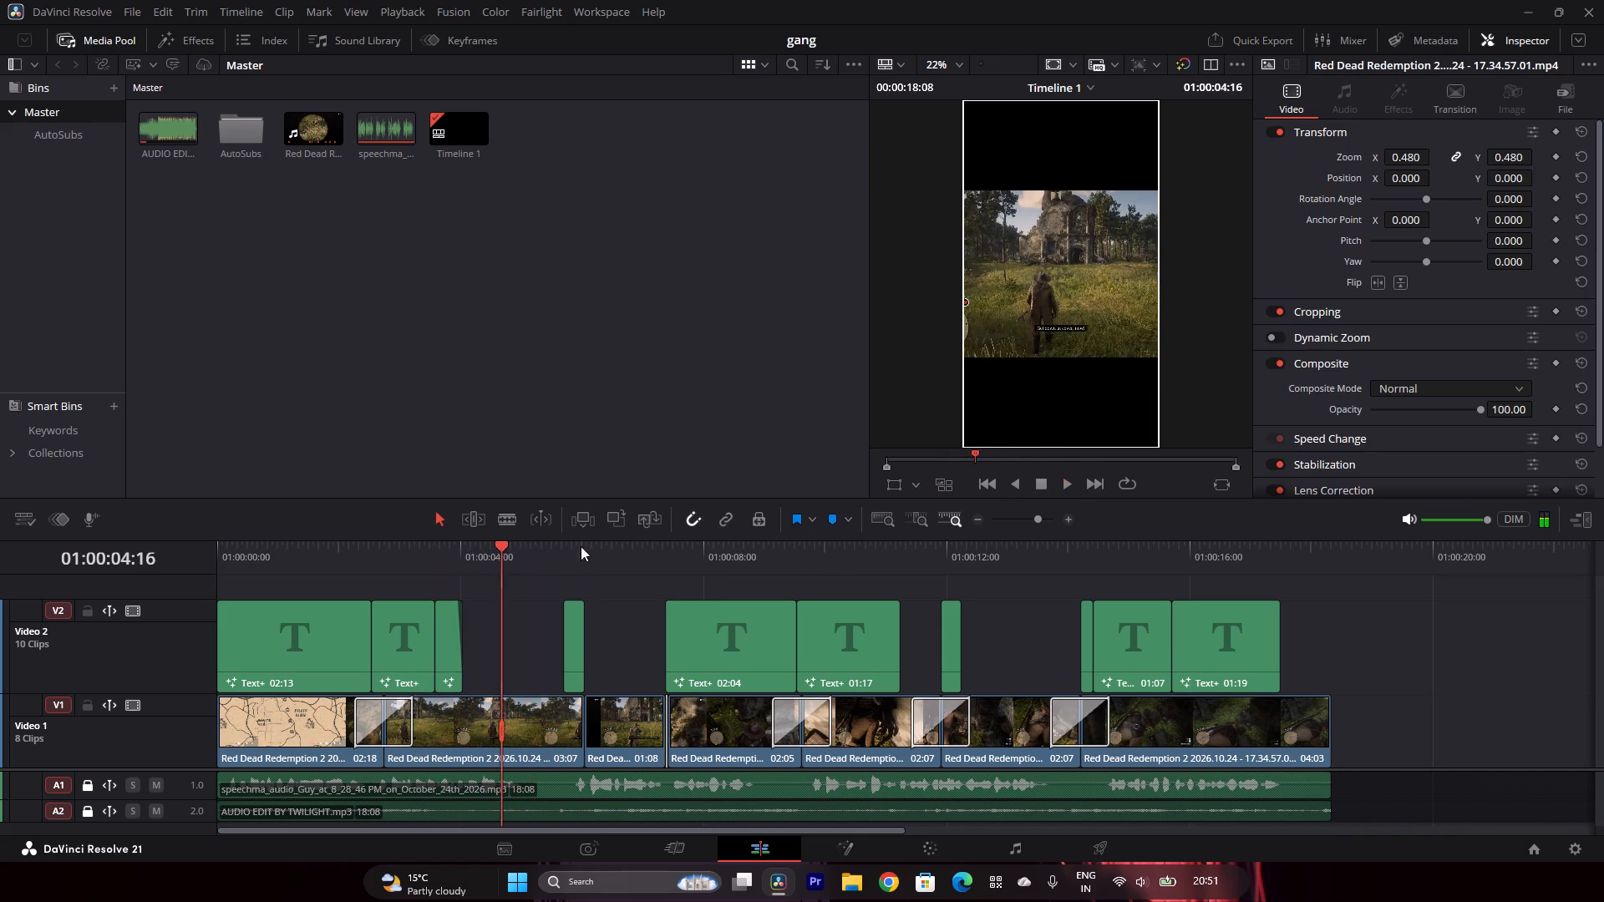
{"action": "left_click", "coordinate": [1033, 482]}
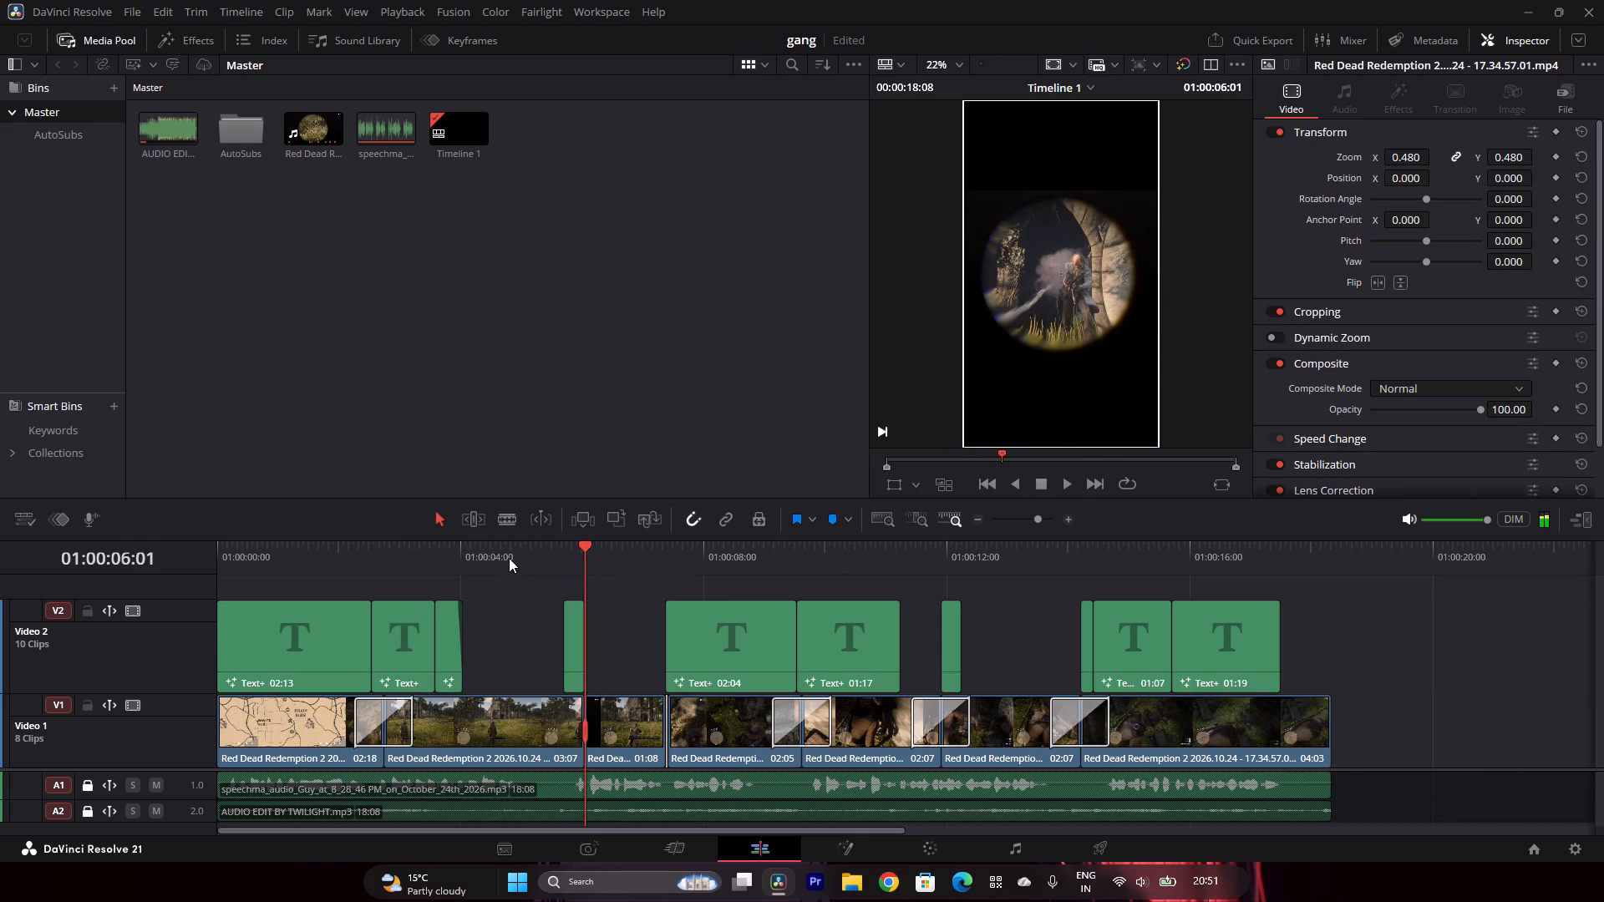
Extend the end of the "church controlled by a gang." subtitle to 01:00:04:19, giving it a 01:05 duration.
{"action": "left_click", "coordinate": [509, 555]}
{"action": "left_click_drag", "start_coordinate": [462, 630], "coordinate": [505, 639]}
Replay from the "you'll find an abandoned" subtitle to check the word highlighting of "church controlled by a gang." against the voiceover.
{"action": "left_click_drag", "start_coordinate": [508, 545], "coordinate": [480, 559]}
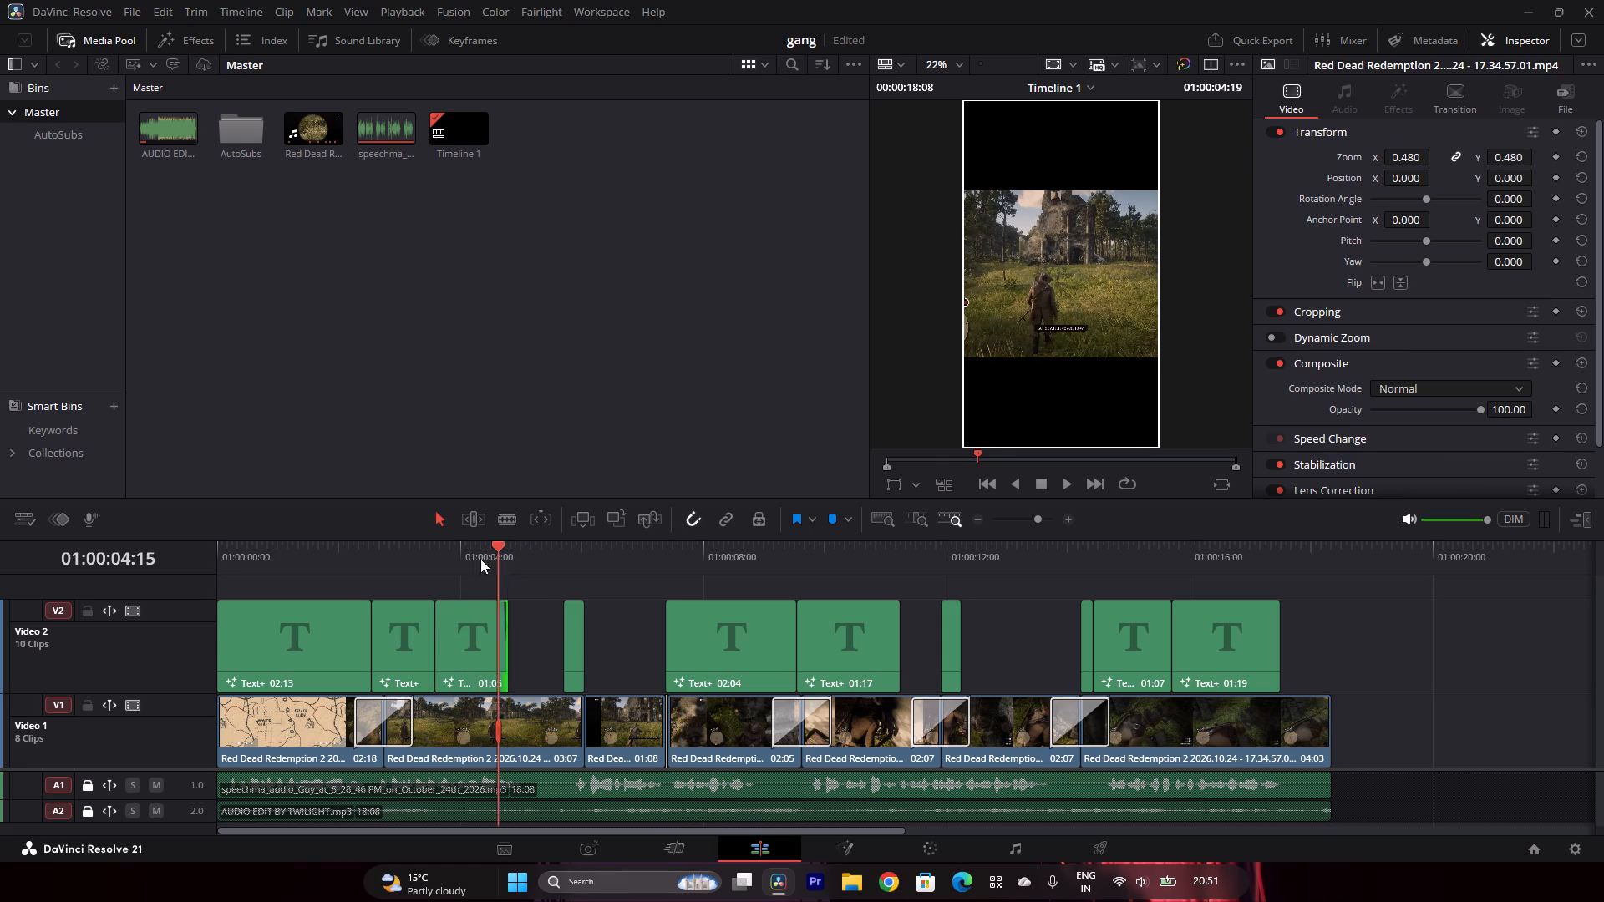
{"action": "left_click_drag", "start_coordinate": [480, 559], "coordinate": [399, 589]}
{"action": "left_click", "coordinate": [1066, 490]}
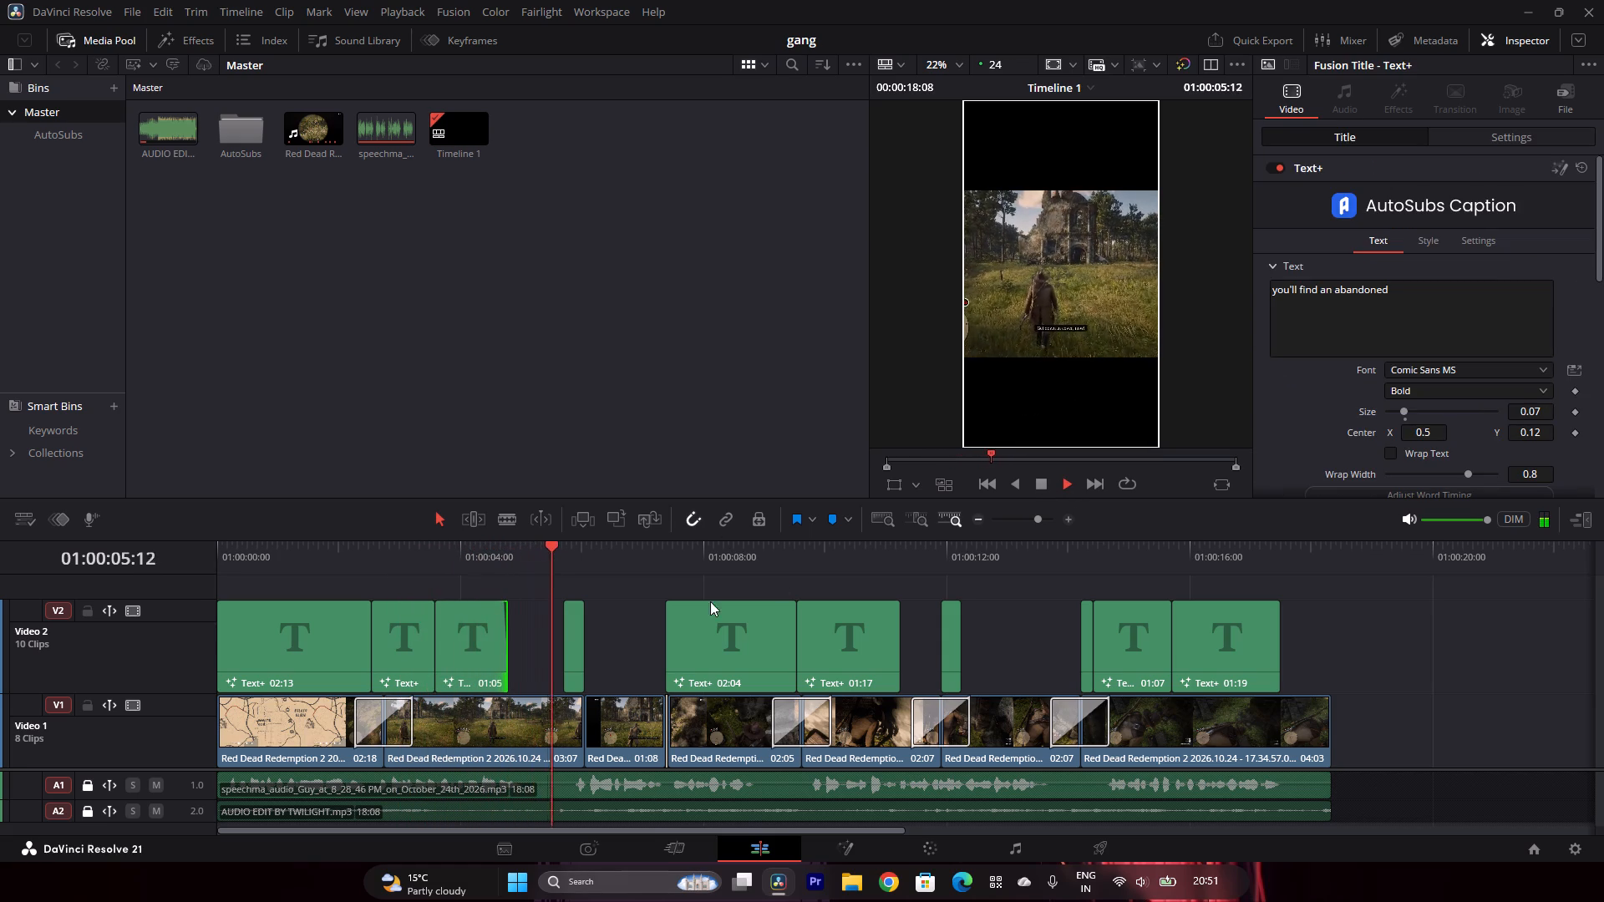
{"action": "left_click", "coordinate": [508, 644]}
{"action": "left_click", "coordinate": [482, 631]}
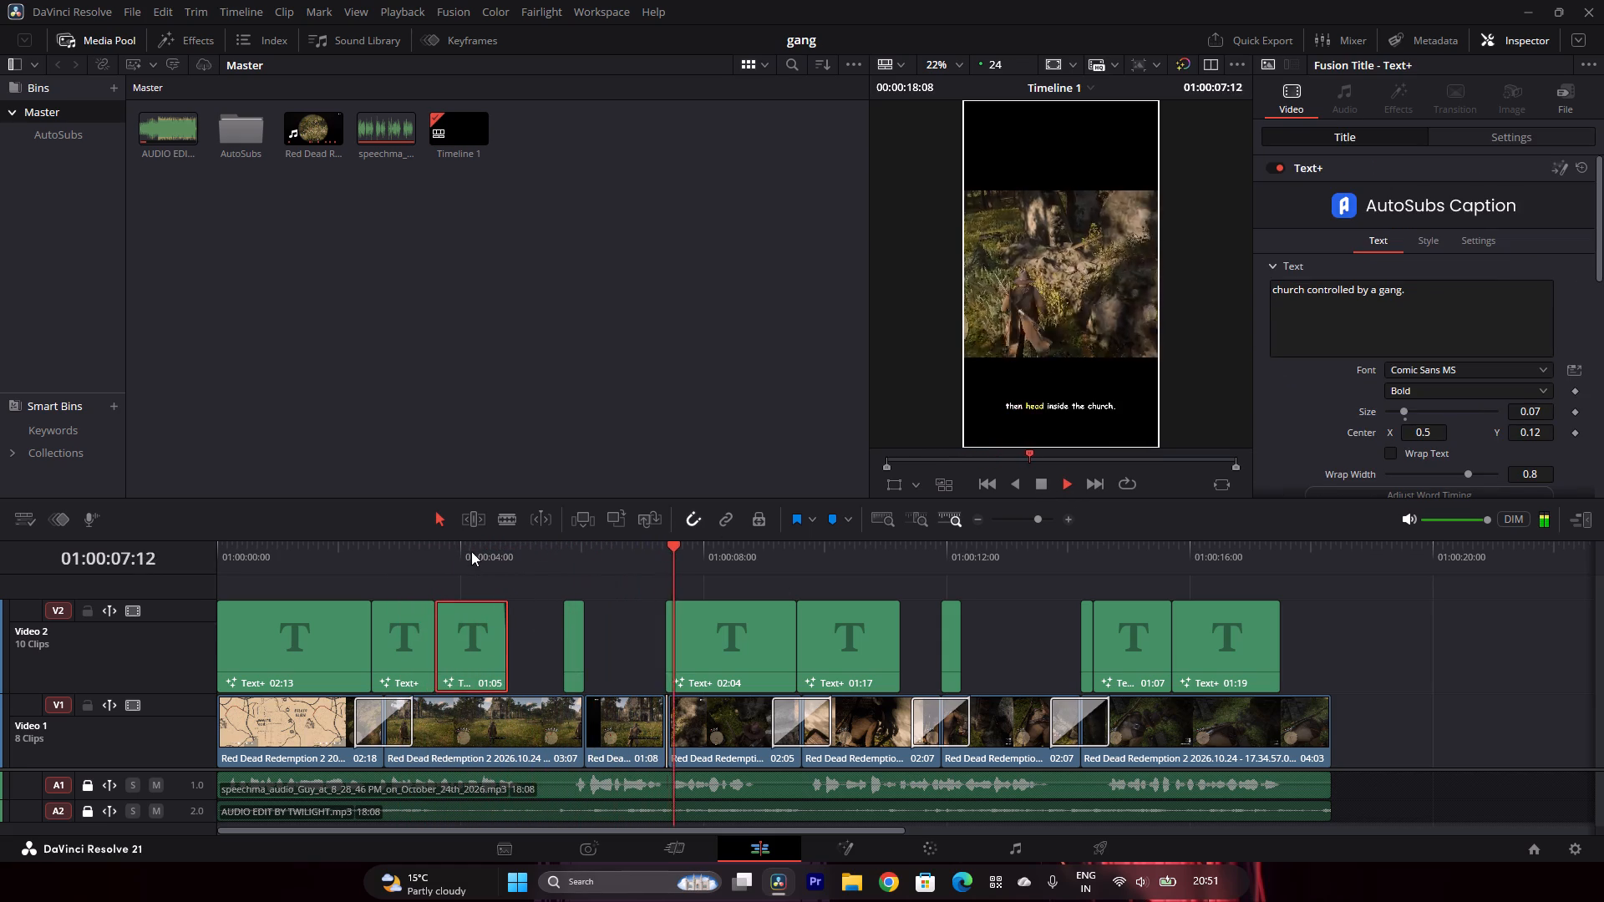
{"action": "left_click_drag", "start_coordinate": [472, 550], "coordinate": [403, 552]}
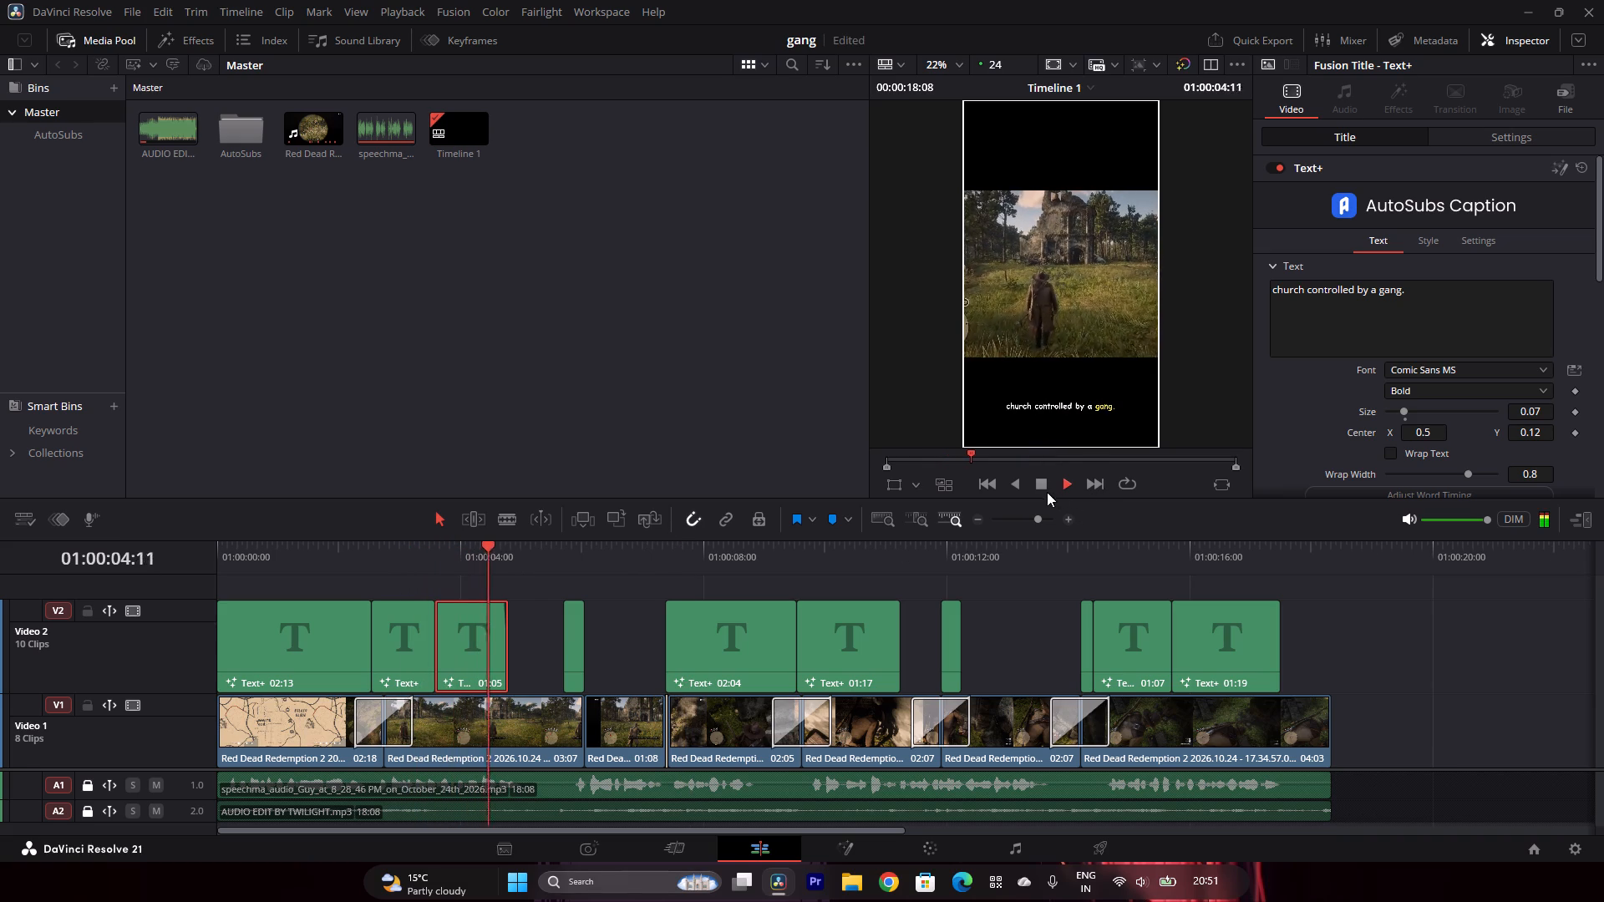
{"action": "left_click", "coordinate": [1050, 479]}
Examine the animation settings of the "church controlled by a gang." subtitle on Video 2.
{"action": "left_click", "coordinate": [464, 651]}
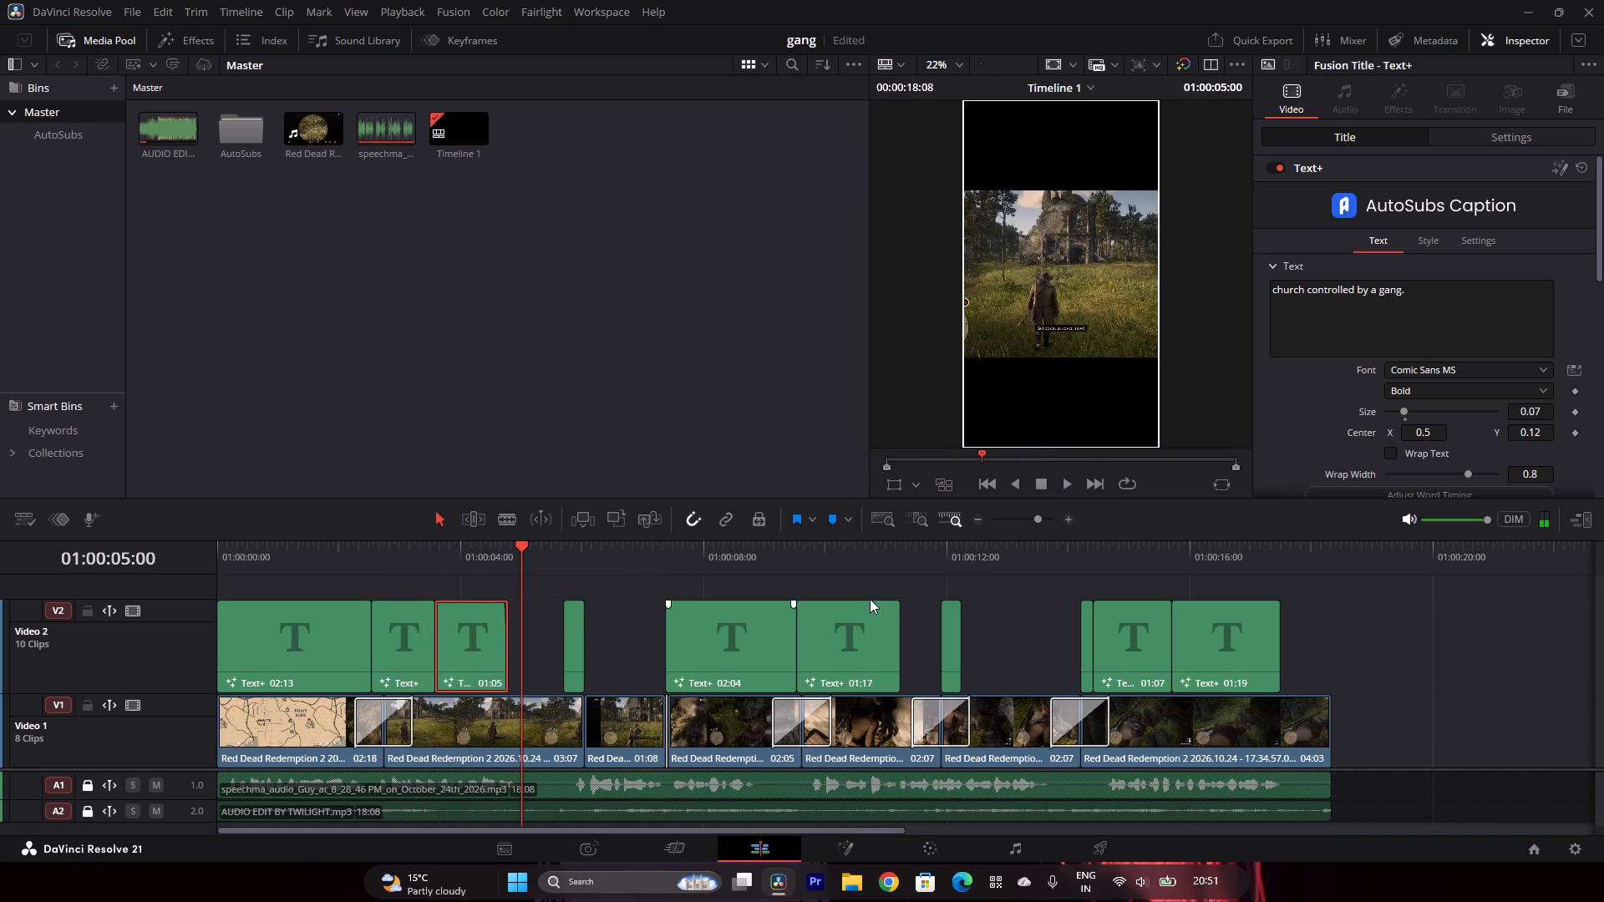
{"action": "scroll", "coordinate": [1327, 393], "scroll_direction": "down", "scroll_amount": 4}
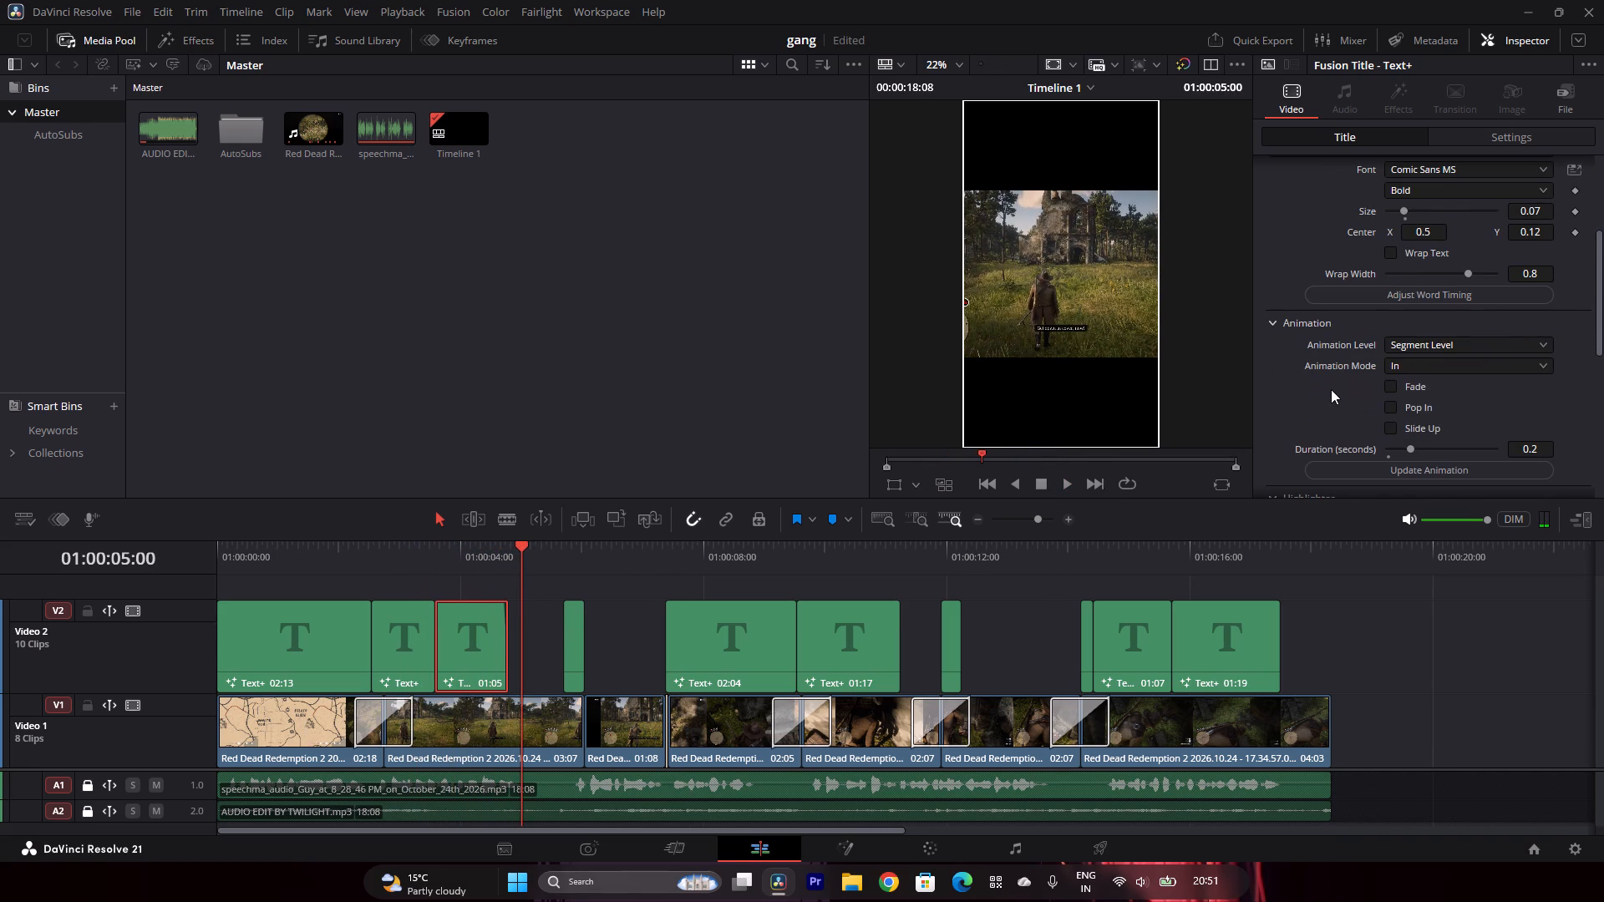
{"action": "left_click", "coordinate": [1377, 464]}
Replay from the "you'll find an abandoned" subtitle through "then head inside the church." to check subtitle timing against the voiceover.
{"action": "left_click_drag", "start_coordinate": [484, 548], "coordinate": [469, 554]}
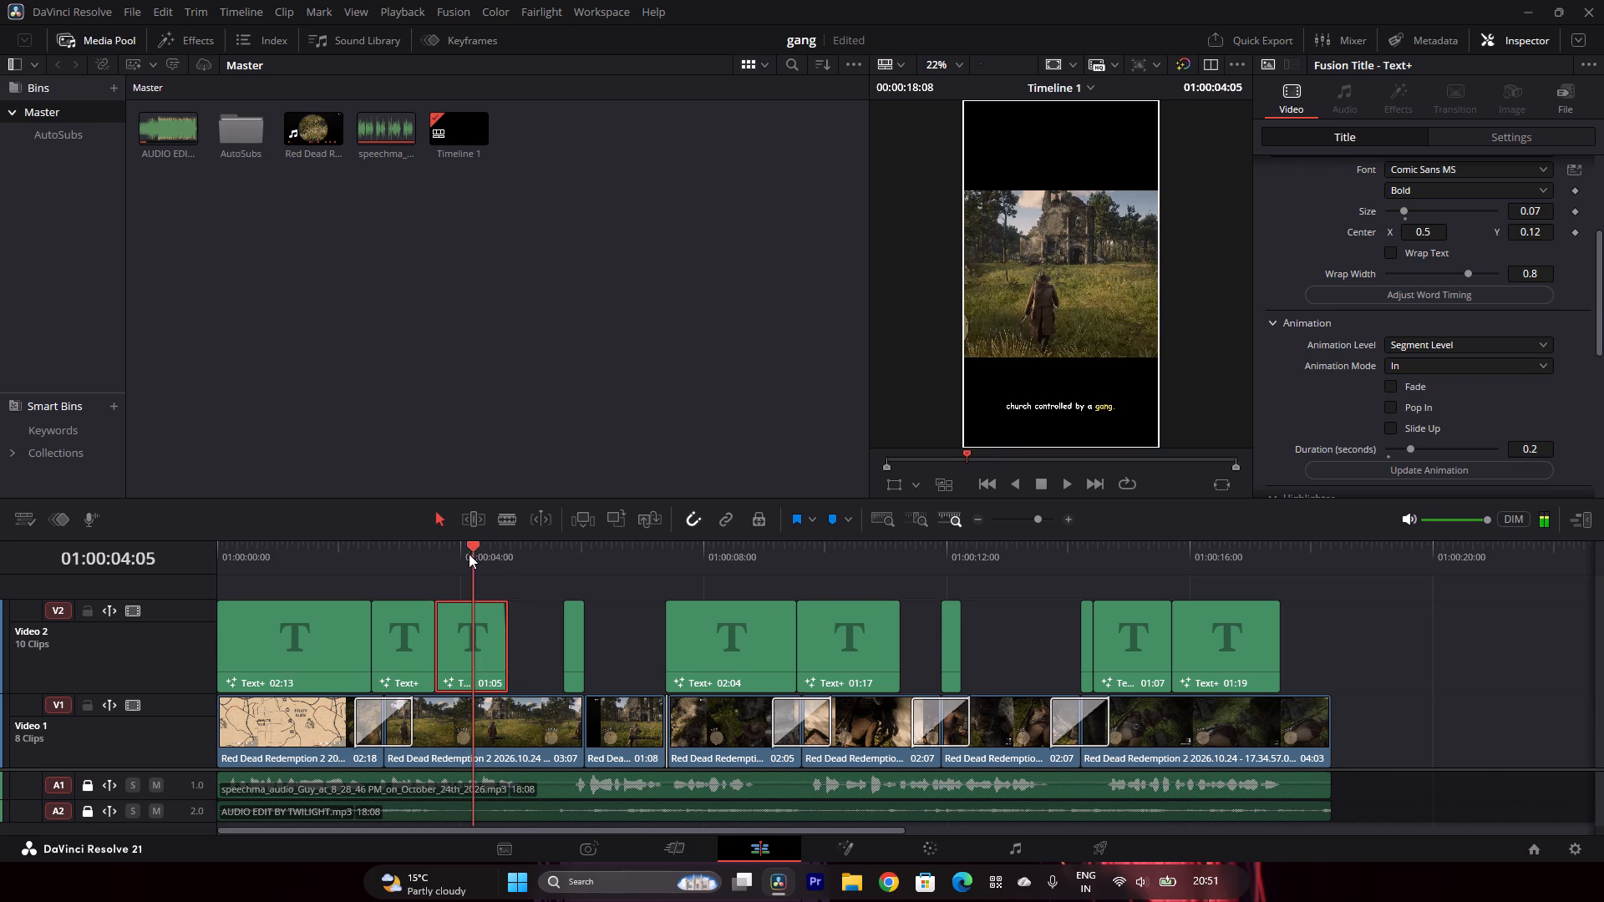
{"action": "left_click_drag", "start_coordinate": [469, 554], "coordinate": [409, 574]}
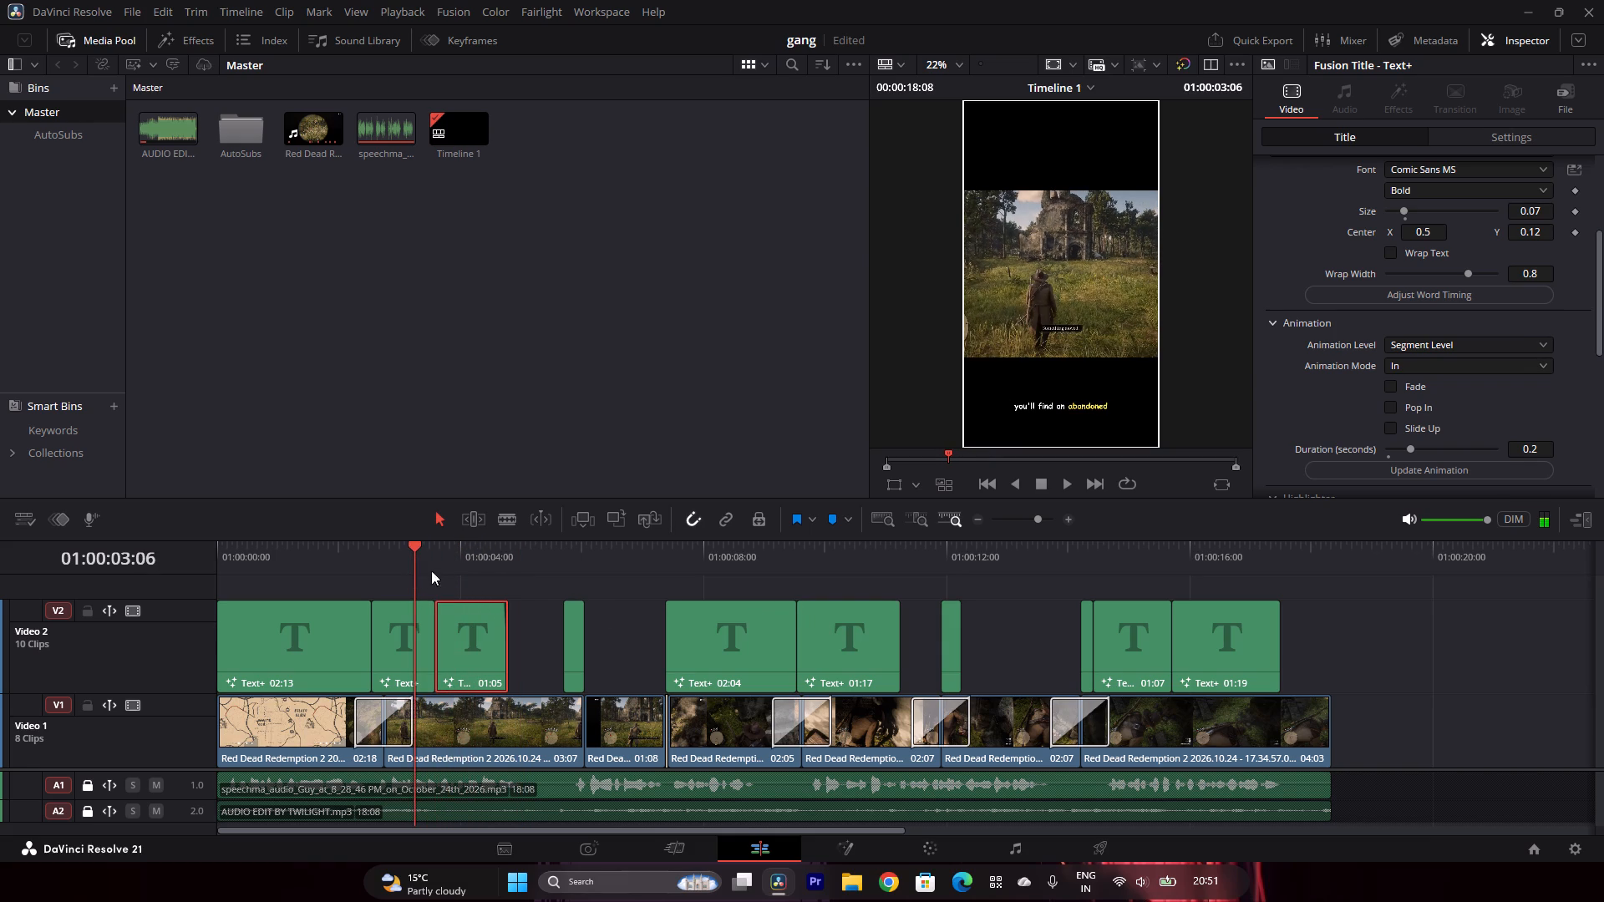
{"action": "left_click", "coordinate": [1055, 479]}
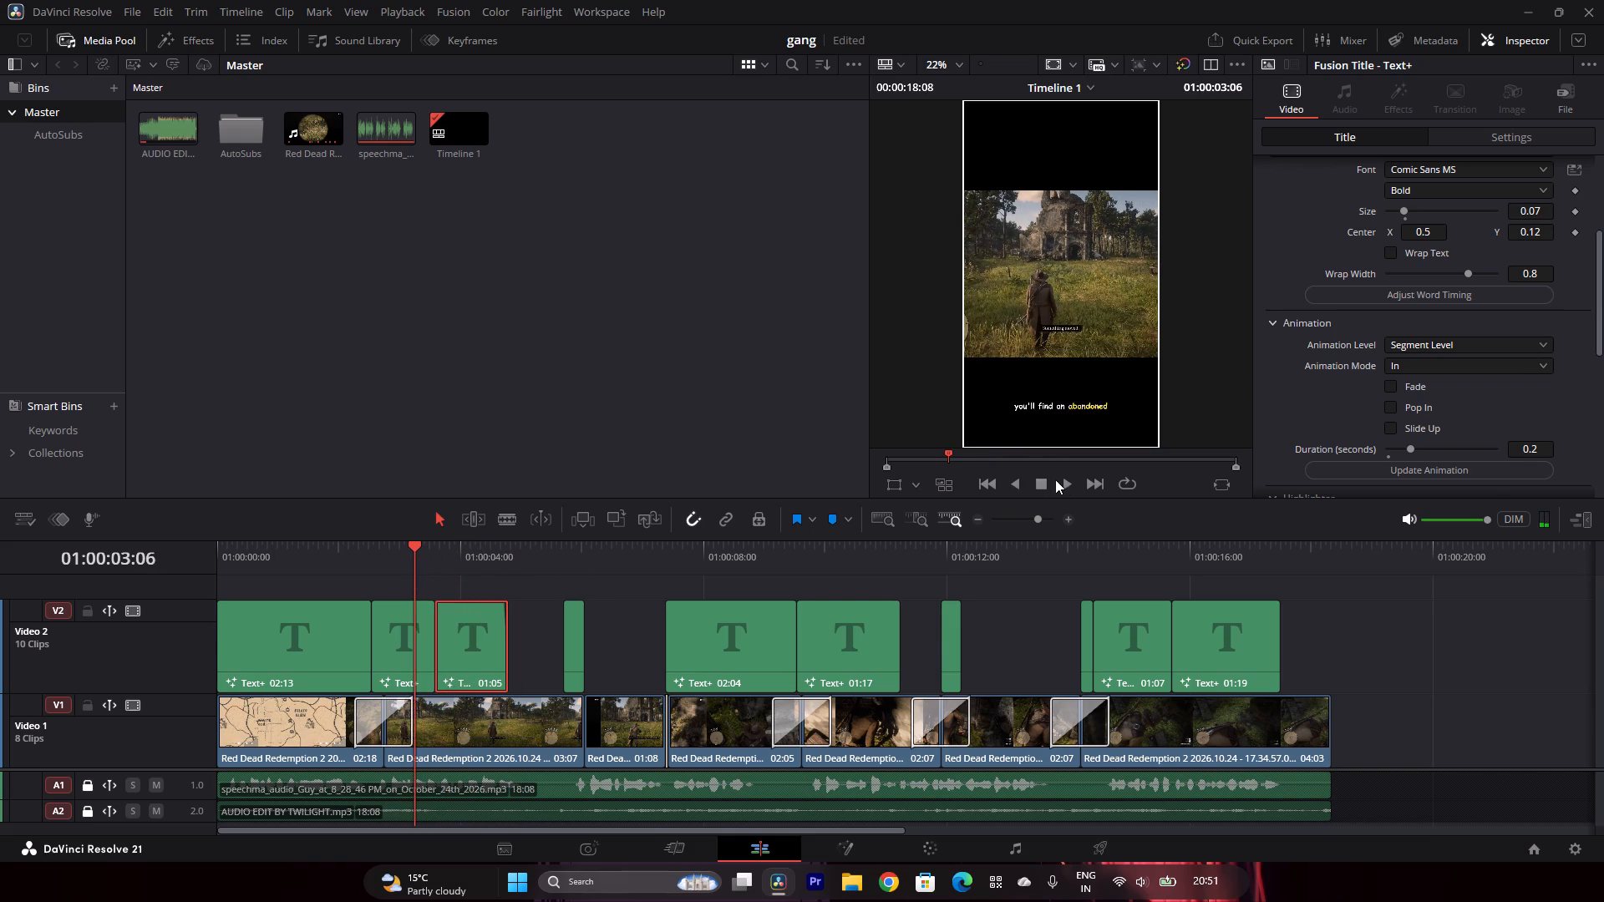
{"action": "left_click", "coordinate": [1063, 479]}
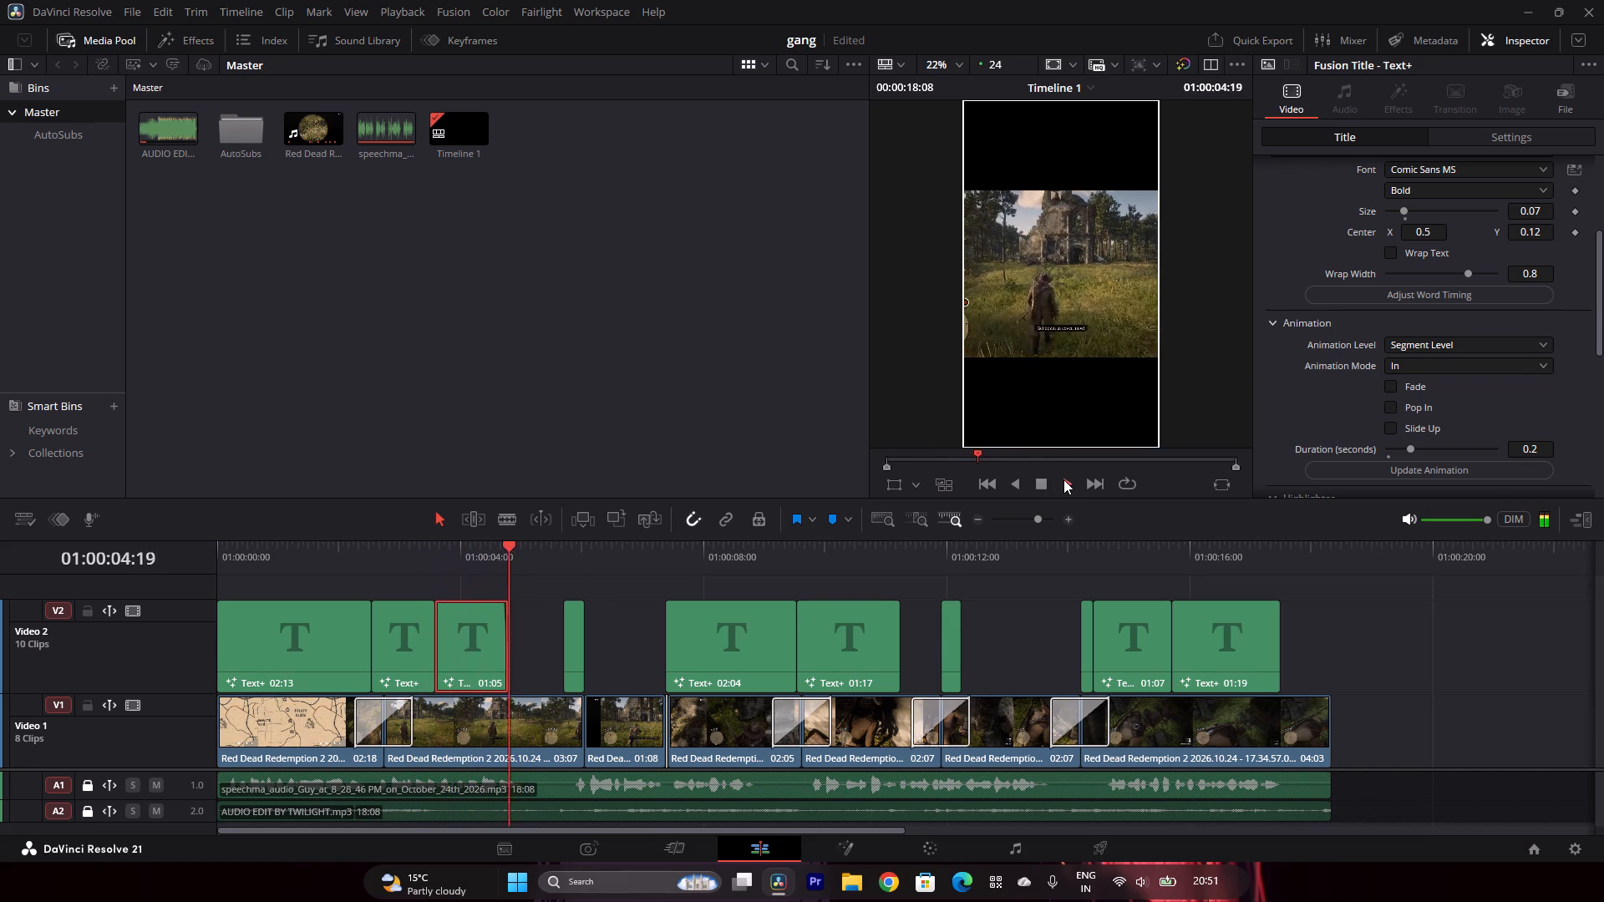
{"action": "left_click", "coordinate": [1047, 480]}
{"action": "left_click", "coordinate": [1068, 485]}
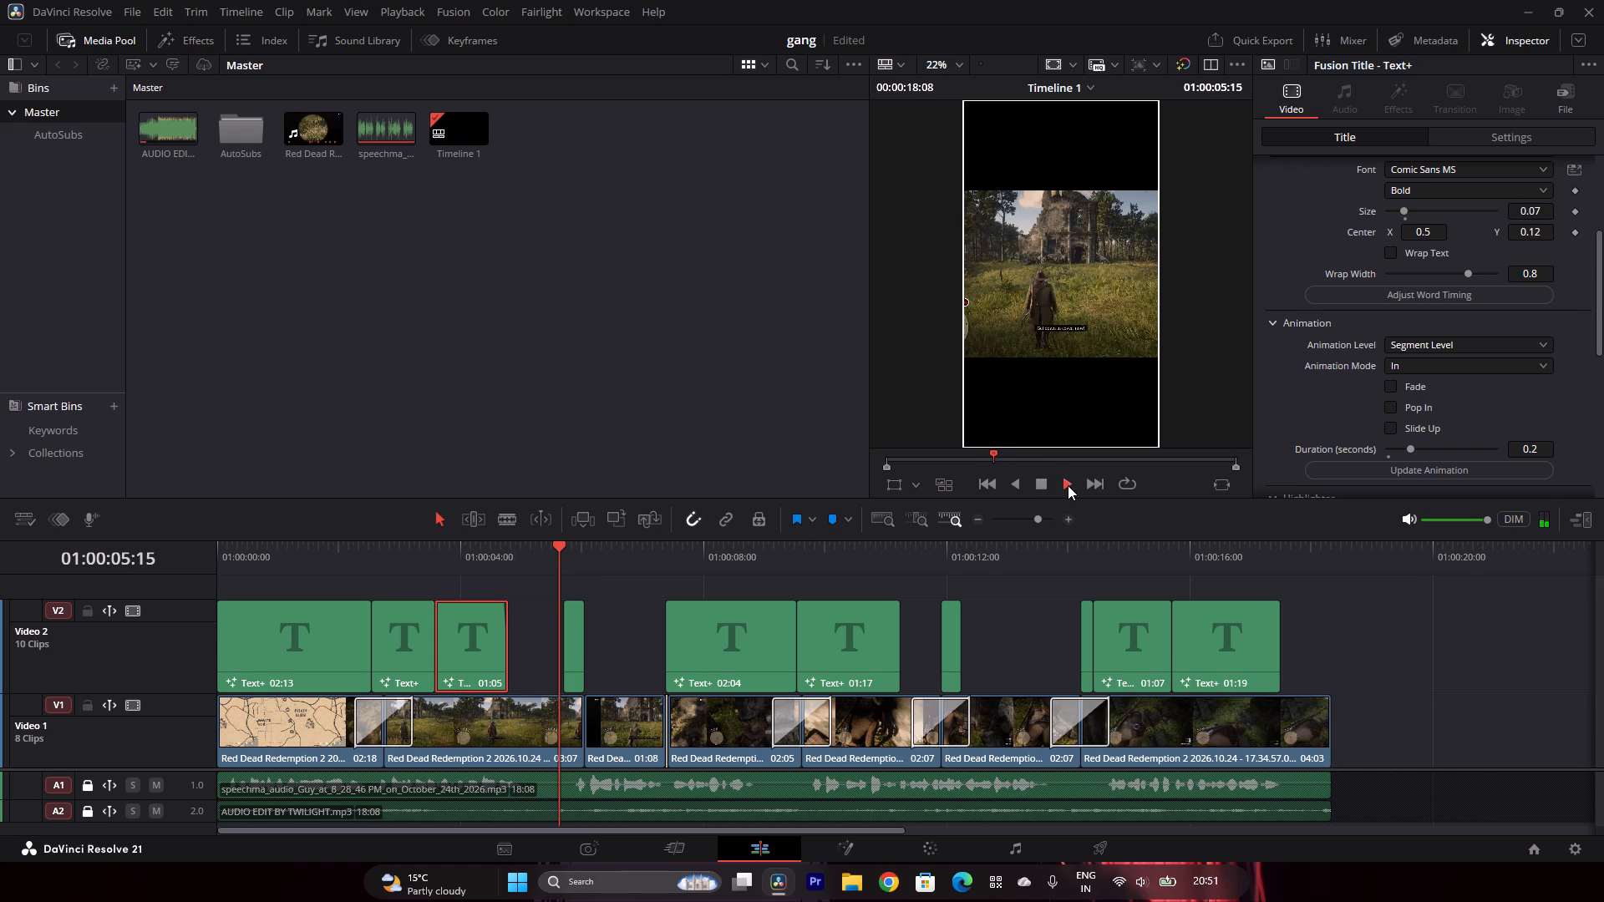
{"action": "left_click", "coordinate": [1044, 484]}
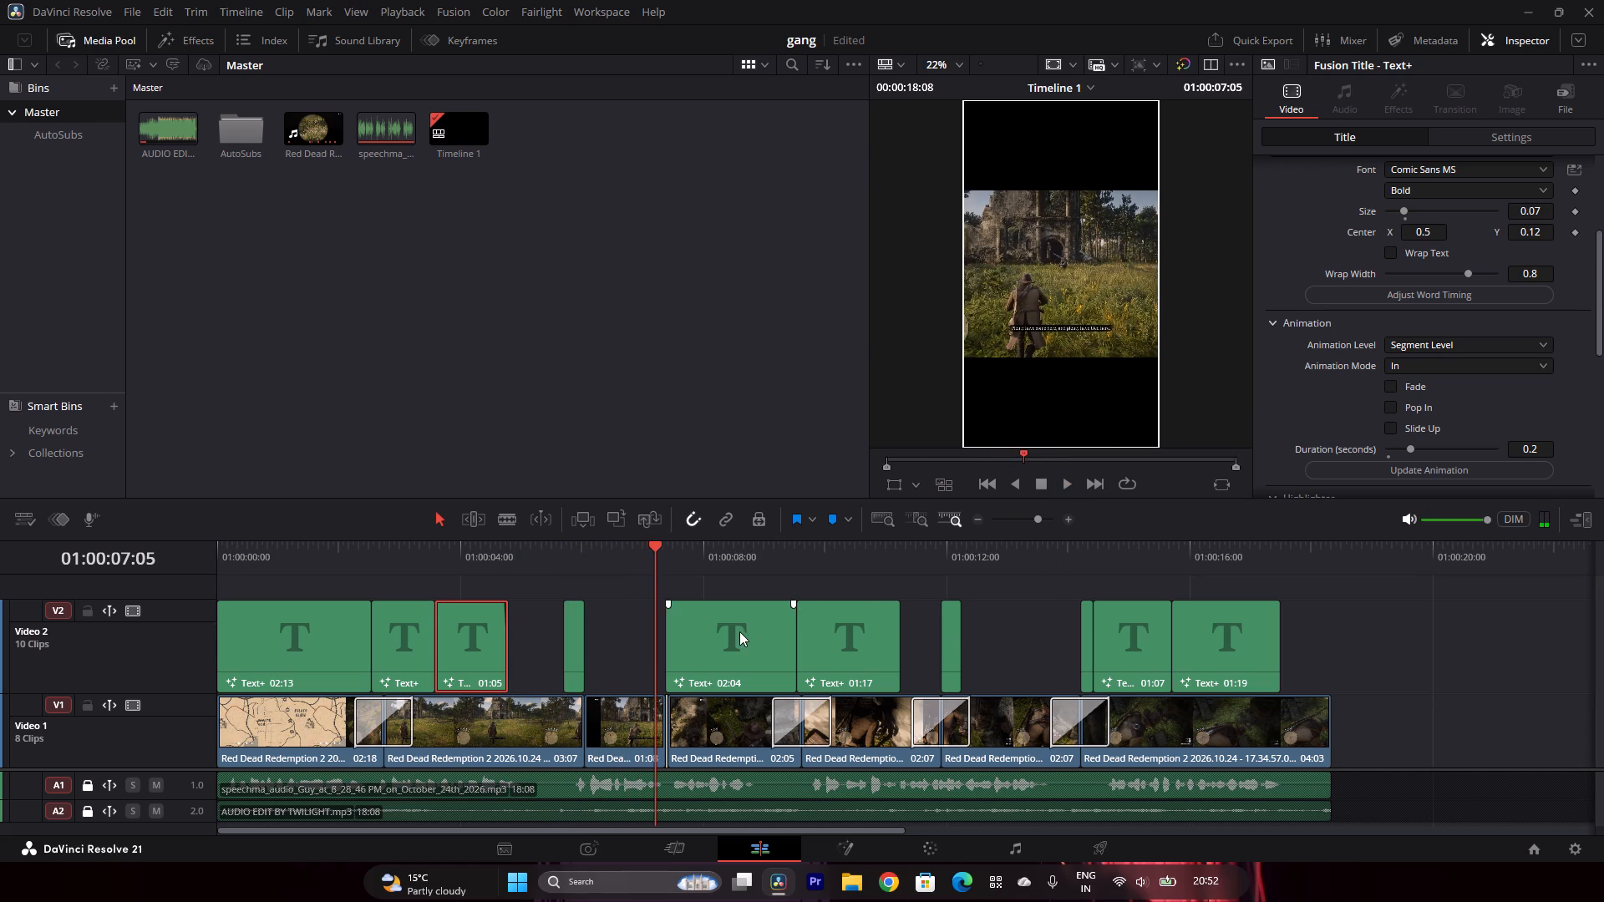
{"action": "left_click", "coordinate": [1063, 486]}
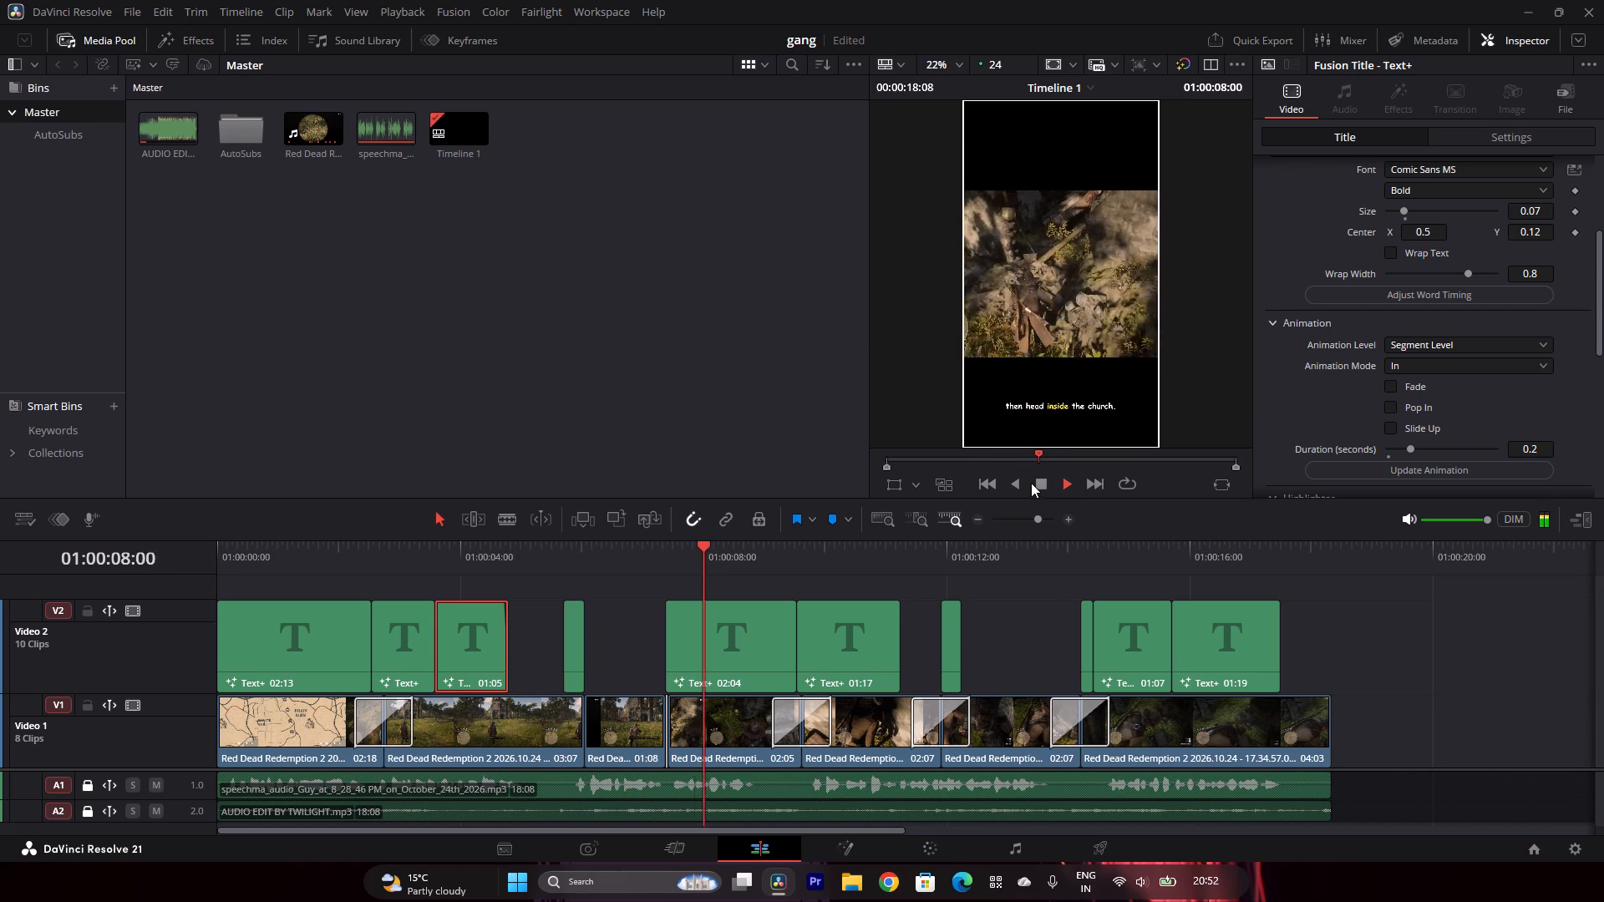
{"action": "left_click", "coordinate": [1037, 479]}
Check the text of the two very short Video 2 subtitles near 01:00:12:00 and 01:00:14:06.
{"action": "left_click", "coordinate": [954, 638]}
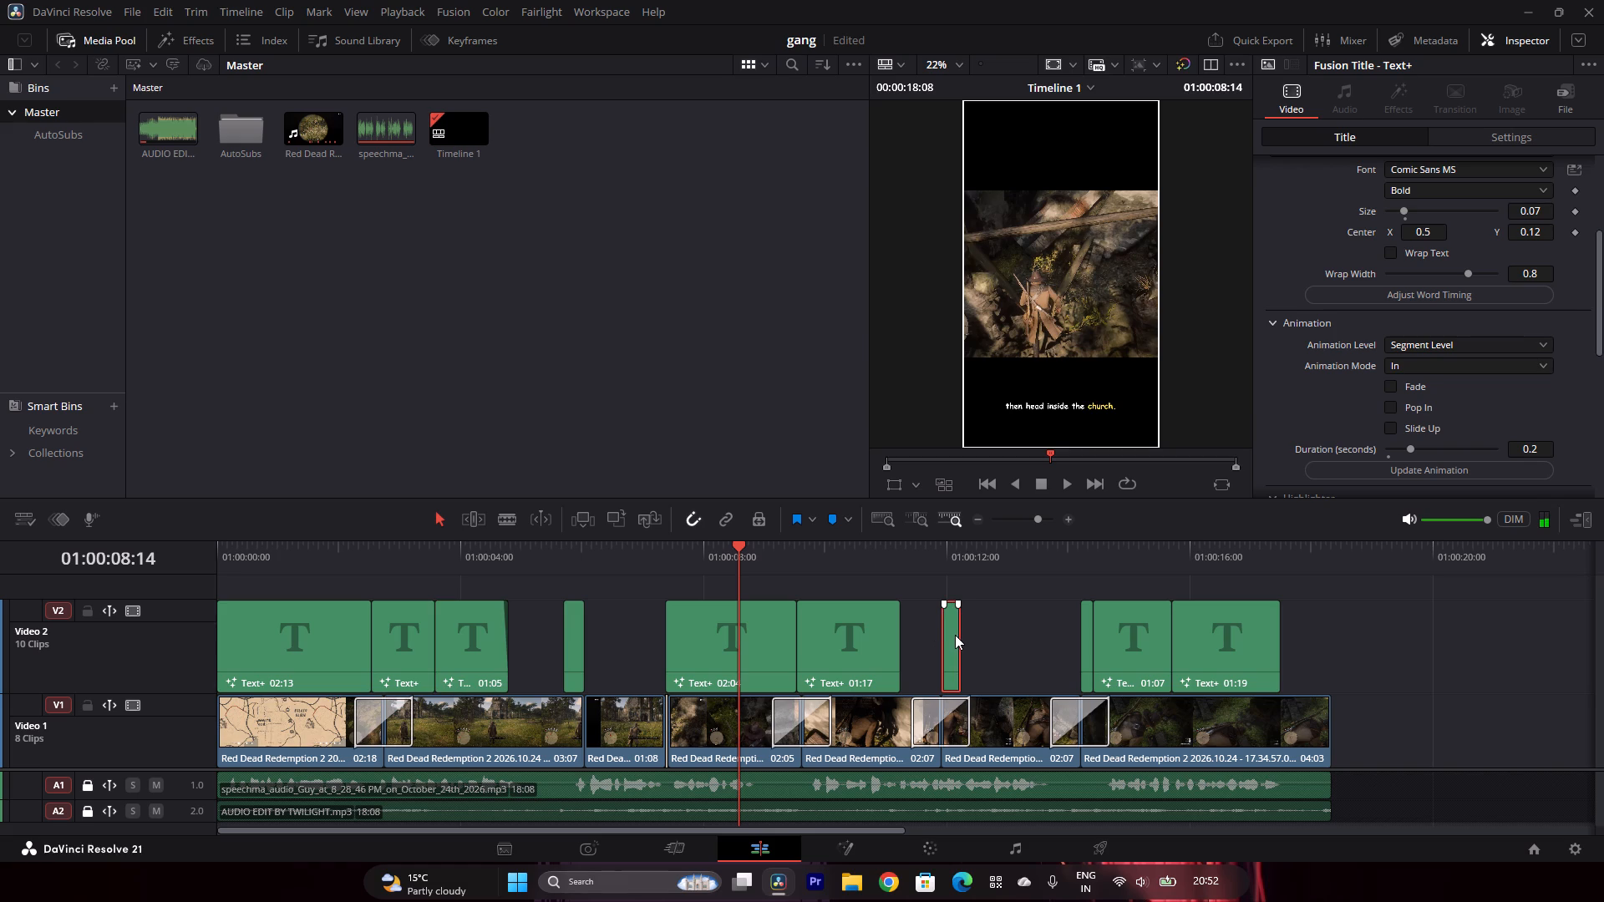
{"action": "scroll", "coordinate": [1392, 427], "scroll_direction": "up", "scroll_amount": 5}
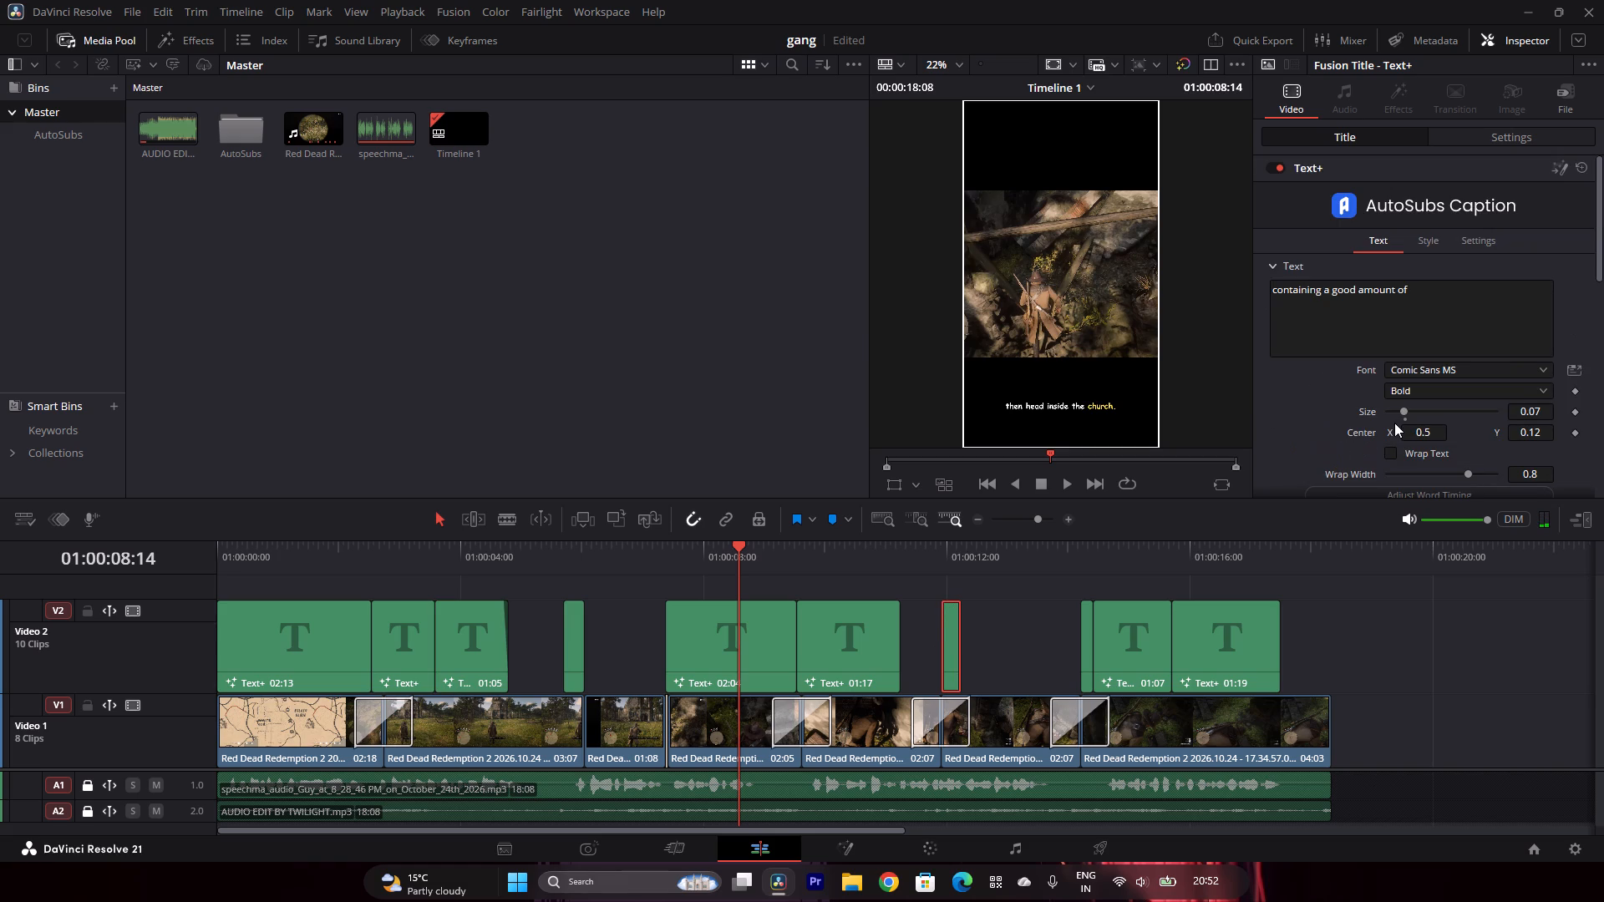
{"action": "left_click", "coordinate": [1084, 641]}
{"action": "scroll", "coordinate": [958, 665], "scroll_direction": "up", "scroll_amount": 2}
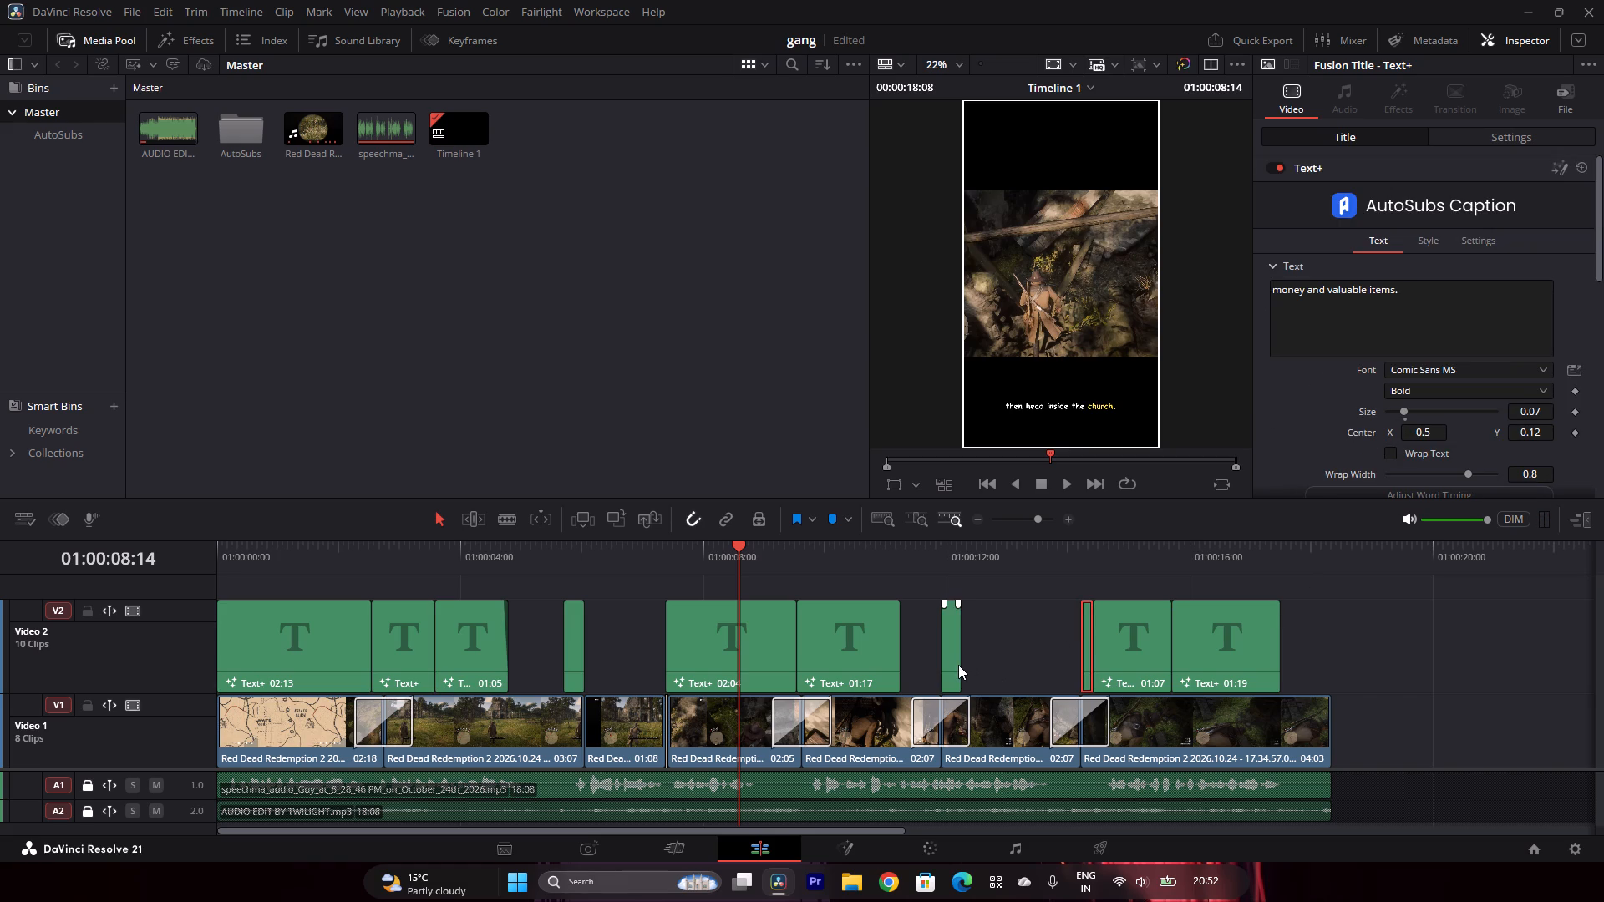
{"action": "scroll", "coordinate": [958, 665], "scroll_direction": "up", "scroll_amount": 2}
{"action": "scroll", "coordinate": [954, 652], "scroll_direction": "down", "scroll_amount": 2}
{"action": "scroll", "coordinate": [891, 758], "scroll_direction": "down", "scroll_amount": 5}
Return the playhead to the timeline start and undo the edits back to before the Text+ subtitles were added above Video 1.
{"action": "left_click_drag", "start_coordinate": [646, 547], "coordinate": [543, 591]}
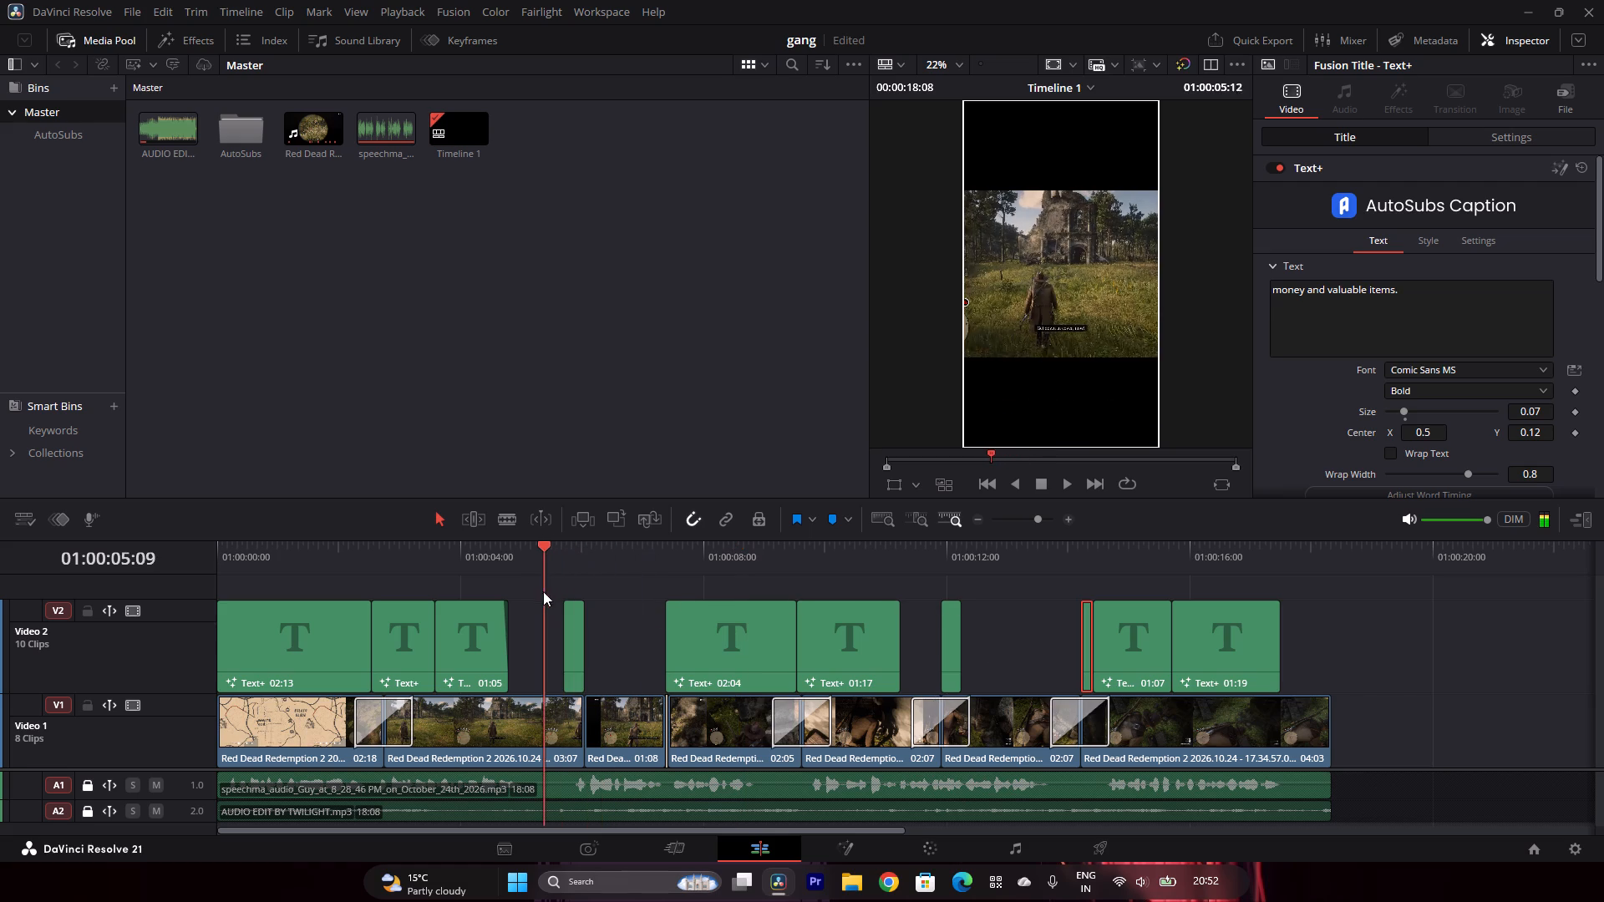
{"action": "left_click_drag", "start_coordinate": [543, 591], "coordinate": [205, 676]}
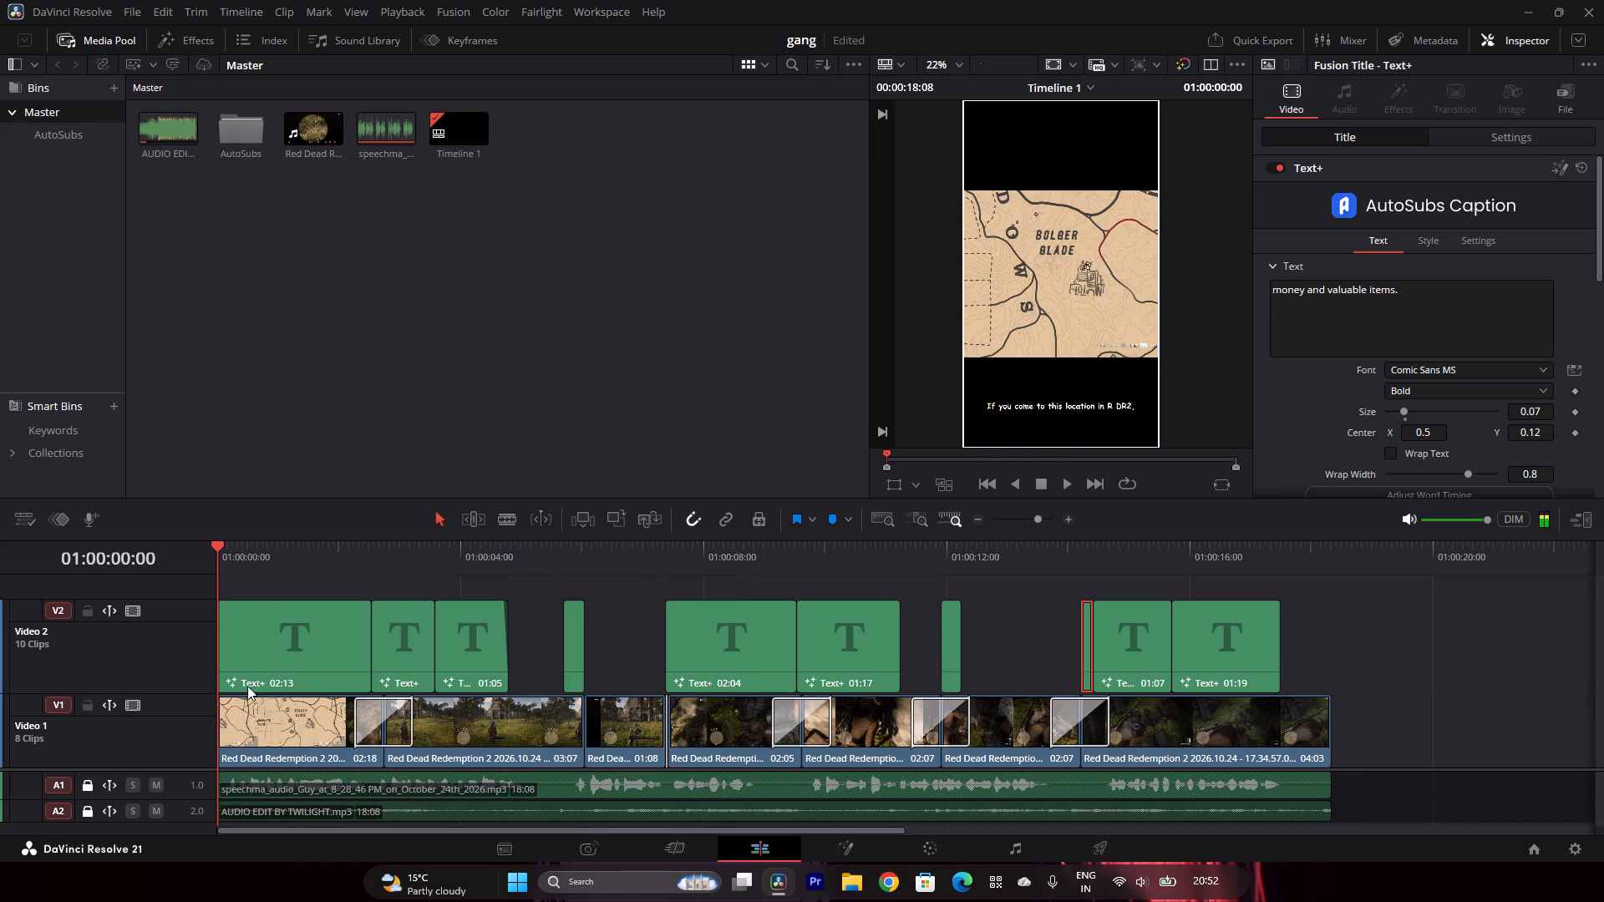
{"action": "key", "text": "ctrl+z"}
{"action": "key", "text": "ctrl+z"}
{"action": "key", "text": "ctrl+z"}
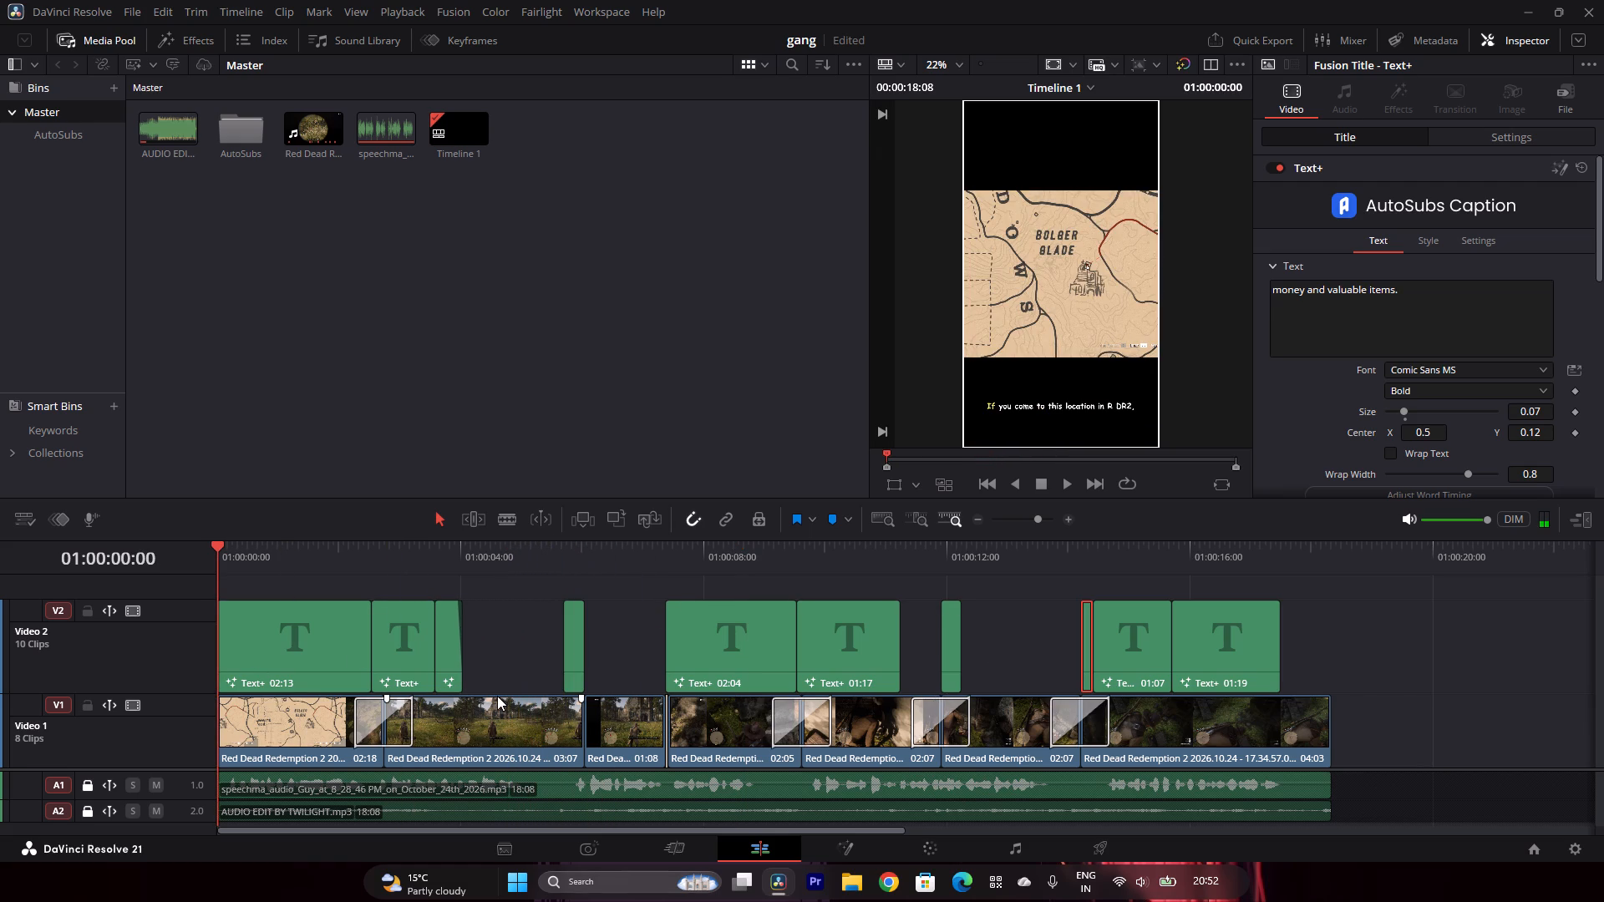
{"action": "key", "text": "ctrl+z"}
{"action": "key", "text": "ctrl+z"}
{"action": "key", "text": "ctrl+z"}
{"action": "key", "text": "ctrl+z"}
{"action": "key", "text": "ctrl+z"}
{"action": "key", "text": "ctrl+z"}
{"action": "key", "text": "ctrl+z"}
{"action": "key", "text": "ctrl+z"}
{"action": "key", "text": "ctrl+z"}
{"action": "key", "text": "ctrl+z"}
{"action": "key", "text": "ctrl+z"}
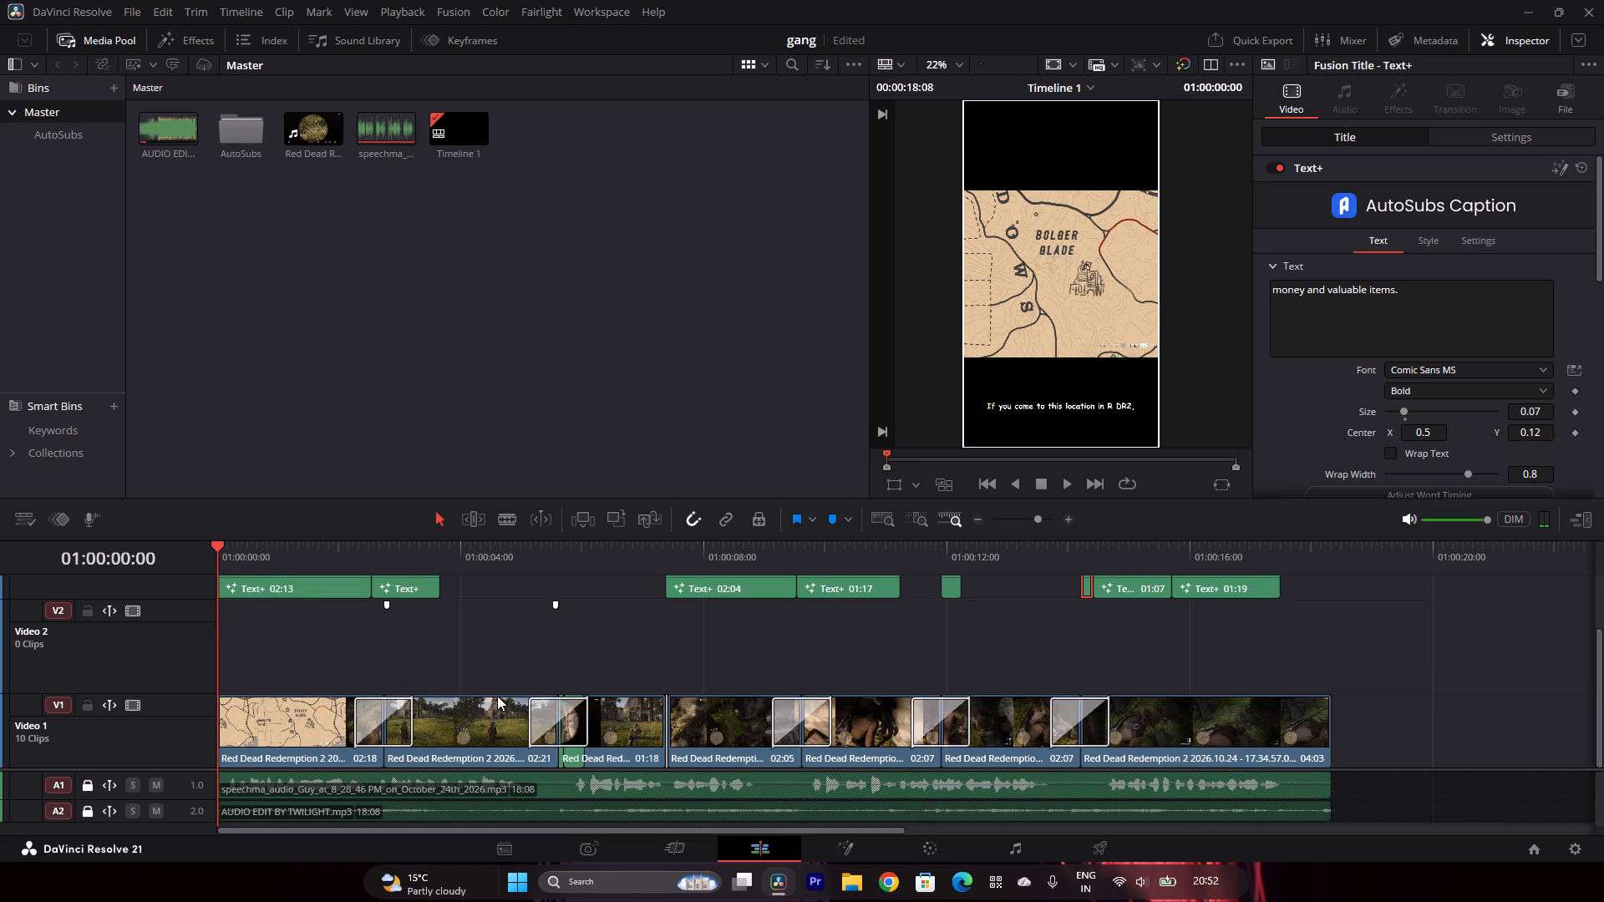
{"action": "key", "text": "ctrl+z"}
{"action": "key", "text": "ctrl+z"}
{"action": "key", "text": "ctrl+z"}
{"action": "key", "text": "ctrl+z"}
{"action": "key", "text": "ctrl+z"}
{"action": "key", "text": "ctrl+z"}
{"action": "key", "text": "ctrl+z"}
{"action": "key", "text": "ctrl+z"}
{"action": "key", "text": "ctrl+z"}
{"action": "key", "text": "ctrl+z"}
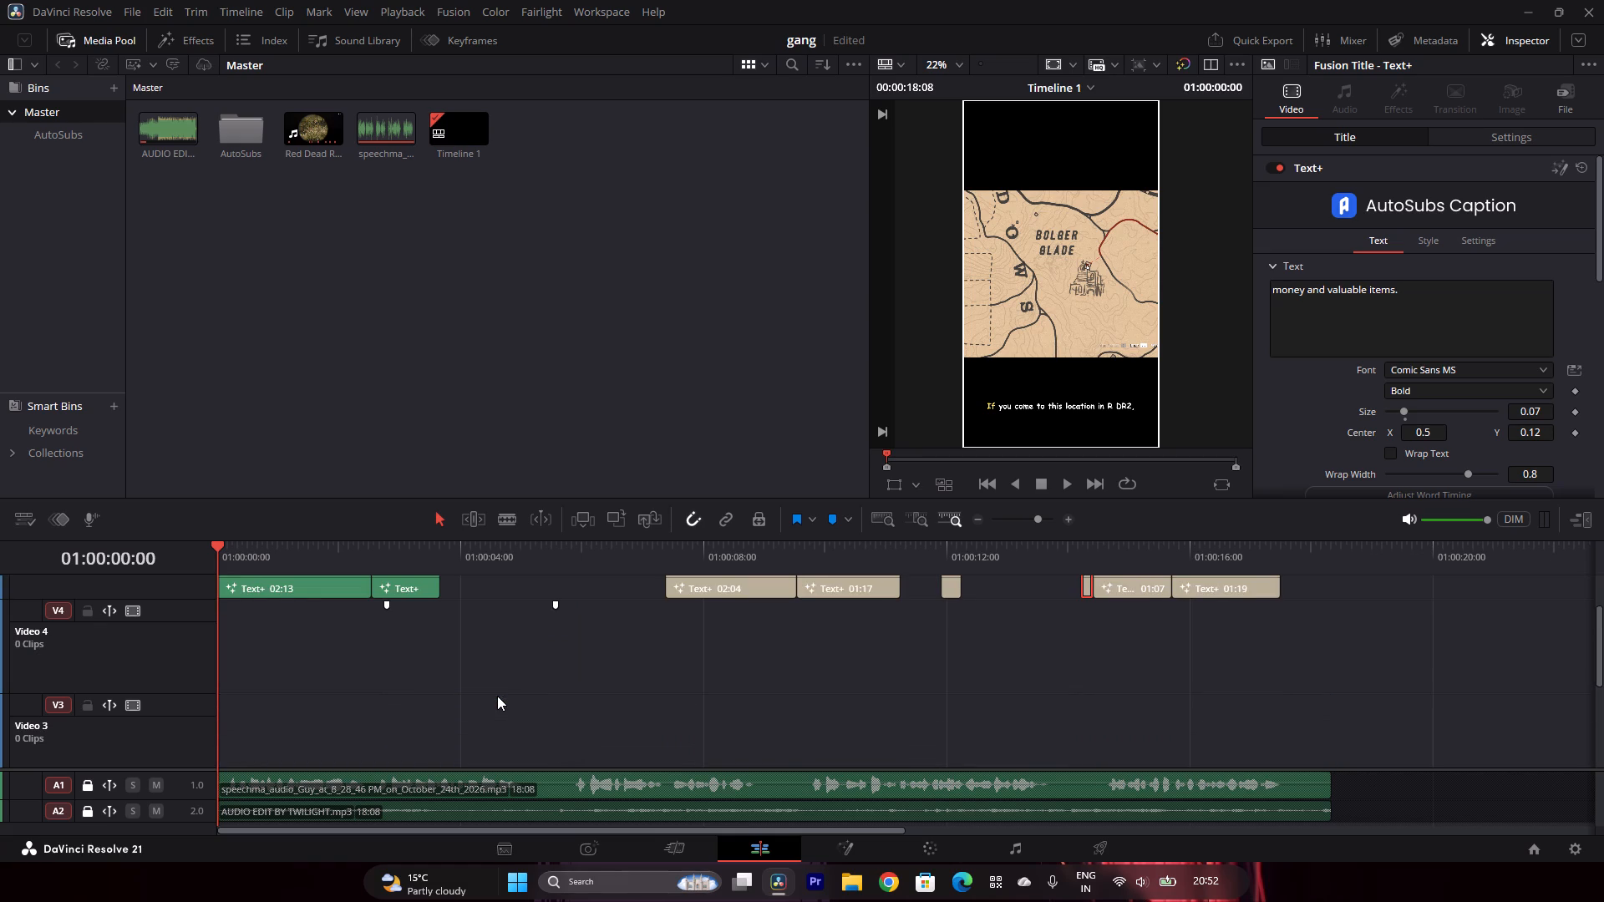
{"action": "key", "text": "ctrl+z"}
{"action": "key", "text": "ctrl+z"}
{"action": "key", "text": "ctrl+z"}
{"action": "key", "text": "ctrl+z"}
{"action": "key", "text": "ctrl+z"}
{"action": "key", "text": "ctrl+z"}
{"action": "key", "text": "ctrl+z"}
{"action": "key", "text": "ctrl+z"}
{"action": "key", "text": "ctrl+z"}
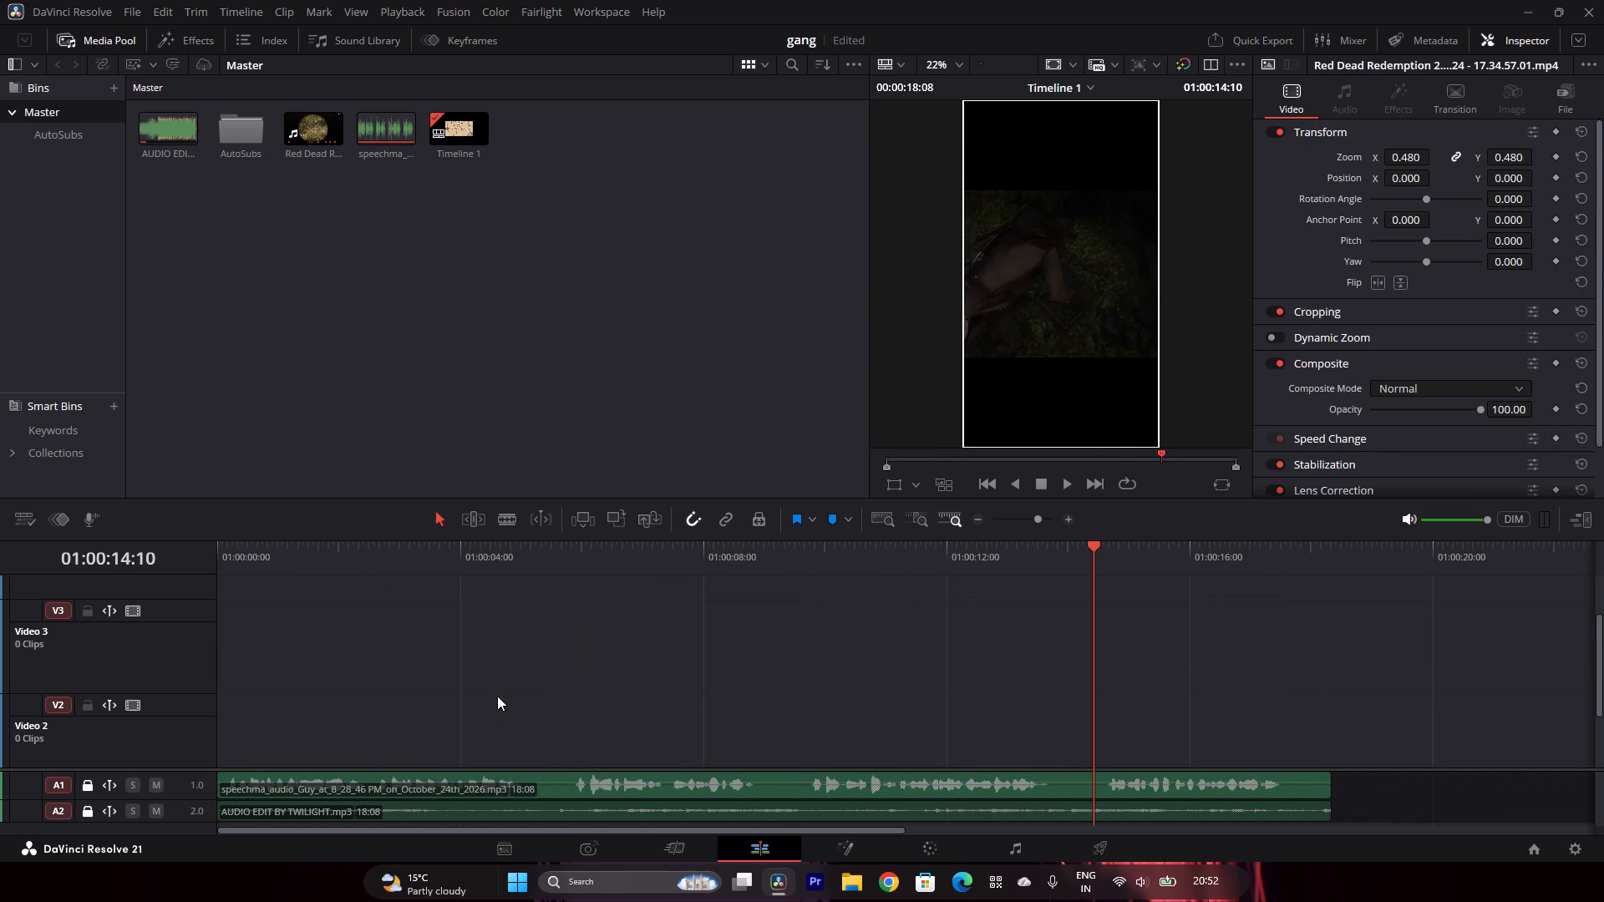
{"action": "key", "text": "ctrl+z"}
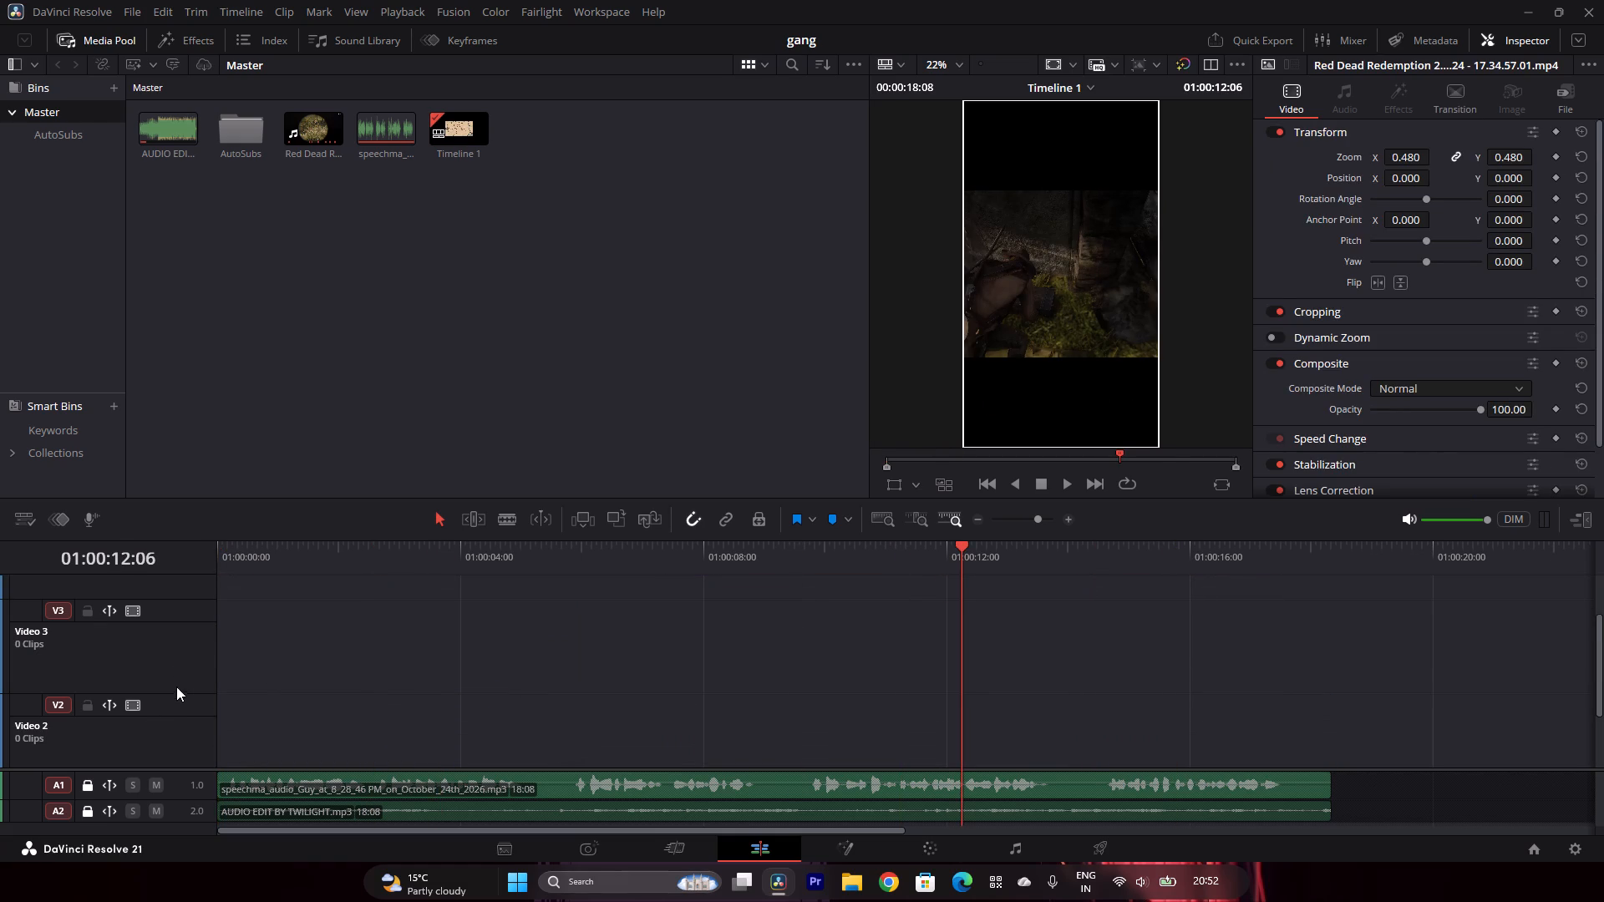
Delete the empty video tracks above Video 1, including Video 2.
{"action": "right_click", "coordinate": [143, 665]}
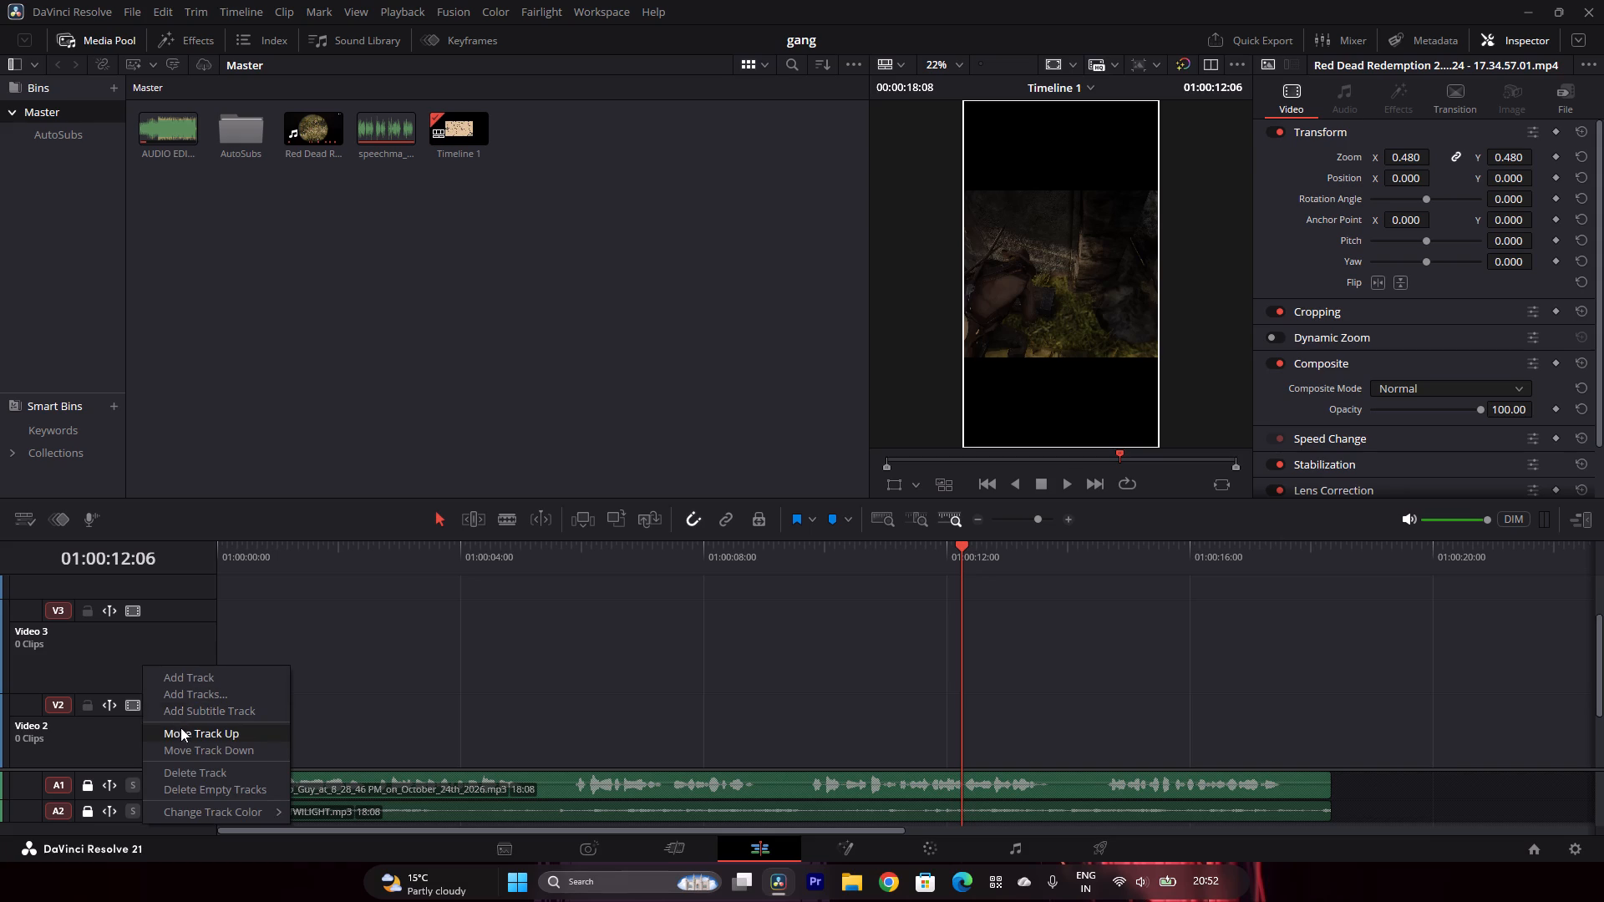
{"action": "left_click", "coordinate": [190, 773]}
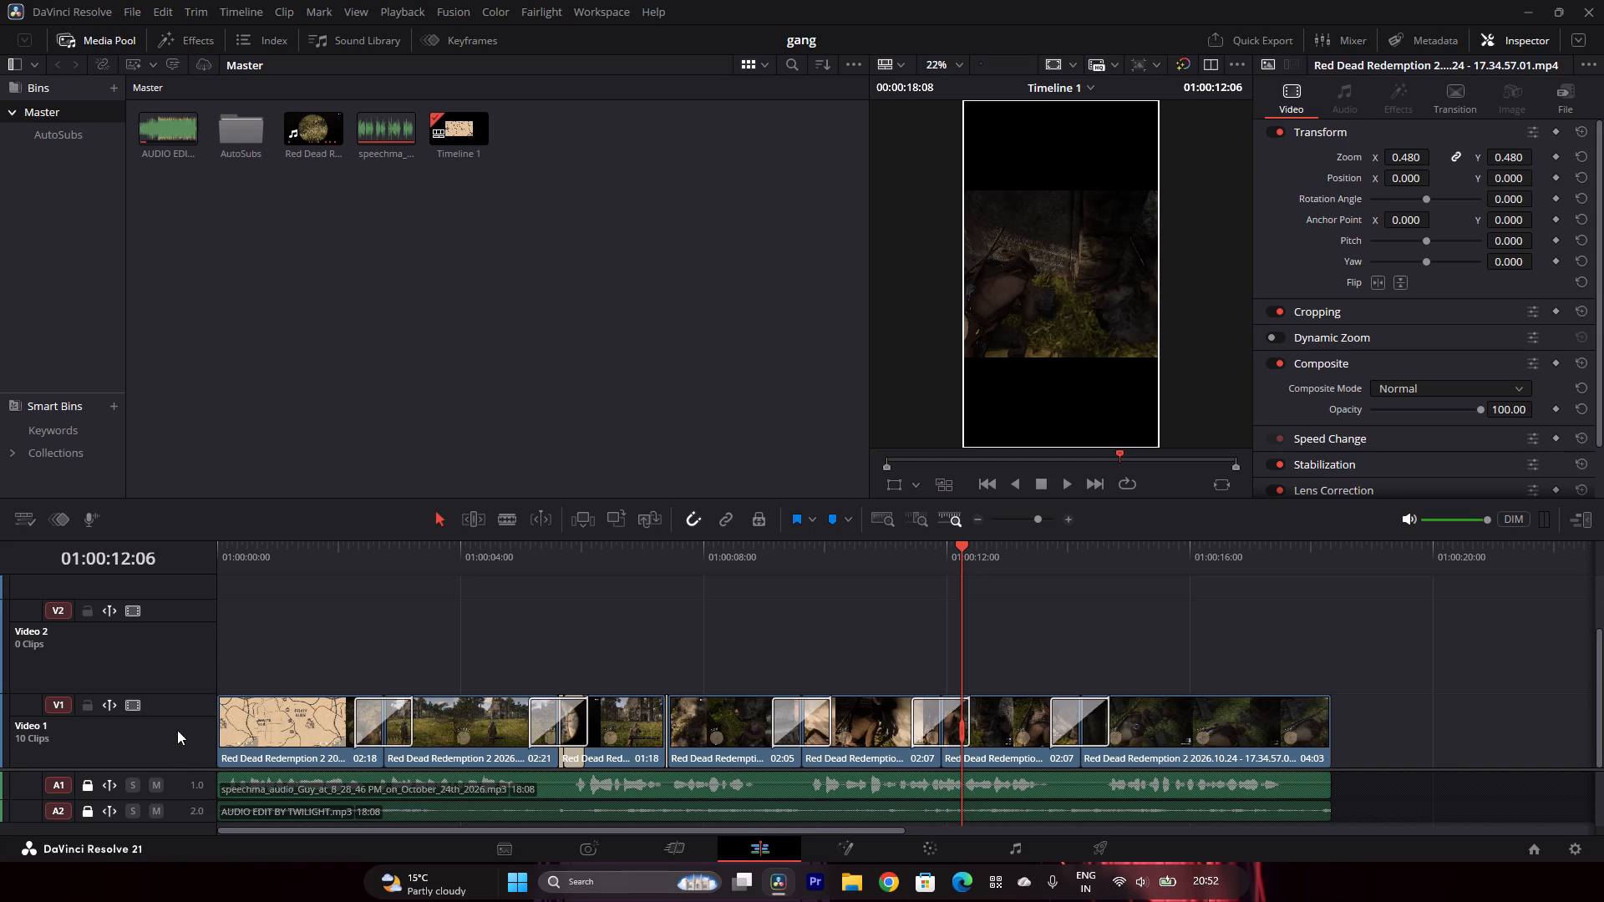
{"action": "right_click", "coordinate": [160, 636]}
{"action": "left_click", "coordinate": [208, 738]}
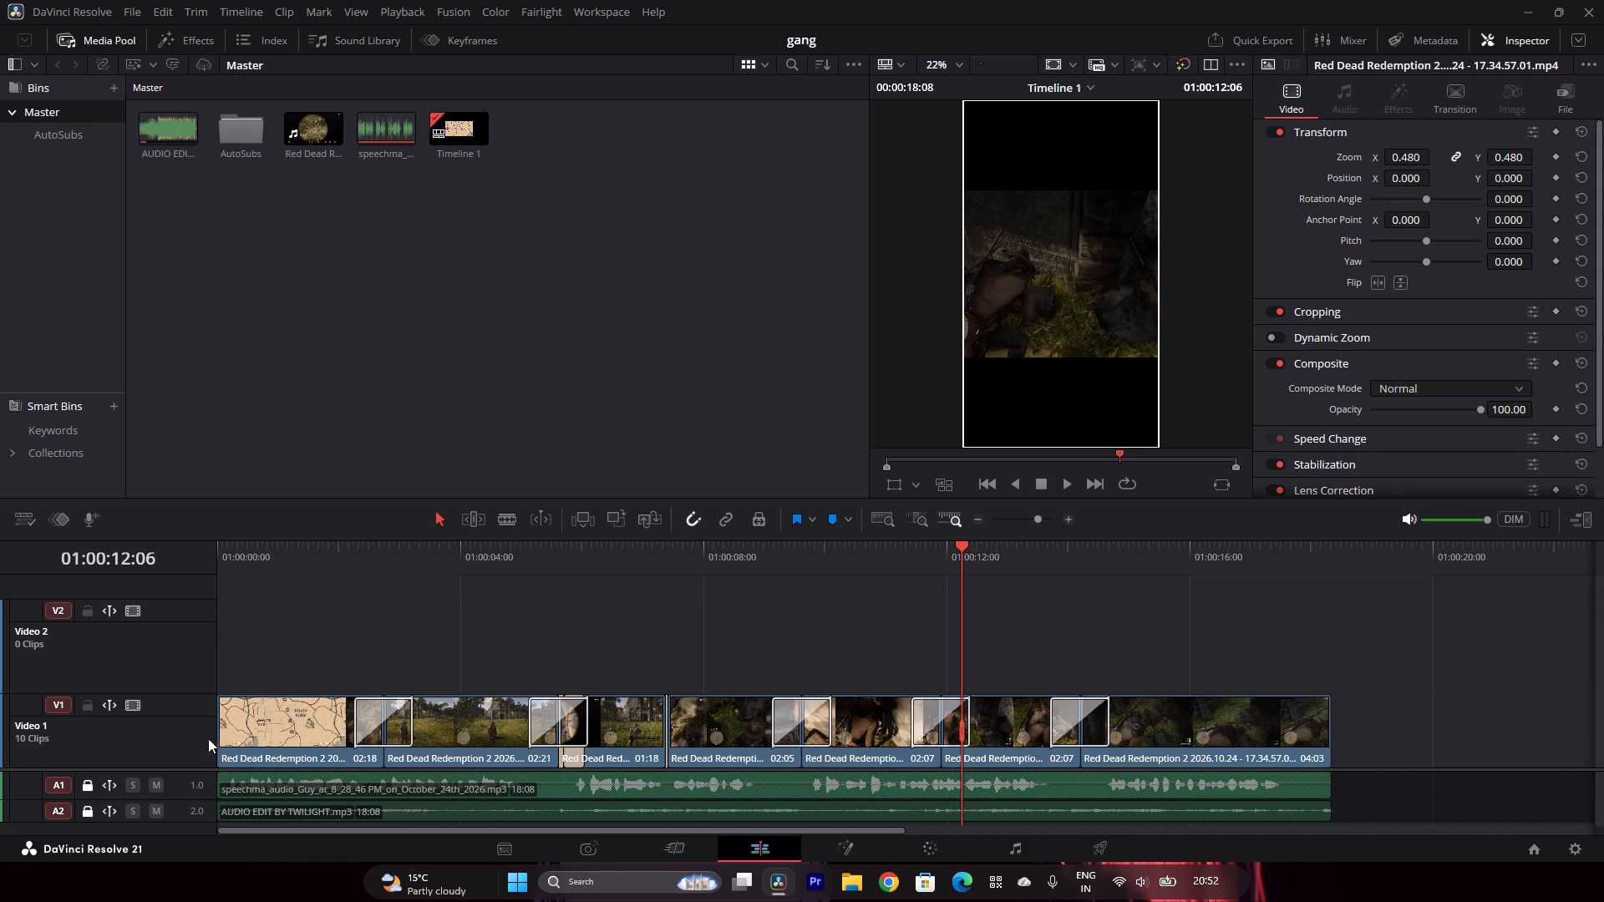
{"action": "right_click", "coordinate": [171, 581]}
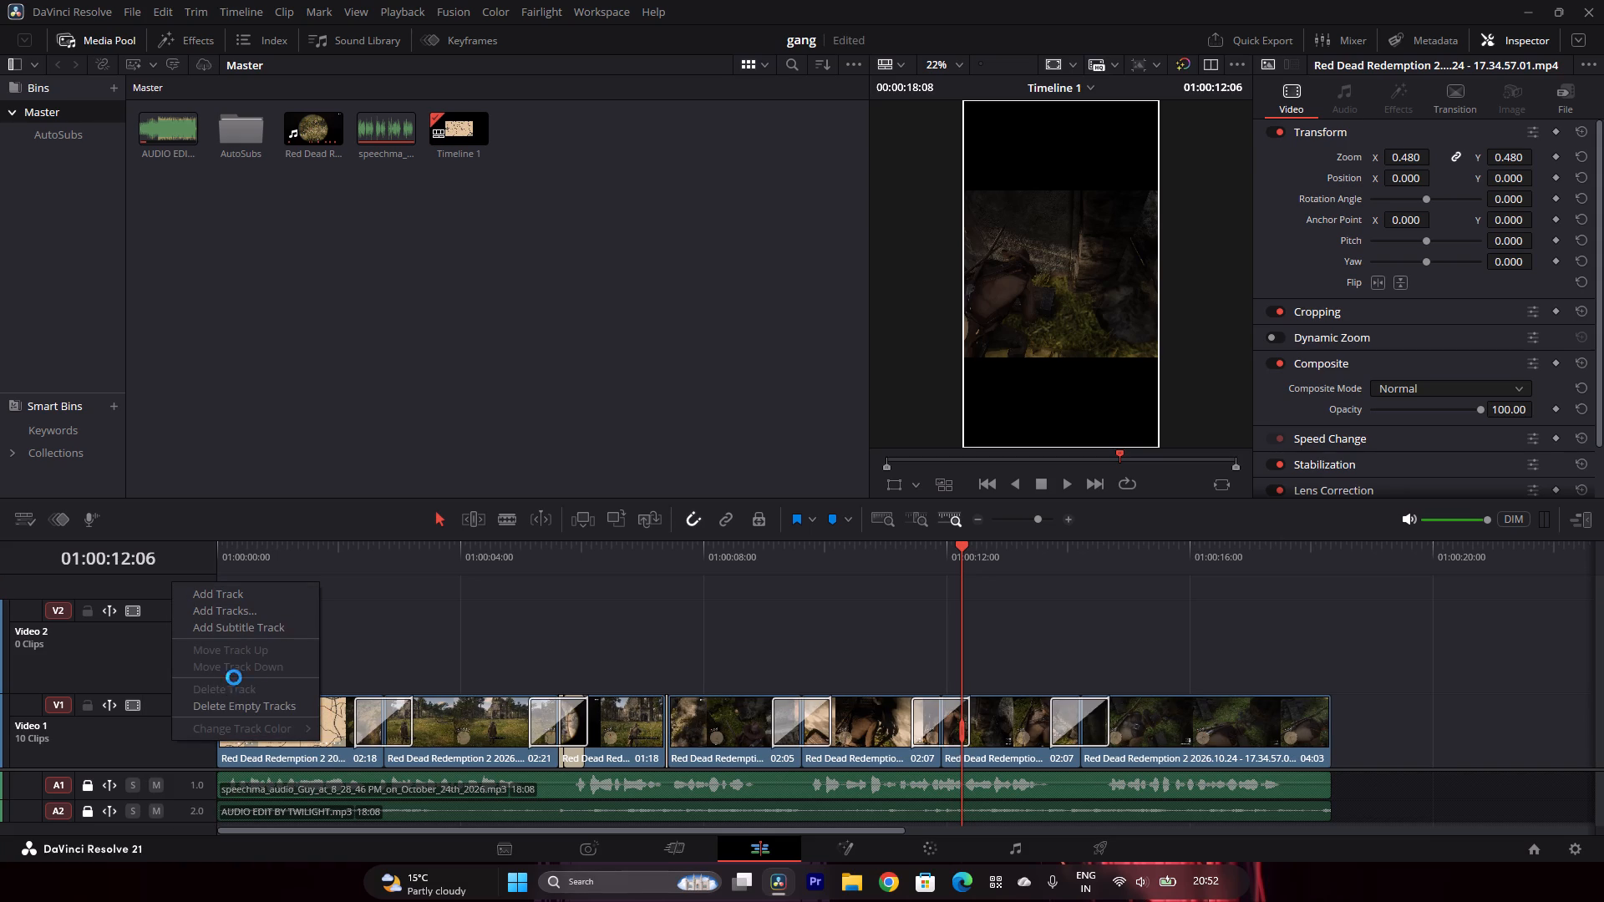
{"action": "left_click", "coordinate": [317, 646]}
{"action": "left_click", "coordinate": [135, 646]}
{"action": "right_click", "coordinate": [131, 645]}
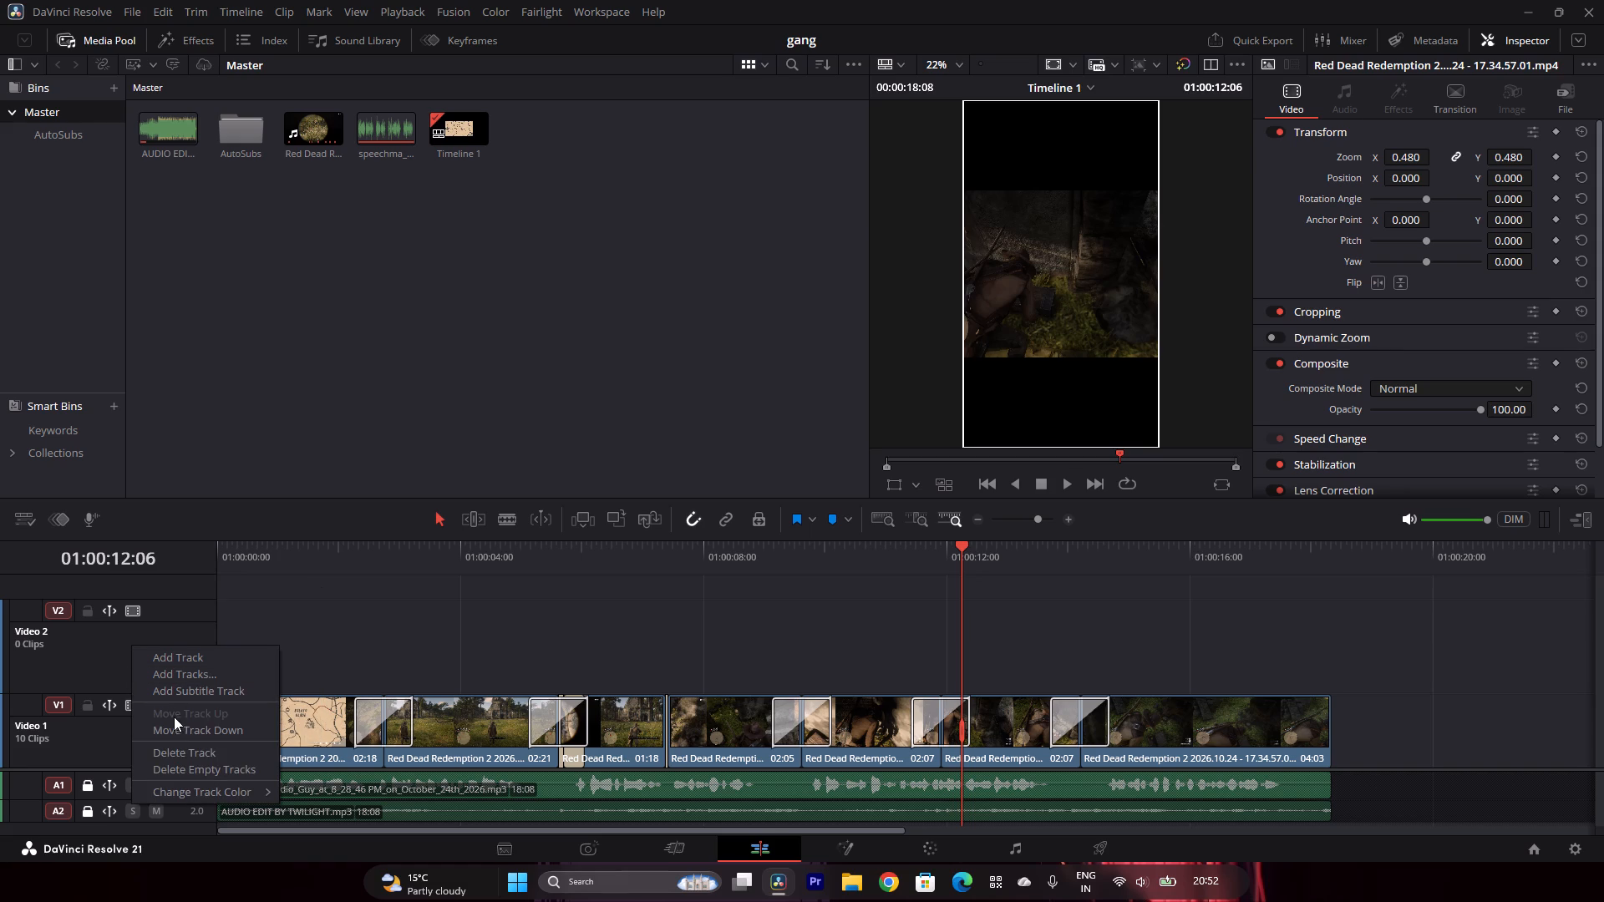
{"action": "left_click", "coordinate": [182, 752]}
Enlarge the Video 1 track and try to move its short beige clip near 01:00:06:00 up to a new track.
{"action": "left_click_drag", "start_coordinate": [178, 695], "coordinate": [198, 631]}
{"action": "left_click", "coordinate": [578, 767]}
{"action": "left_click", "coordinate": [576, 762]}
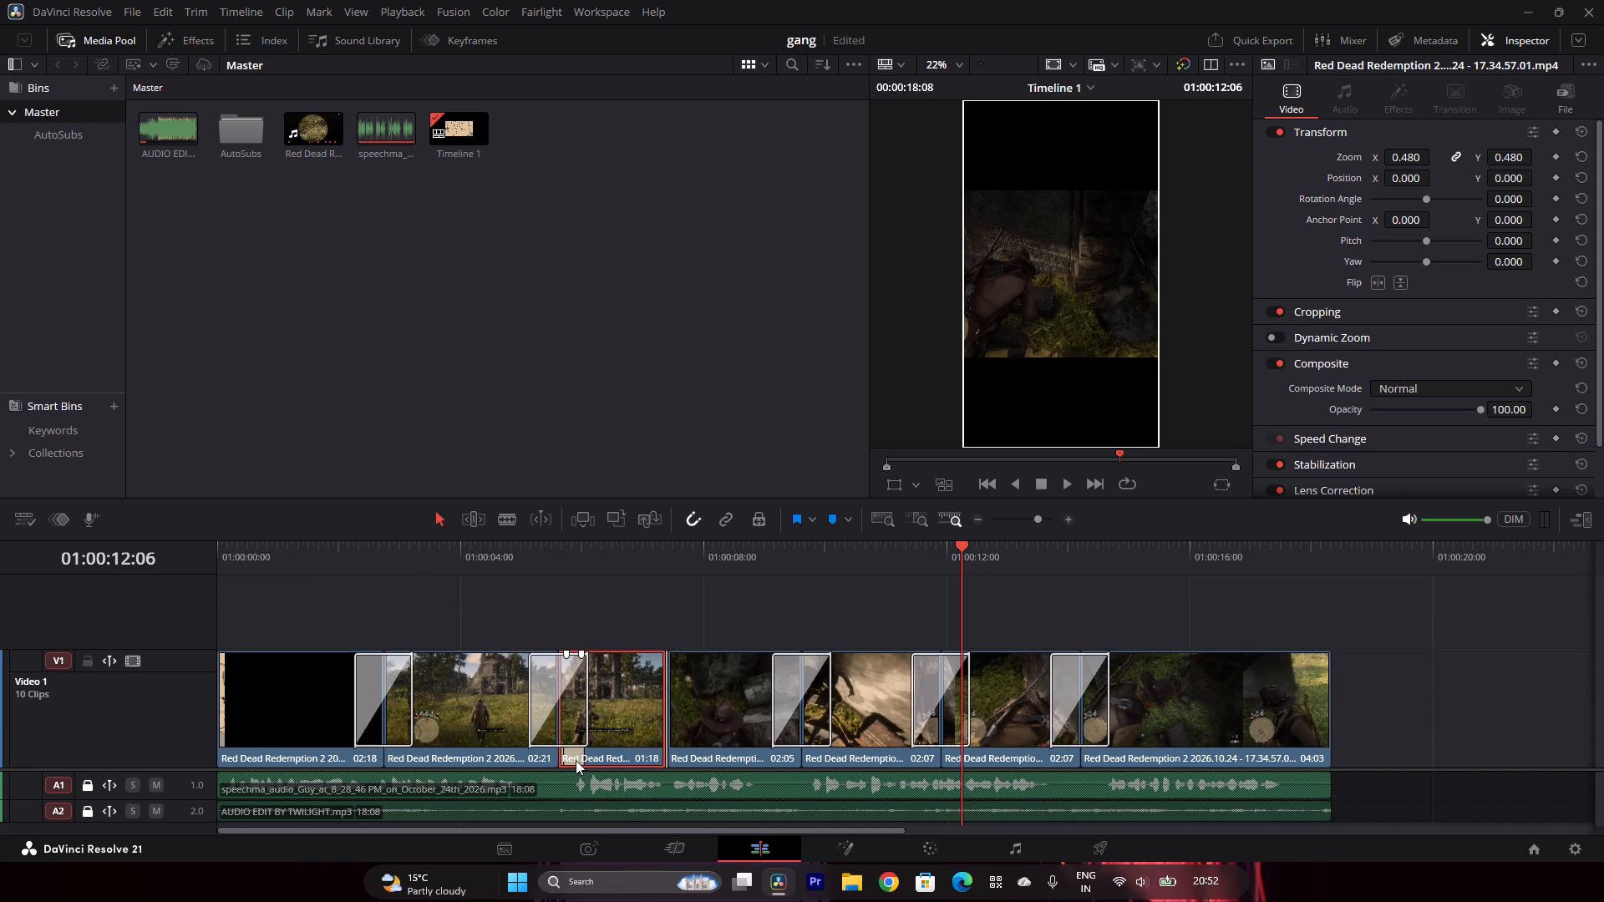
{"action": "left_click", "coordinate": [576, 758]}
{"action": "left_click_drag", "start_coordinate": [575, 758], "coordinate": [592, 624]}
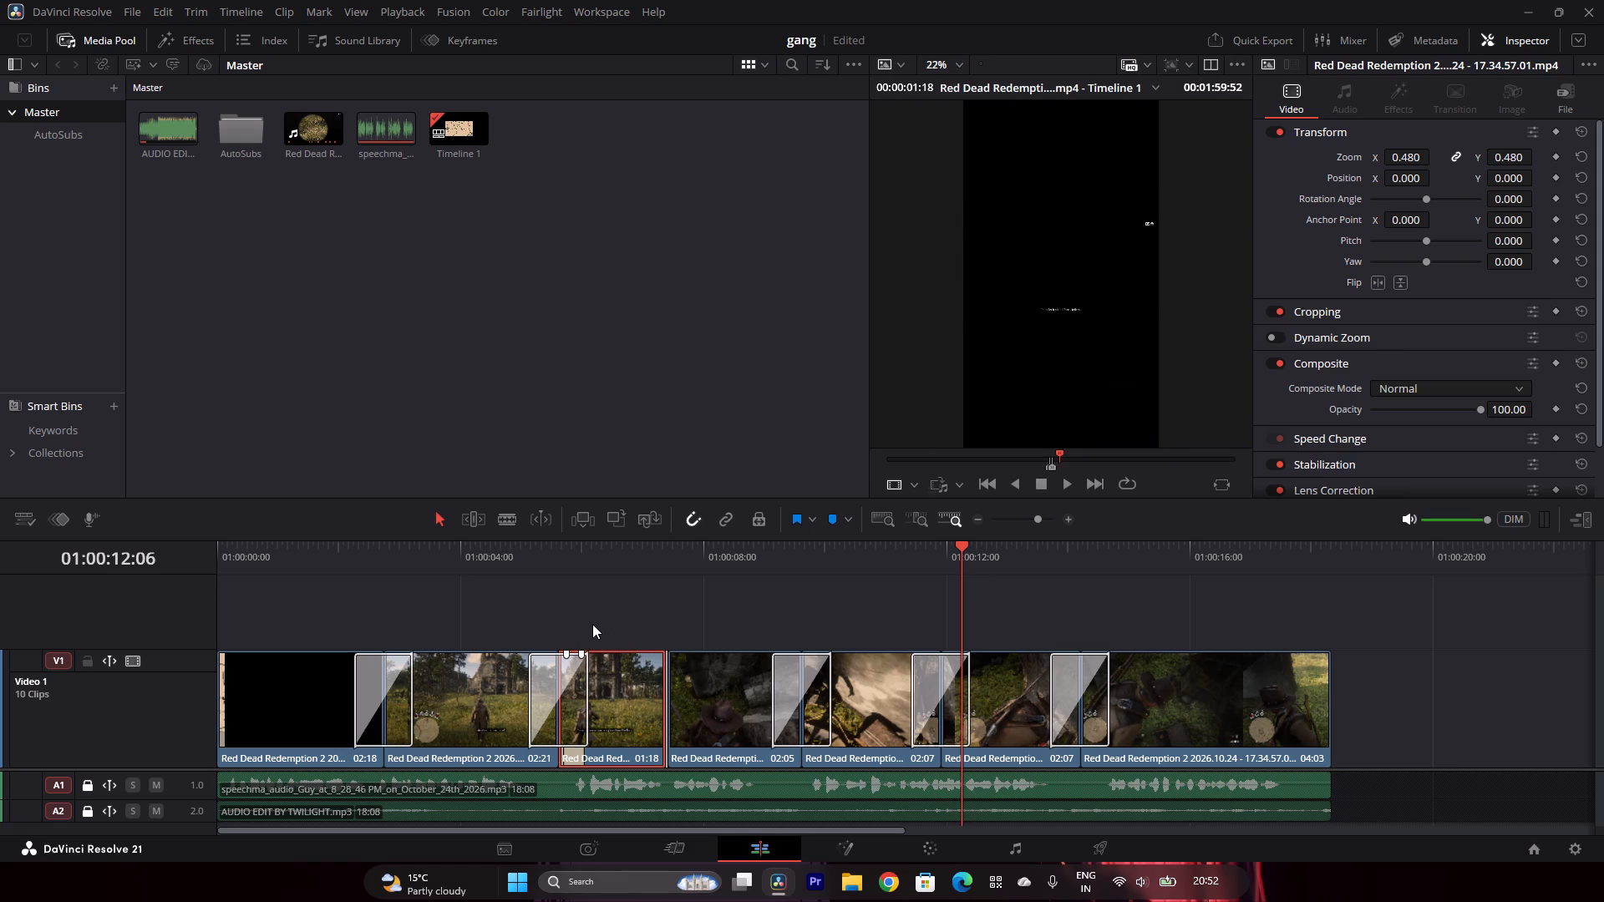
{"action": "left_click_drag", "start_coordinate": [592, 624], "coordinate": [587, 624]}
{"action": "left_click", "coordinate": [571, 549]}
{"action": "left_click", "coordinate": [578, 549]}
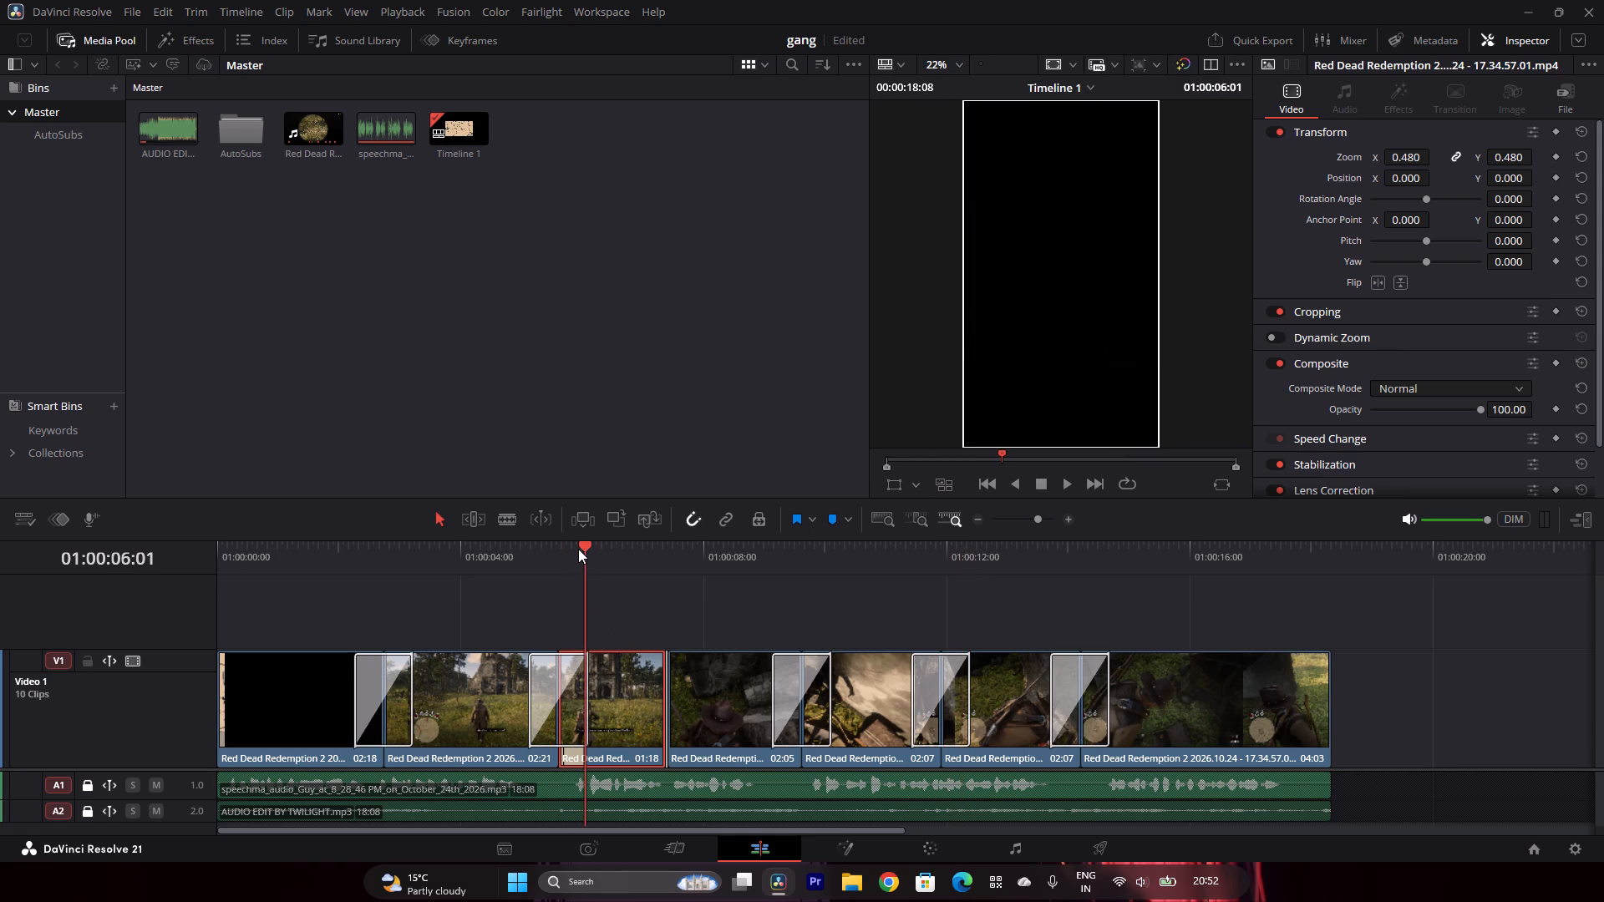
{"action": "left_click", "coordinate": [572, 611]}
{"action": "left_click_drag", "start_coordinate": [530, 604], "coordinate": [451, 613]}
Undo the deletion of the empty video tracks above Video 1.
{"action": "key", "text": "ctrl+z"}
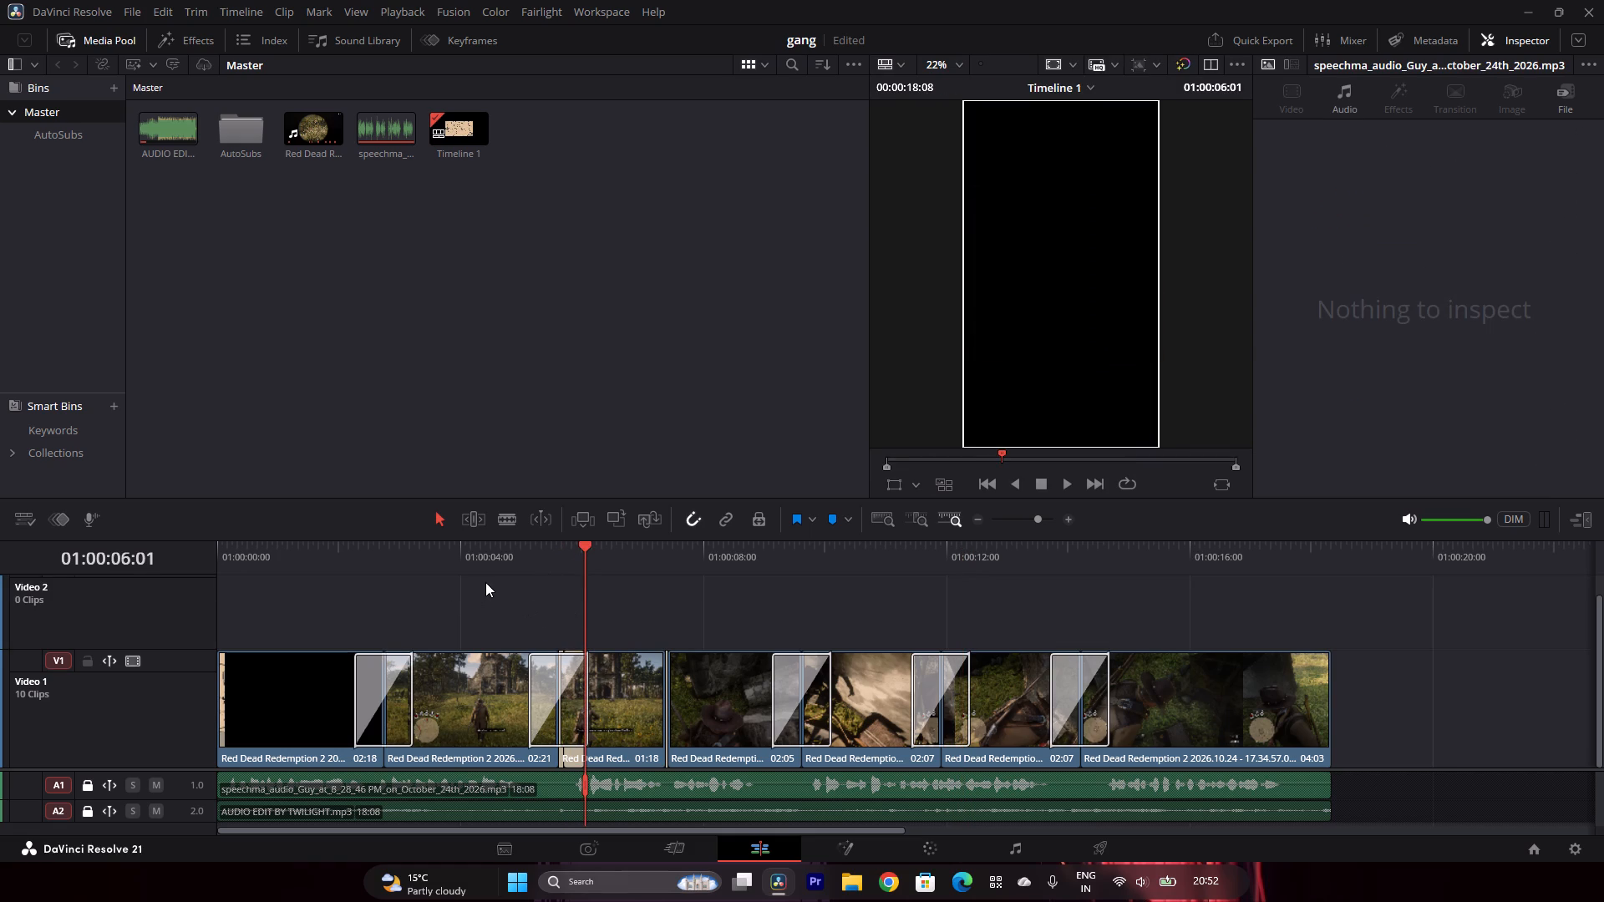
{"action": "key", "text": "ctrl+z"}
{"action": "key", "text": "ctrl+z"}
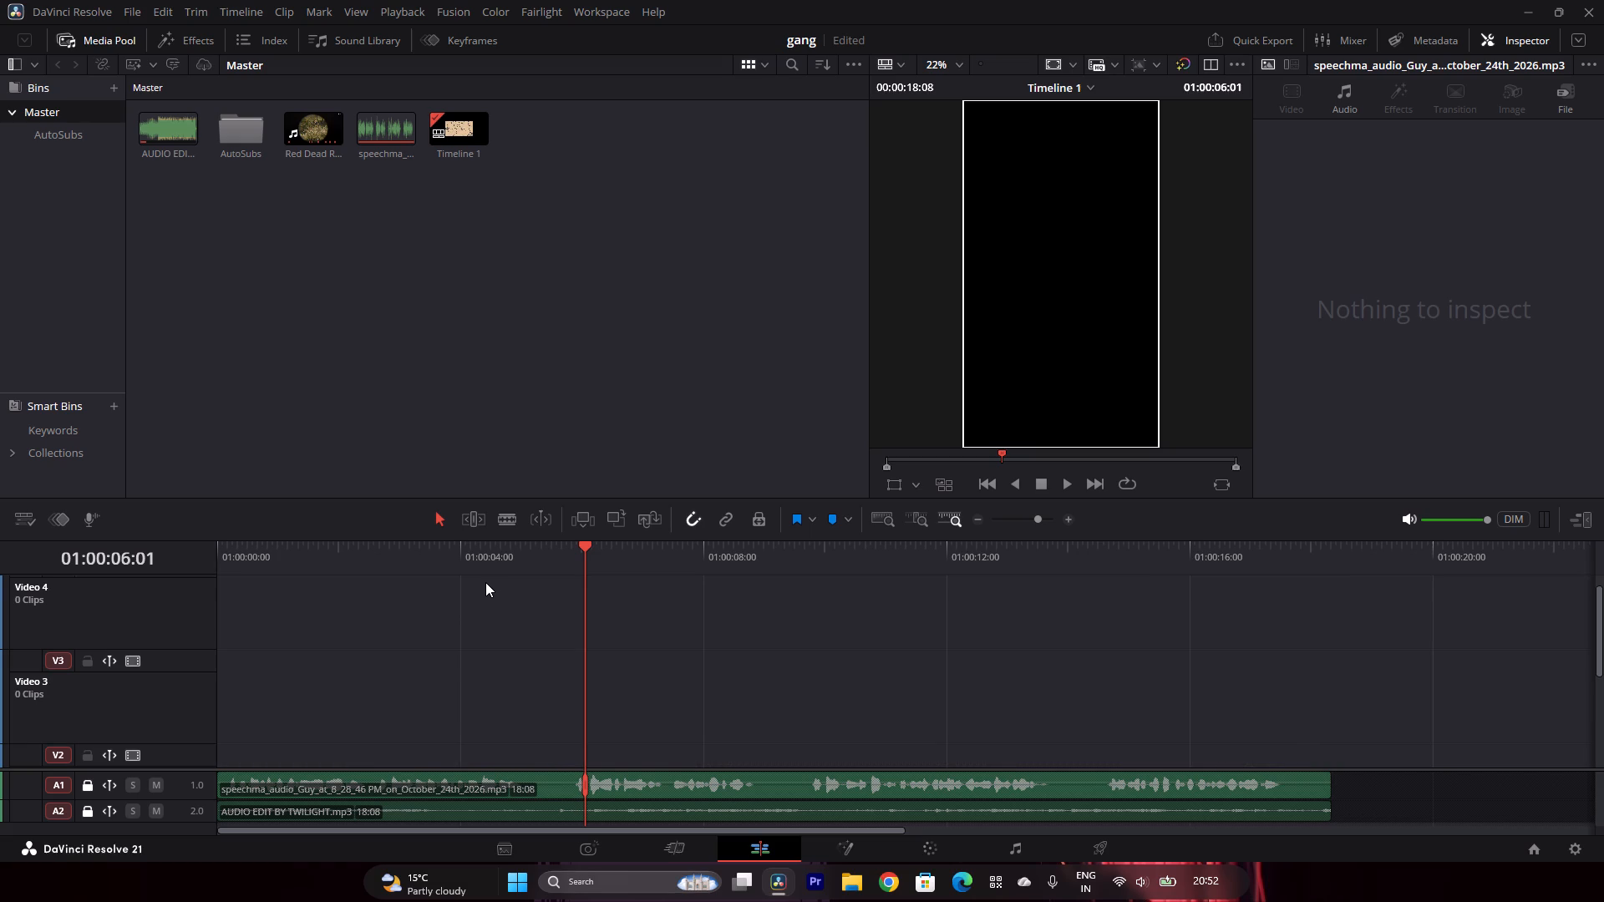
Delete two of the empty video tracks, keeping only an empty Video 2 above Video 1.
{"action": "right_click", "coordinate": [125, 702]}
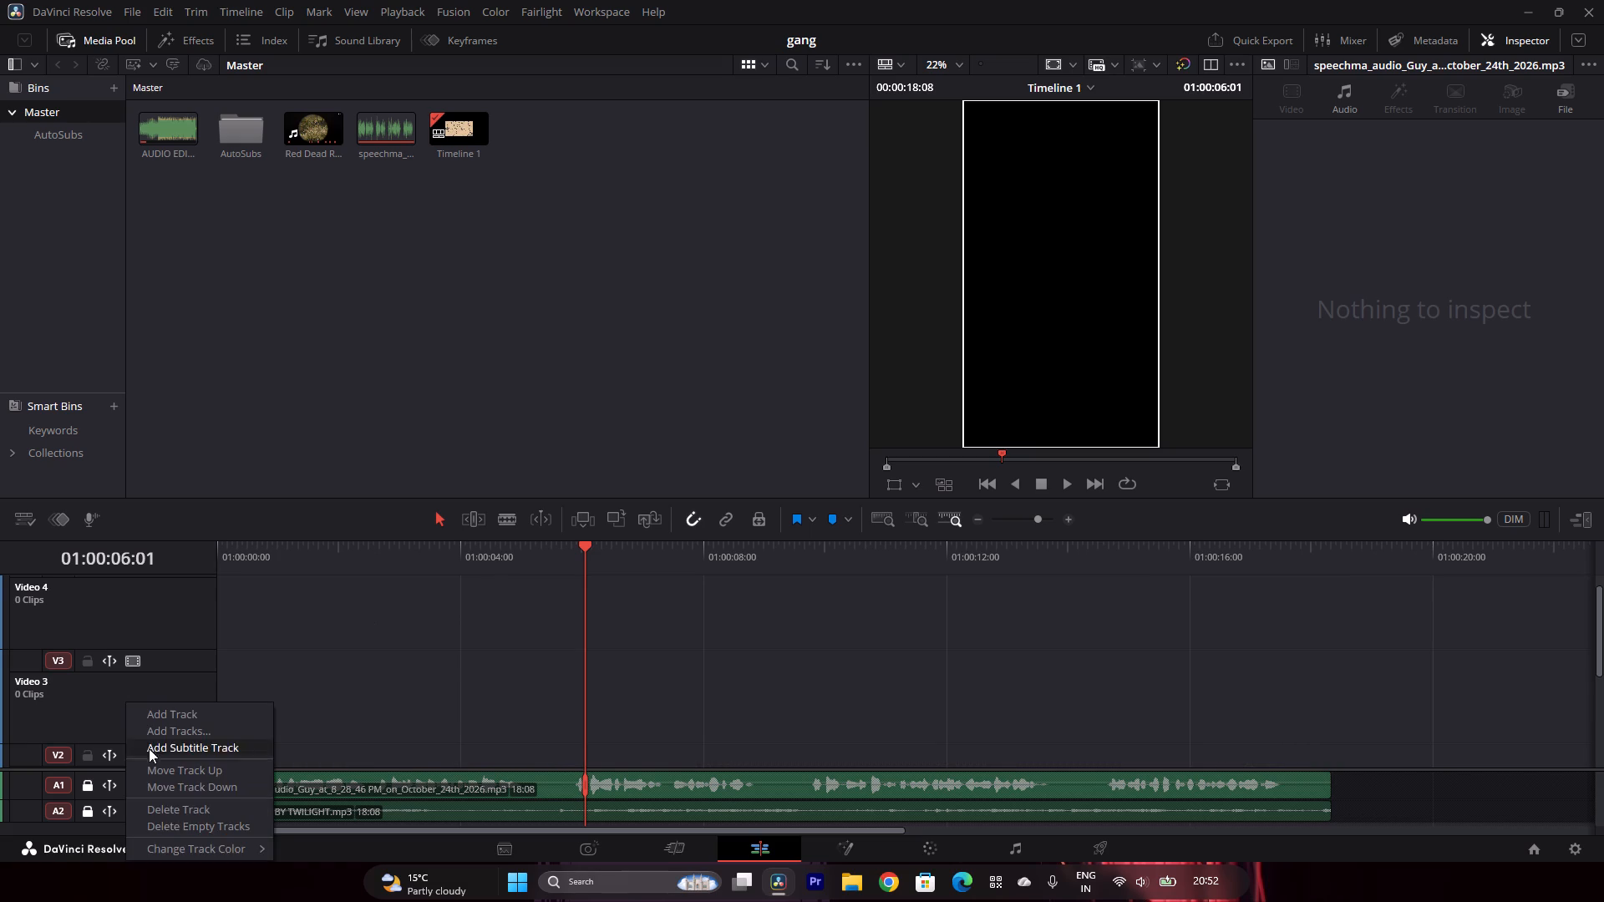
{"action": "left_click", "coordinate": [178, 807]}
{"action": "right_click", "coordinate": [140, 587]}
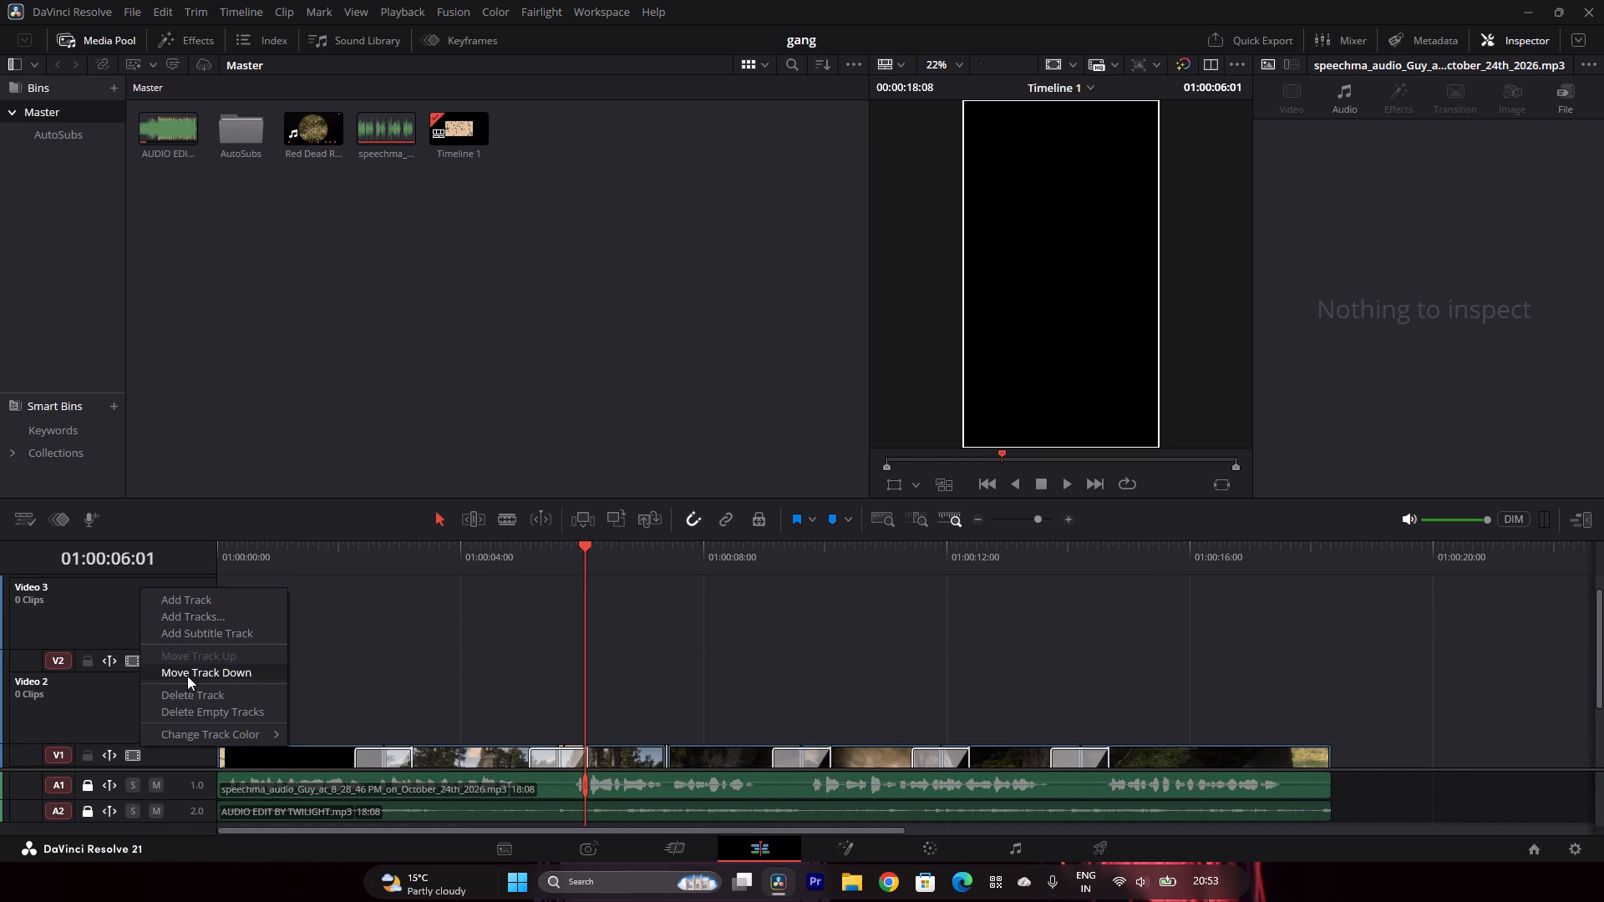
{"action": "left_click", "coordinate": [186, 692]}
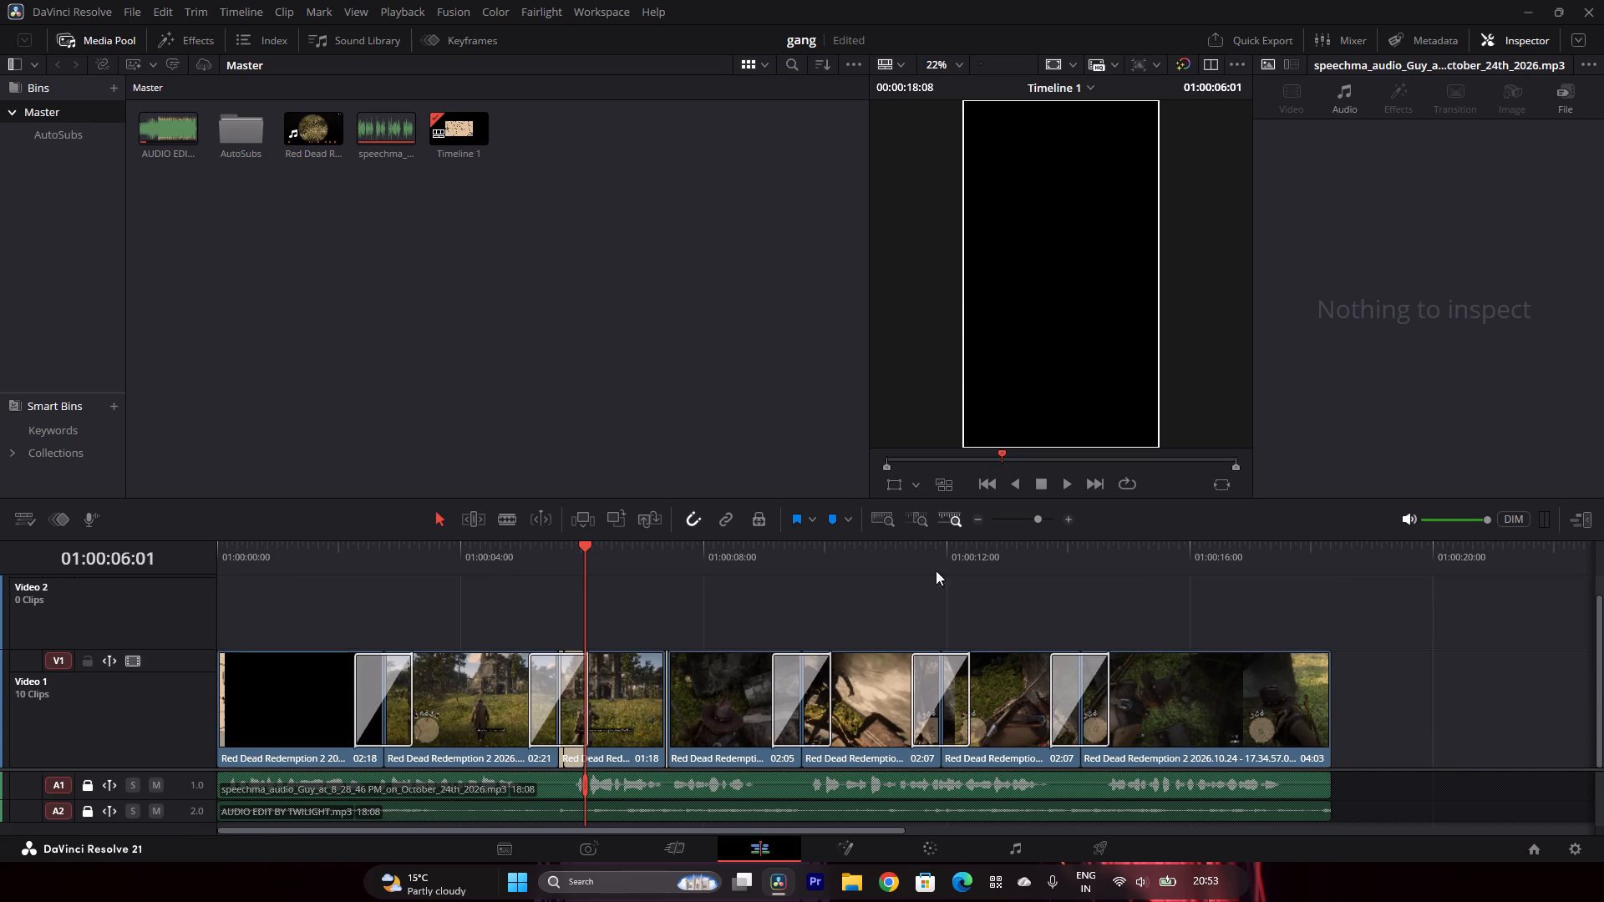
Lift the "Take down all the gang members," caption clip off Video 1 onto a higher track and delete it.
{"action": "left_click", "coordinate": [1066, 517]}
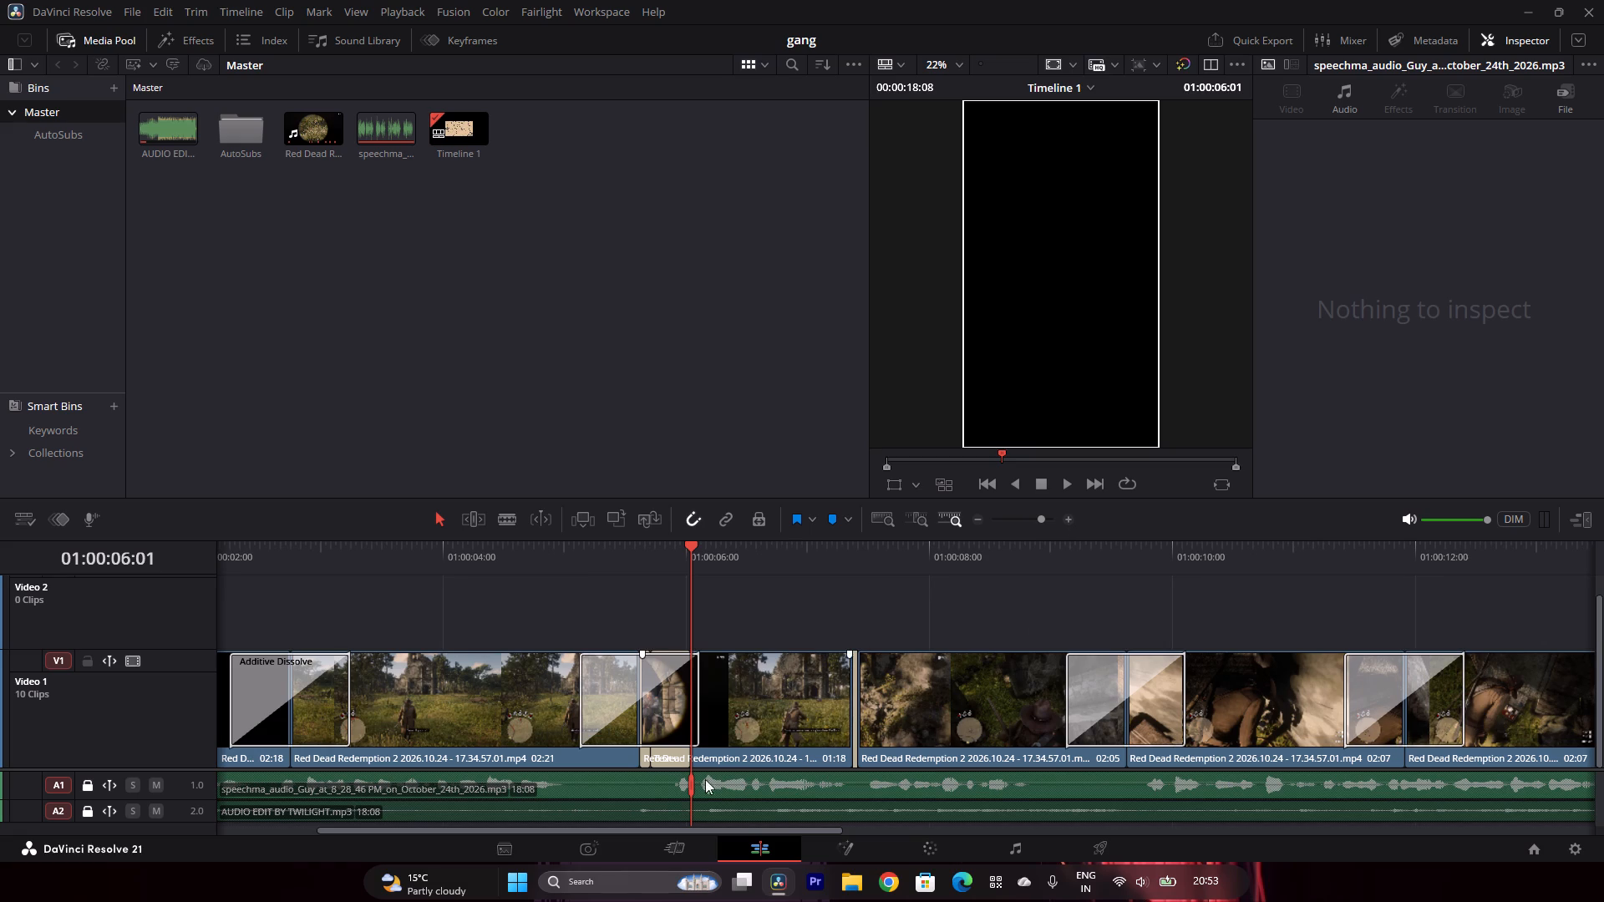
{"action": "left_click", "coordinate": [671, 758]}
{"action": "left_click_drag", "start_coordinate": [671, 758], "coordinate": [673, 641]}
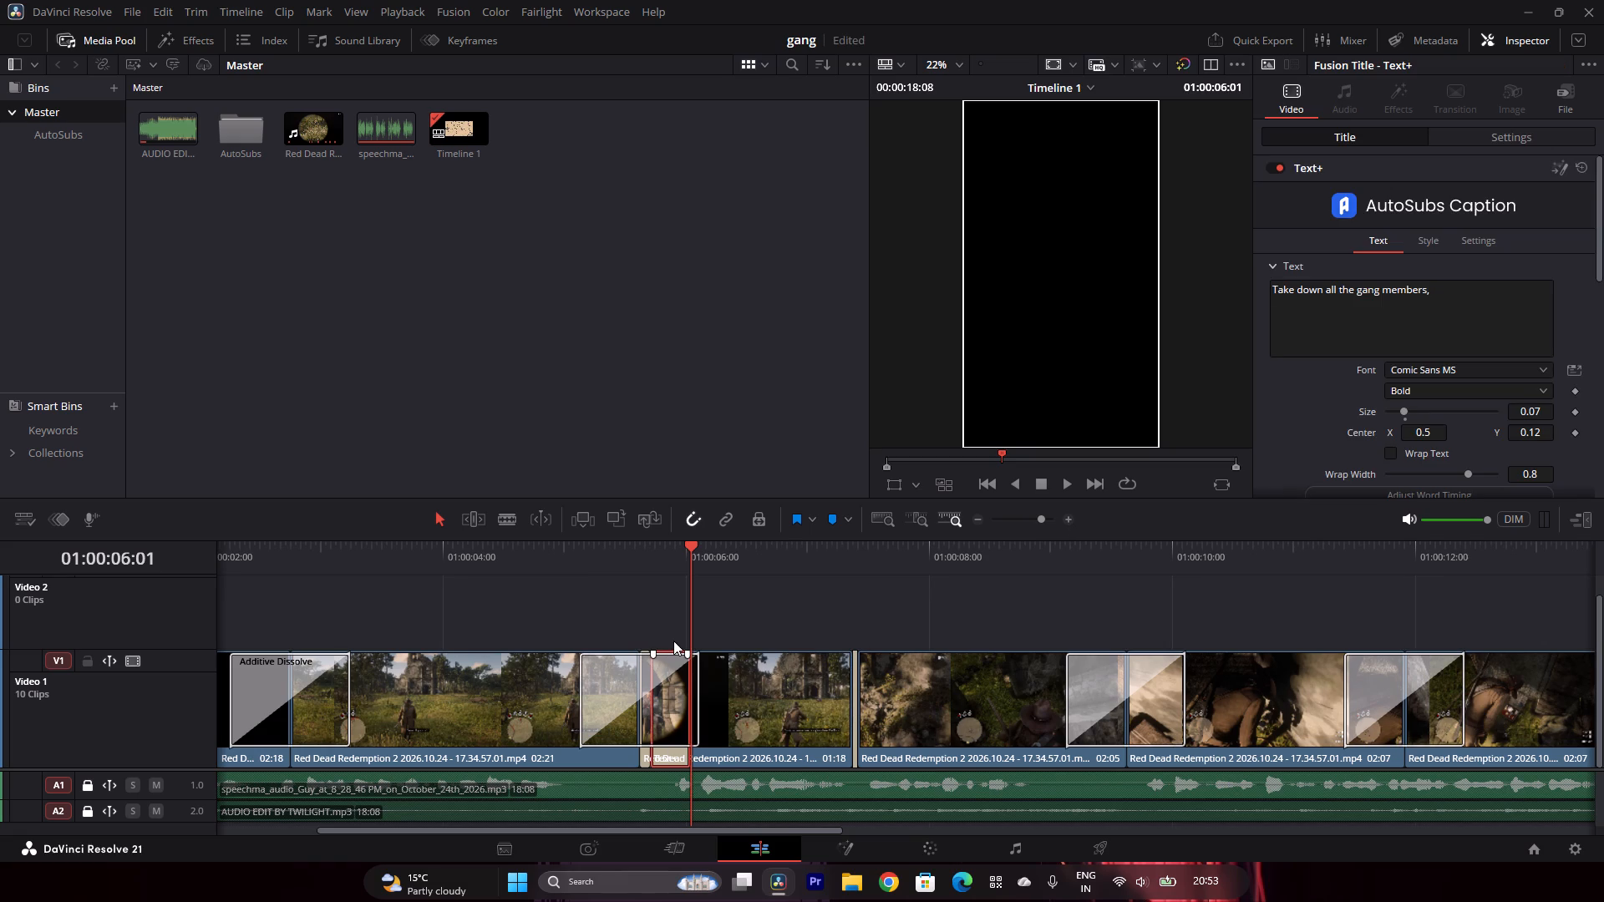
{"action": "left_click_drag", "start_coordinate": [673, 641], "coordinate": [686, 598]}
{"action": "left_click_drag", "start_coordinate": [670, 753], "coordinate": [650, 620]}
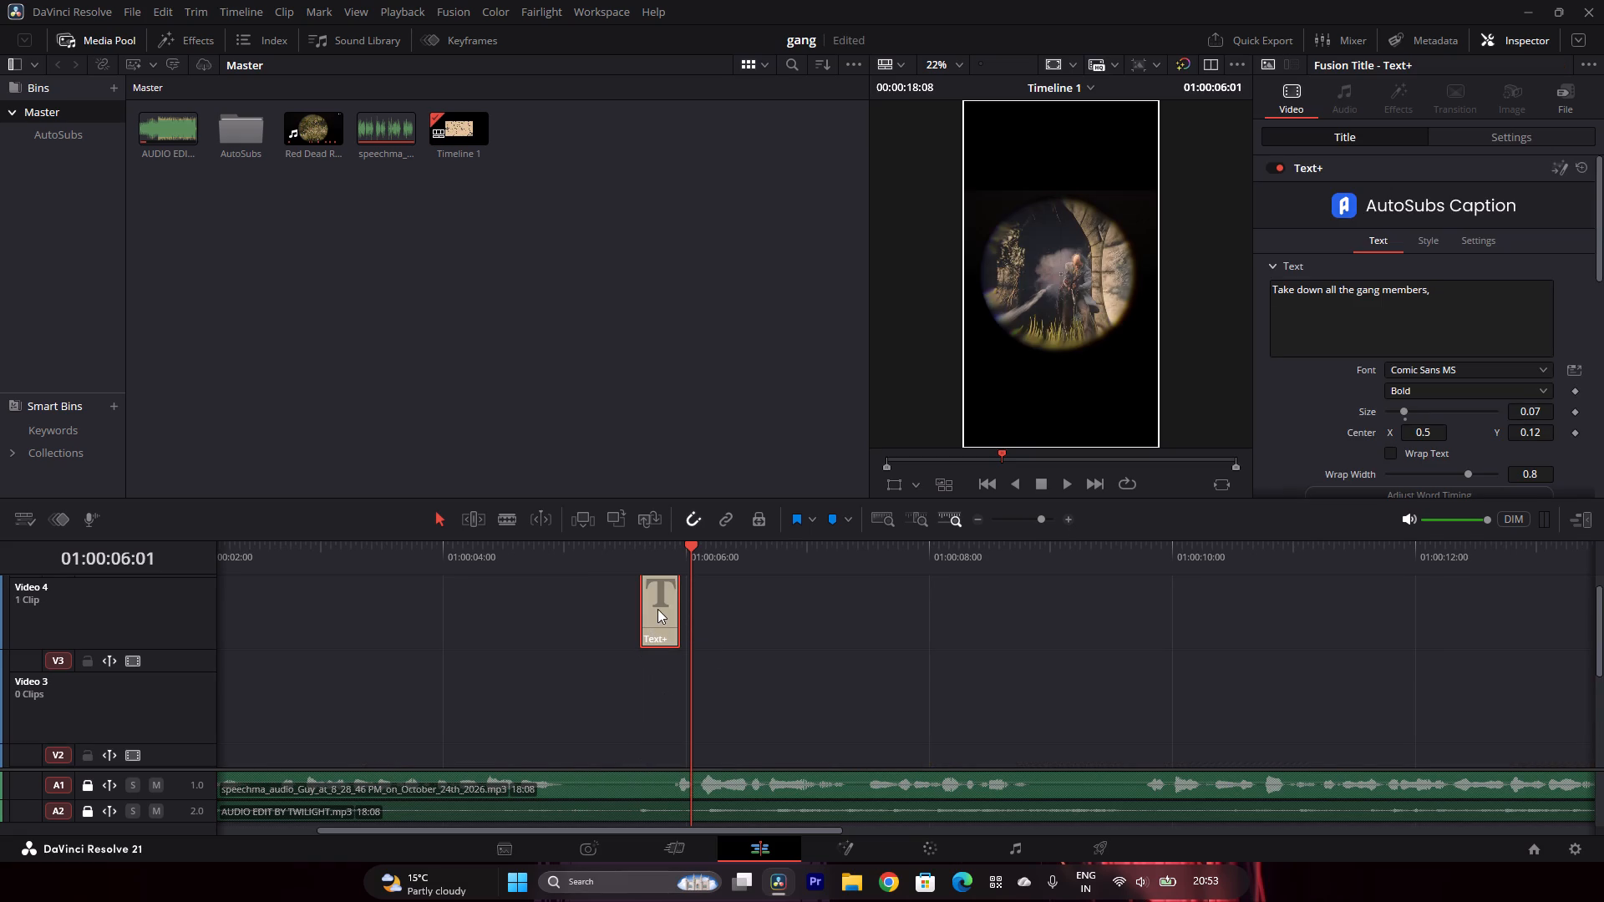
{"action": "key", "text": "BackSpace"}
Delete two of the empty video tracks, keeping only an empty Video 2 above Video 1.
{"action": "right_click", "coordinate": [148, 614]}
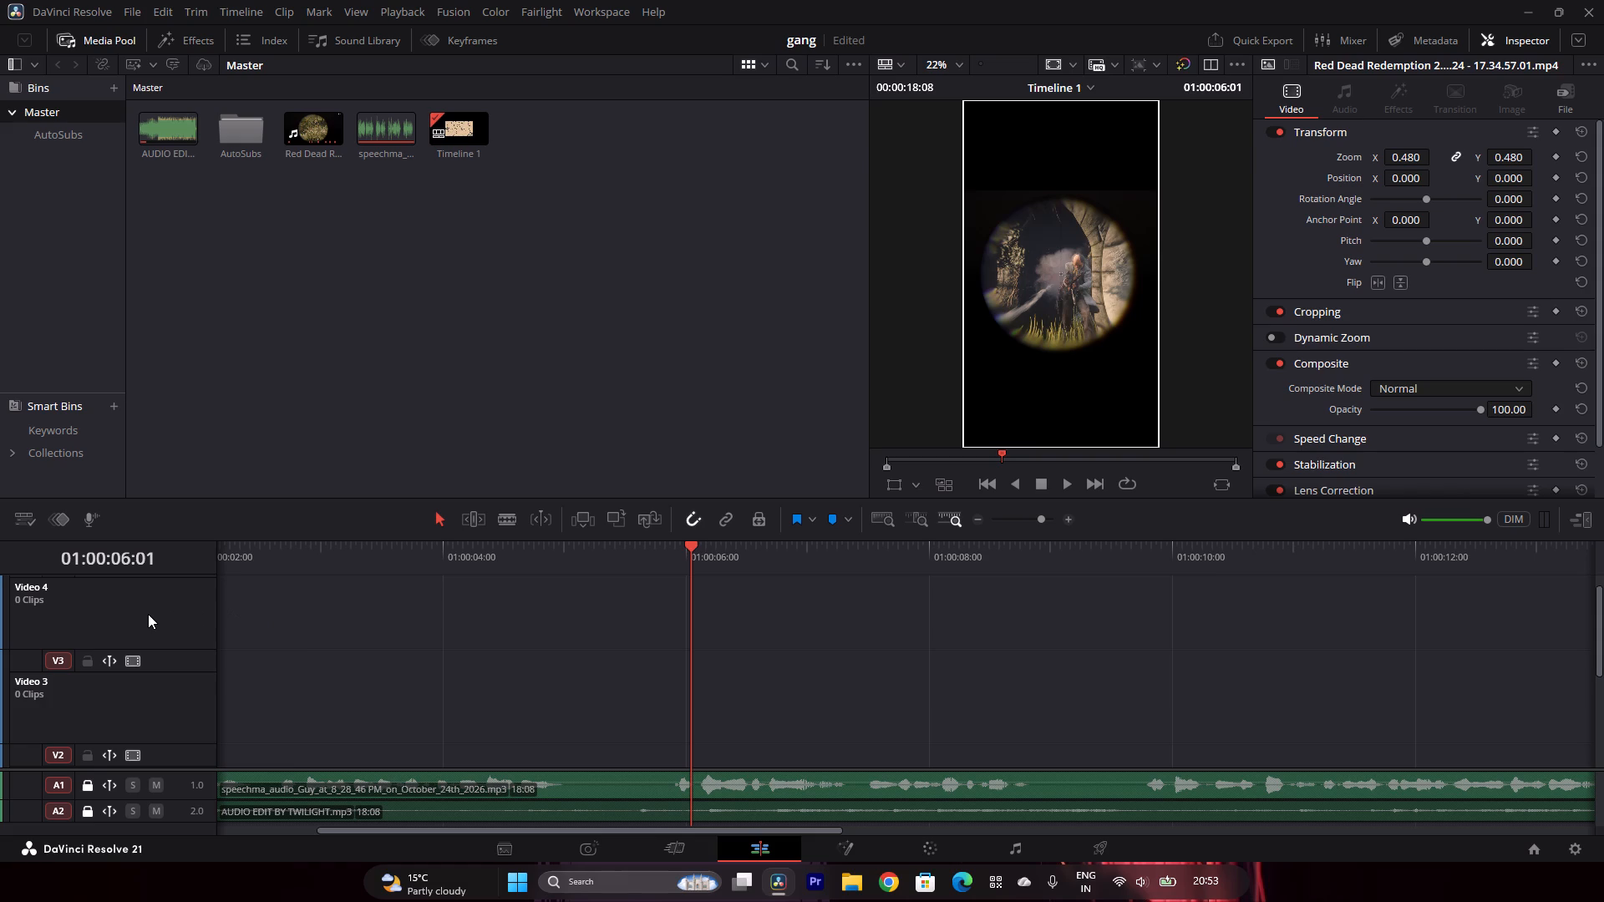
{"action": "left_click", "coordinate": [215, 717]}
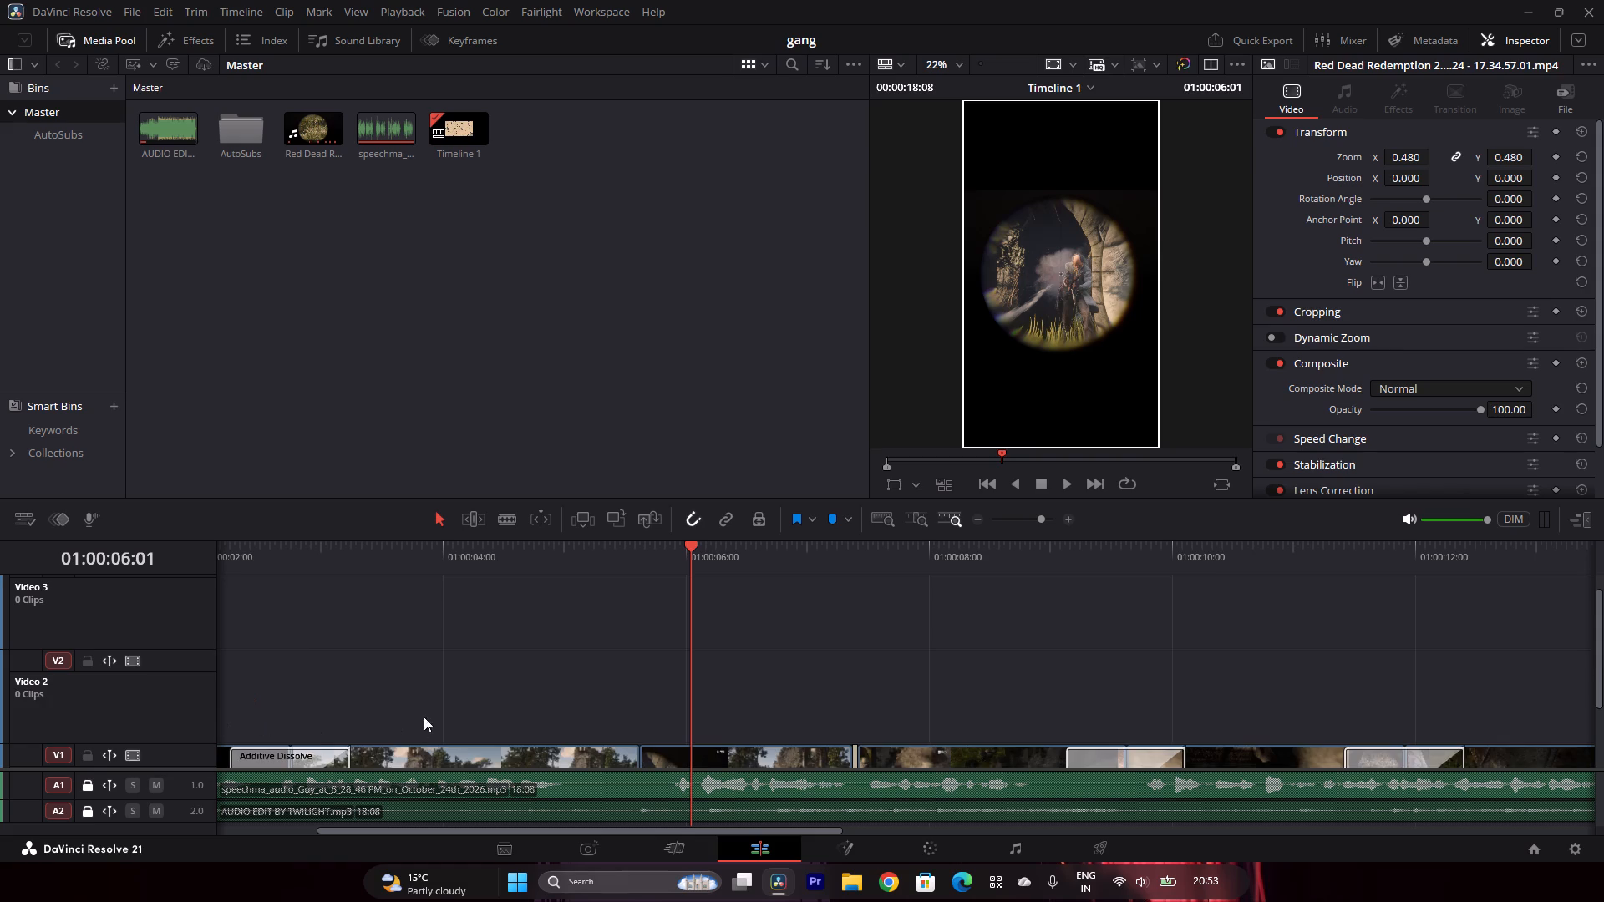
{"action": "right_click", "coordinate": [156, 702]}
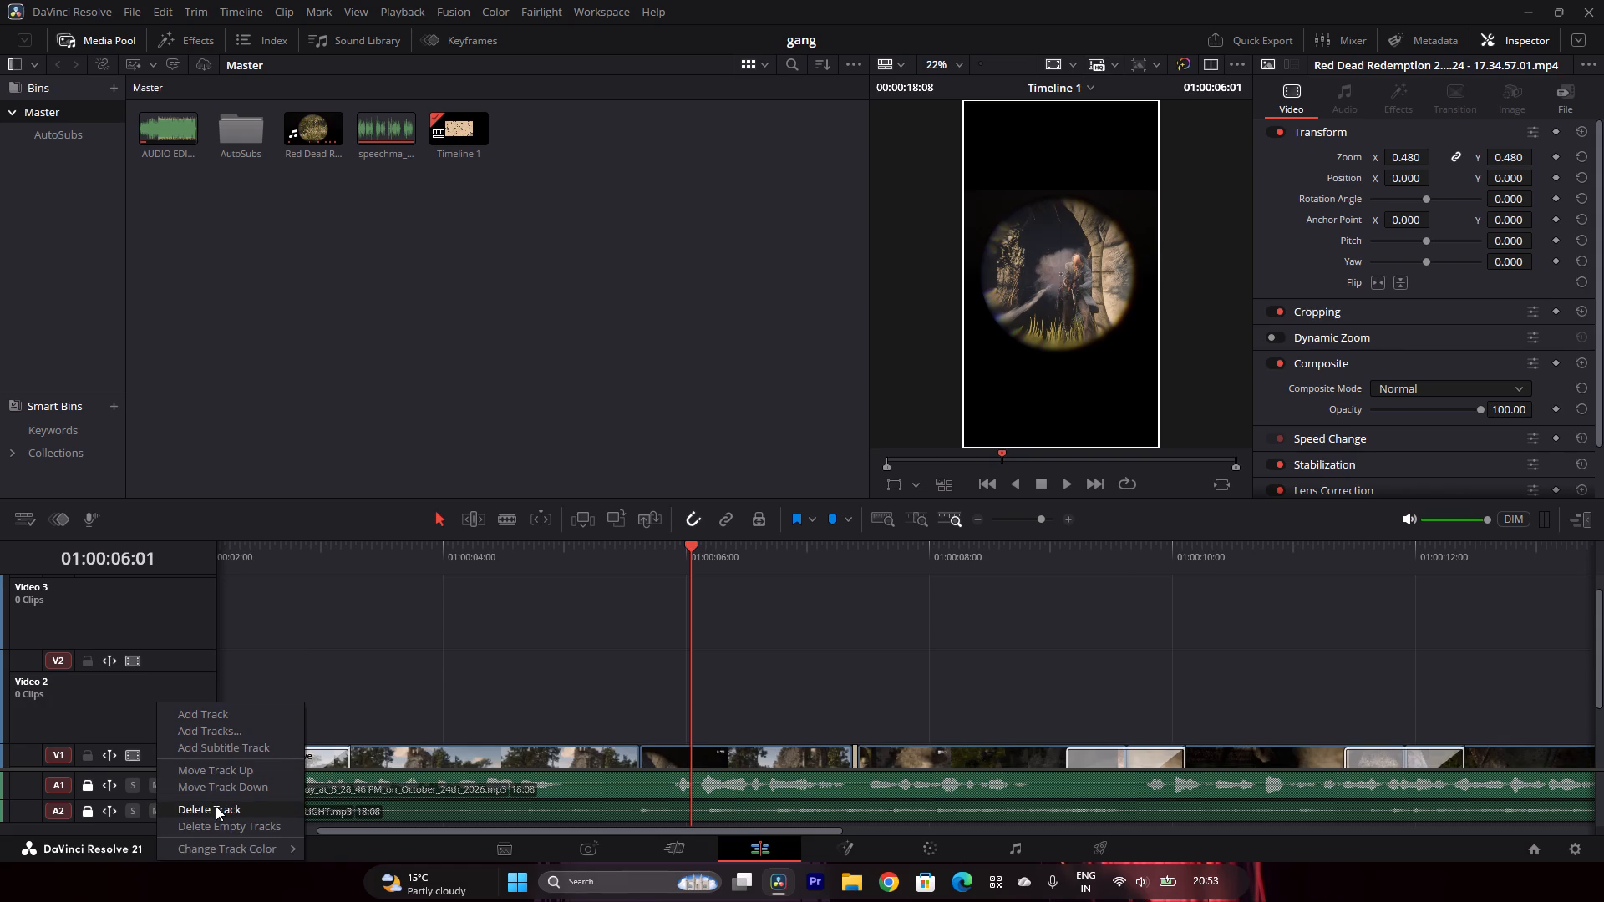
{"action": "left_click", "coordinate": [216, 806]}
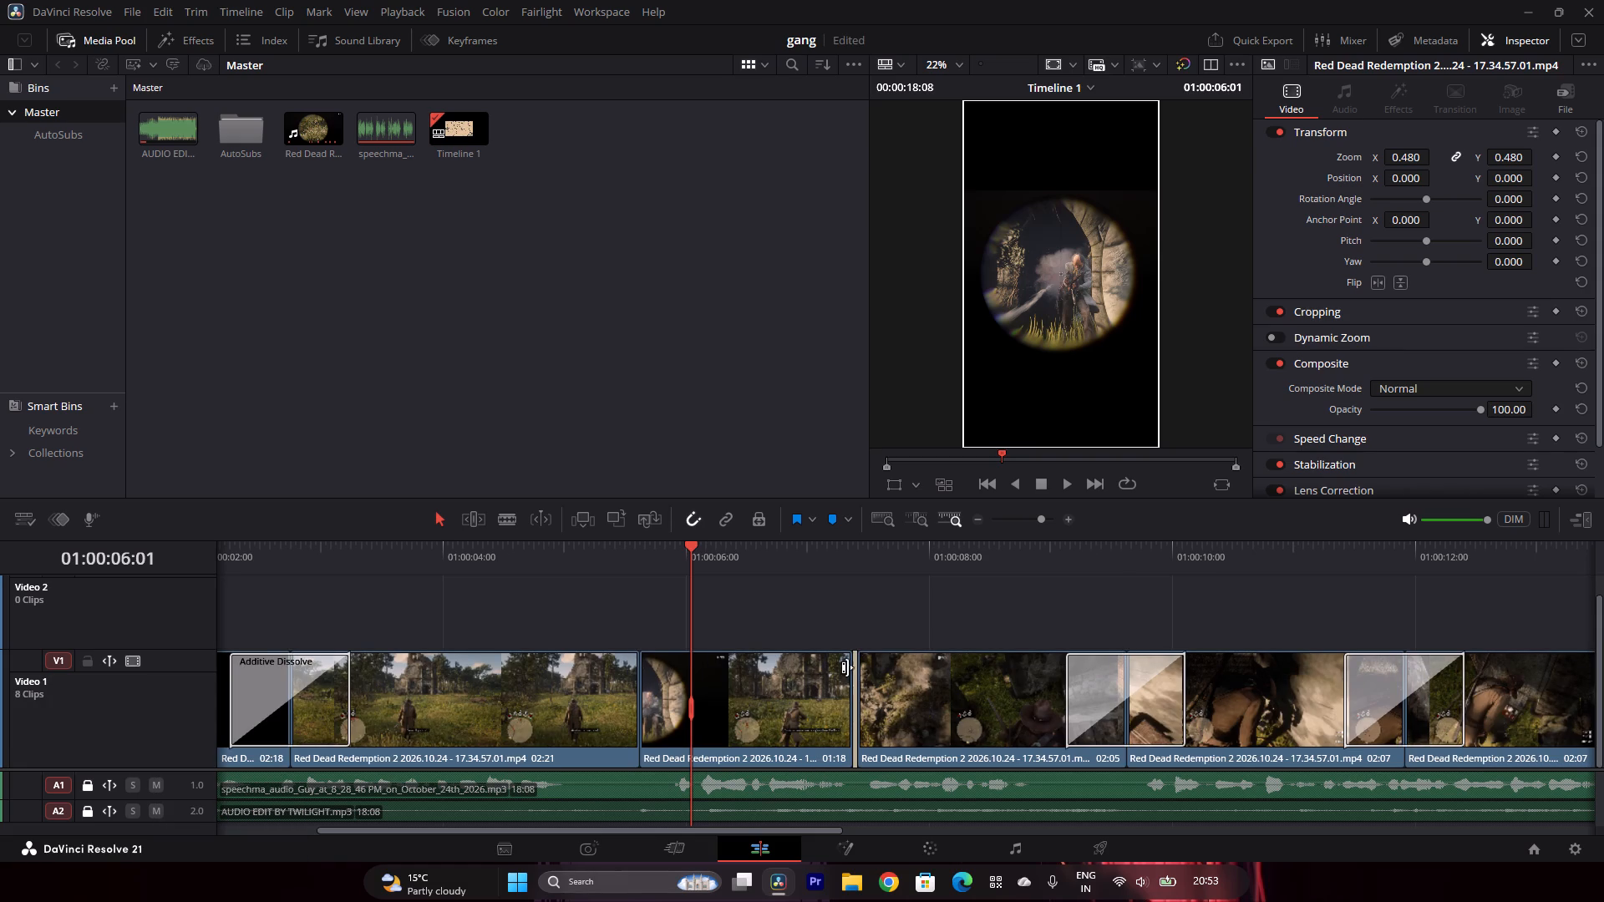
Delete the leftover "then head inside the church." caption clip from Video 1 and close the gap it leaves.
{"action": "left_click_drag", "start_coordinate": [1043, 515], "coordinate": [1045, 515]}
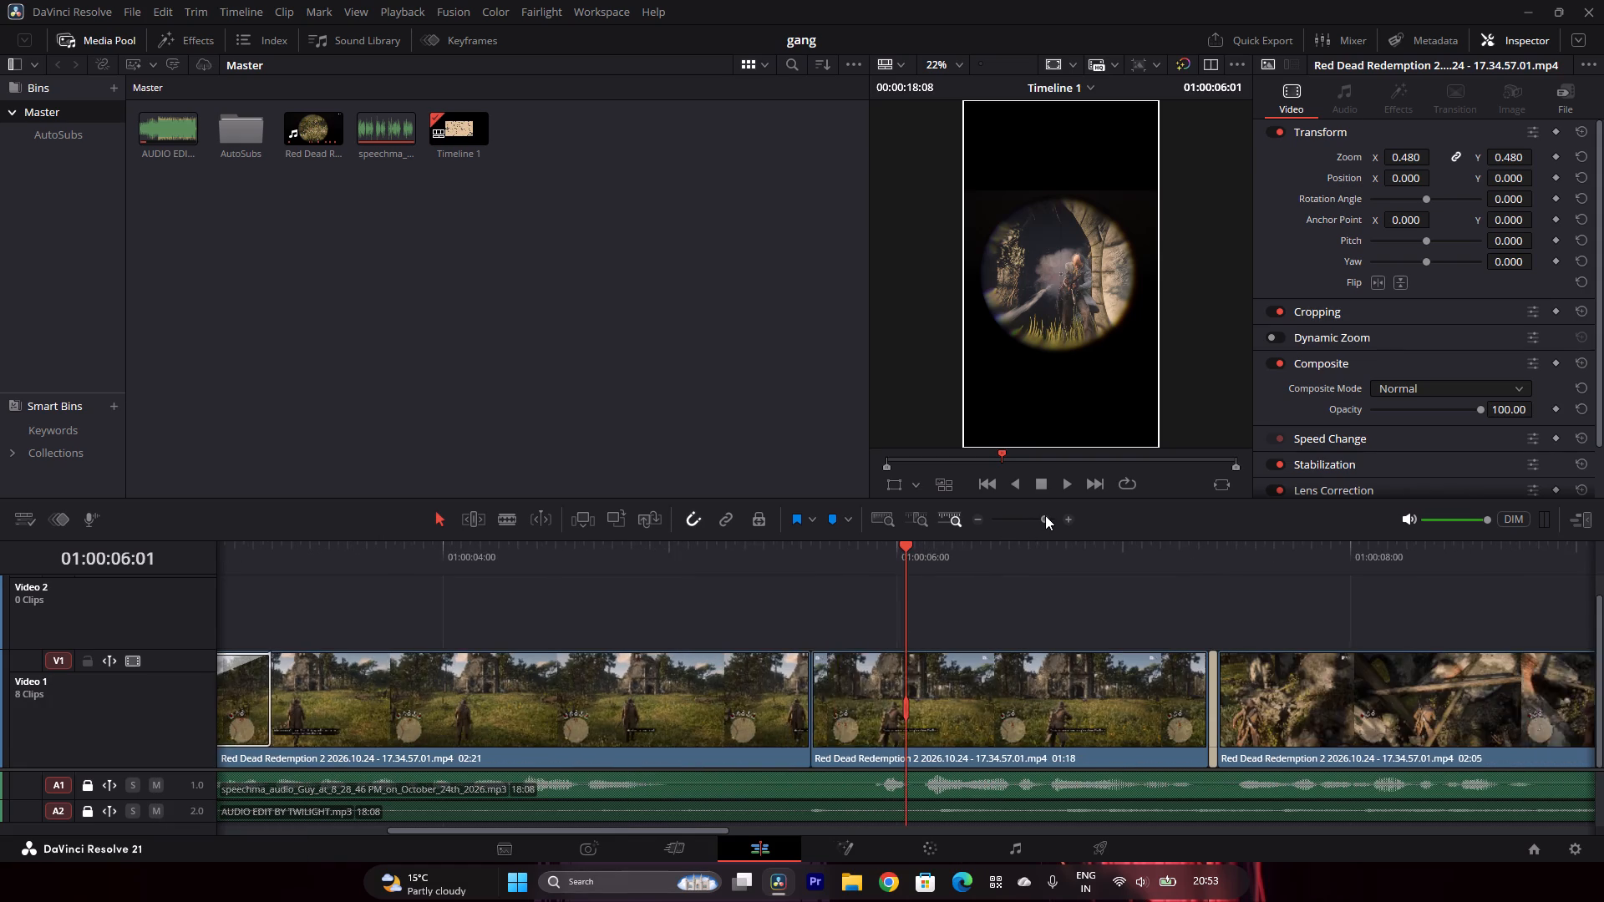
{"action": "left_click_drag", "start_coordinate": [1045, 515], "coordinate": [1072, 518]}
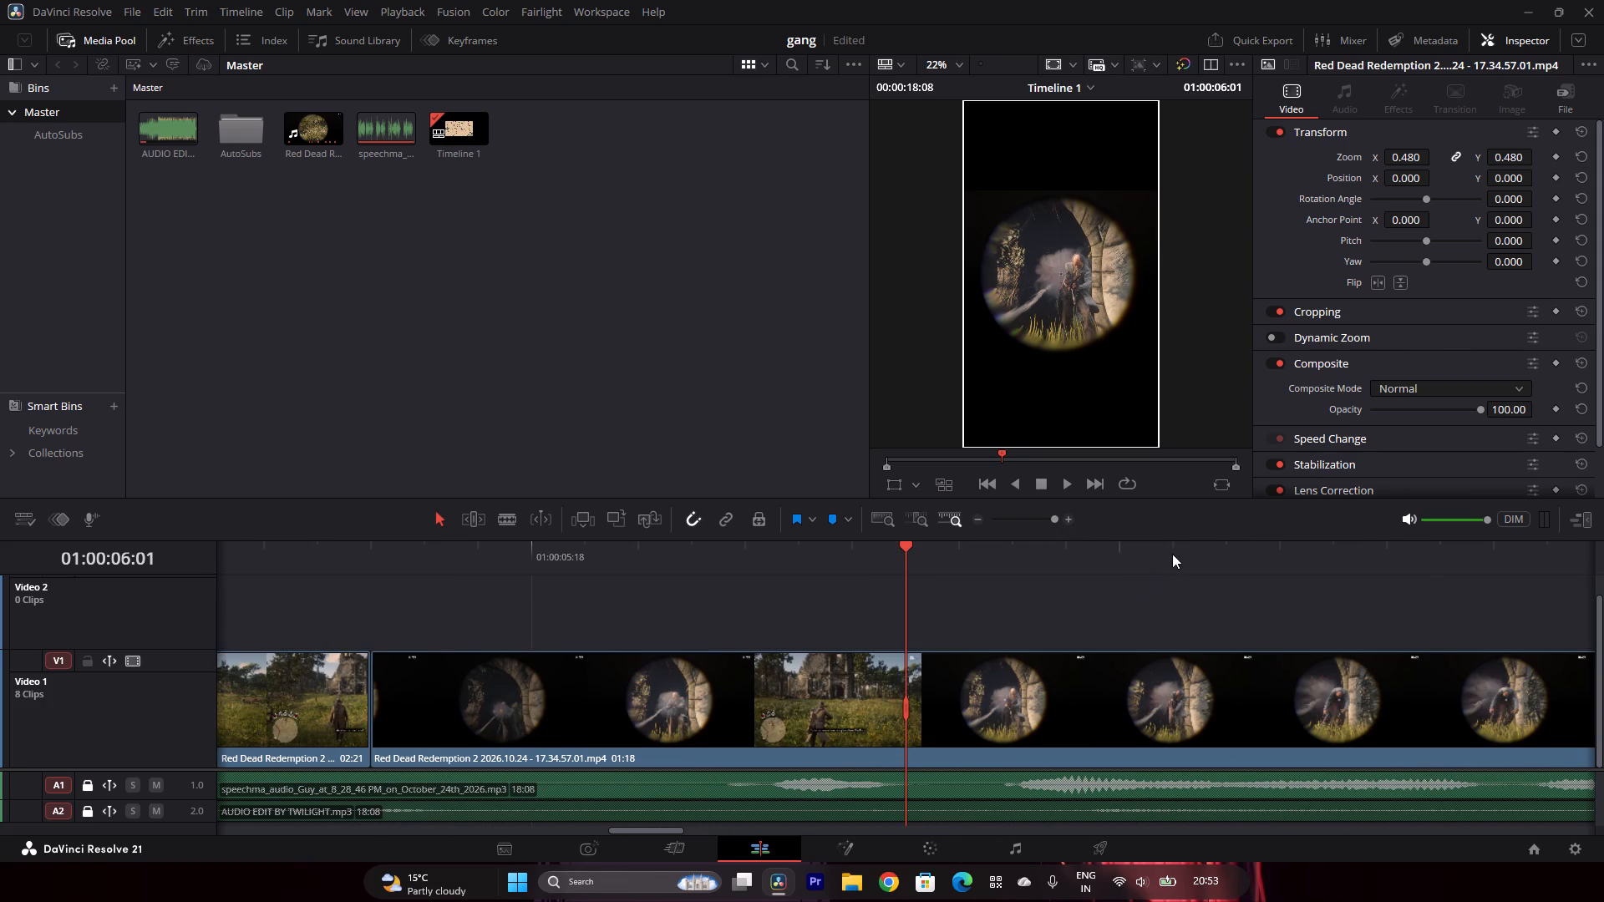
{"action": "left_click_drag", "start_coordinate": [1176, 544], "coordinate": [1126, 628]}
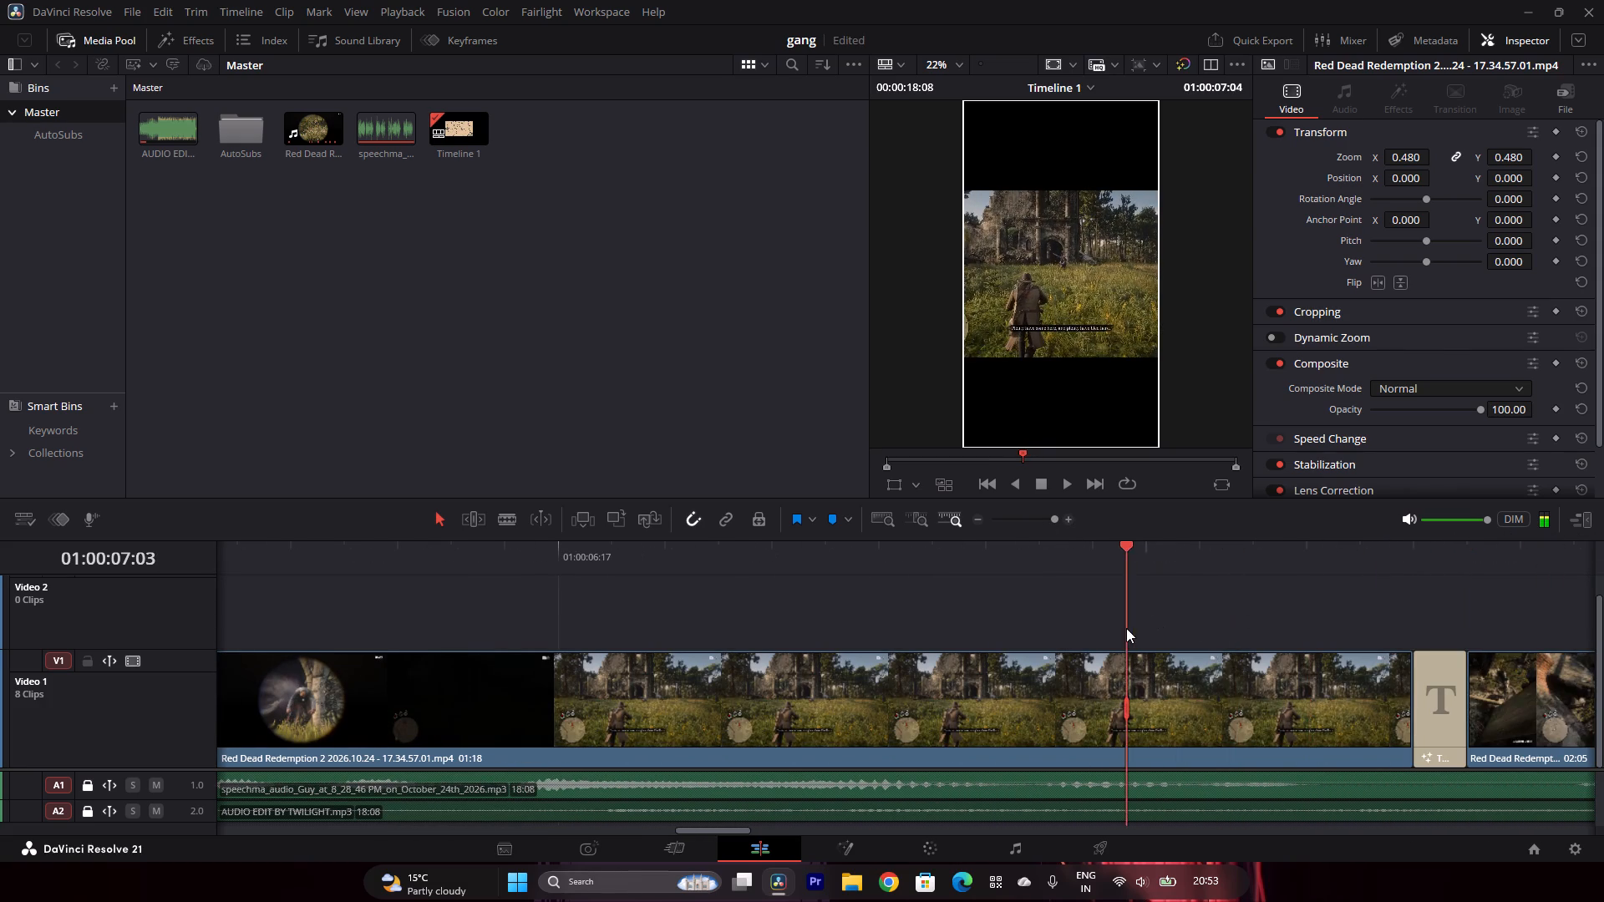
{"action": "left_click_drag", "start_coordinate": [1126, 628], "coordinate": [1318, 633]}
{"action": "left_click", "coordinate": [1433, 712]}
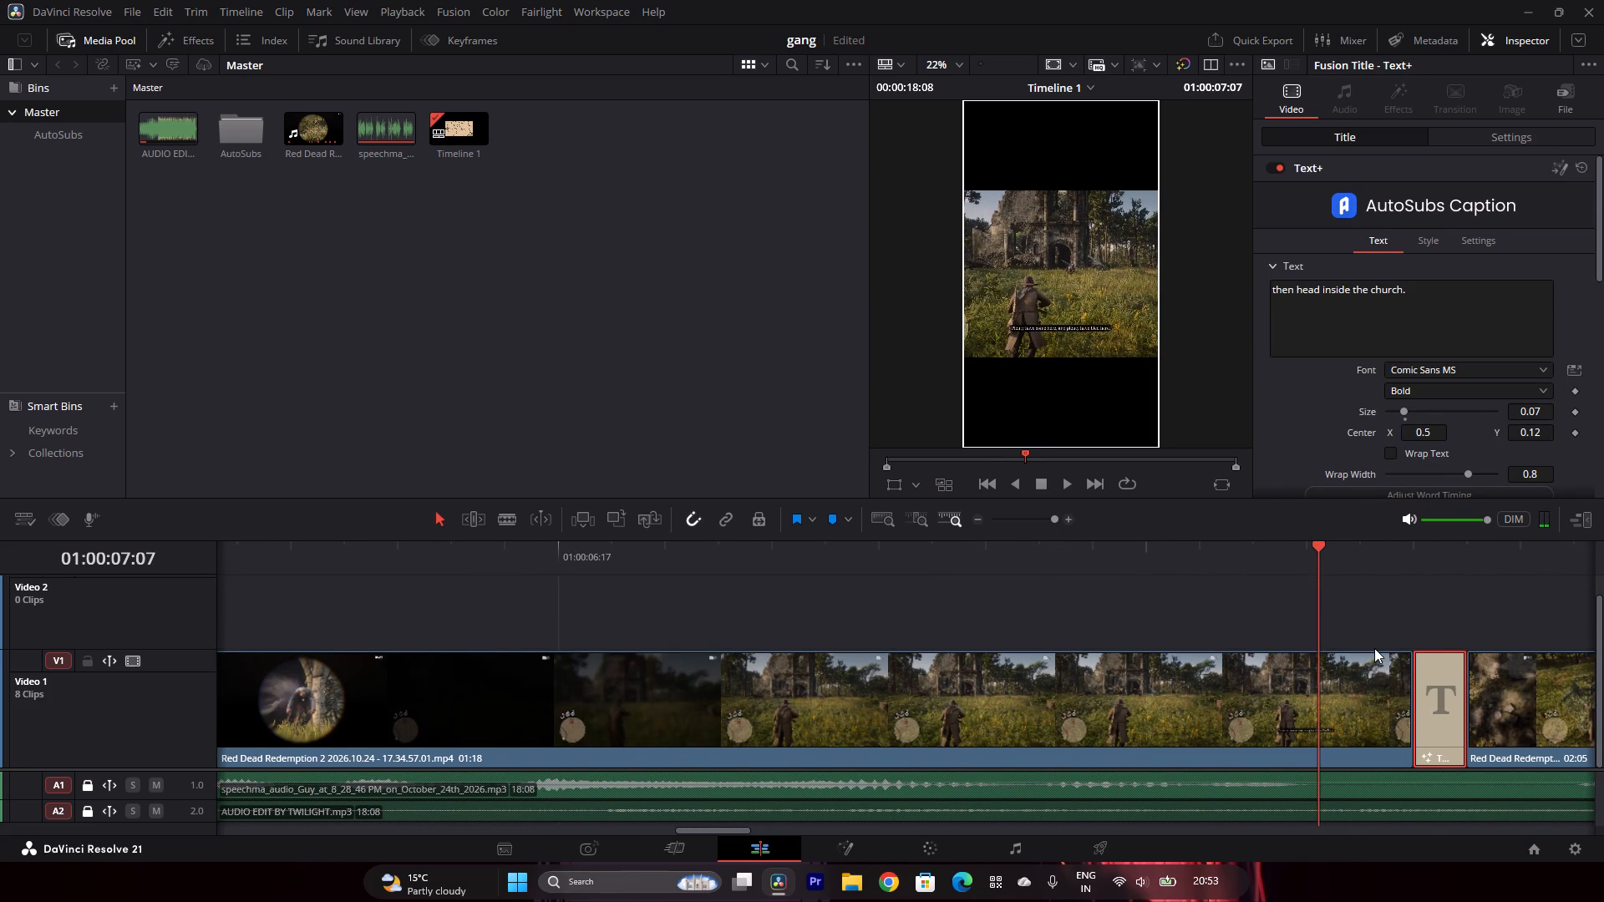
{"action": "key", "text": "BackSpace"}
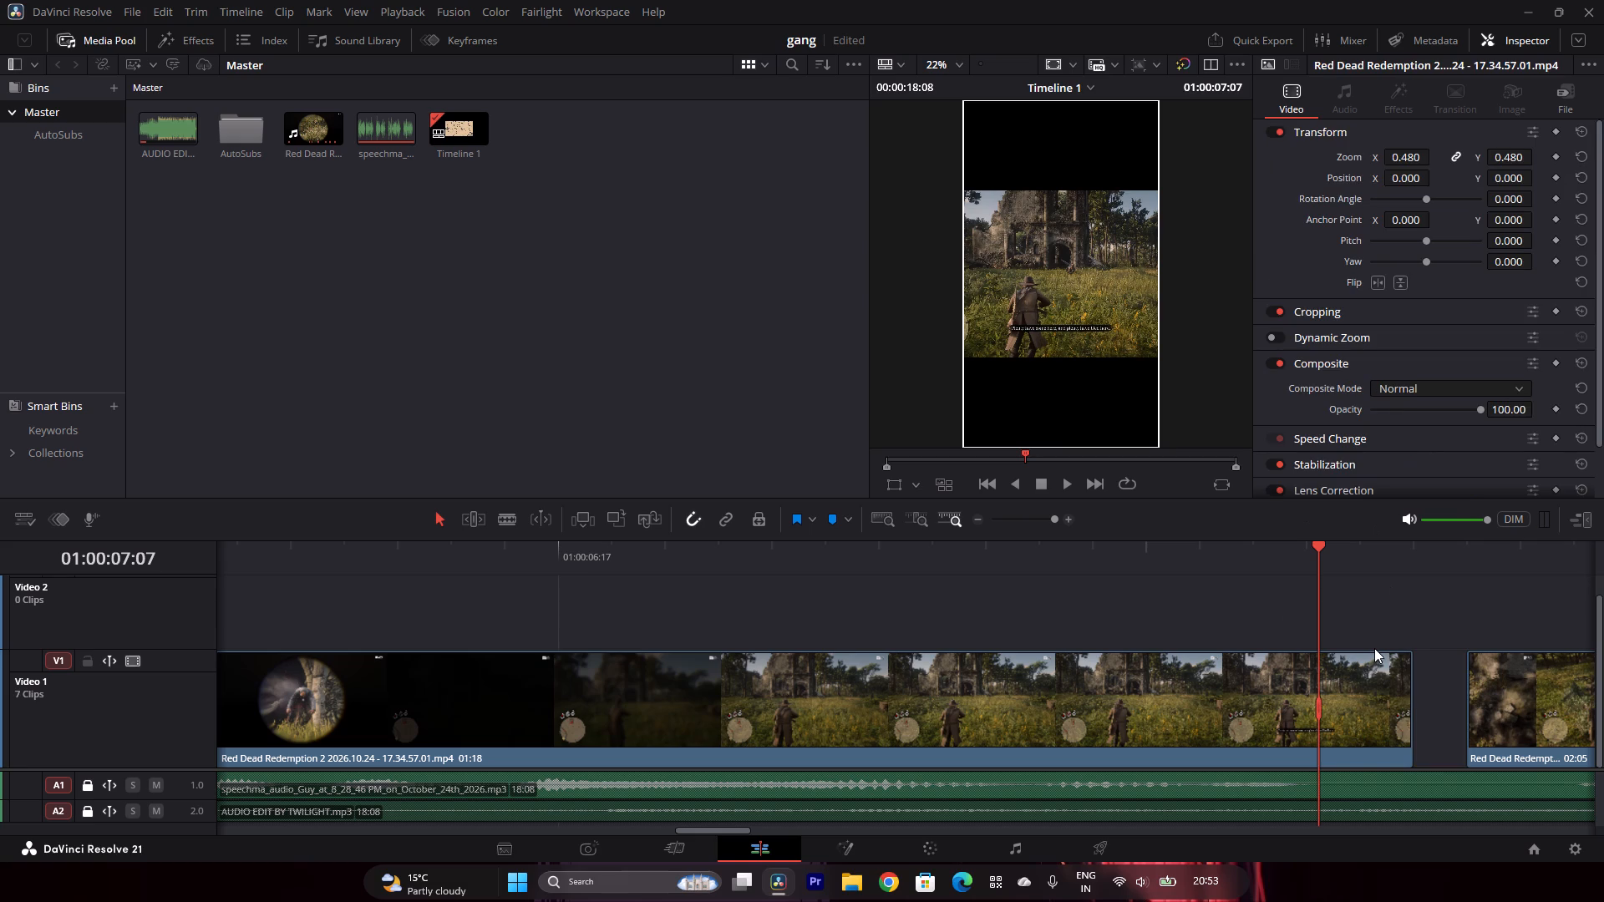
{"action": "left_click", "coordinate": [1450, 721]}
{"action": "key", "text": "BackSpace"}
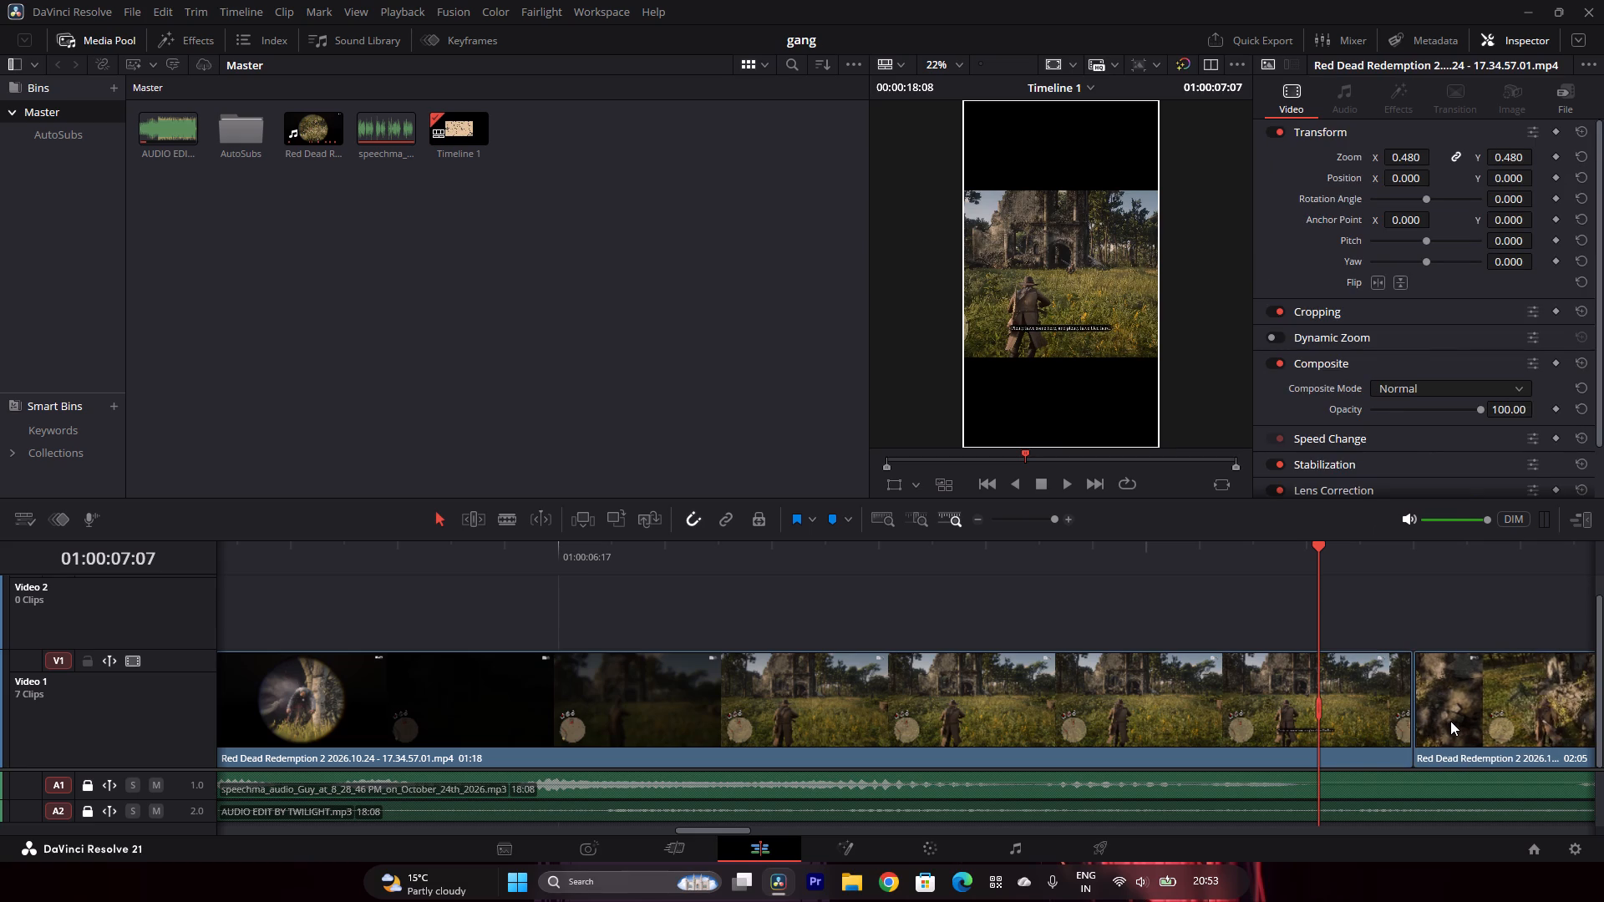
Play the whole timeline from its start to review the edit.
{"action": "left_click", "coordinate": [1014, 518]}
{"action": "left_click", "coordinate": [1033, 518]}
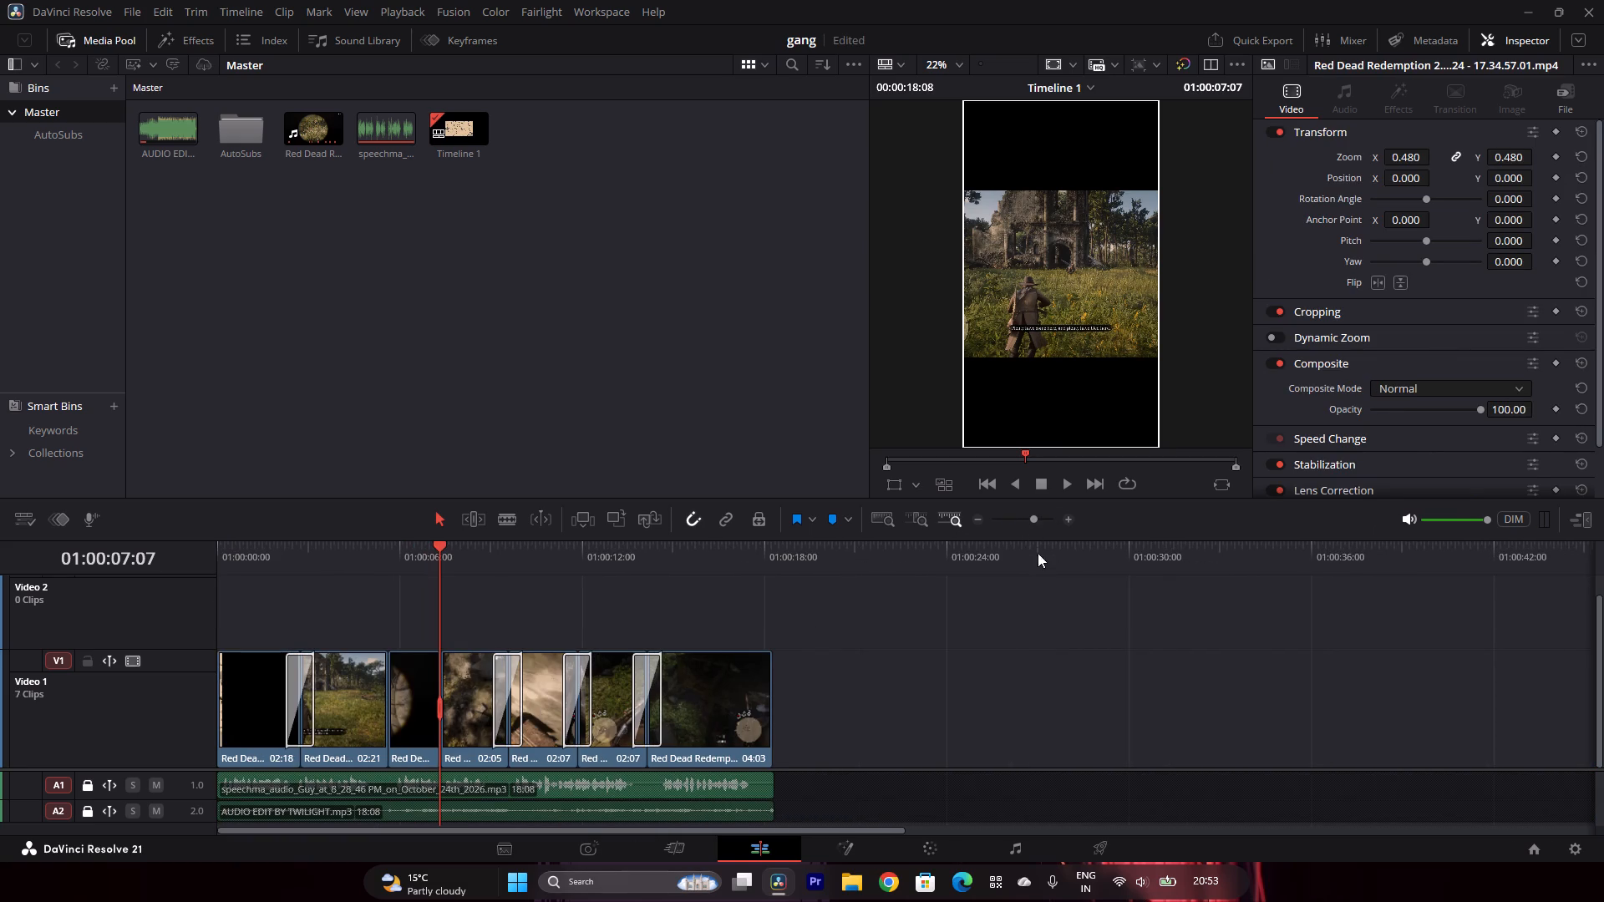
{"action": "left_click_drag", "start_coordinate": [379, 545], "coordinate": [68, 595]}
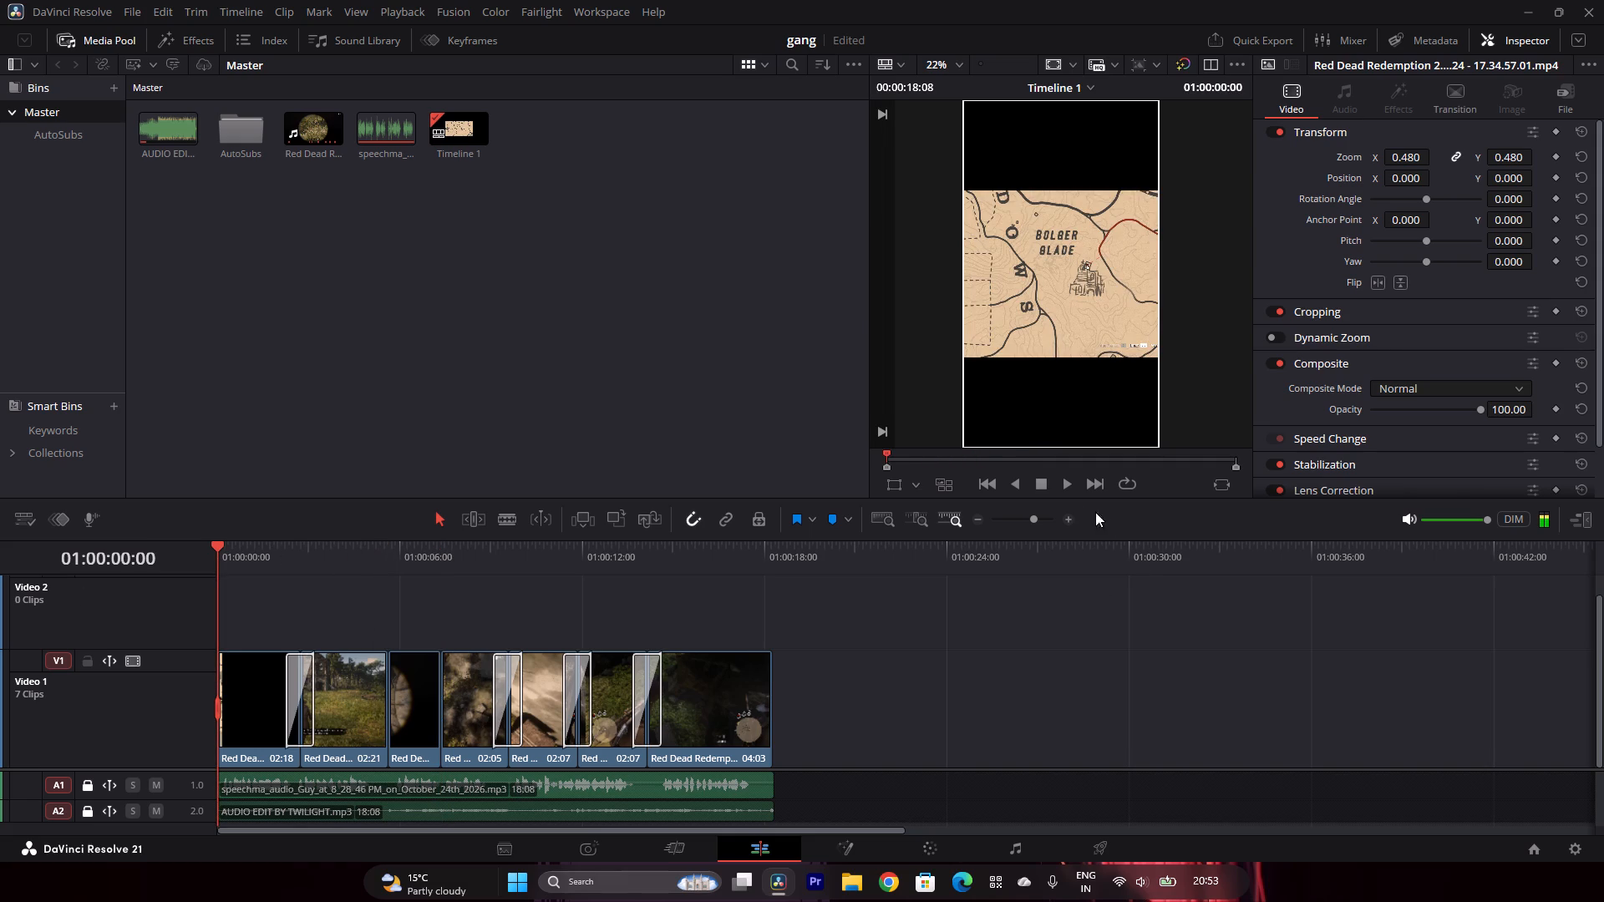
{"action": "left_click", "coordinate": [1066, 476]}
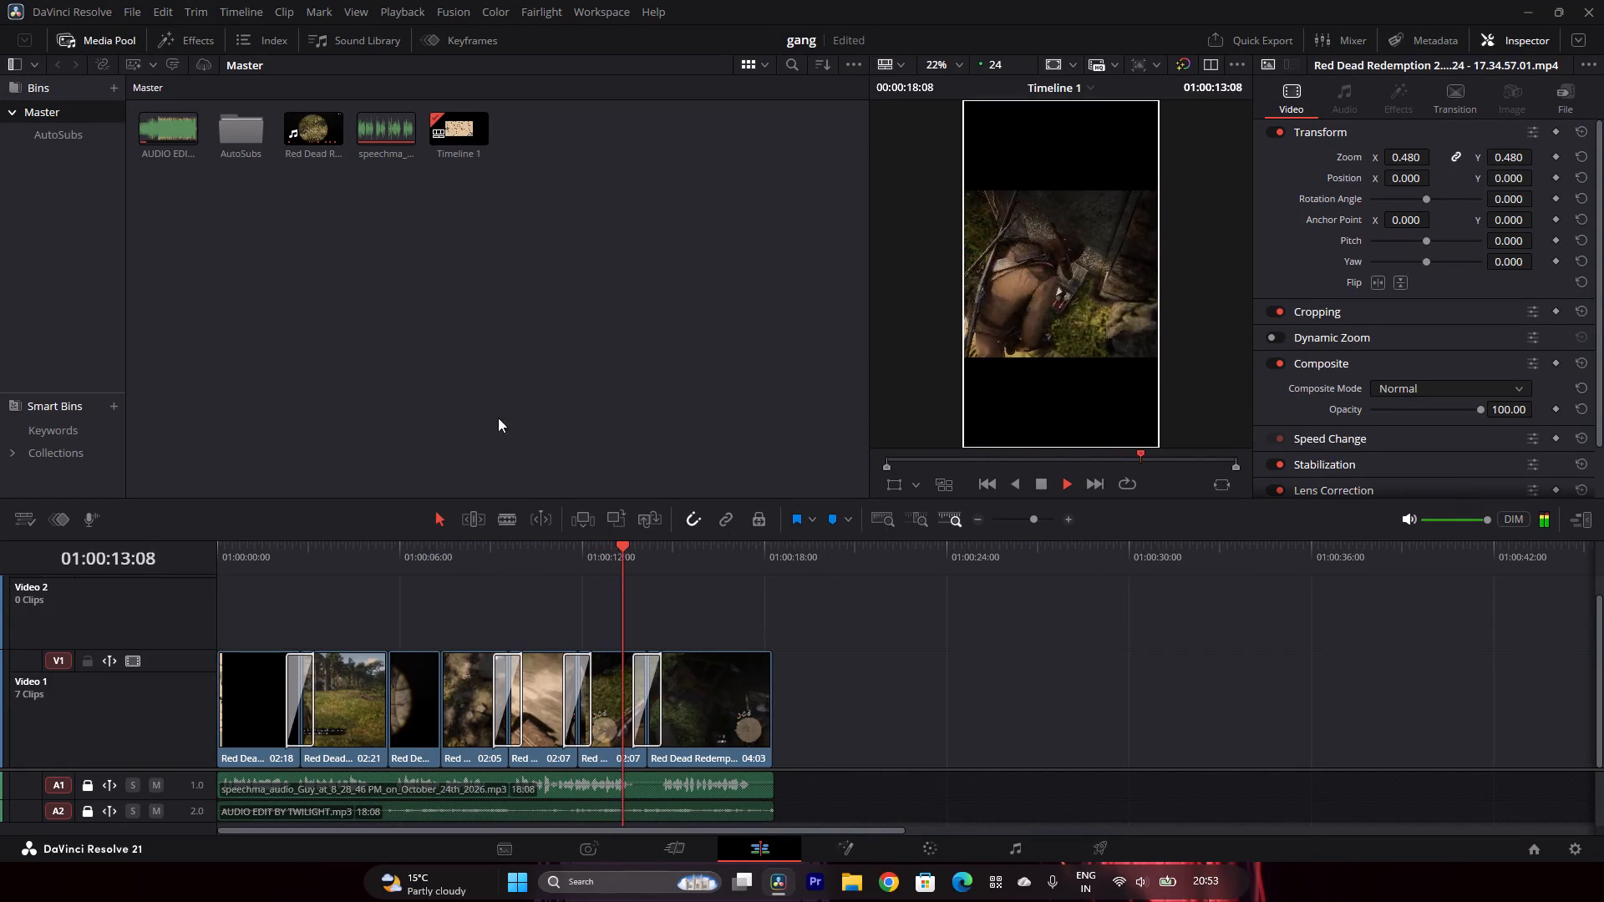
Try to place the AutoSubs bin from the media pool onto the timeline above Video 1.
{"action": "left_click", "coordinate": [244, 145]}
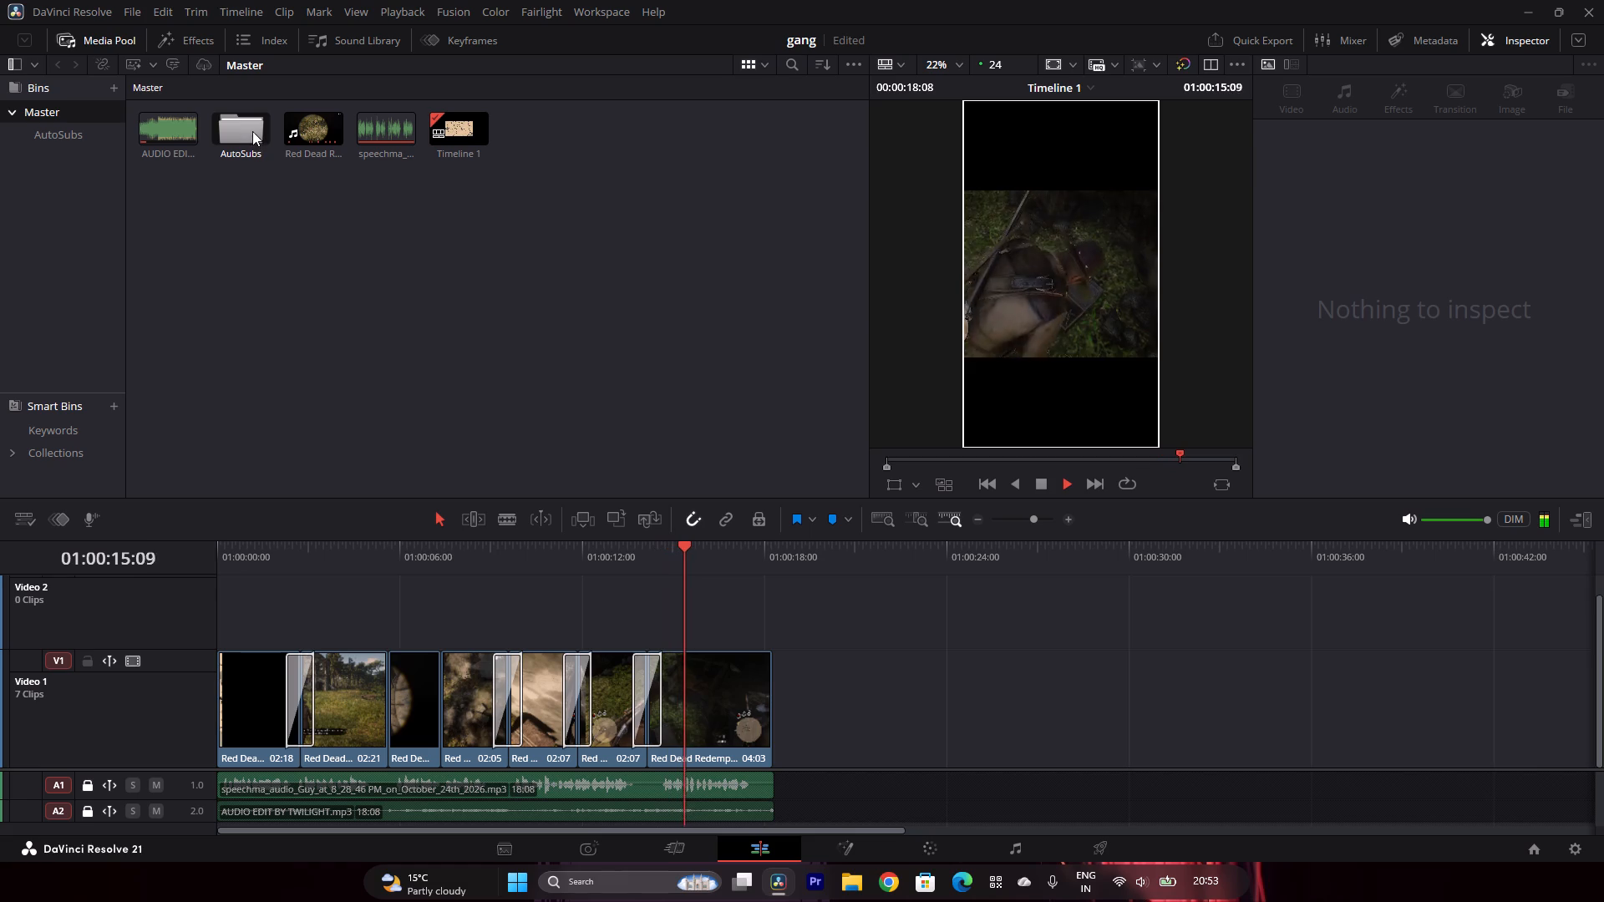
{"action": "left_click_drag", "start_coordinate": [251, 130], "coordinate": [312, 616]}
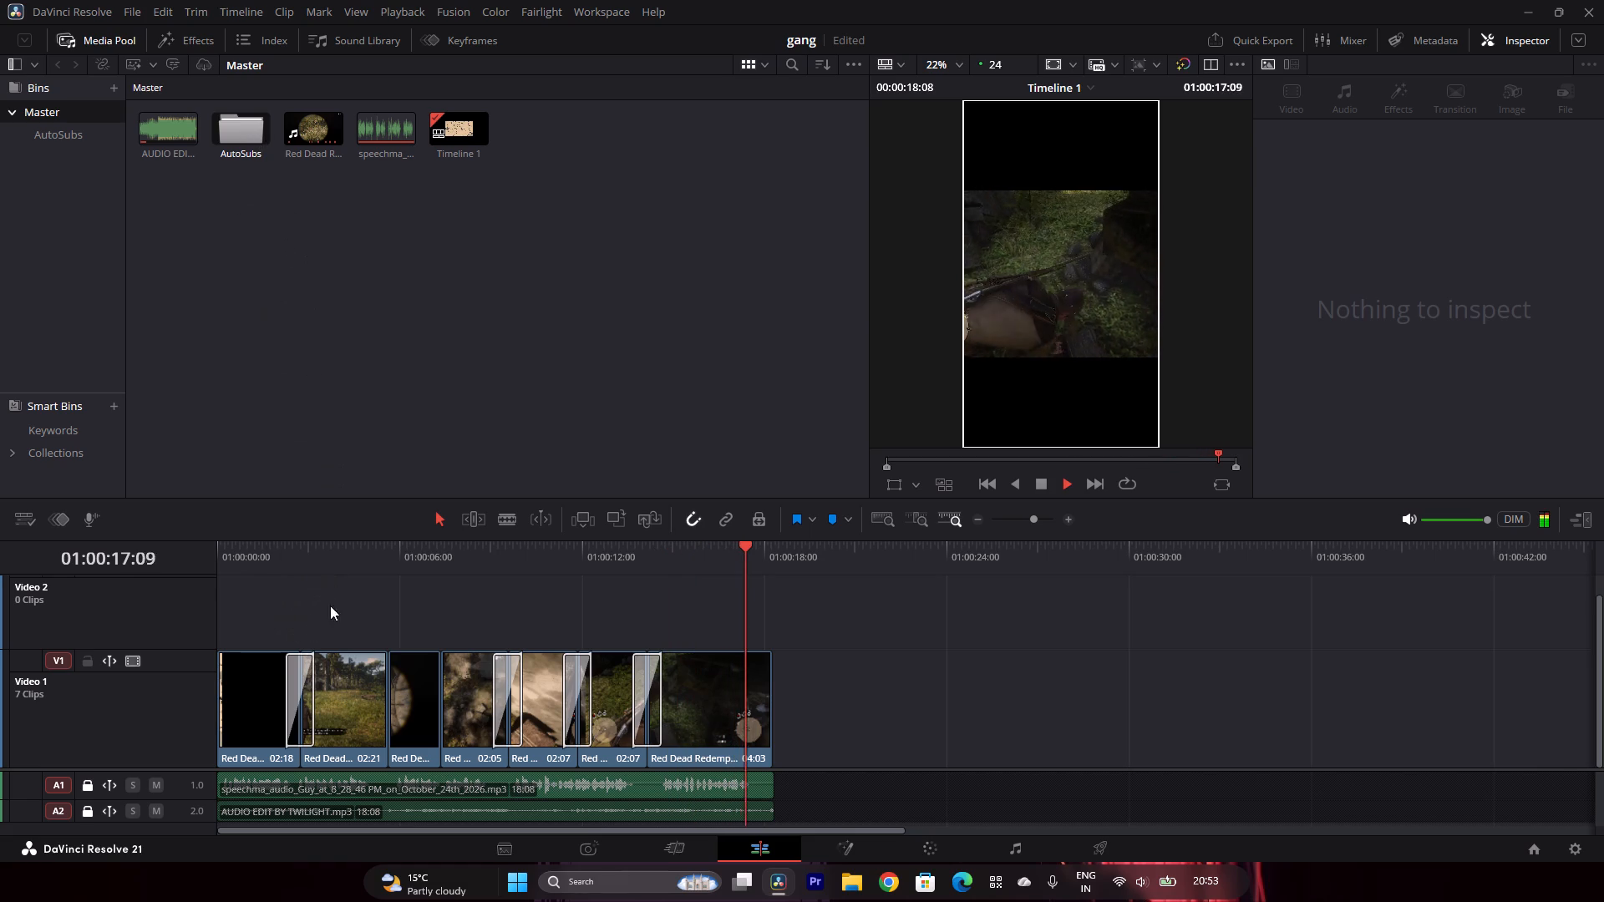
Return the playhead to the start of the timeline and launch the AutoSubs subtitle app.
{"action": "left_click_drag", "start_coordinate": [772, 543], "coordinate": [36, 659]}
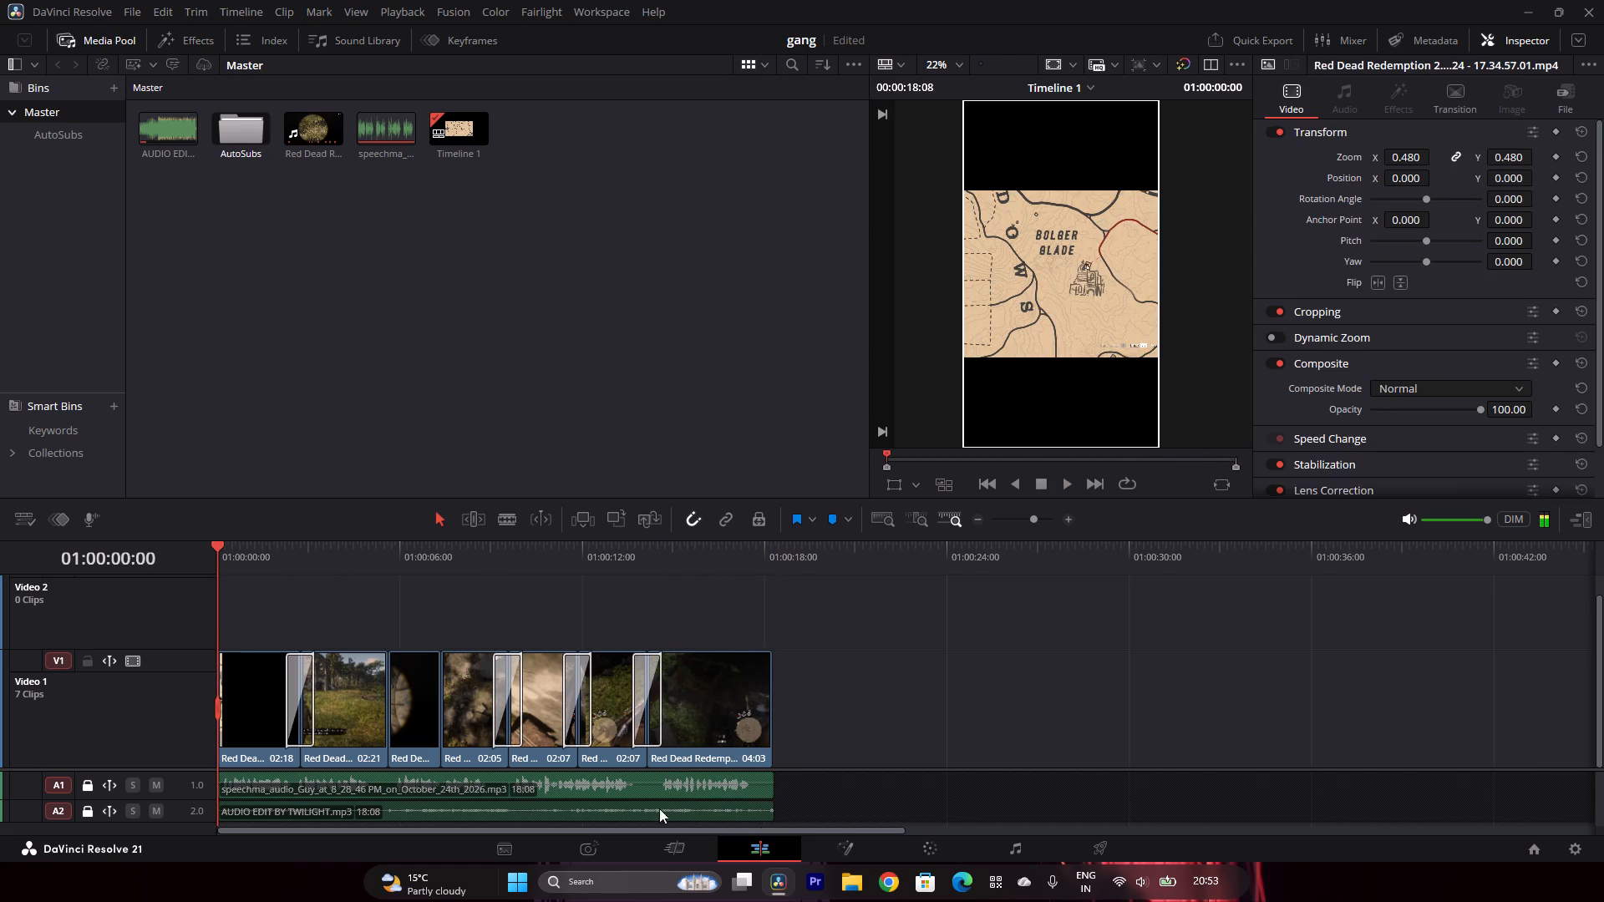
{"action": "left_click", "coordinate": [597, 19]}
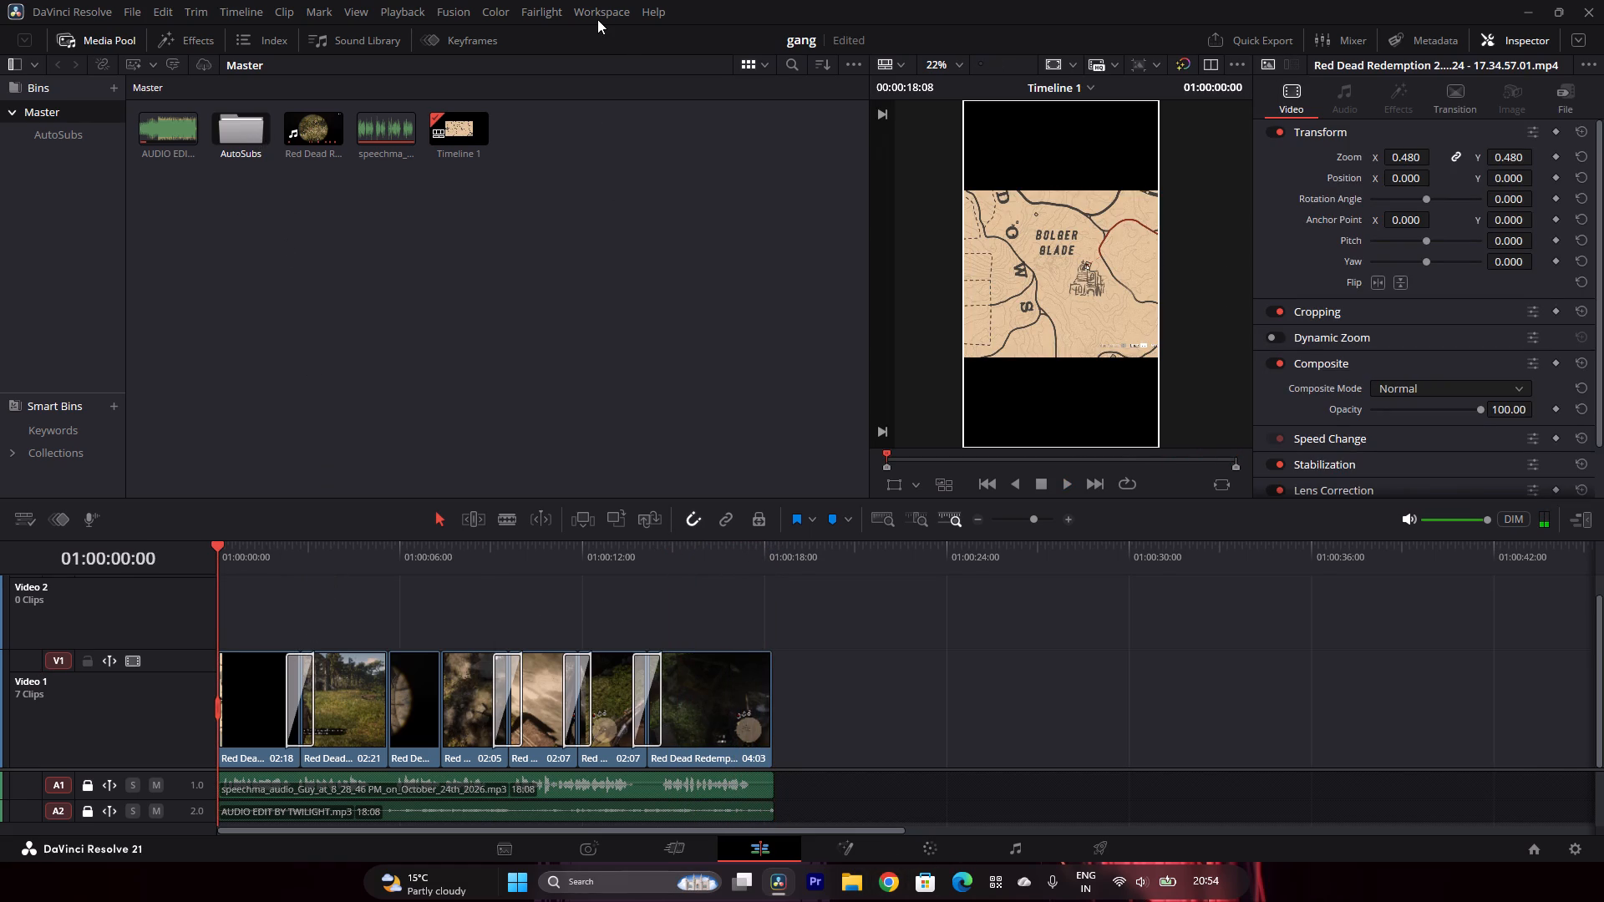
{"action": "left_click", "coordinate": [607, 6]}
{"action": "left_click", "coordinate": [723, 418]}
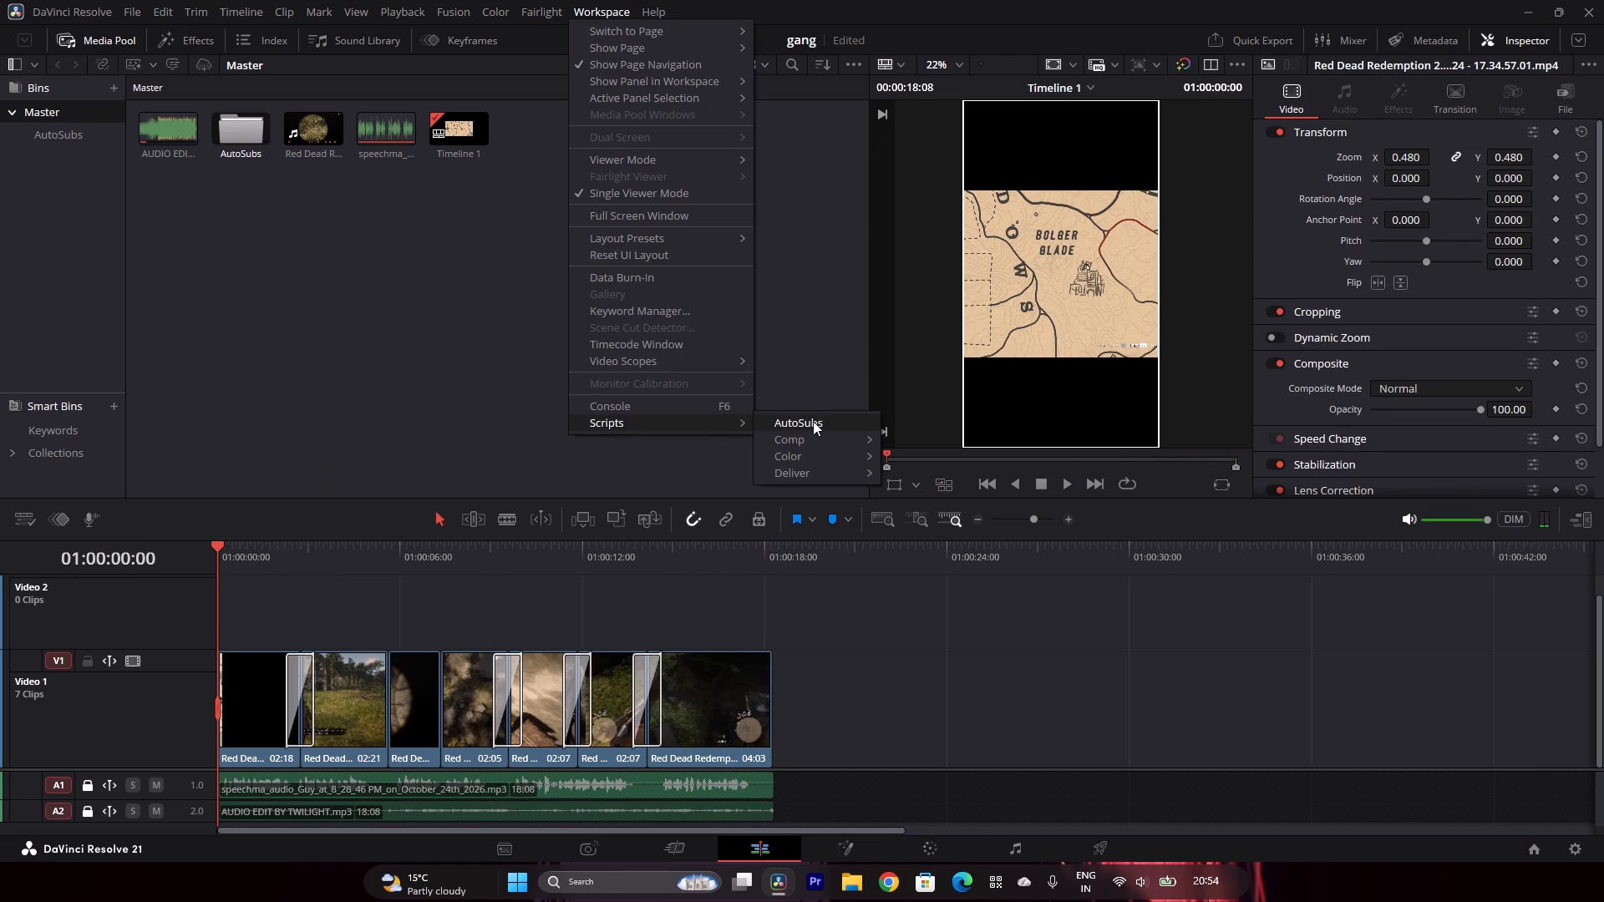
{"action": "left_click", "coordinate": [813, 421]}
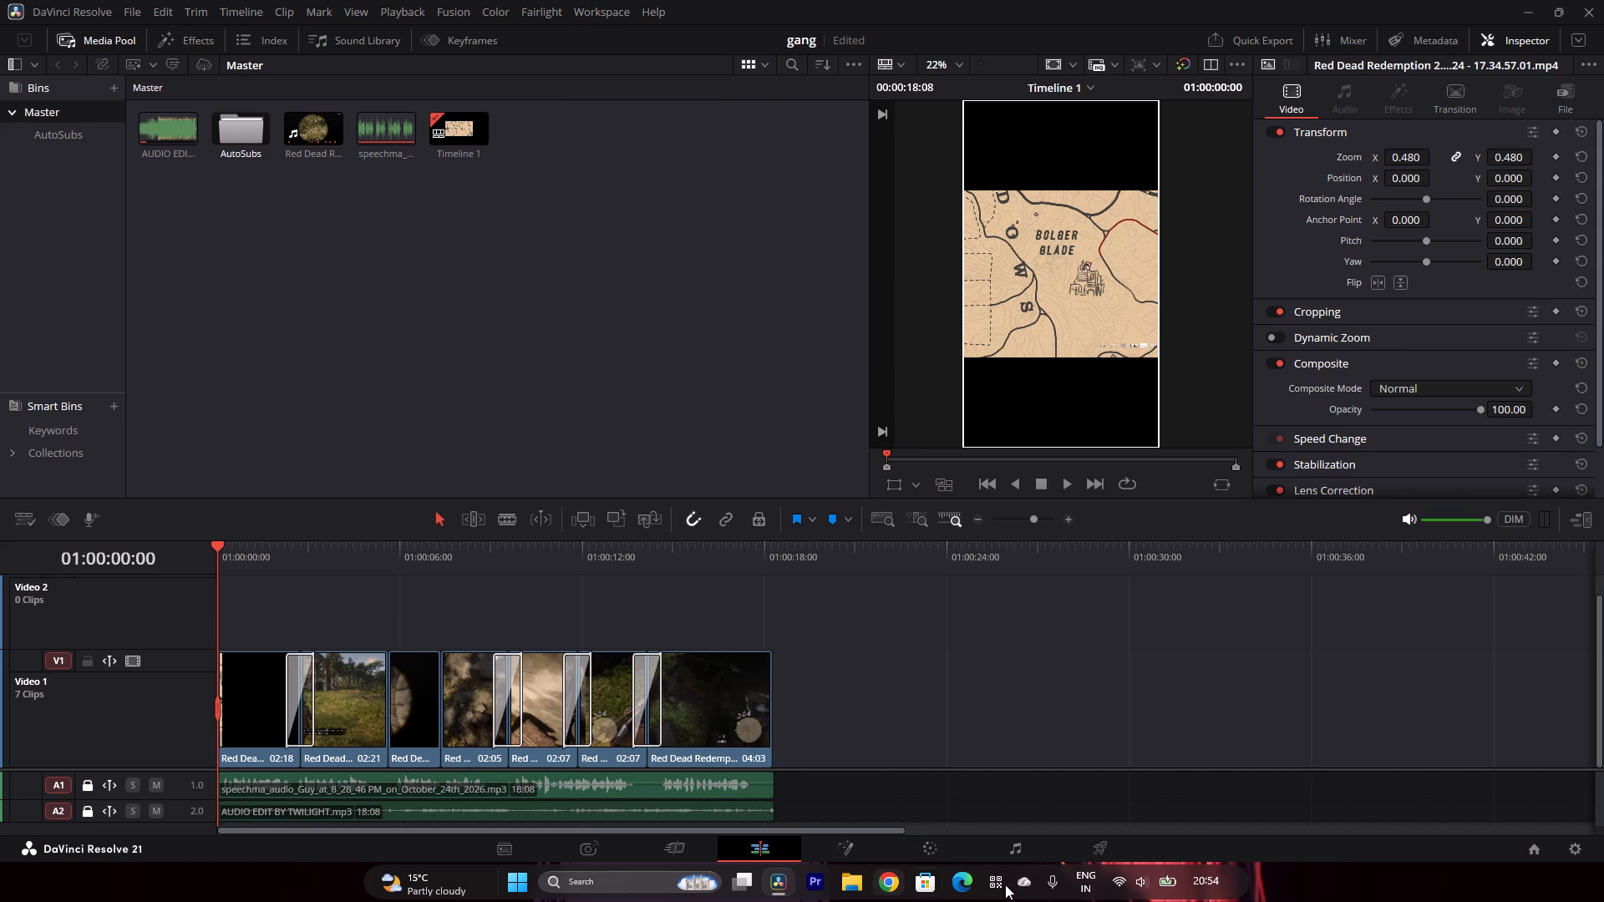
{"action": "left_click", "coordinate": [990, 884]}
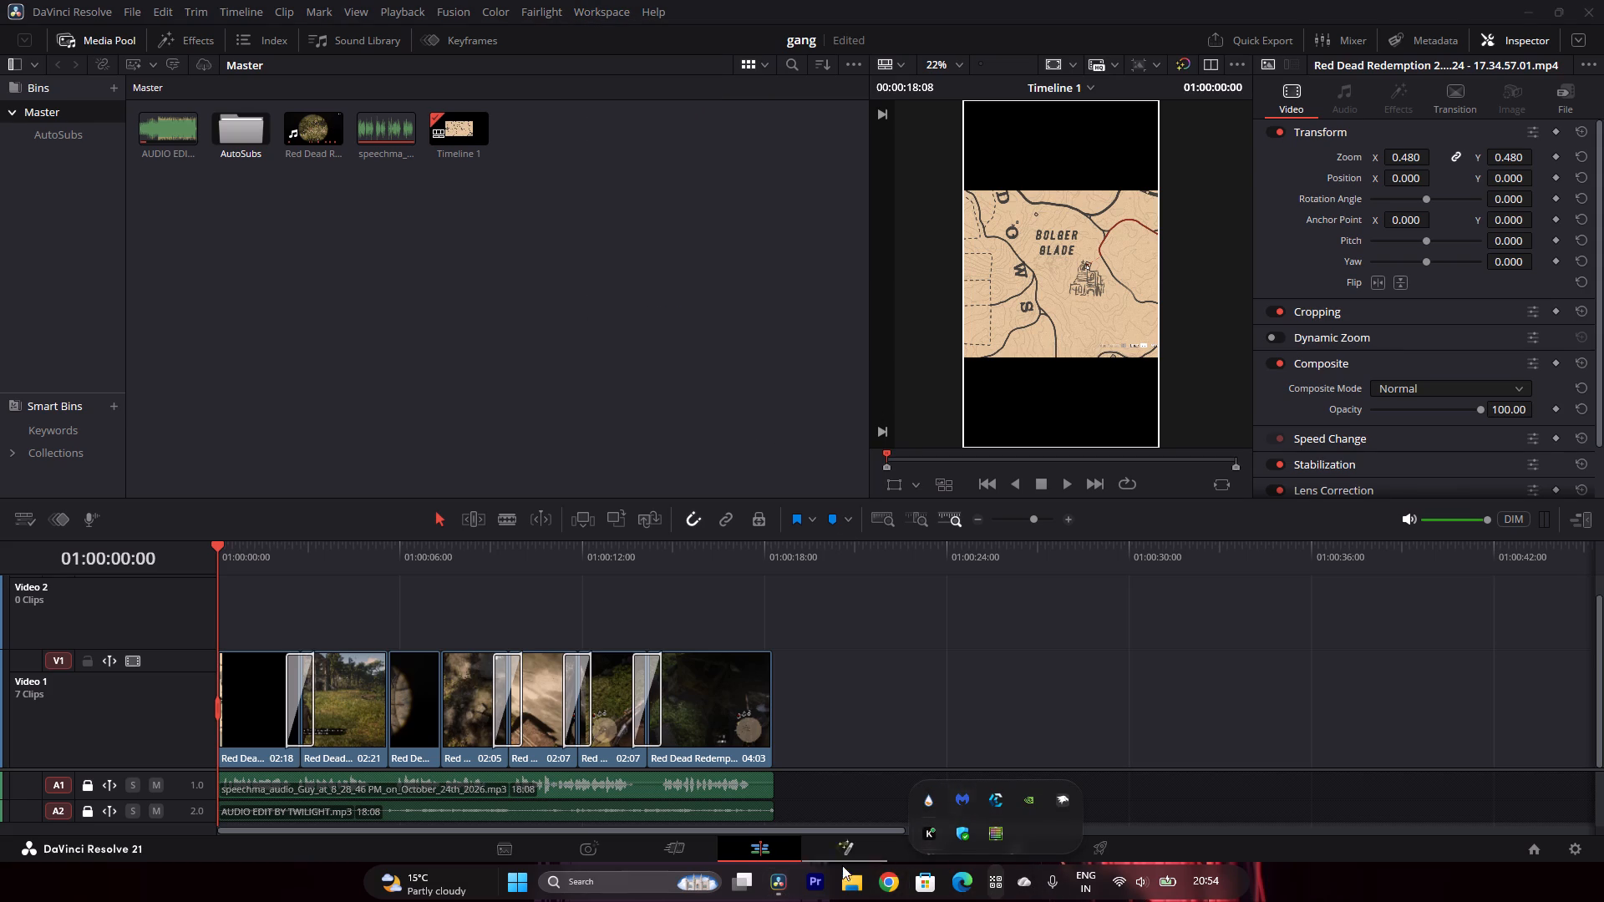
{"action": "left_click", "coordinate": [653, 887]}
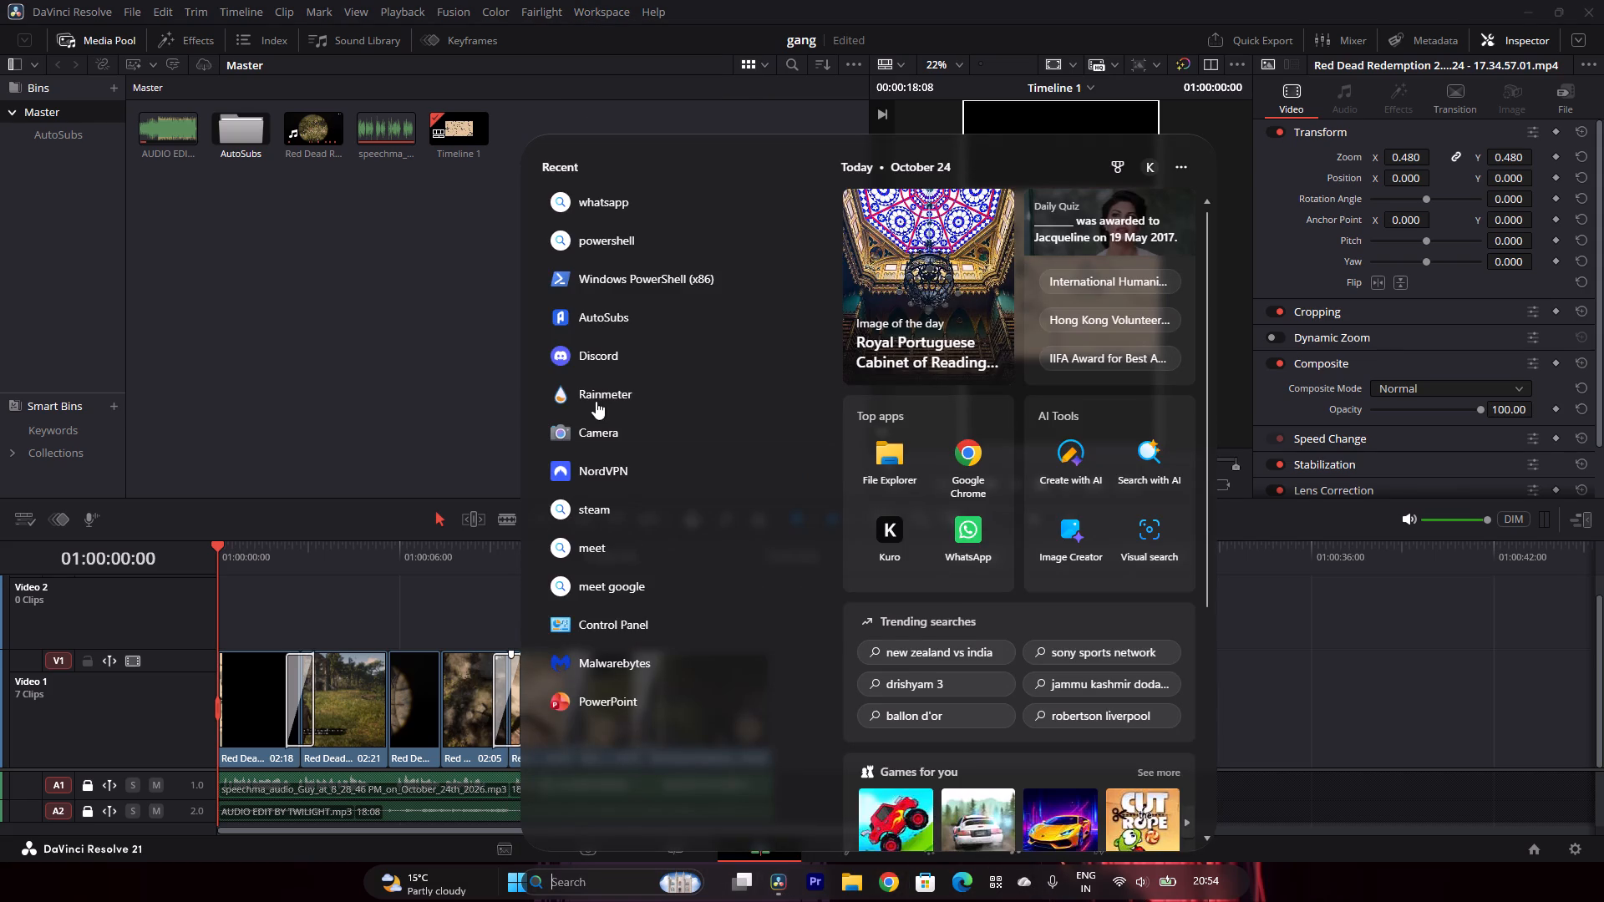
{"action": "left_click", "coordinate": [623, 313]}
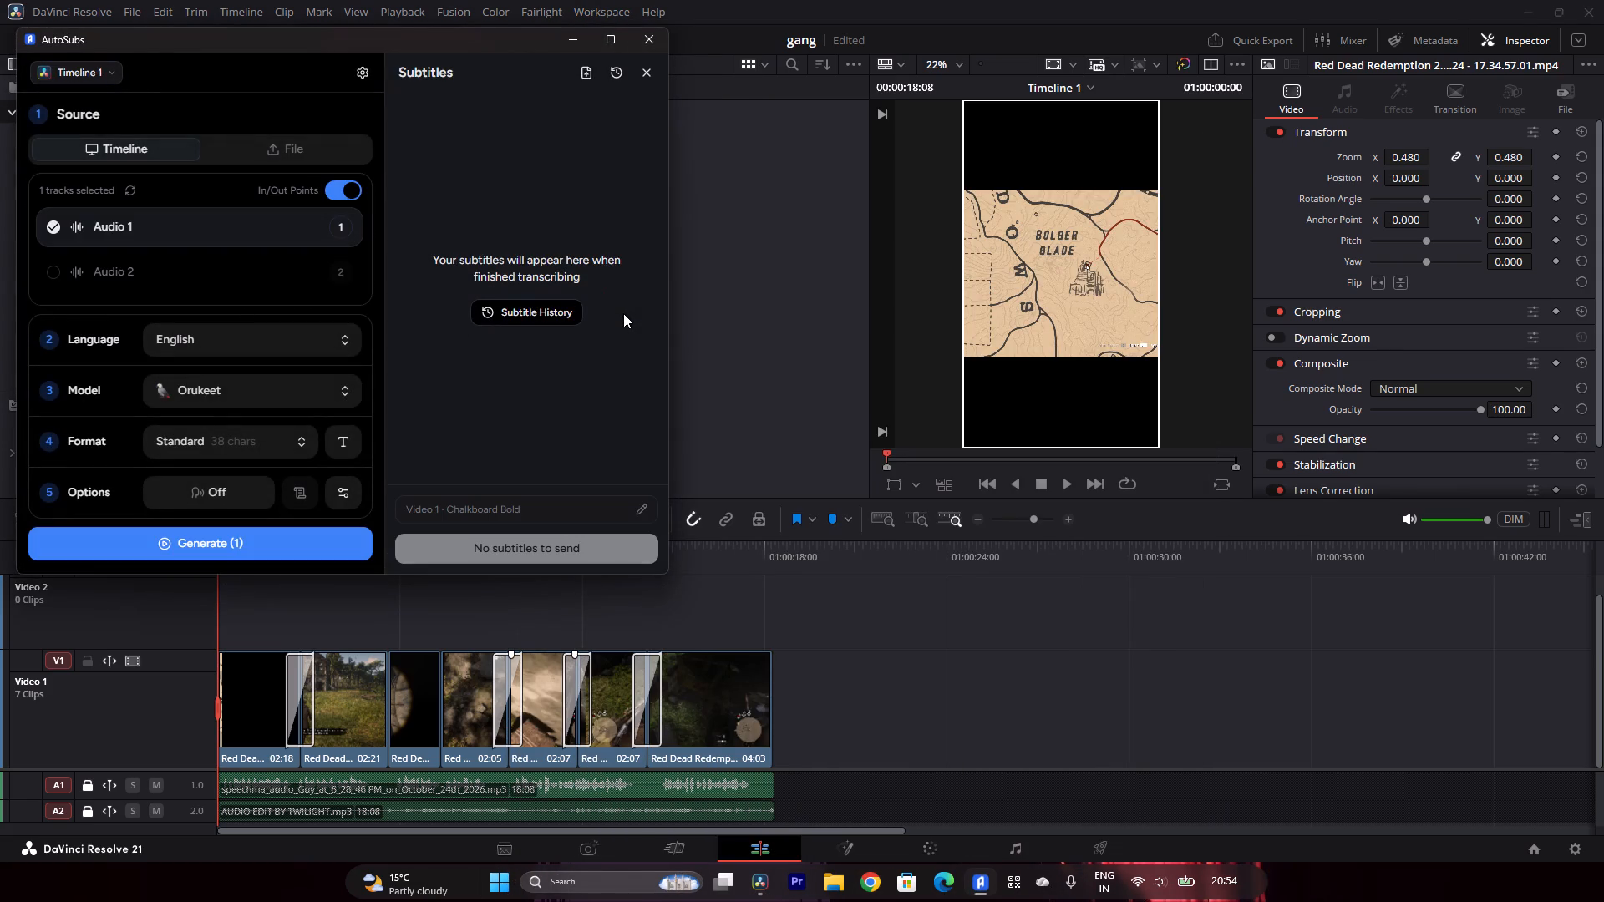
Select only Audio 1 of Timeline 1 as the AutoSubs source and generate its subtitles.
{"action": "left_click", "coordinate": [163, 235]}
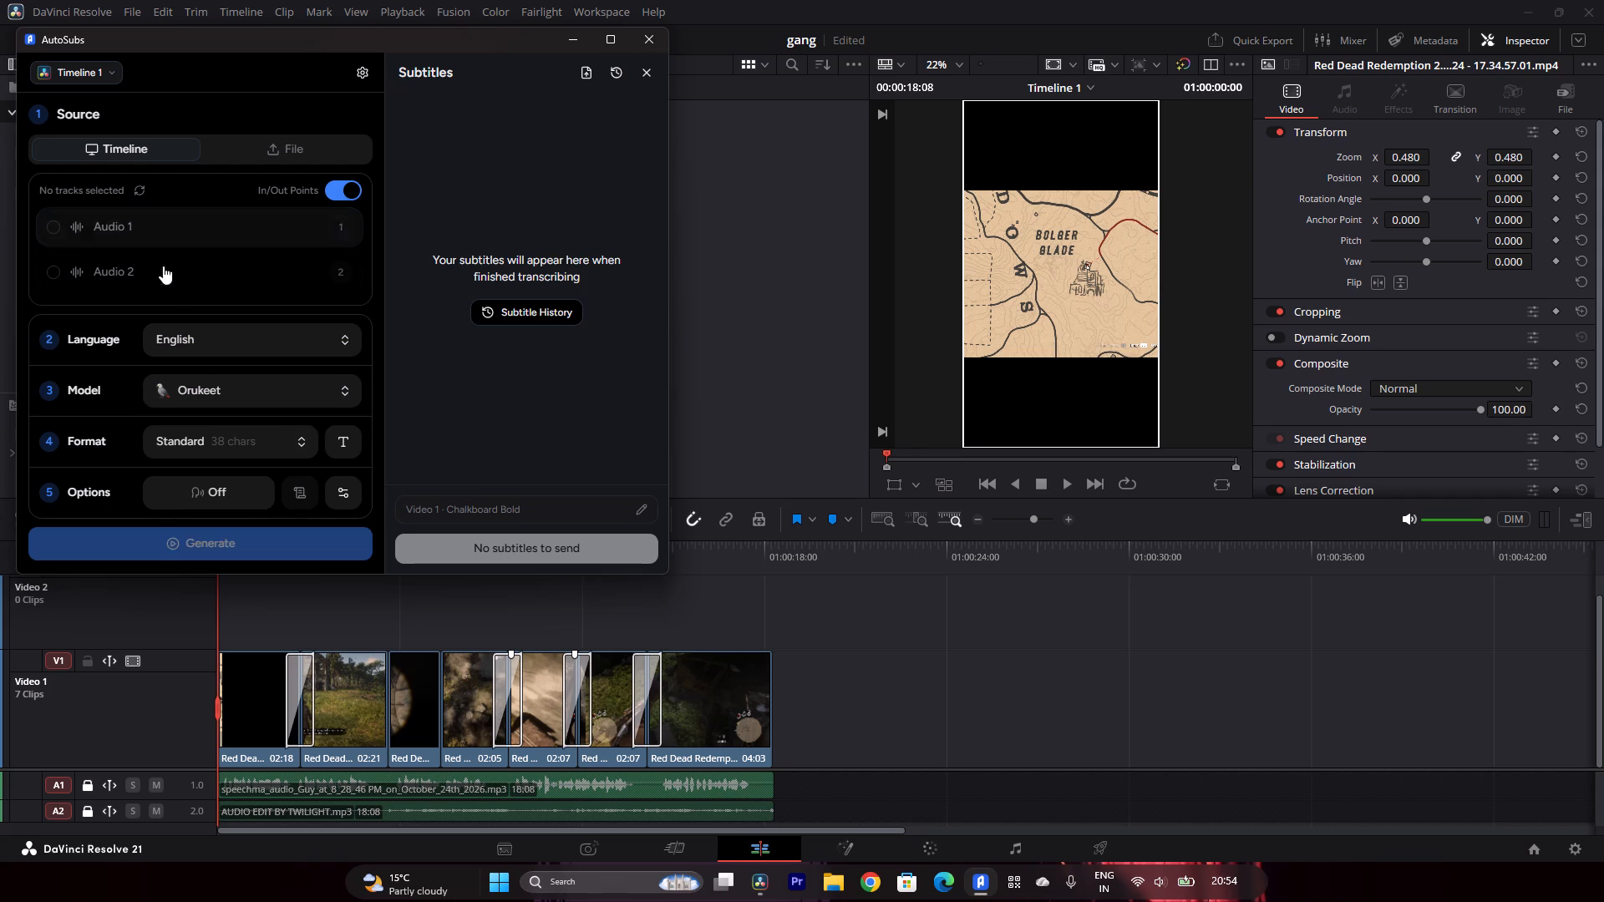
{"action": "left_click", "coordinate": [160, 286]}
{"action": "left_click", "coordinate": [170, 249]}
{"action": "left_click", "coordinate": [185, 235]}
{"action": "left_click", "coordinate": [165, 270]}
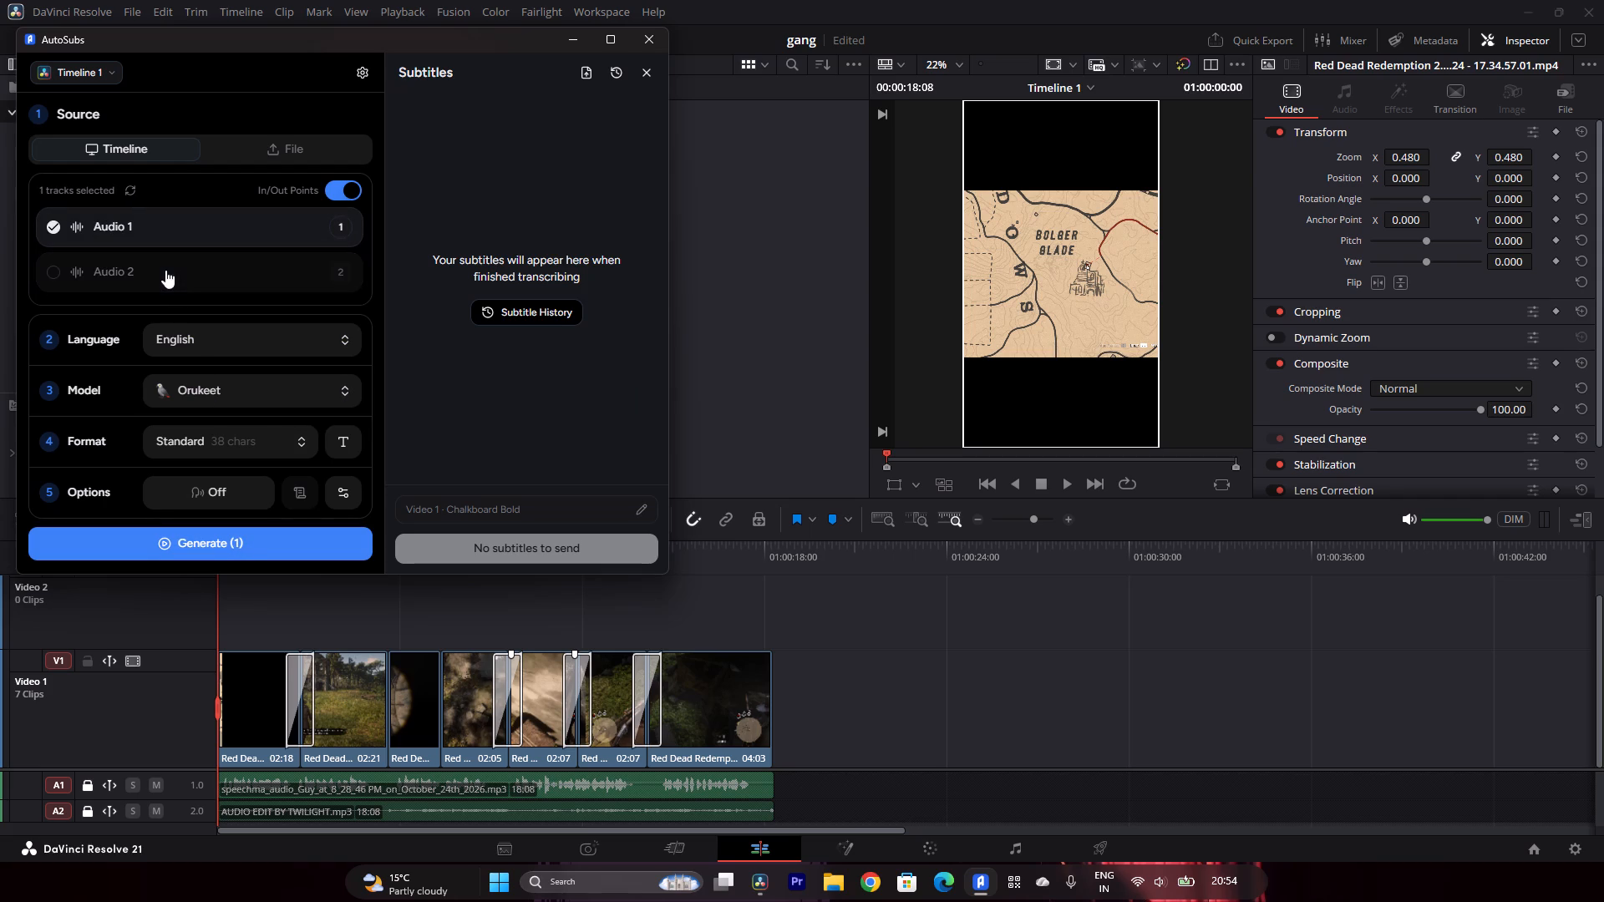
{"action": "left_click", "coordinate": [251, 540]}
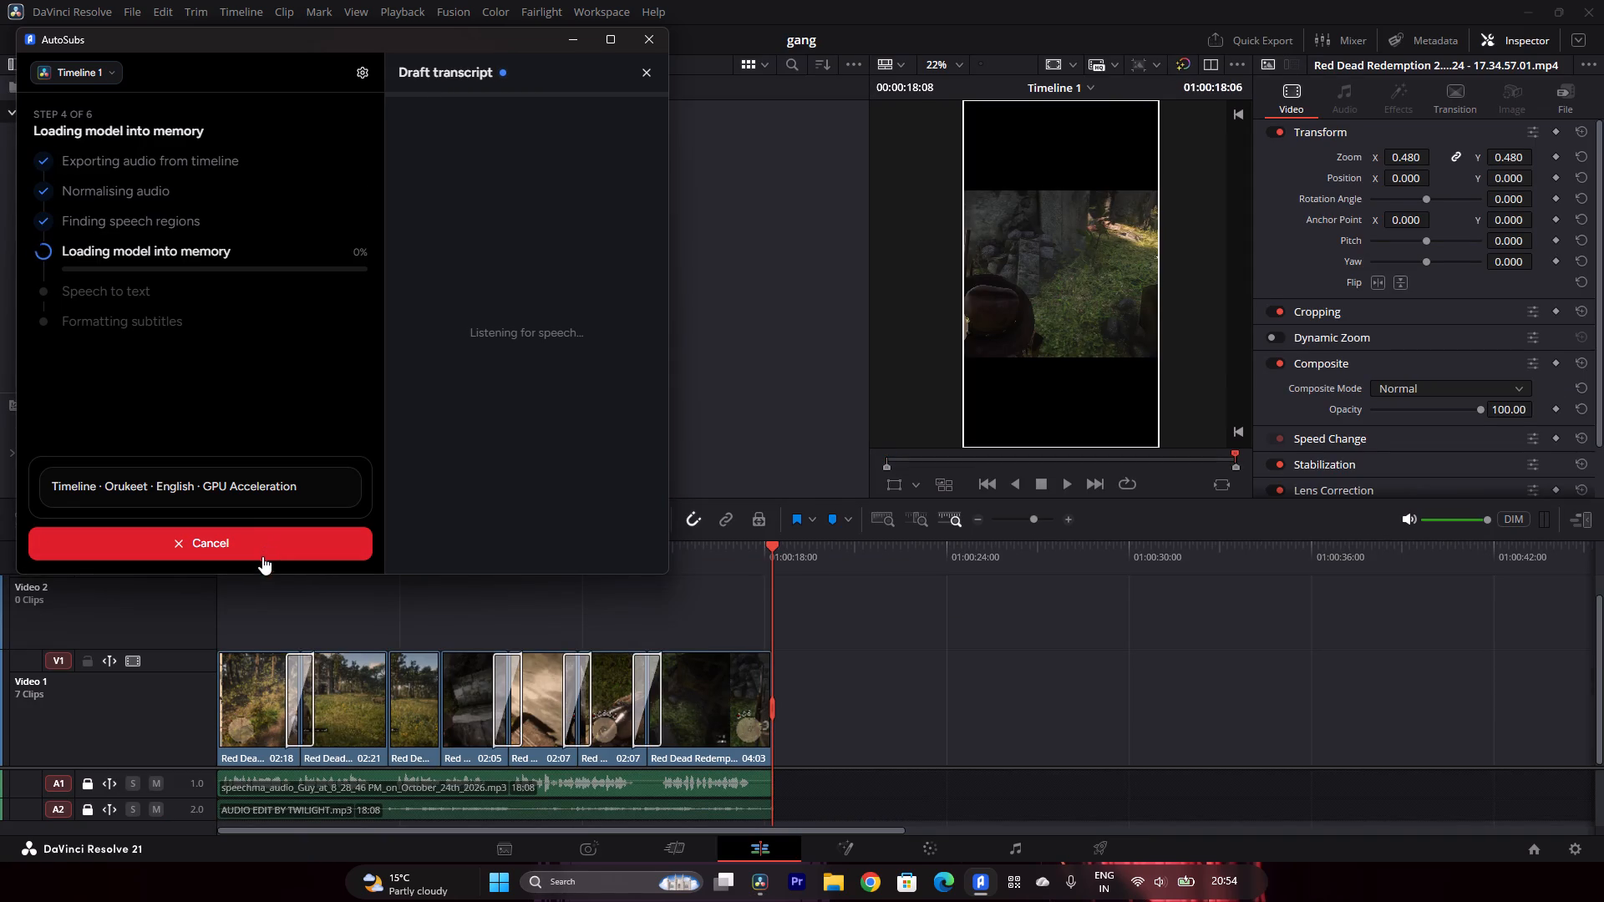
Delete the four dissolve transitions between the Video 1 clips in DaVinci Resolve.
{"action": "right_click", "coordinate": [507, 683]}
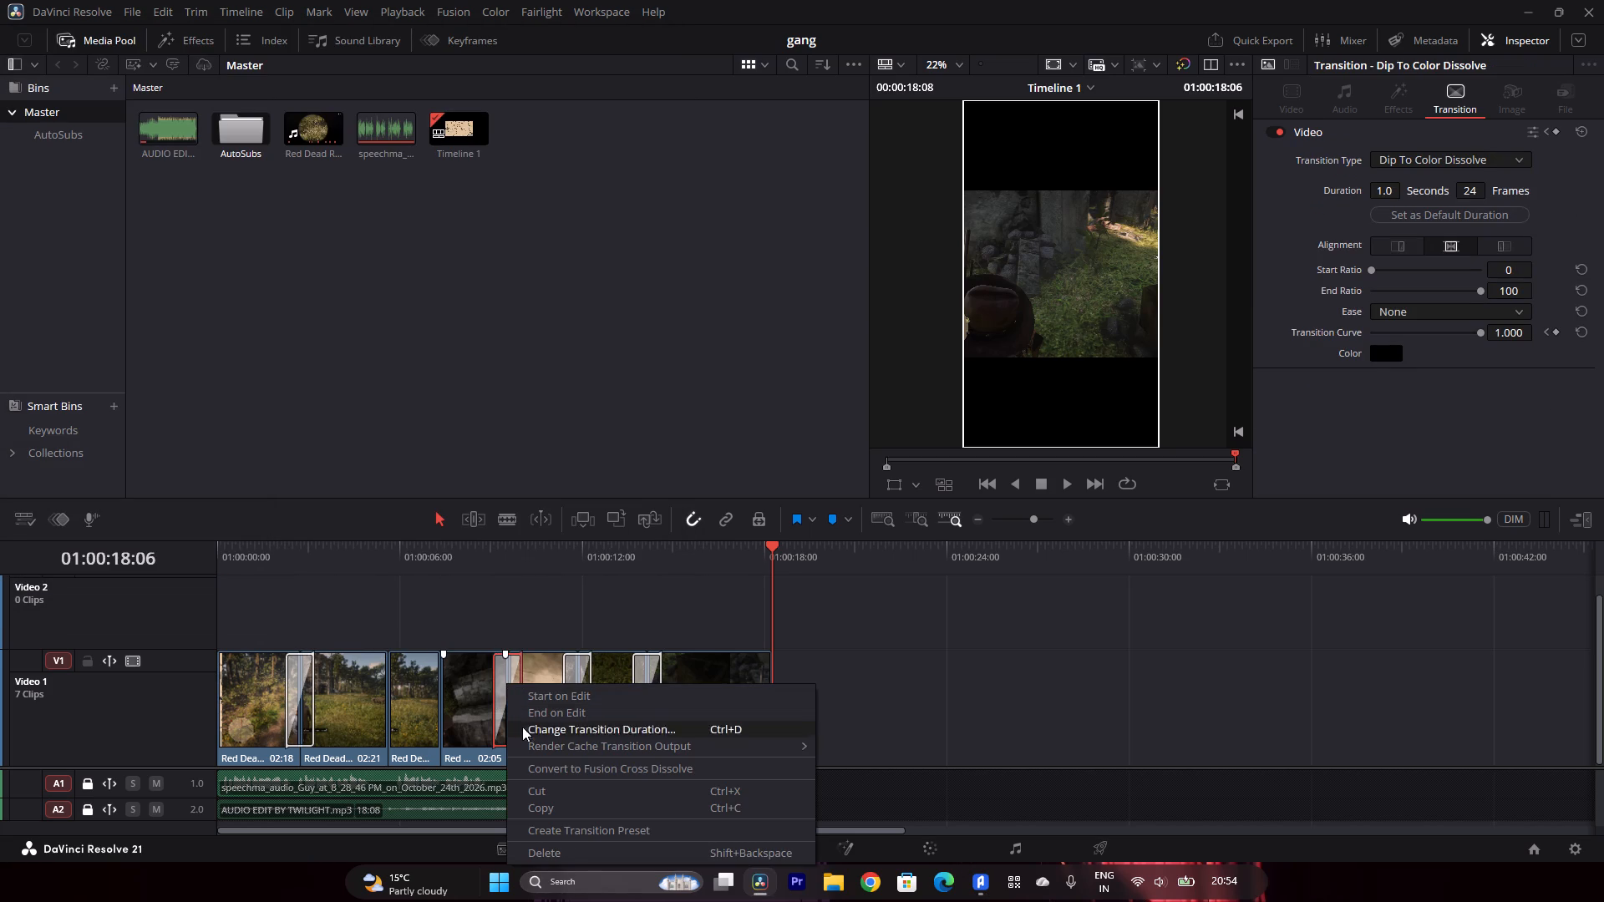
{"action": "left_click", "coordinate": [571, 856]}
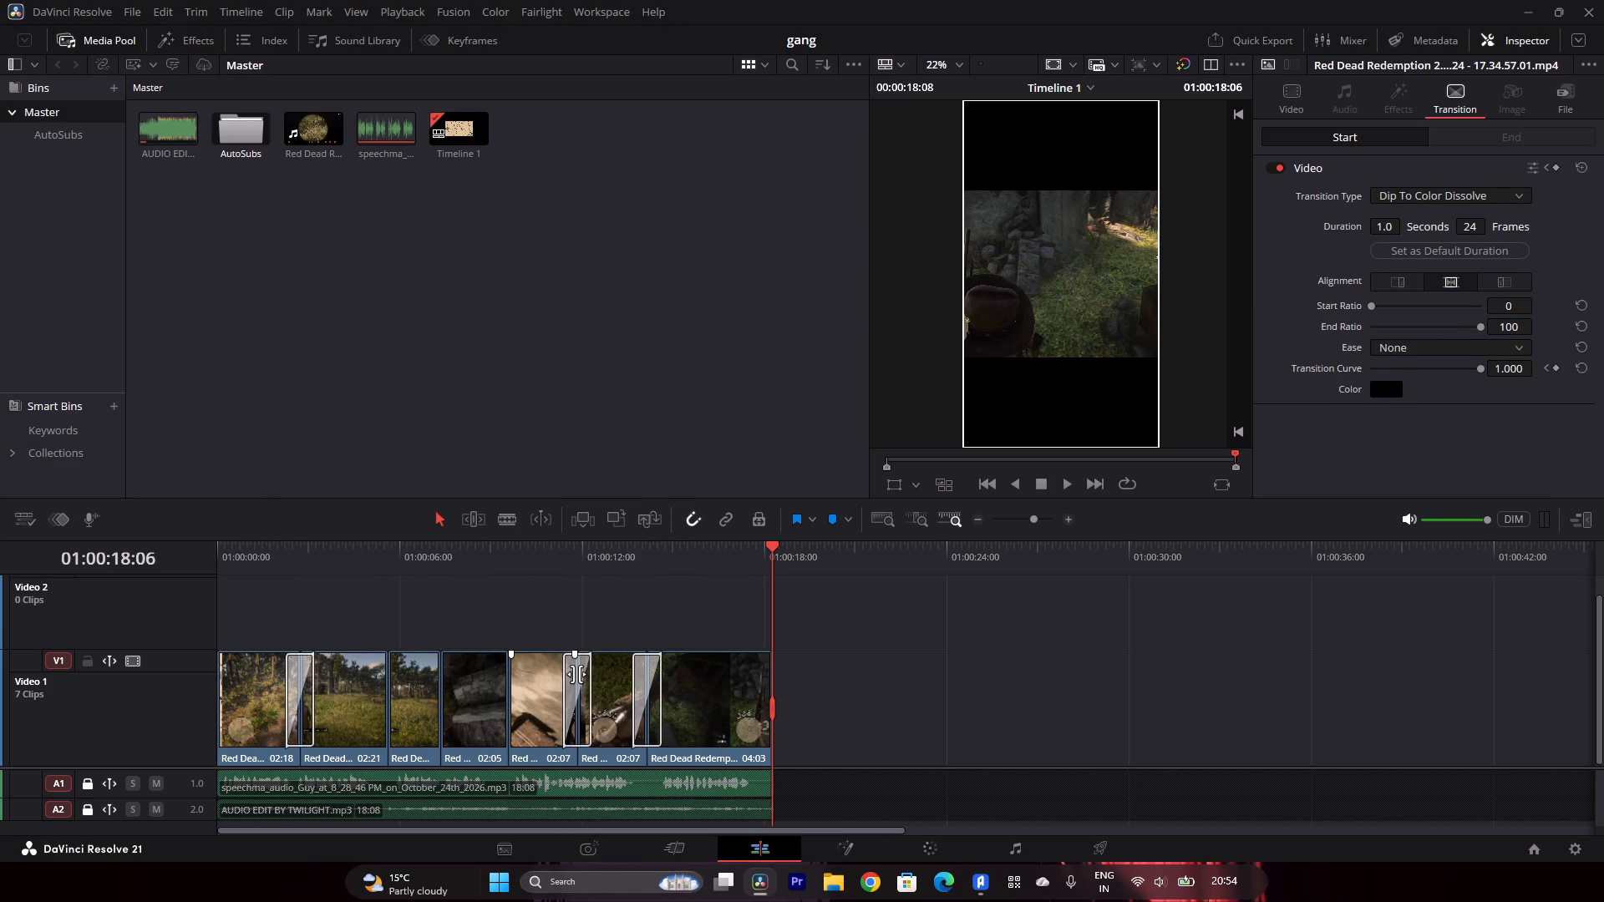
{"action": "right_click", "coordinate": [576, 674]}
{"action": "left_click", "coordinate": [627, 836]}
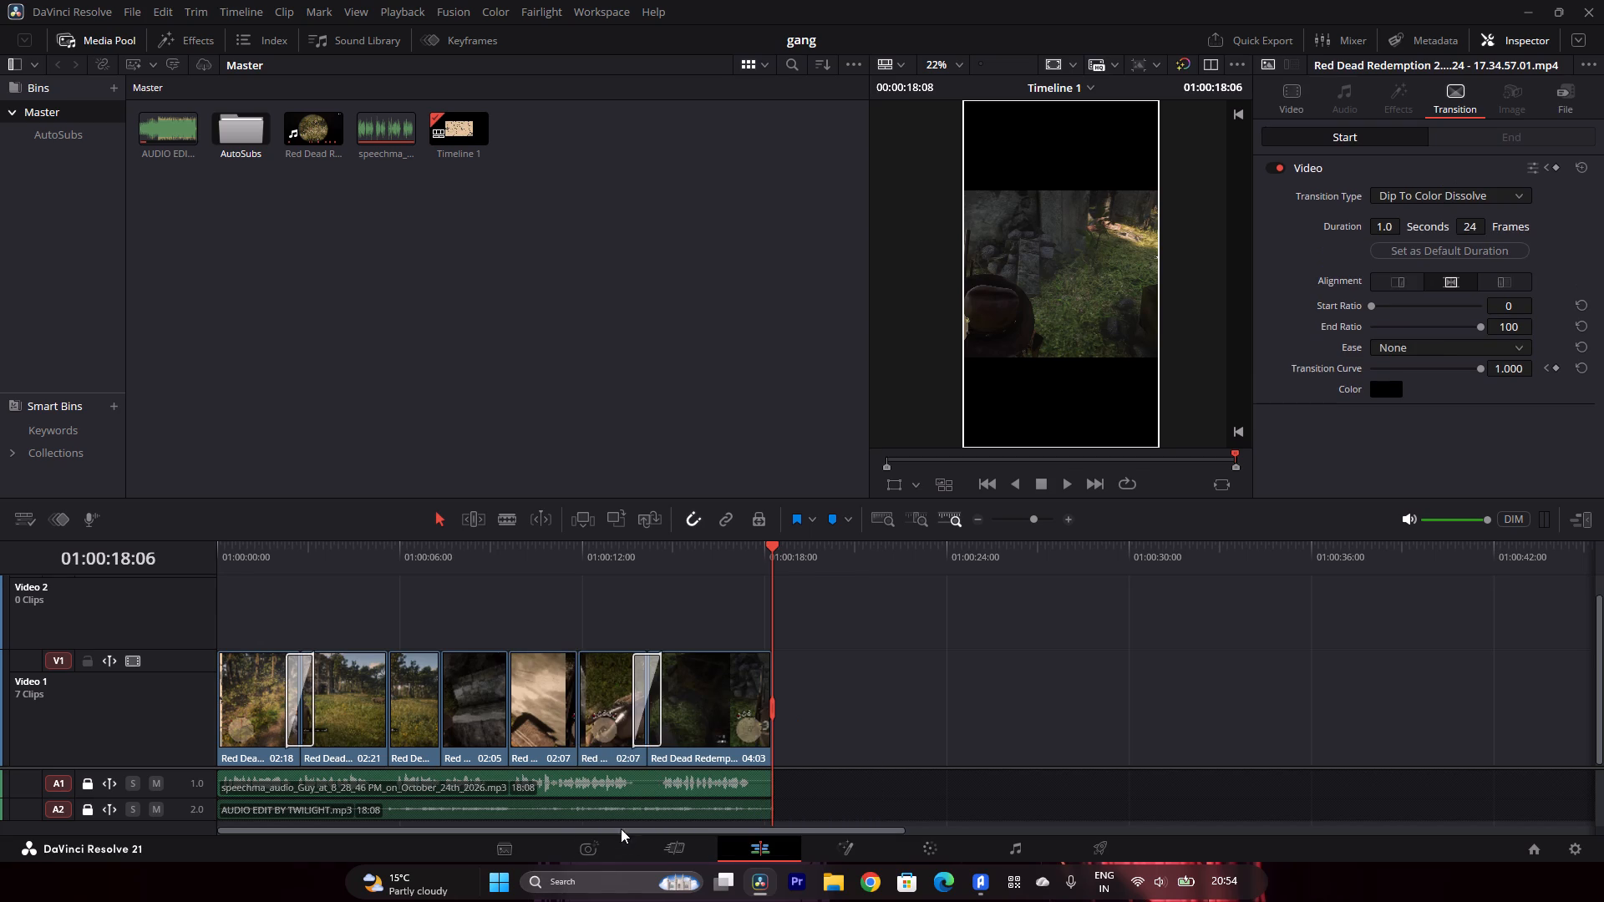
{"action": "right_click", "coordinate": [642, 676]}
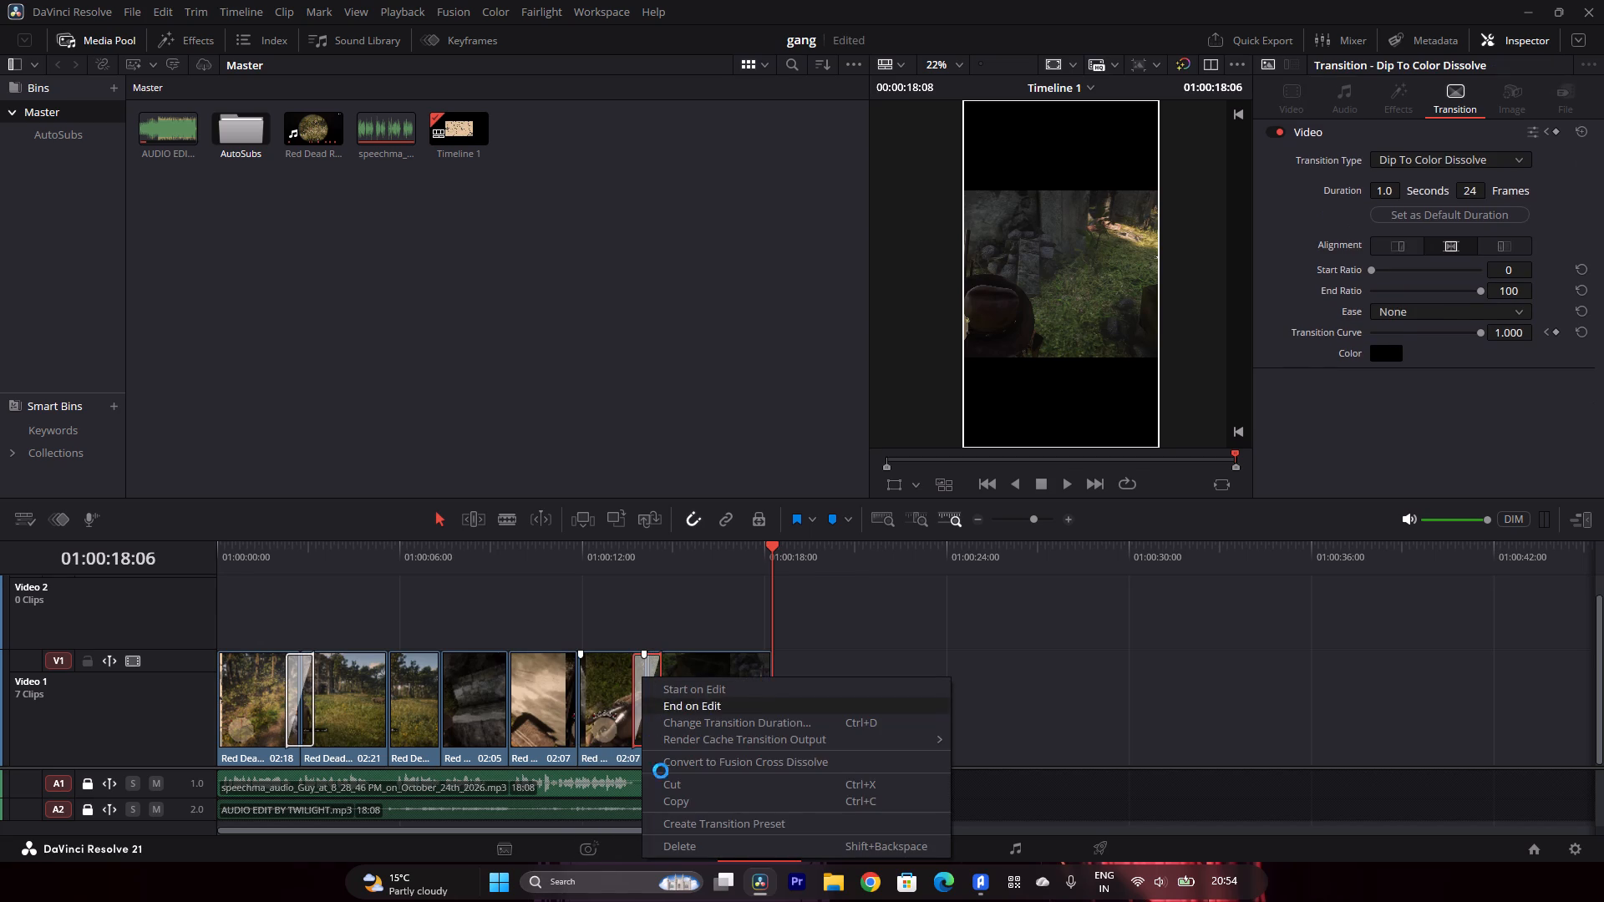
{"action": "left_click", "coordinate": [683, 840]}
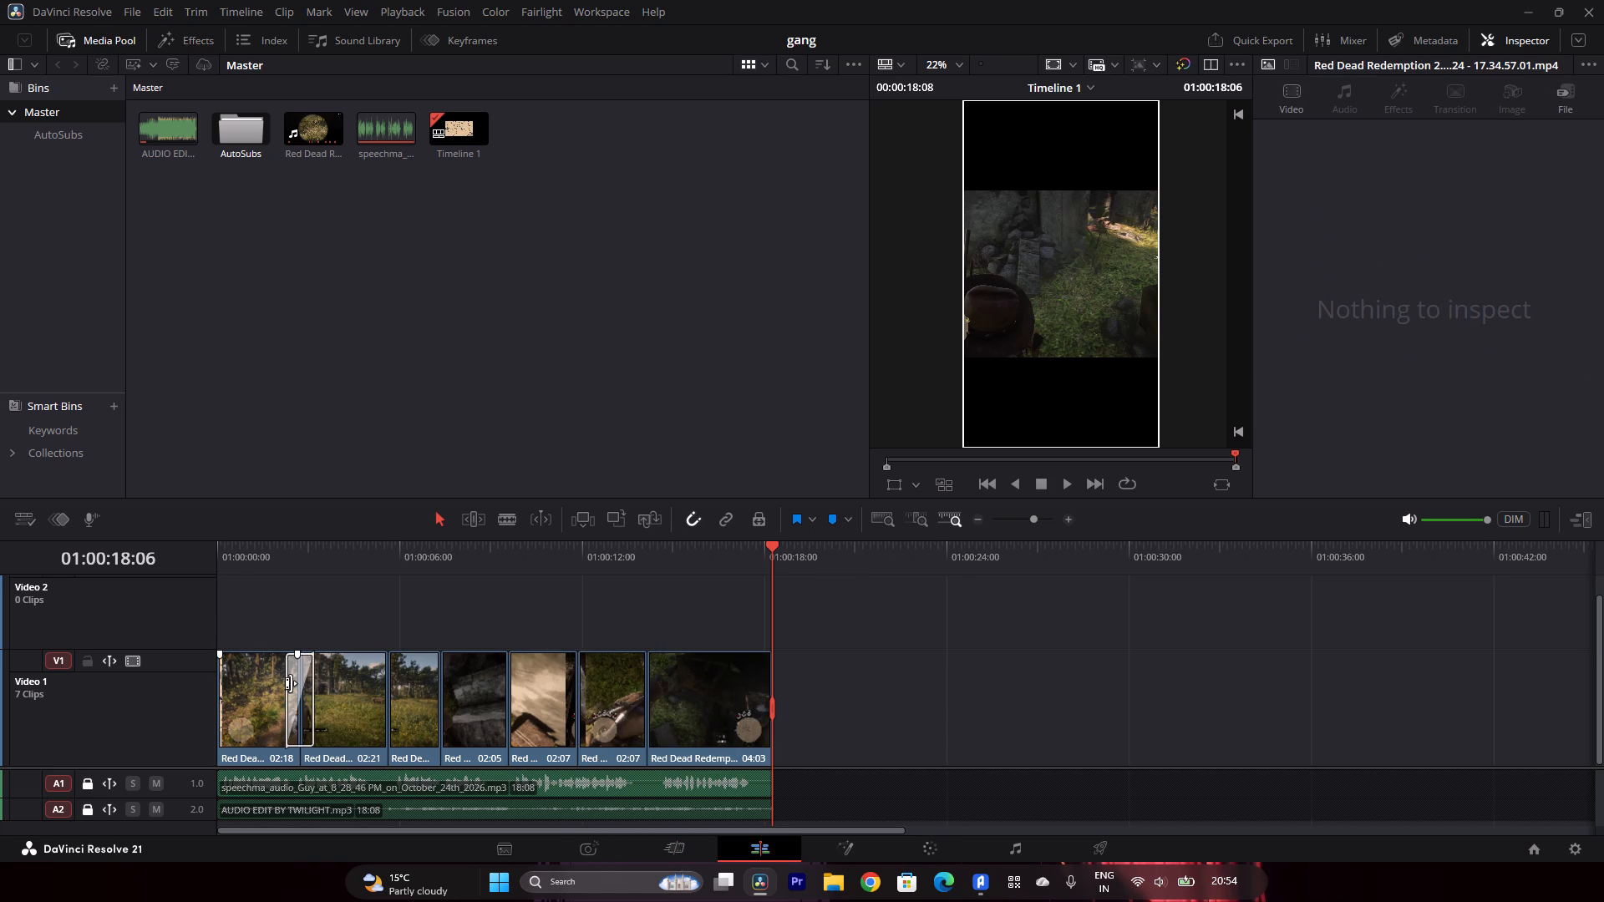
{"action": "right_click", "coordinate": [299, 680]}
{"action": "left_click", "coordinate": [353, 849]}
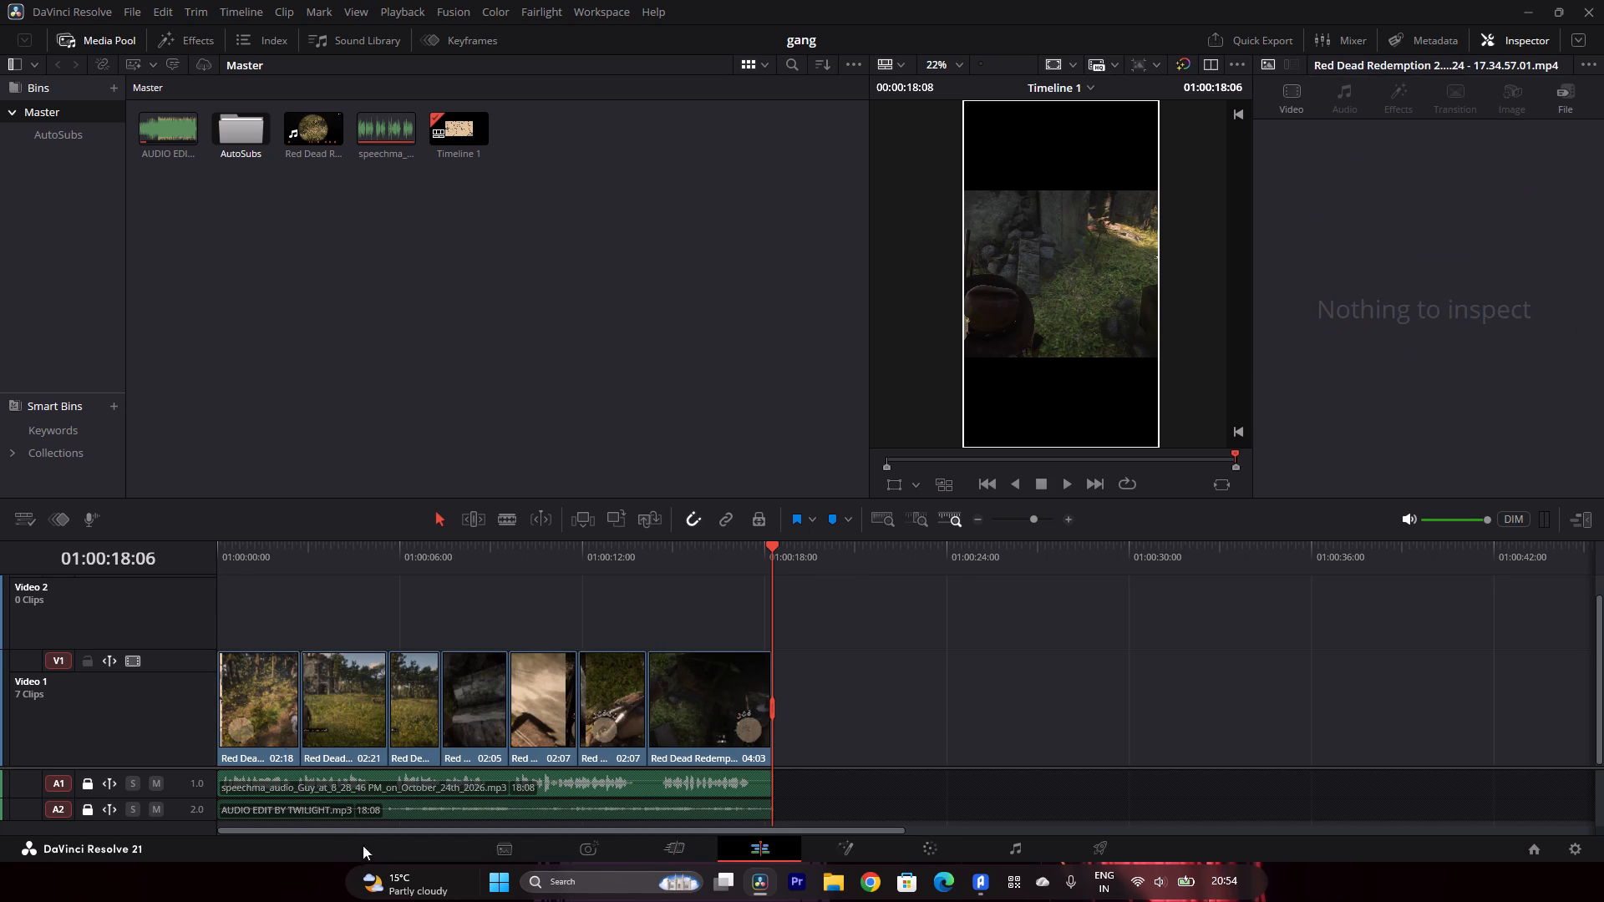
Switch to AutoSubs, send the generated subtitles to Timeline 1, and close the app.
{"action": "left_click", "coordinate": [980, 880]}
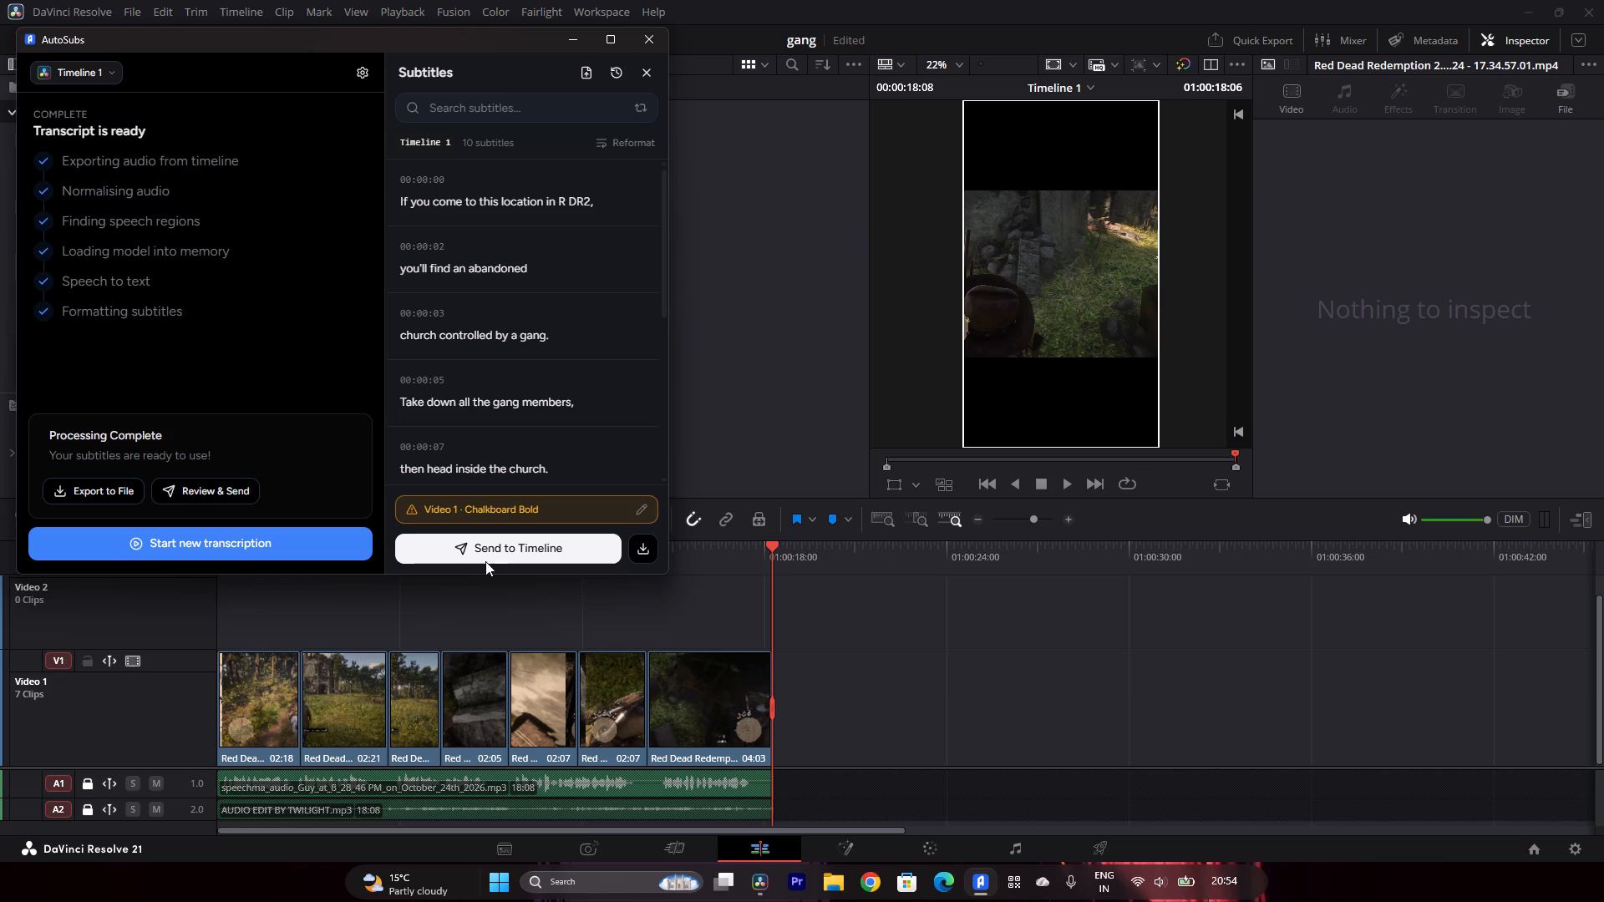
{"action": "left_click", "coordinate": [500, 547]}
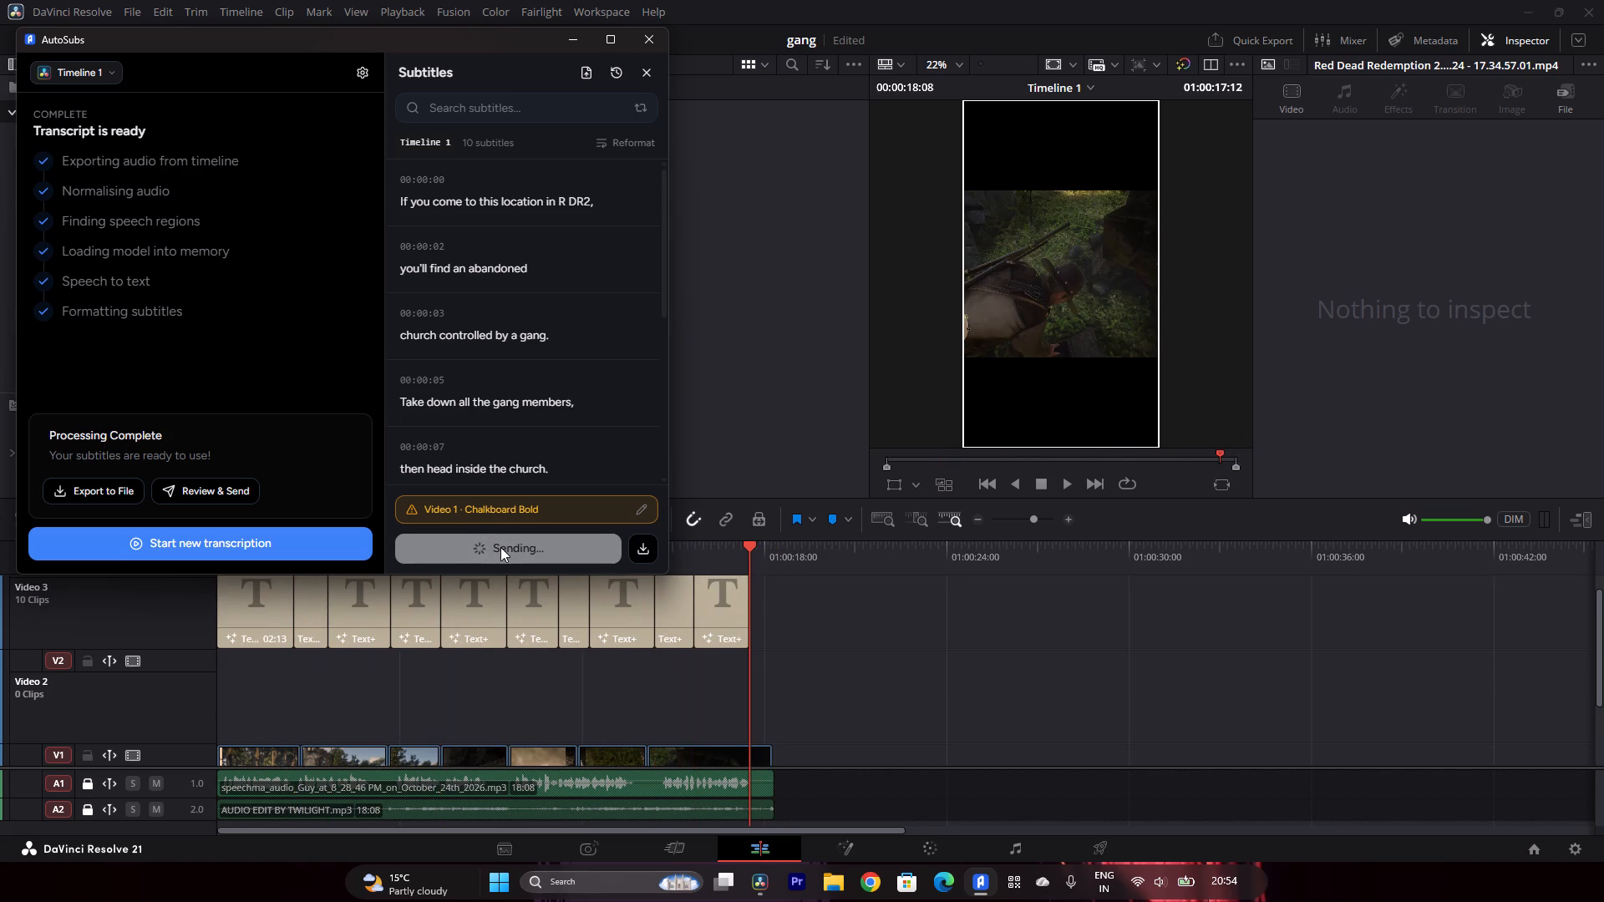
{"action": "left_click", "coordinate": [653, 28]}
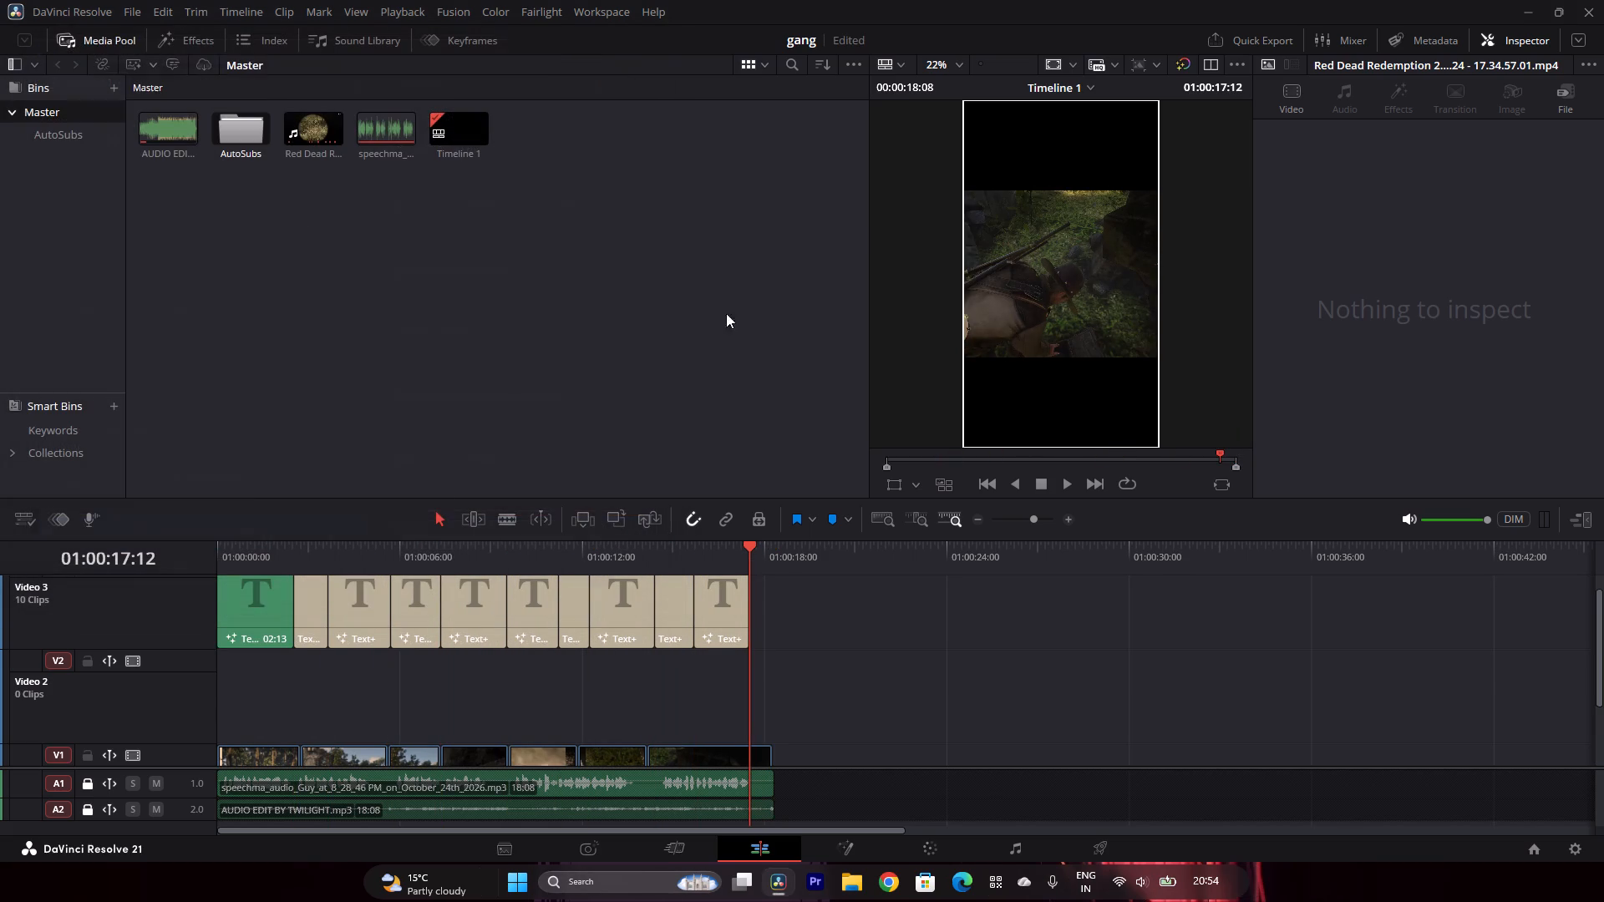
Return the playhead to the timeline start and delete the empty Video 2 track beneath the new subtitles.
{"action": "left_click_drag", "start_coordinate": [751, 545], "coordinate": [0, 718]}
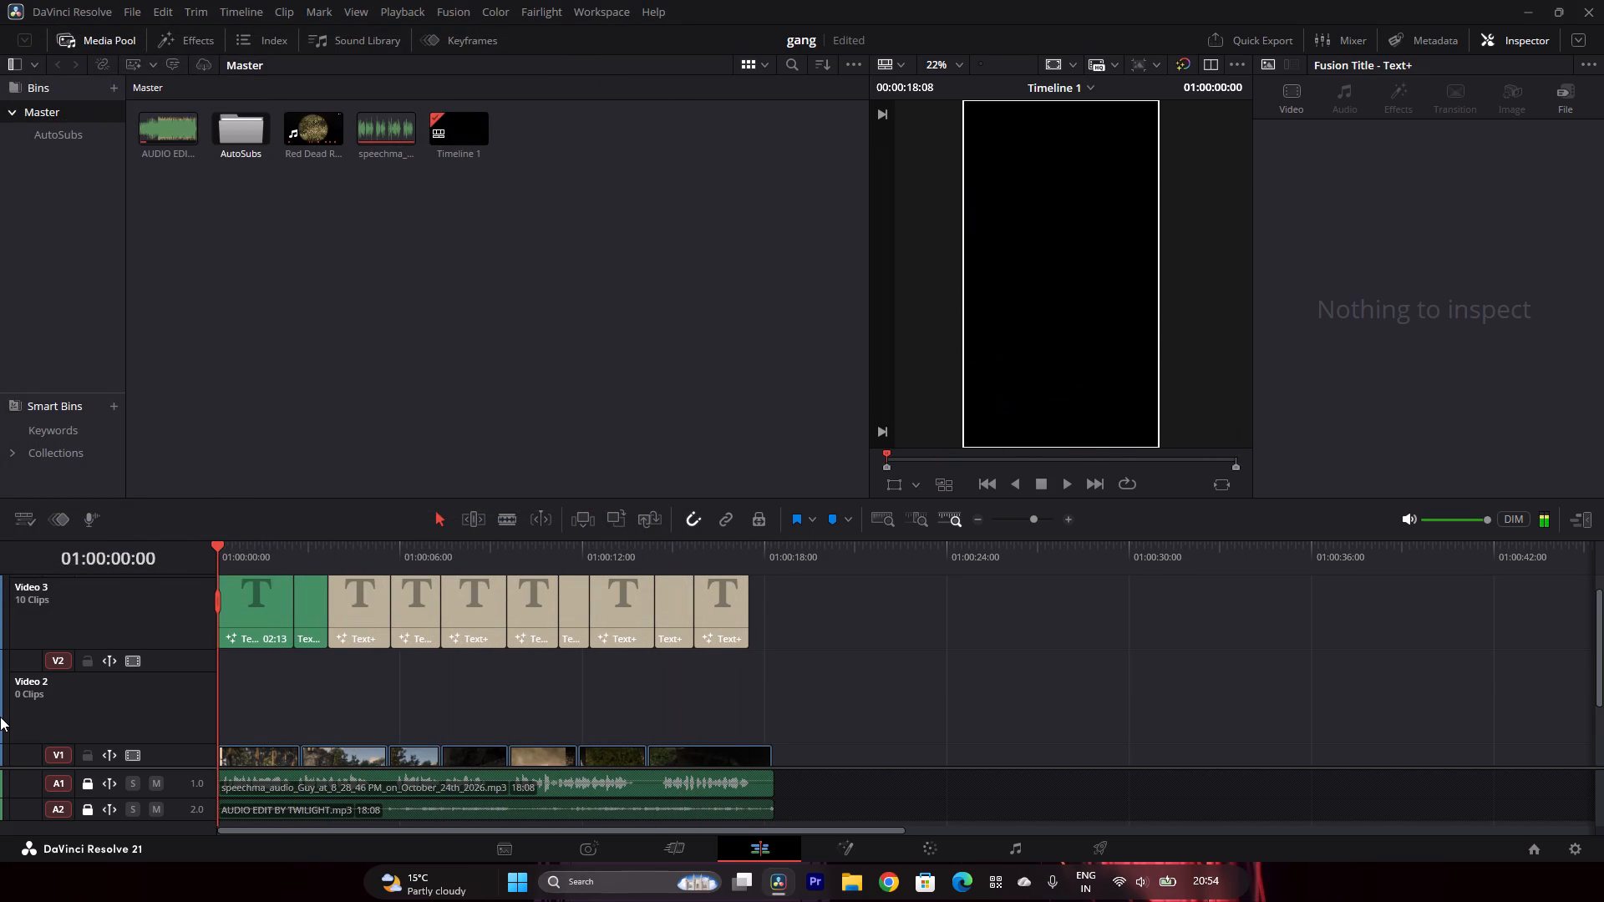
{"action": "right_click", "coordinate": [266, 700]}
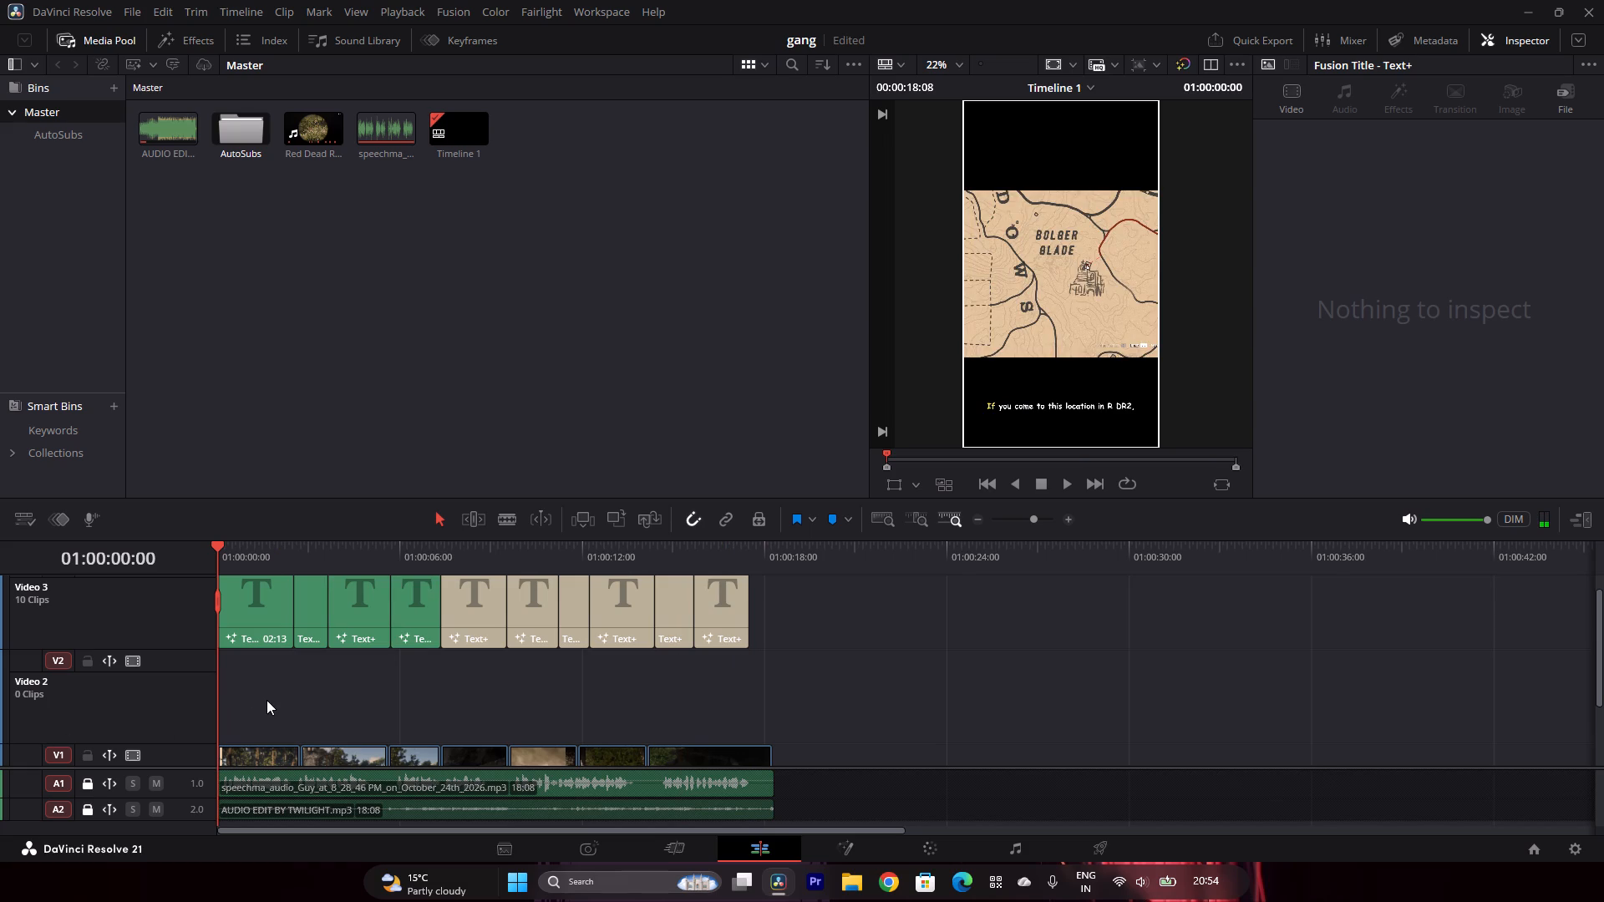
{"action": "right_click", "coordinate": [140, 696]}
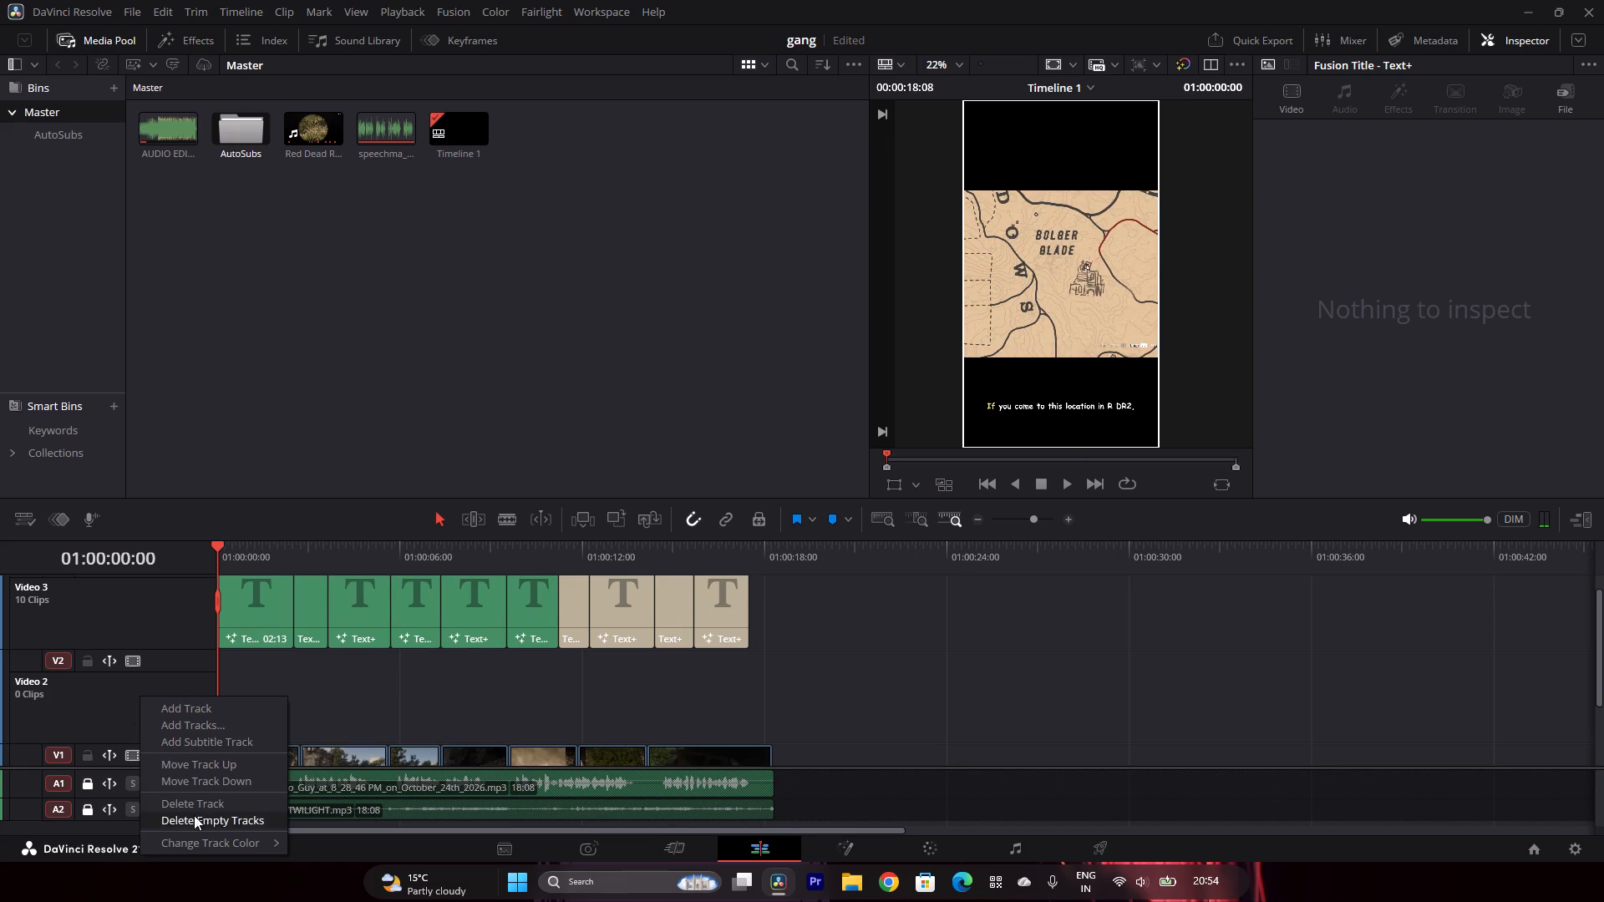
{"action": "left_click", "coordinate": [203, 800]}
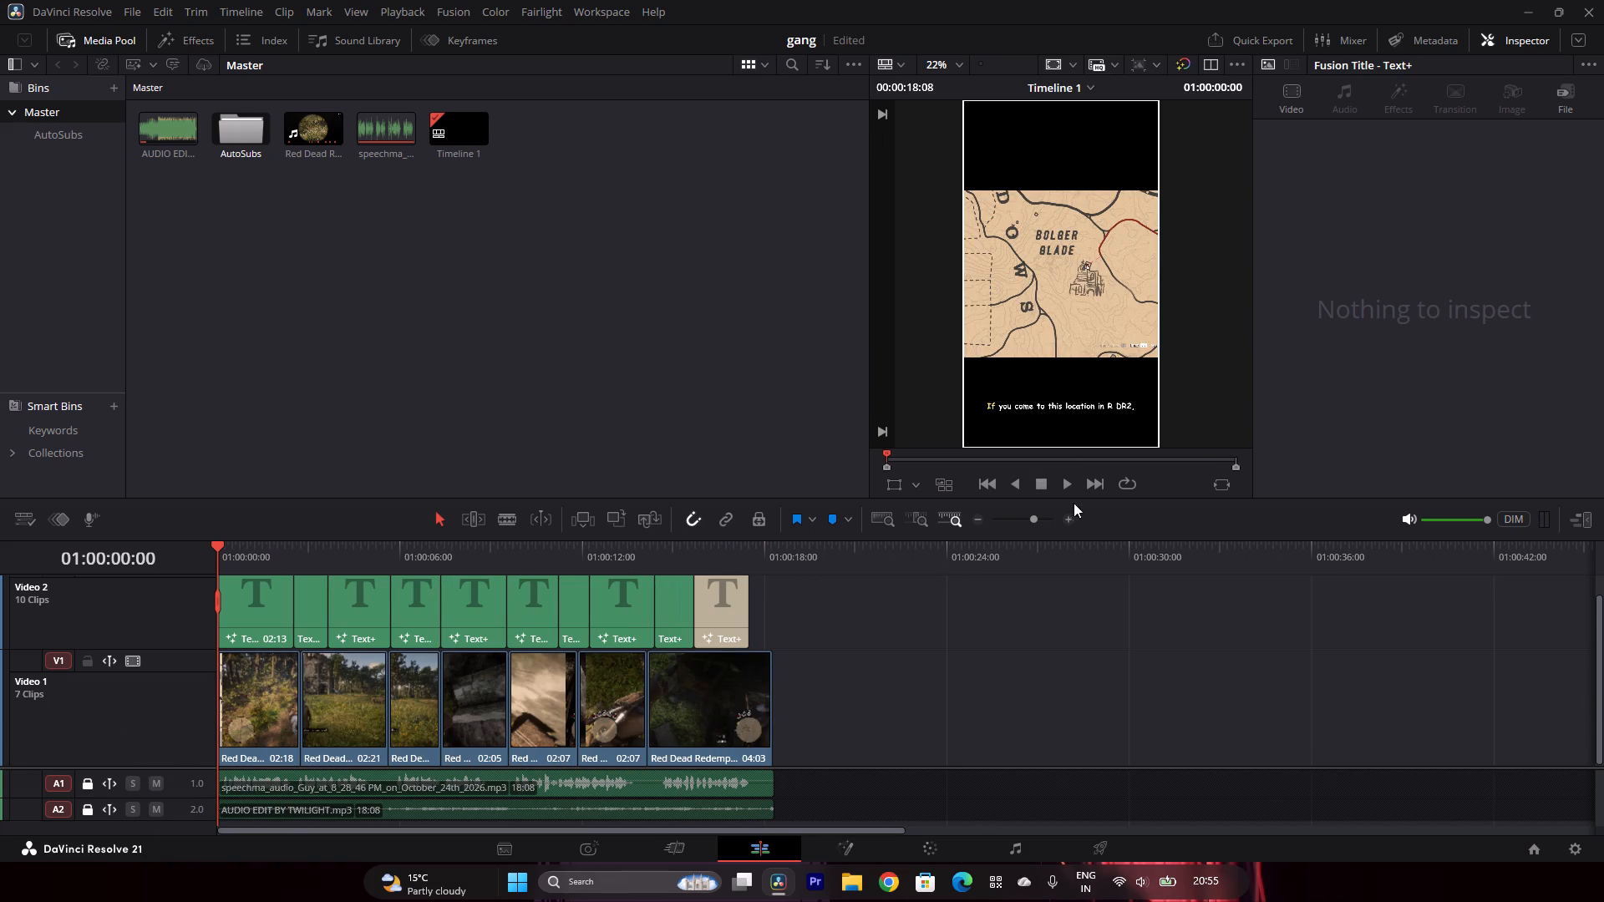
Play Timeline 1 through from the start to check the new subtitles against the footage.
{"action": "left_click", "coordinate": [1068, 483]}
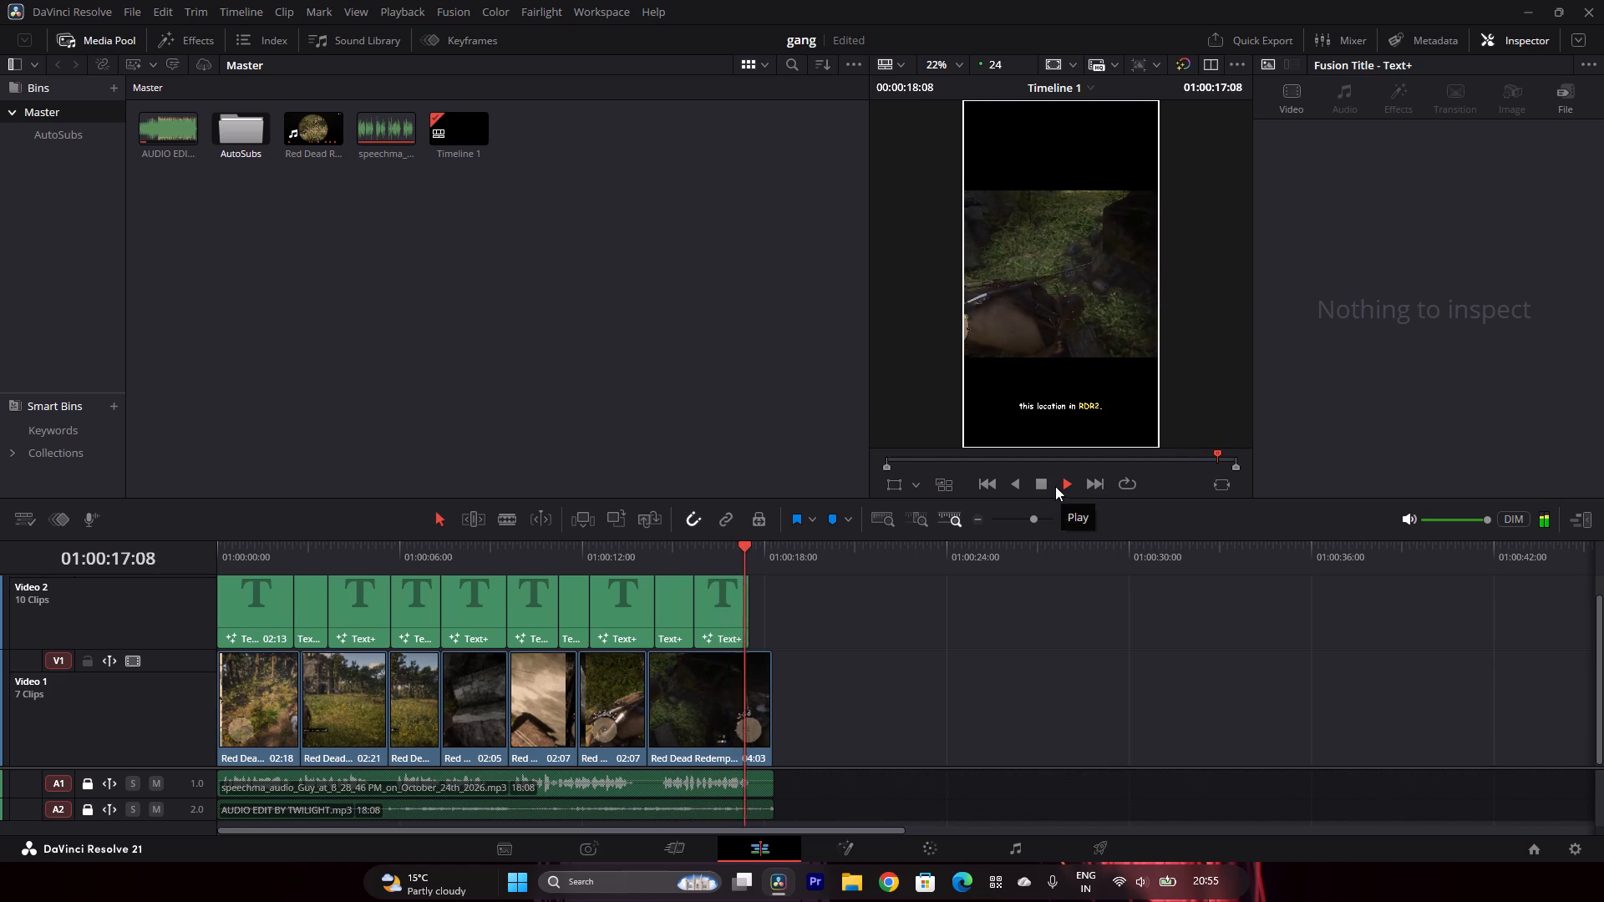
{"action": "left_click", "coordinate": [1037, 478]}
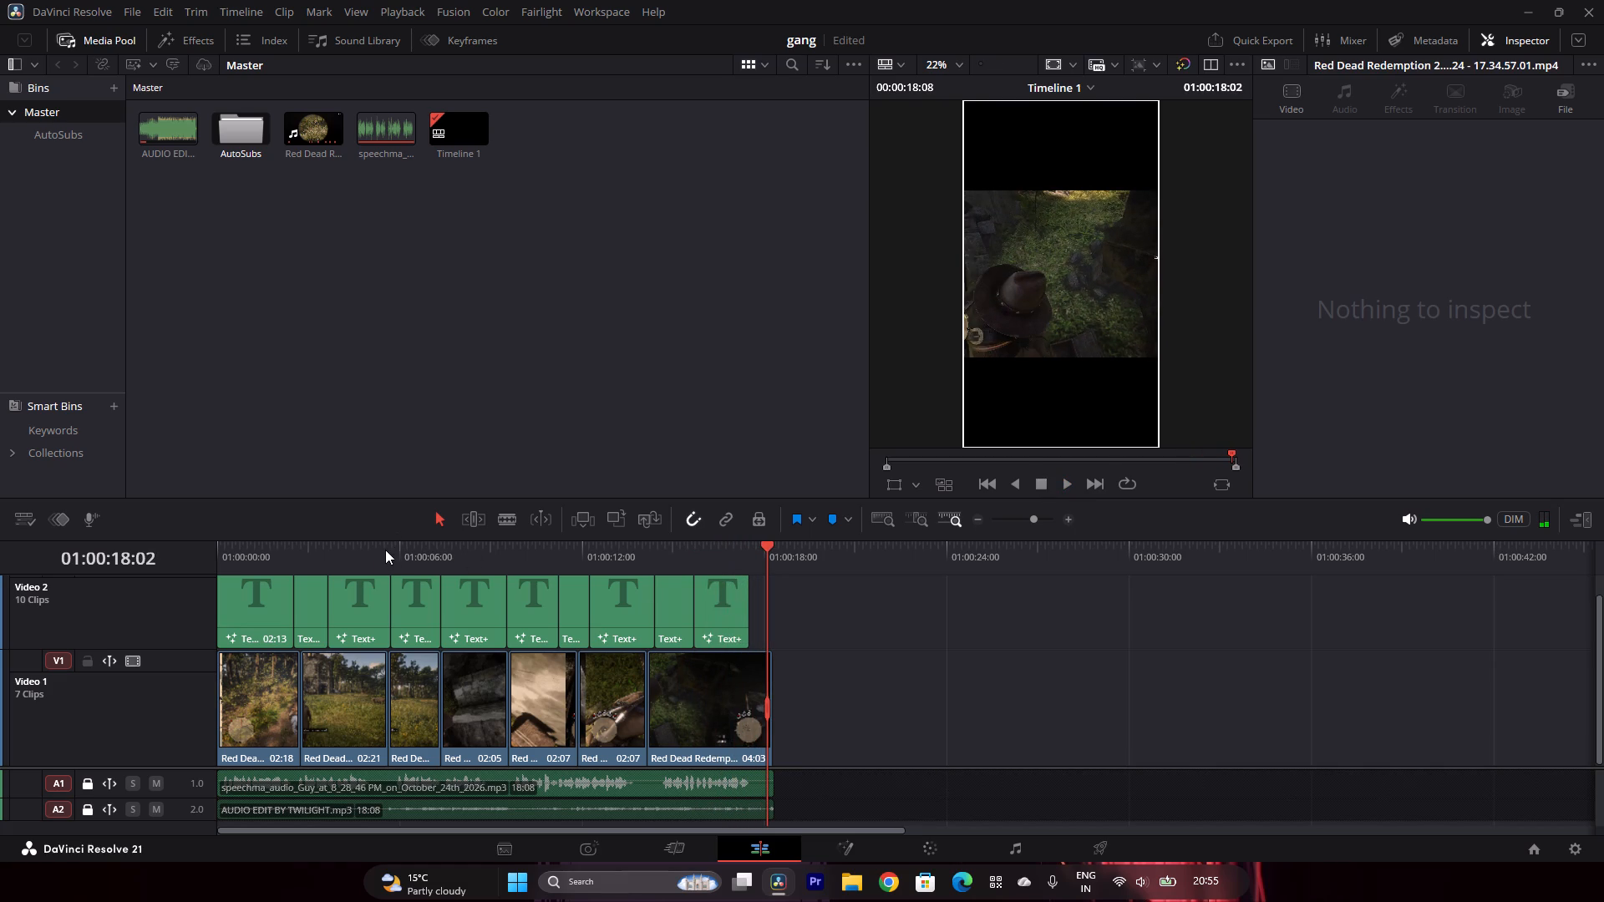
Raise the first caption, "If you come to this location in R DR2,", to Center Y about 0.232 and enlarge its text.
{"action": "left_click_drag", "start_coordinate": [385, 549], "coordinate": [179, 589]}
{"action": "left_click", "coordinate": [236, 607]}
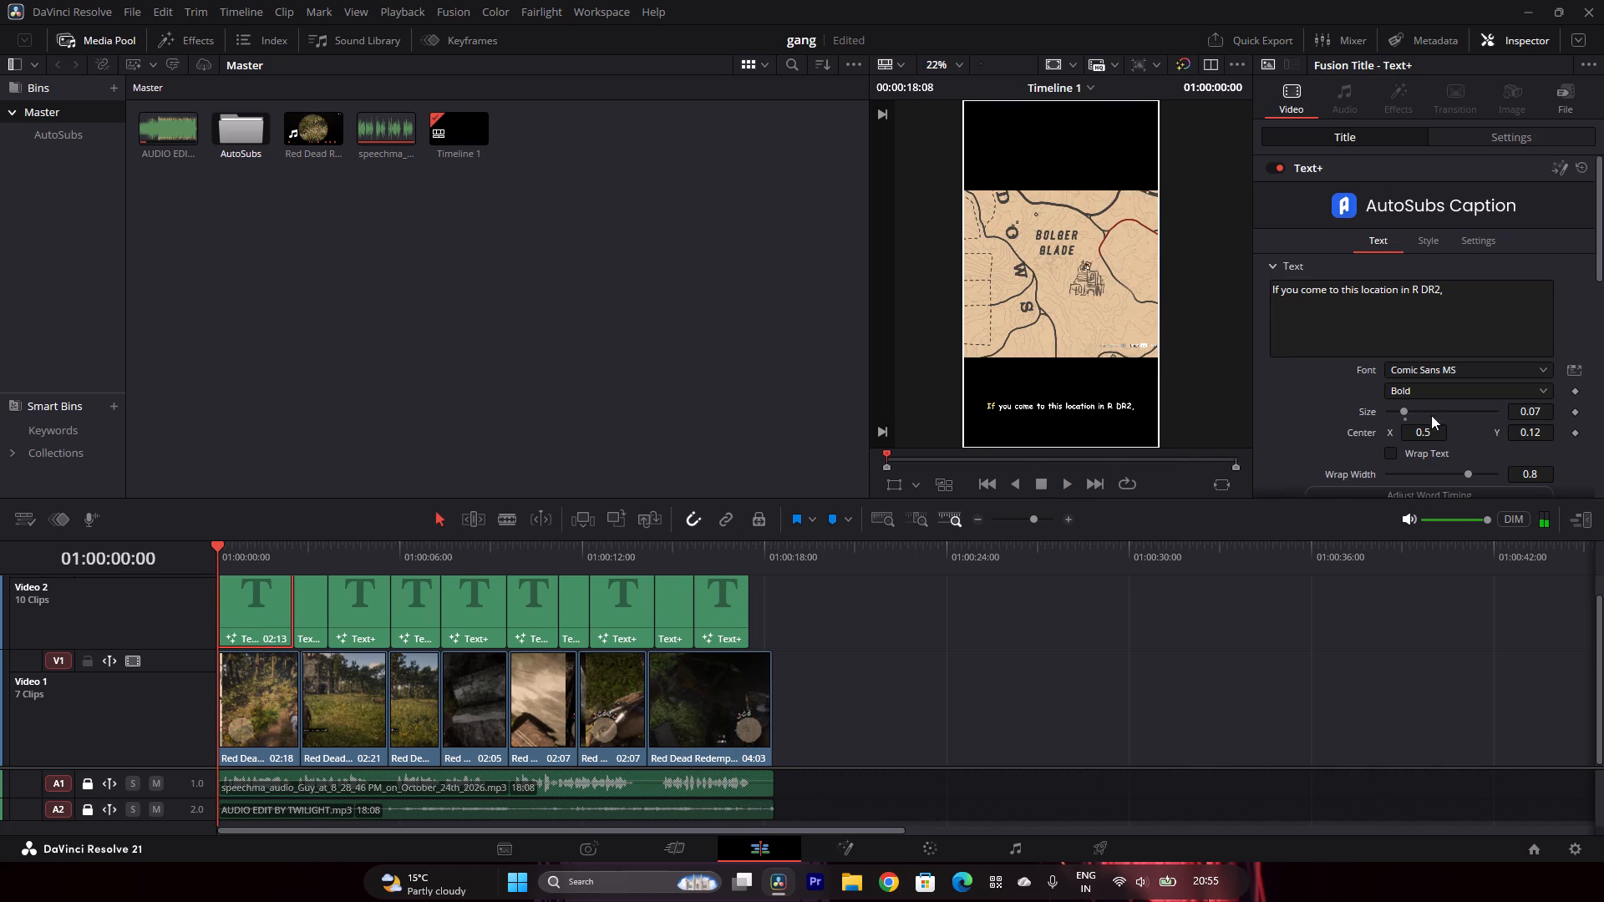
{"action": "left_click_drag", "start_coordinate": [1520, 428], "coordinate": [822, 438]}
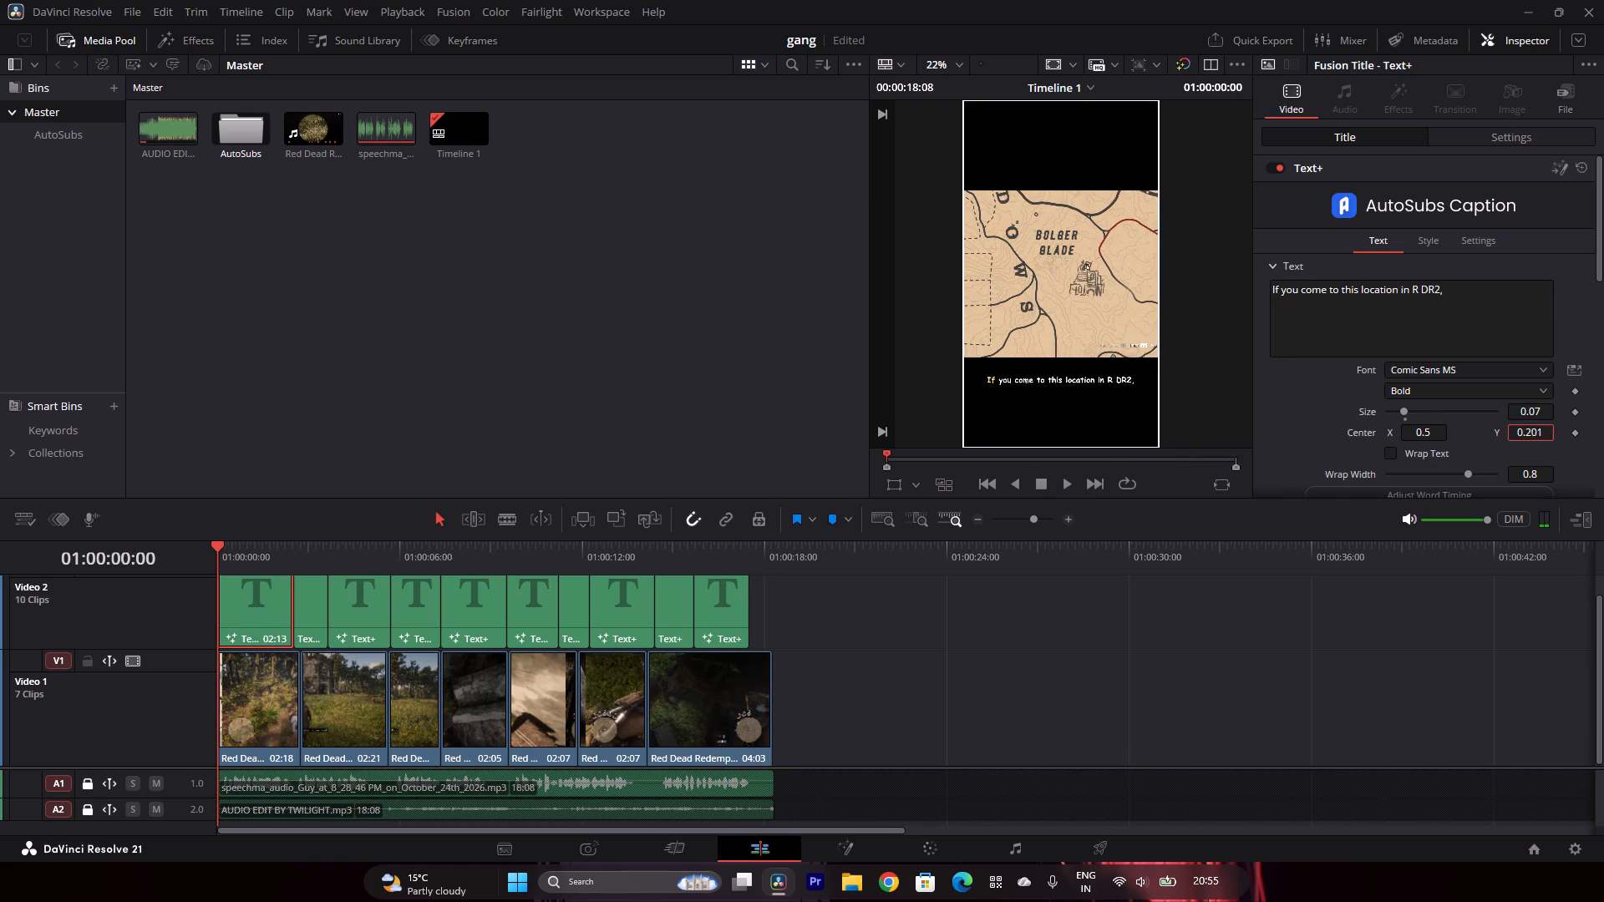
{"action": "left_click_drag", "start_coordinate": [822, 438], "coordinate": [828, 434]}
{"action": "left_click_drag", "start_coordinate": [1512, 412], "coordinate": [1563, 408]}
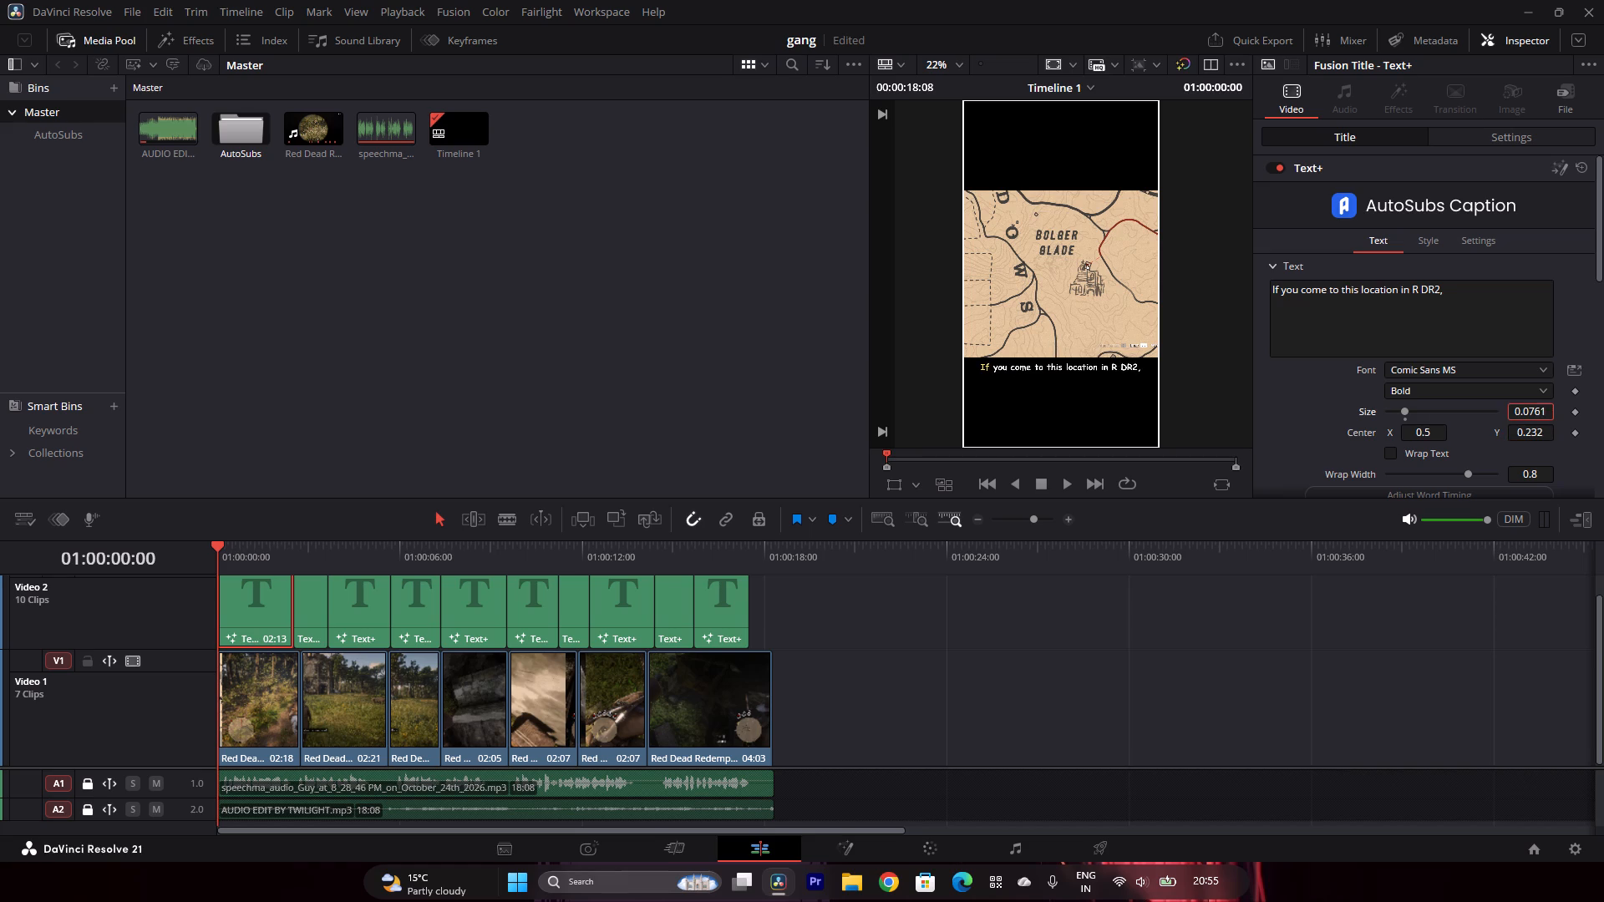
{"action": "left_click_drag", "start_coordinate": [1563, 408], "coordinate": [850, 417]}
Raise the "you'll find an abandoned" caption to Center Y about 0.237 and enlarge its text.
{"action": "left_click", "coordinate": [307, 609]}
{"action": "left_click", "coordinate": [312, 551]}
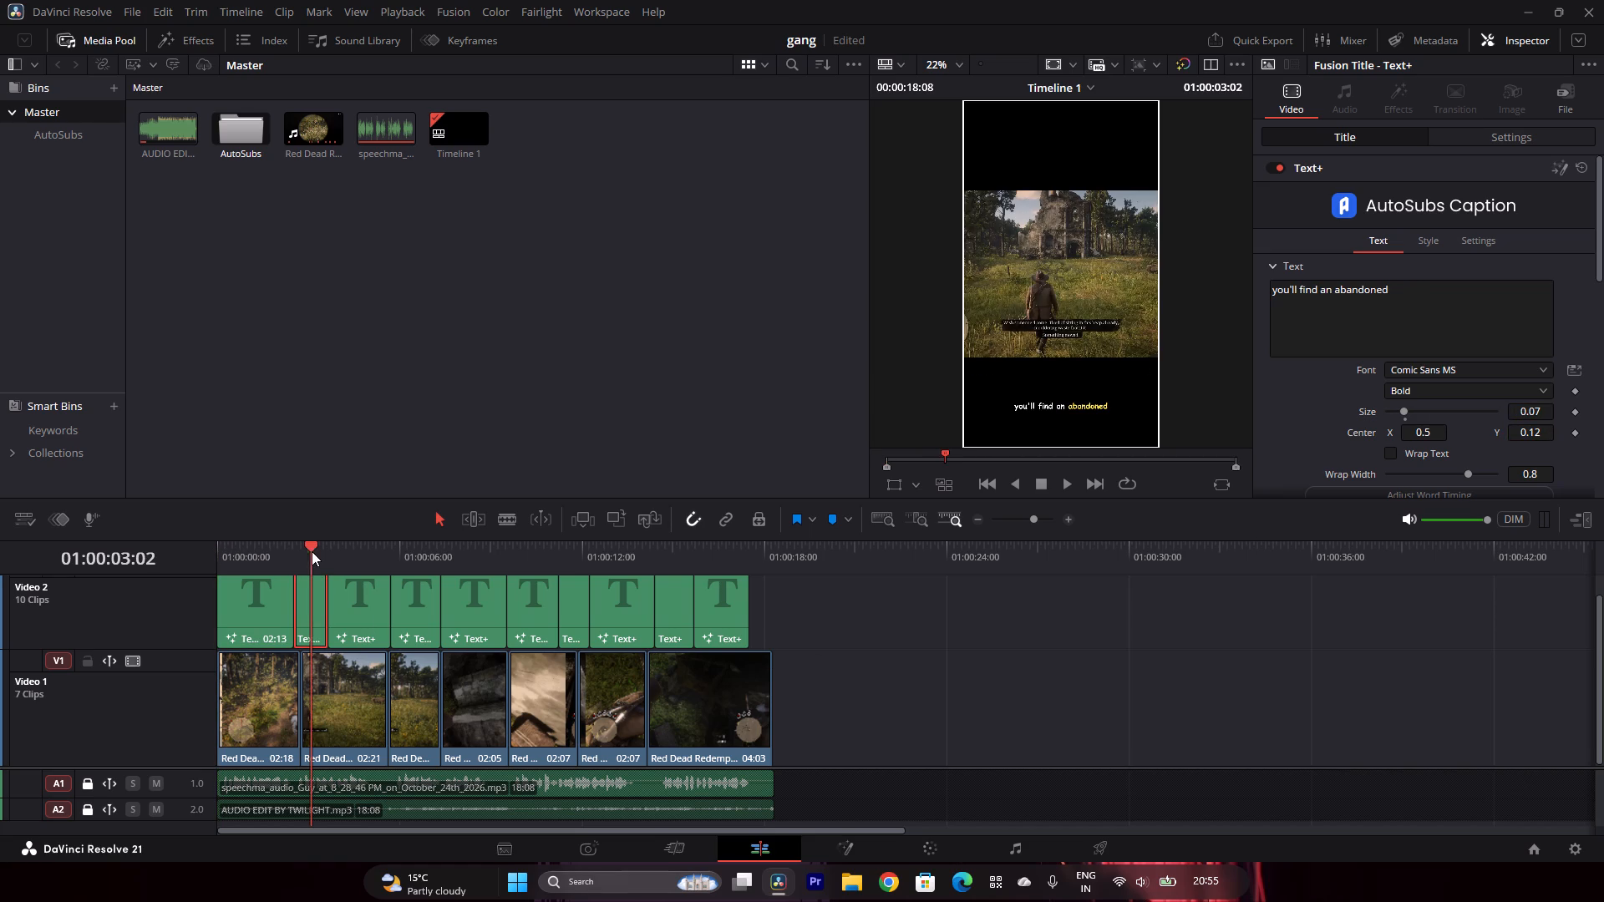
{"action": "left_click_drag", "start_coordinate": [1514, 426], "coordinate": [1594, 434]}
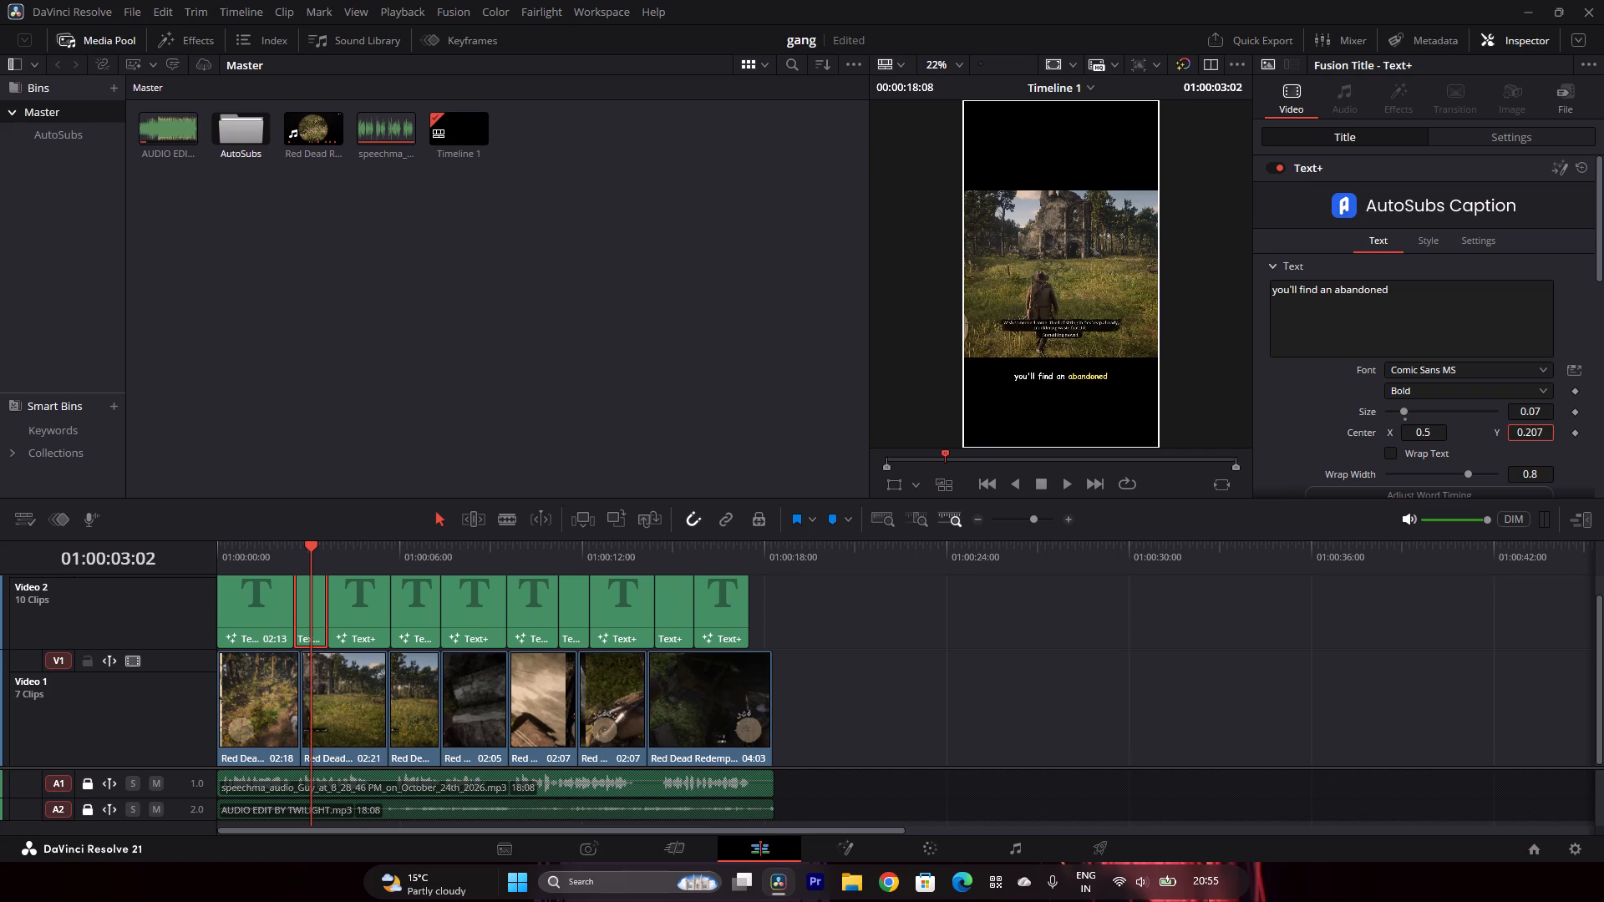
{"action": "left_click_drag", "start_coordinate": [1594, 434], "coordinate": [824, 438]}
{"action": "left_click_drag", "start_coordinate": [1513, 405], "coordinate": [1514, 405]}
{"action": "left_click_drag", "start_coordinate": [1514, 405], "coordinate": [957, 423]}
Raise the "church controlled by a gang." caption to Center Y about 0.241 and enlarge its text.
{"action": "left_click", "coordinate": [358, 605]}
{"action": "left_click", "coordinate": [358, 545]}
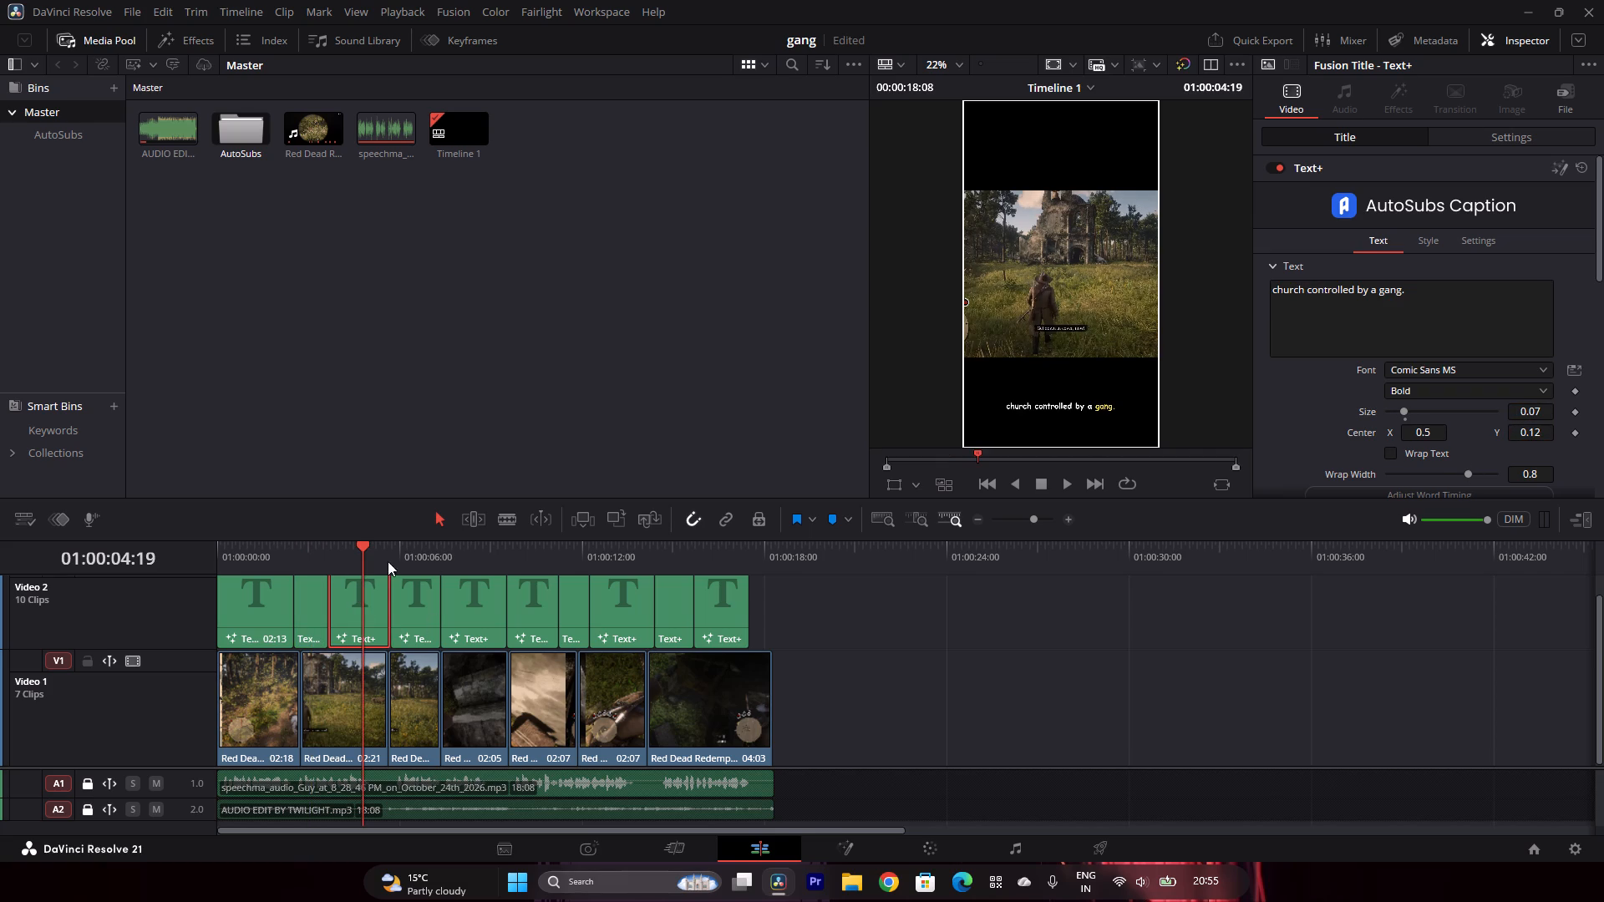
{"action": "left_click_drag", "start_coordinate": [1521, 432], "coordinate": [827, 434]}
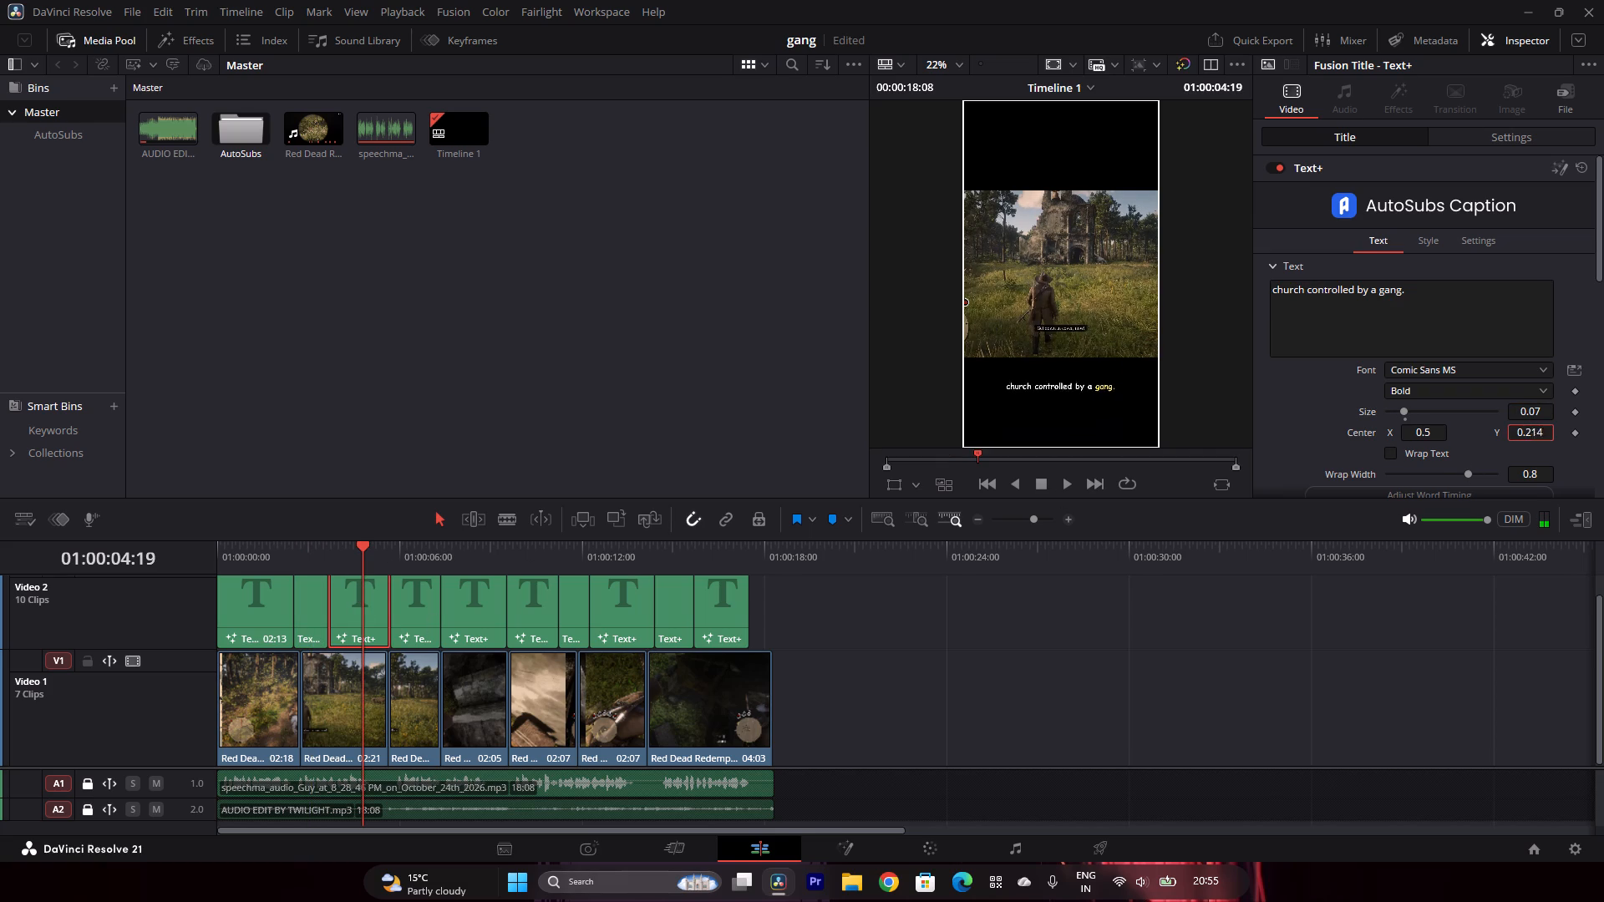
{"action": "left_click_drag", "start_coordinate": [827, 434], "coordinate": [834, 444]}
{"action": "left_click_drag", "start_coordinate": [1515, 412], "coordinate": [1529, 414]}
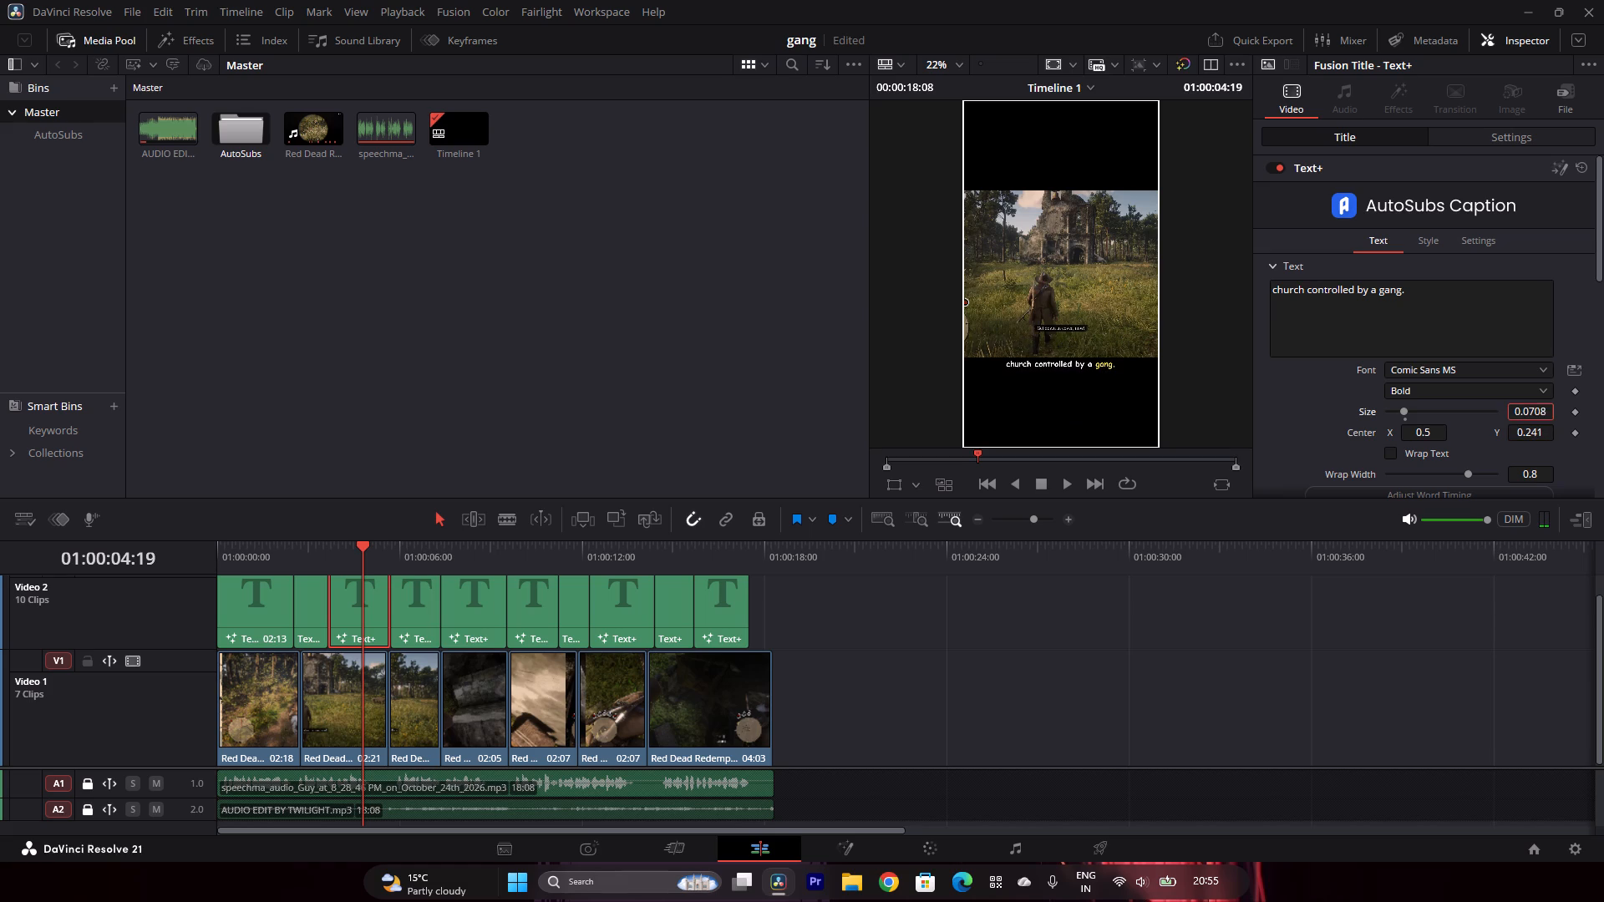
{"action": "left_click_drag", "start_coordinate": [1529, 414], "coordinate": [871, 438]}
Raise the "Take down all the gang members," caption to Center Y about 0.237 and enlarge its text.
{"action": "left_click", "coordinate": [404, 600]}
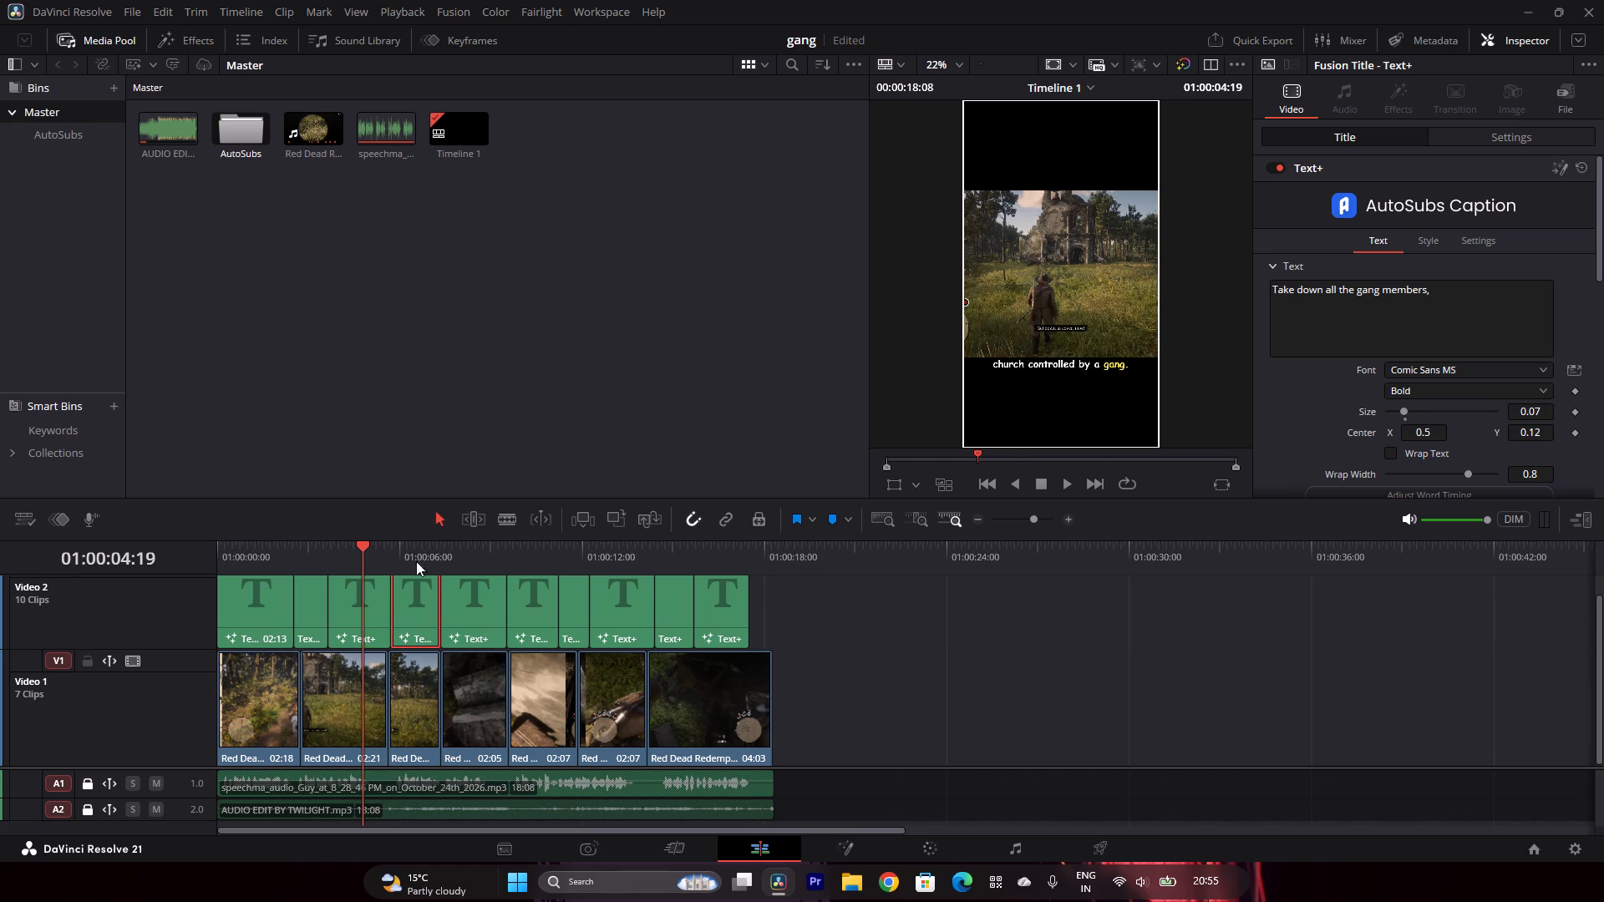
{"action": "left_click", "coordinate": [416, 546]}
{"action": "left_click_drag", "start_coordinate": [1518, 434], "coordinate": [1569, 436]}
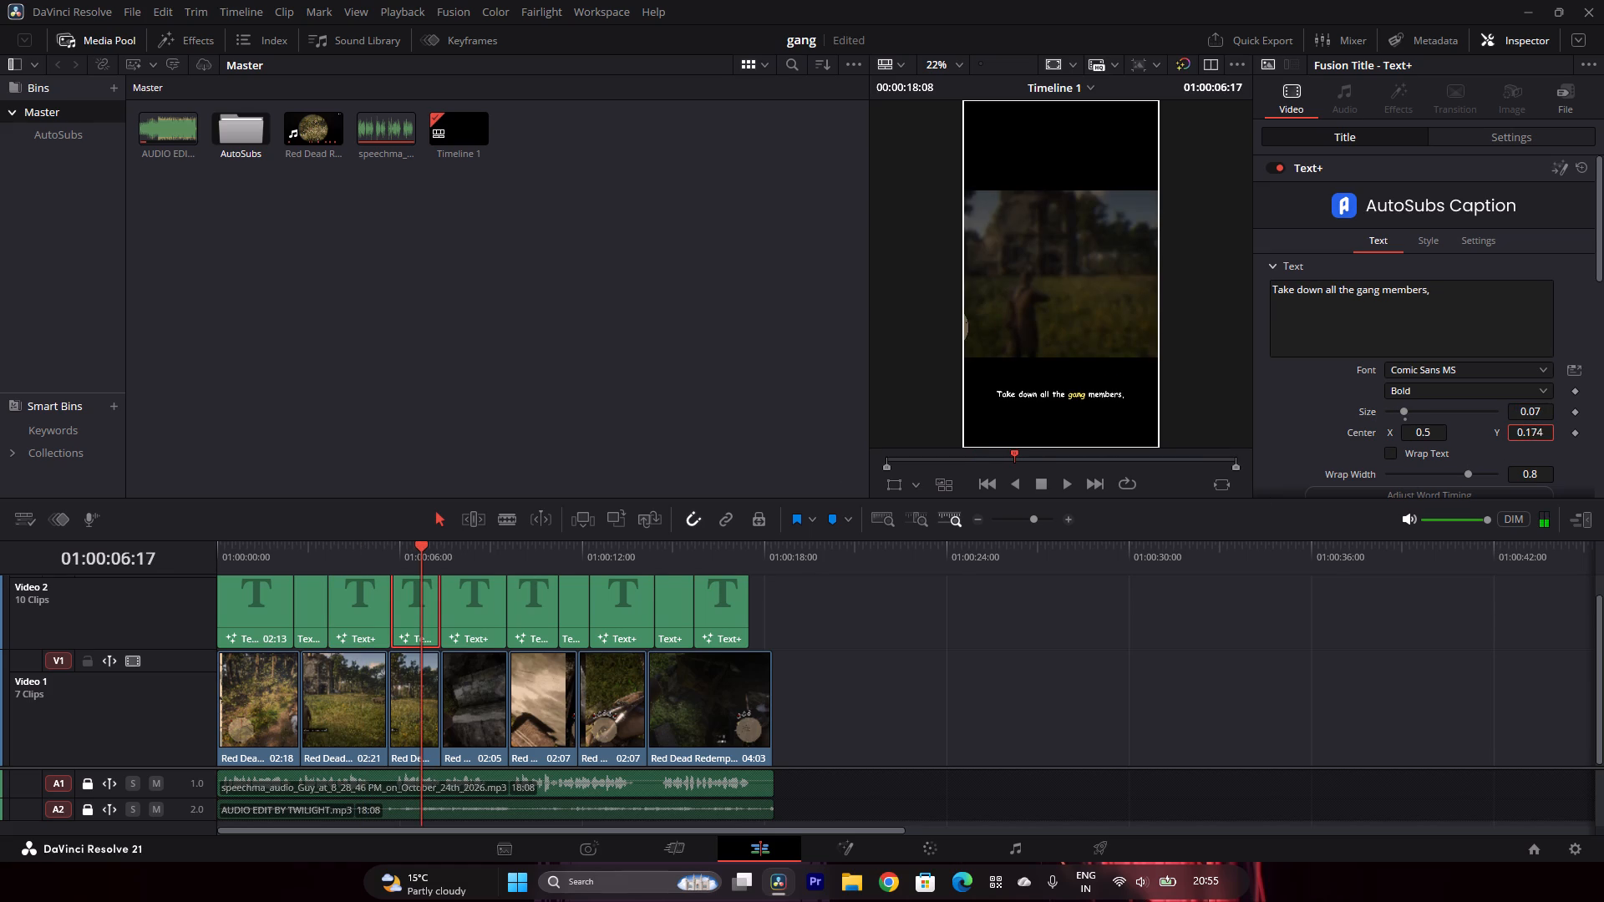
{"action": "left_click_drag", "start_coordinate": [1569, 436], "coordinate": [822, 436]}
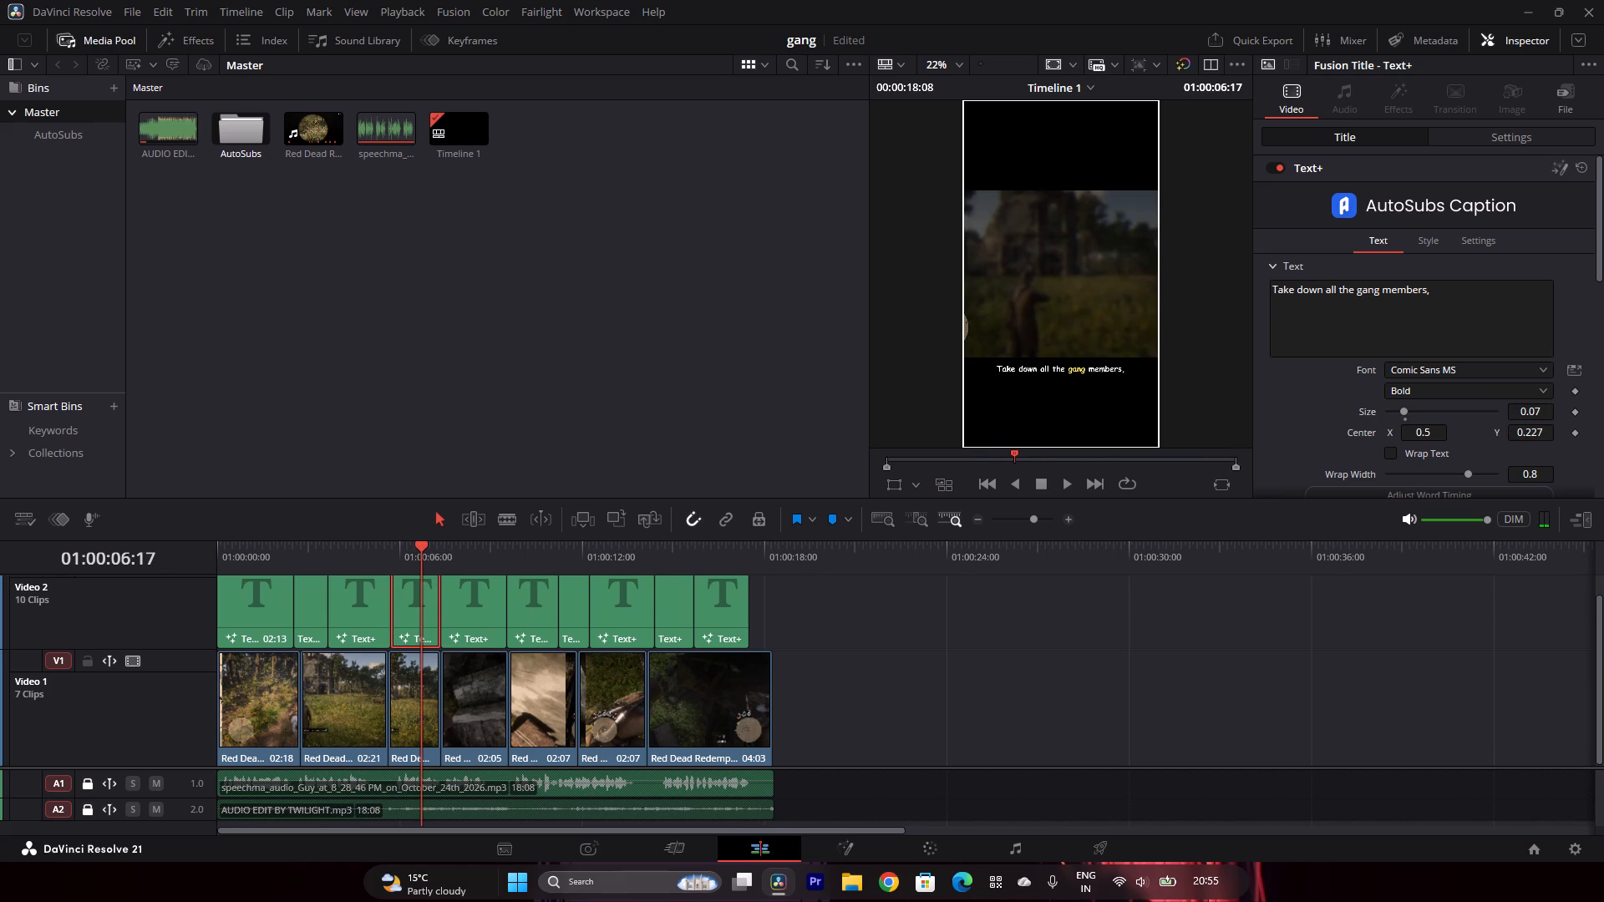
{"action": "left_click_drag", "start_coordinate": [1521, 431], "coordinate": [1534, 432]}
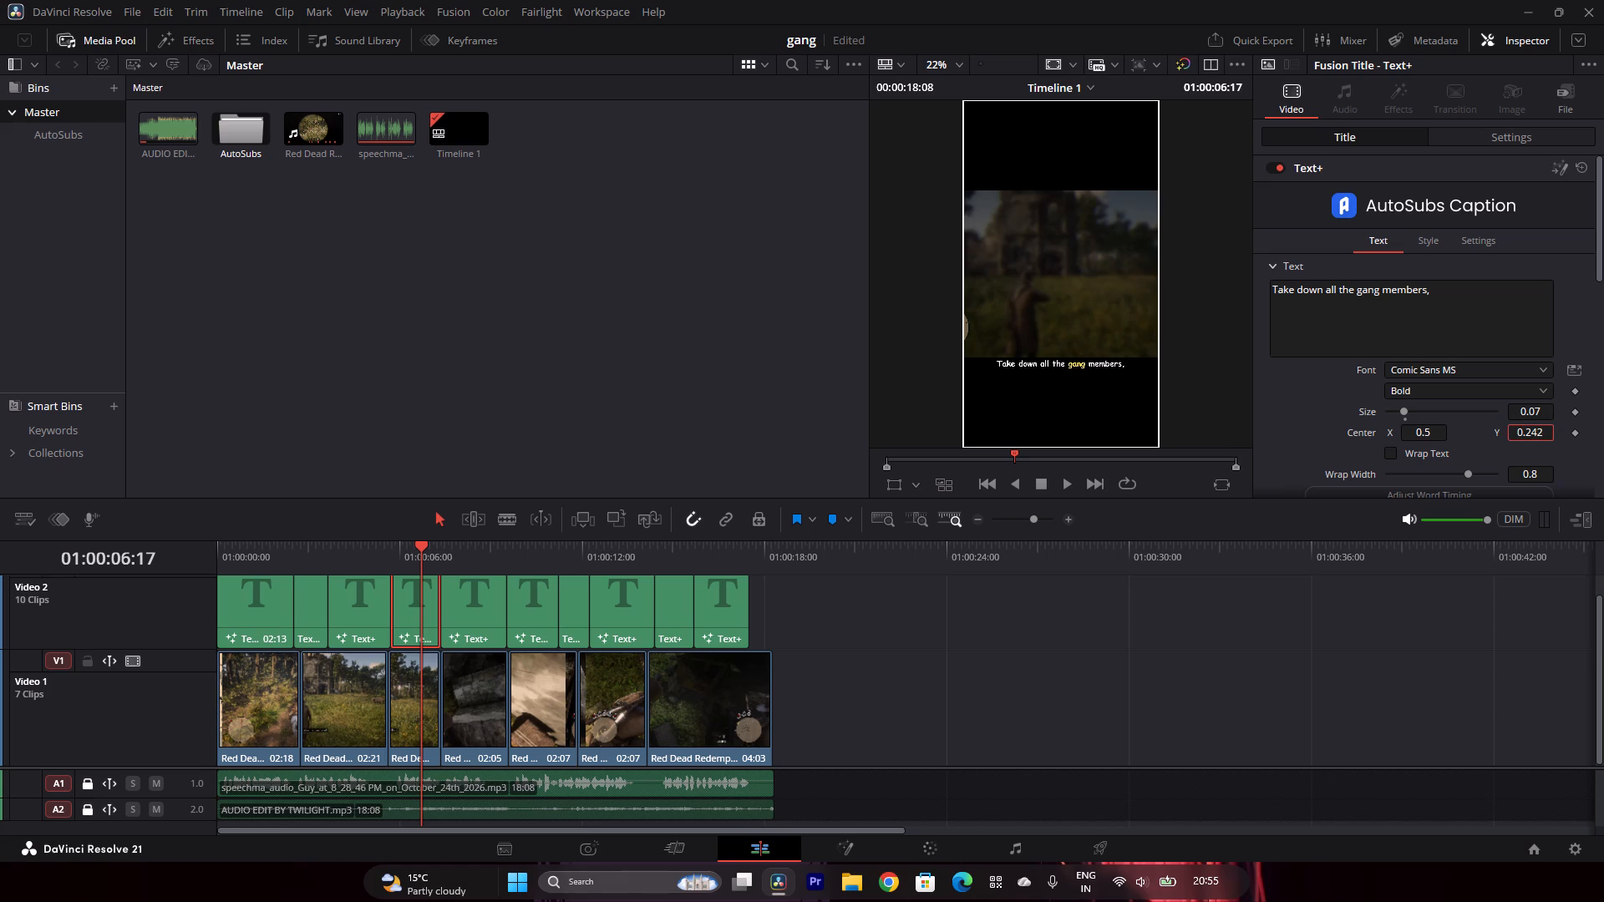
{"action": "left_click_drag", "start_coordinate": [1534, 432], "coordinate": [1530, 428]}
{"action": "left_click_drag", "start_coordinate": [1512, 412], "coordinate": [1584, 420]}
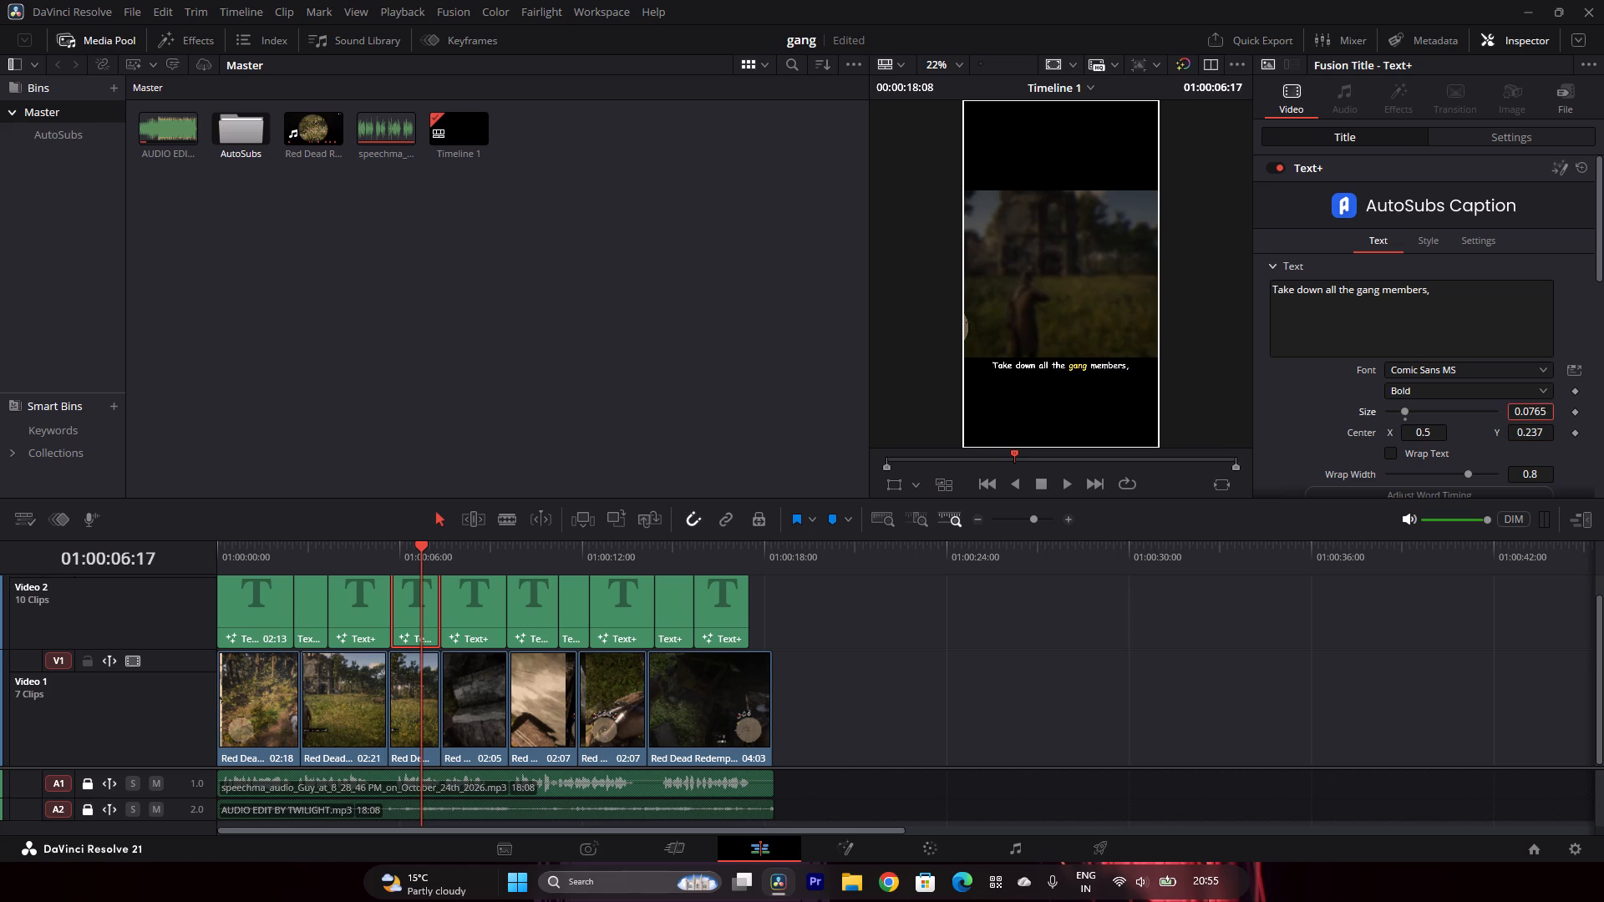
{"action": "left_click_drag", "start_coordinate": [1584, 420], "coordinate": [896, 425]}
Raise the "then head inside the church." caption to Center Y about 0.236 and set its size to about 0.0885.
{"action": "left_click", "coordinate": [454, 613]}
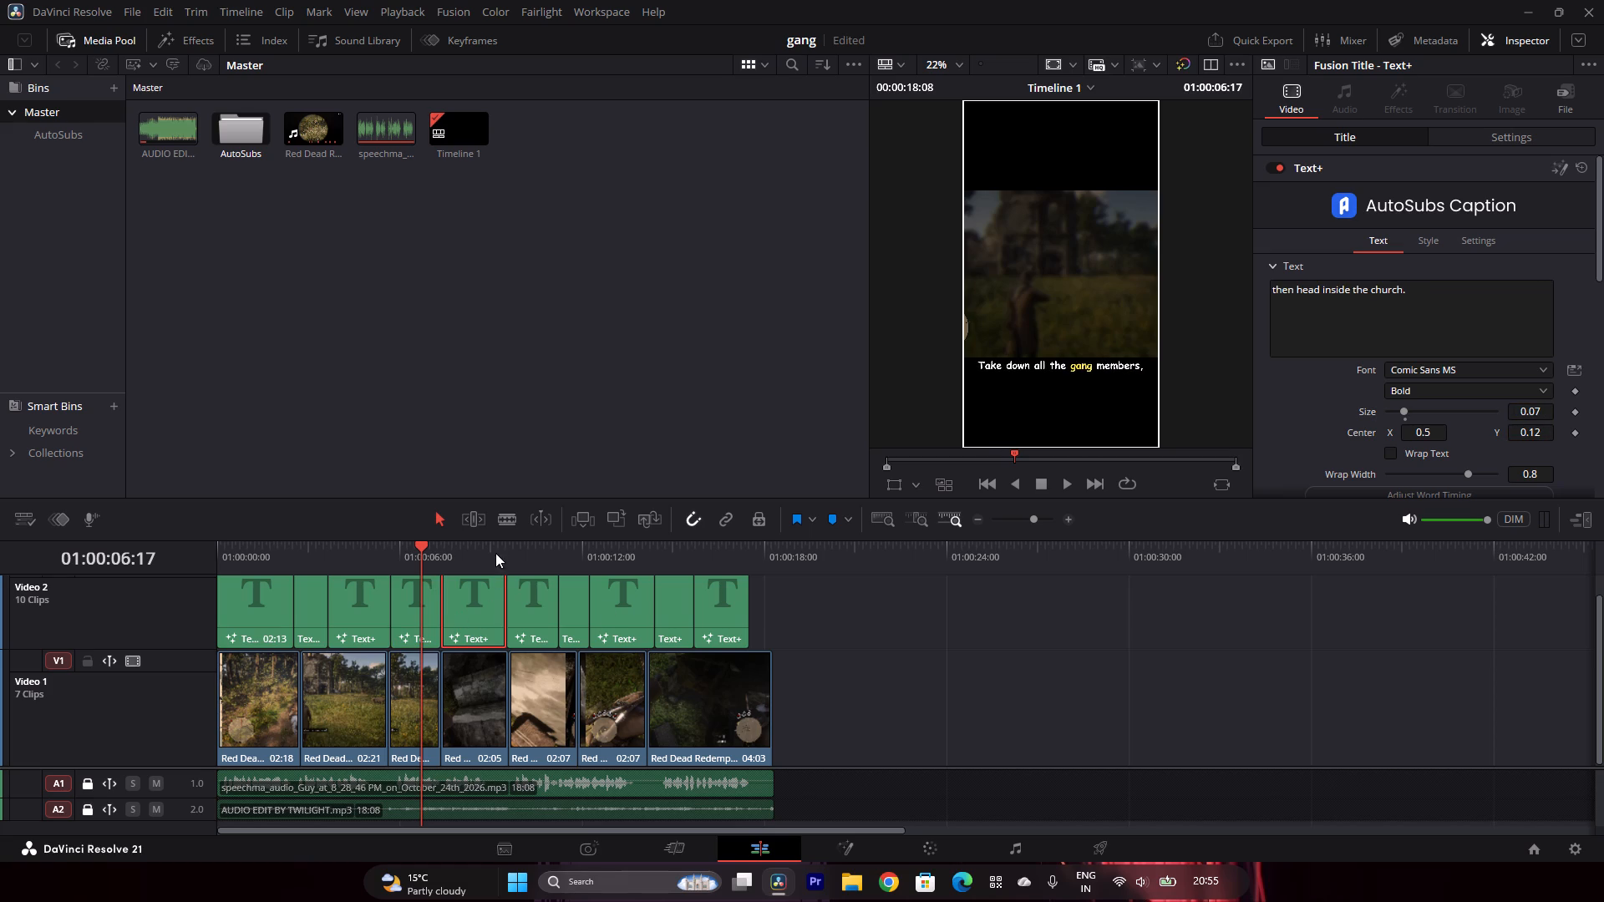
{"action": "left_click", "coordinate": [461, 551]}
{"action": "left_click_drag", "start_coordinate": [1514, 435], "coordinate": [1601, 442]}
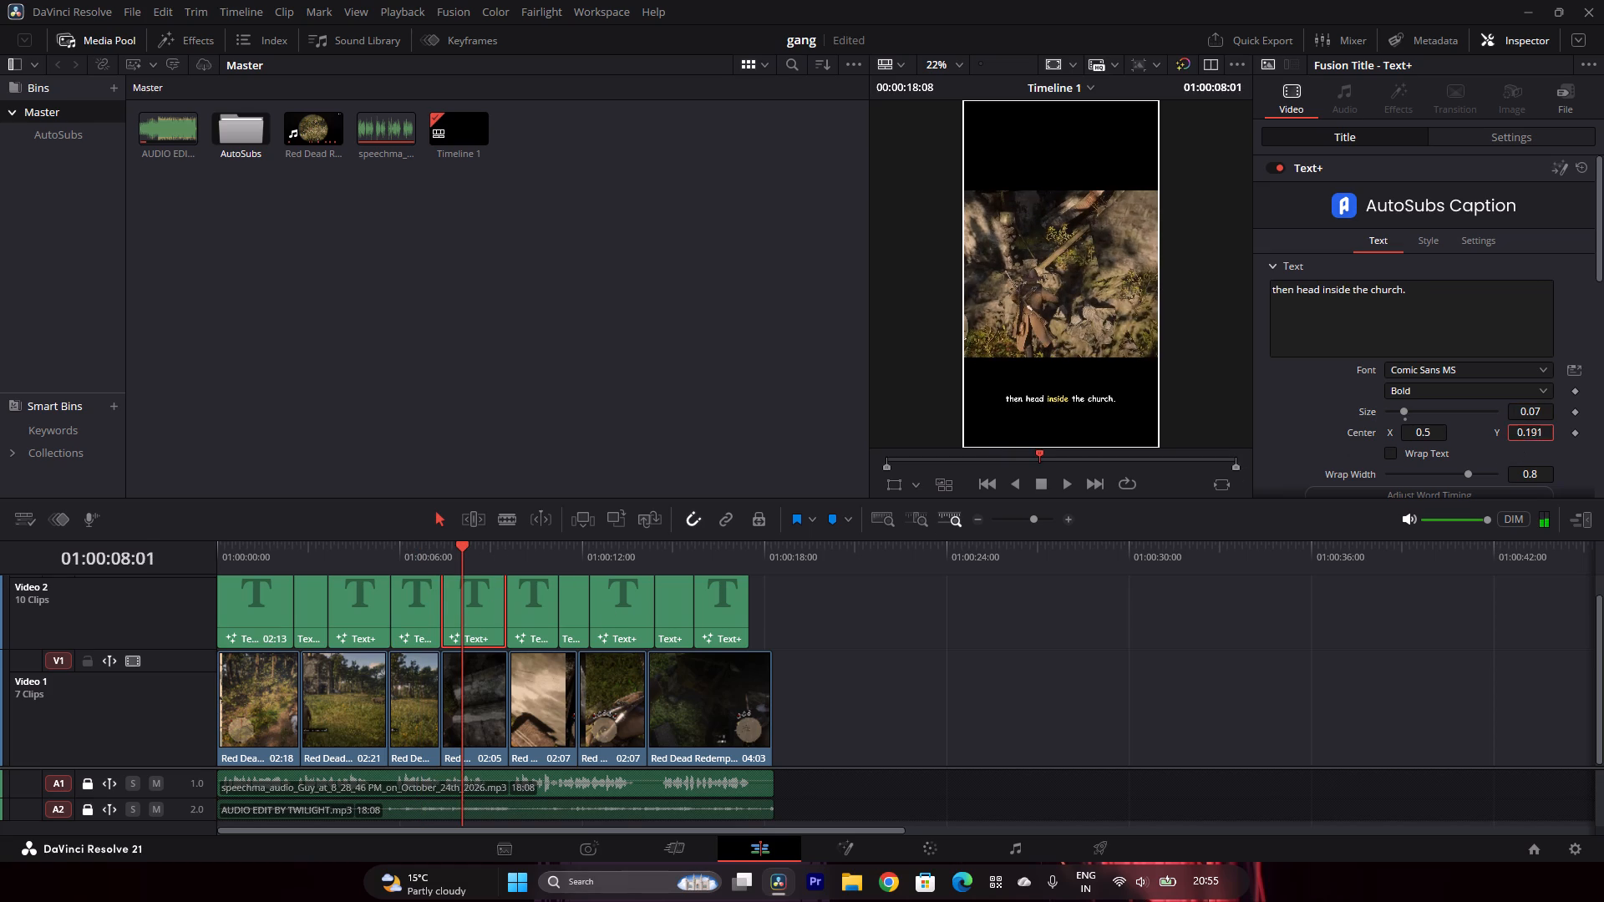
{"action": "left_click_drag", "start_coordinate": [1601, 442], "coordinate": [825, 449]}
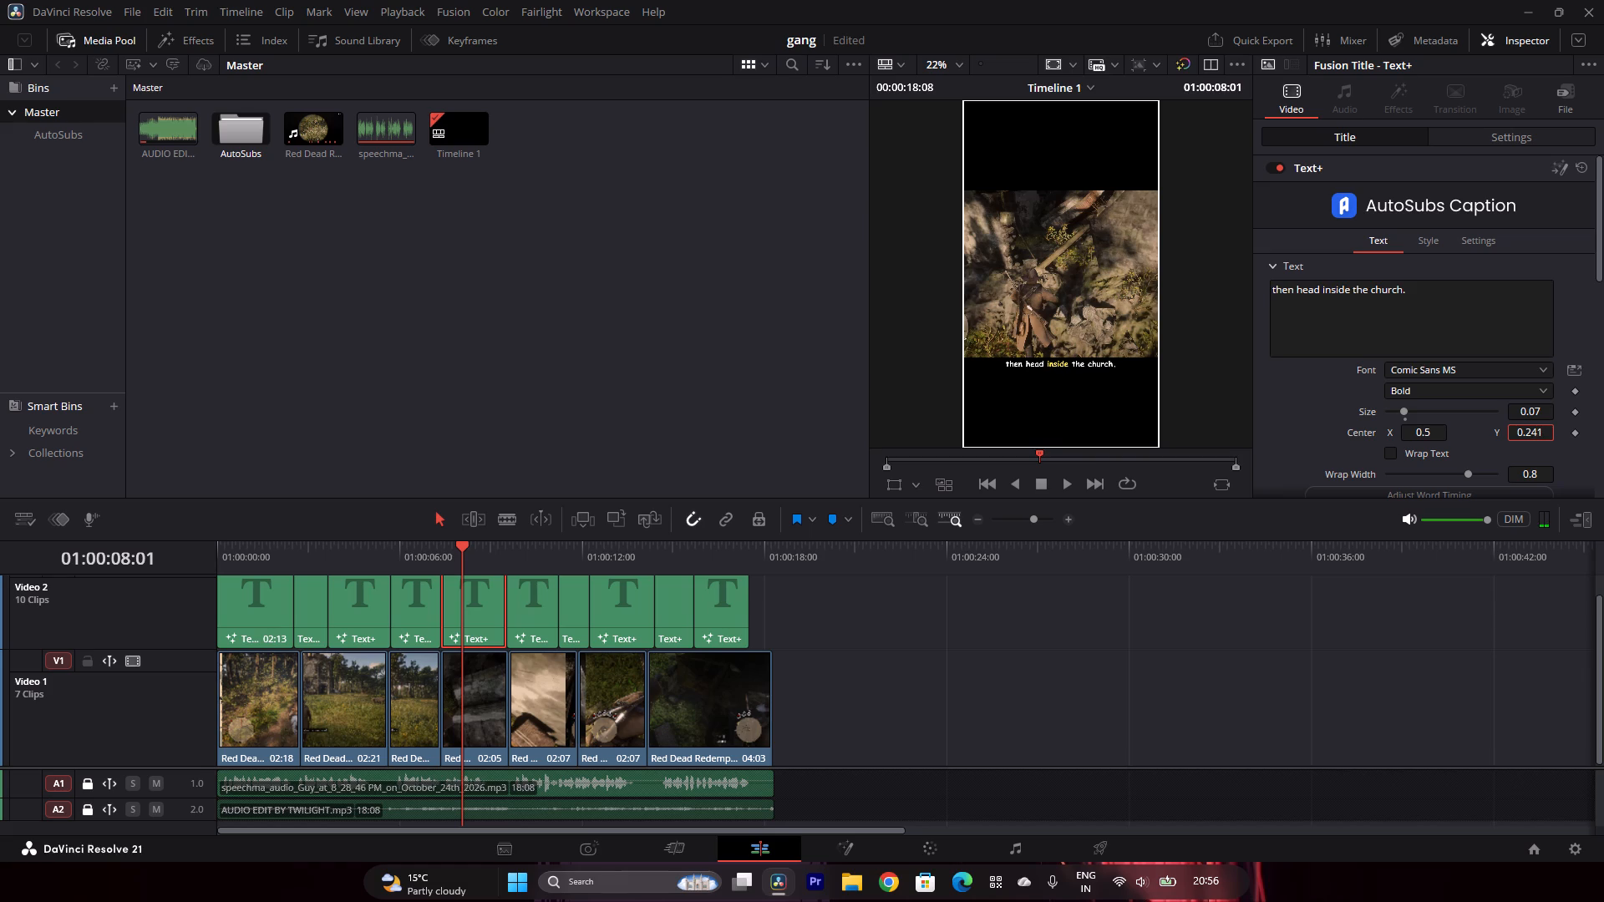
{"action": "left_click_drag", "start_coordinate": [825, 449], "coordinate": [821, 447]}
{"action": "left_click_drag", "start_coordinate": [1510, 414], "coordinate": [878, 433]}
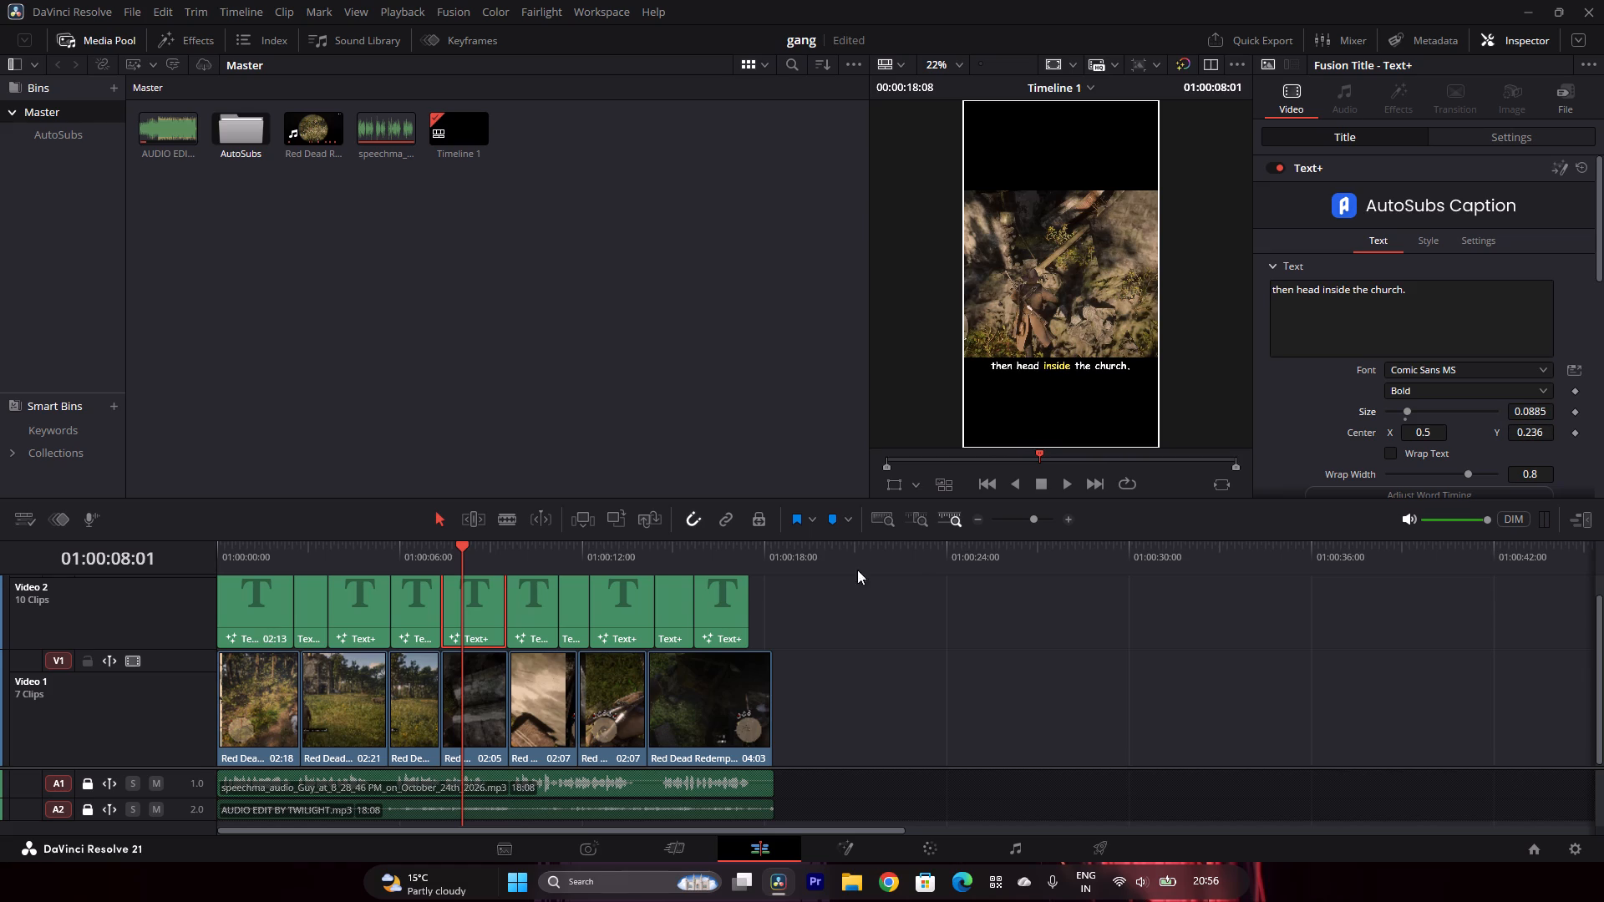
Raise the "You'll find three loot boxes" caption to Center Y about 0.238 and set its size to about 0.088.
{"action": "left_click", "coordinate": [516, 602]}
{"action": "left_click_drag", "start_coordinate": [541, 575], "coordinate": [535, 593]}
{"action": "left_click", "coordinate": [535, 592]}
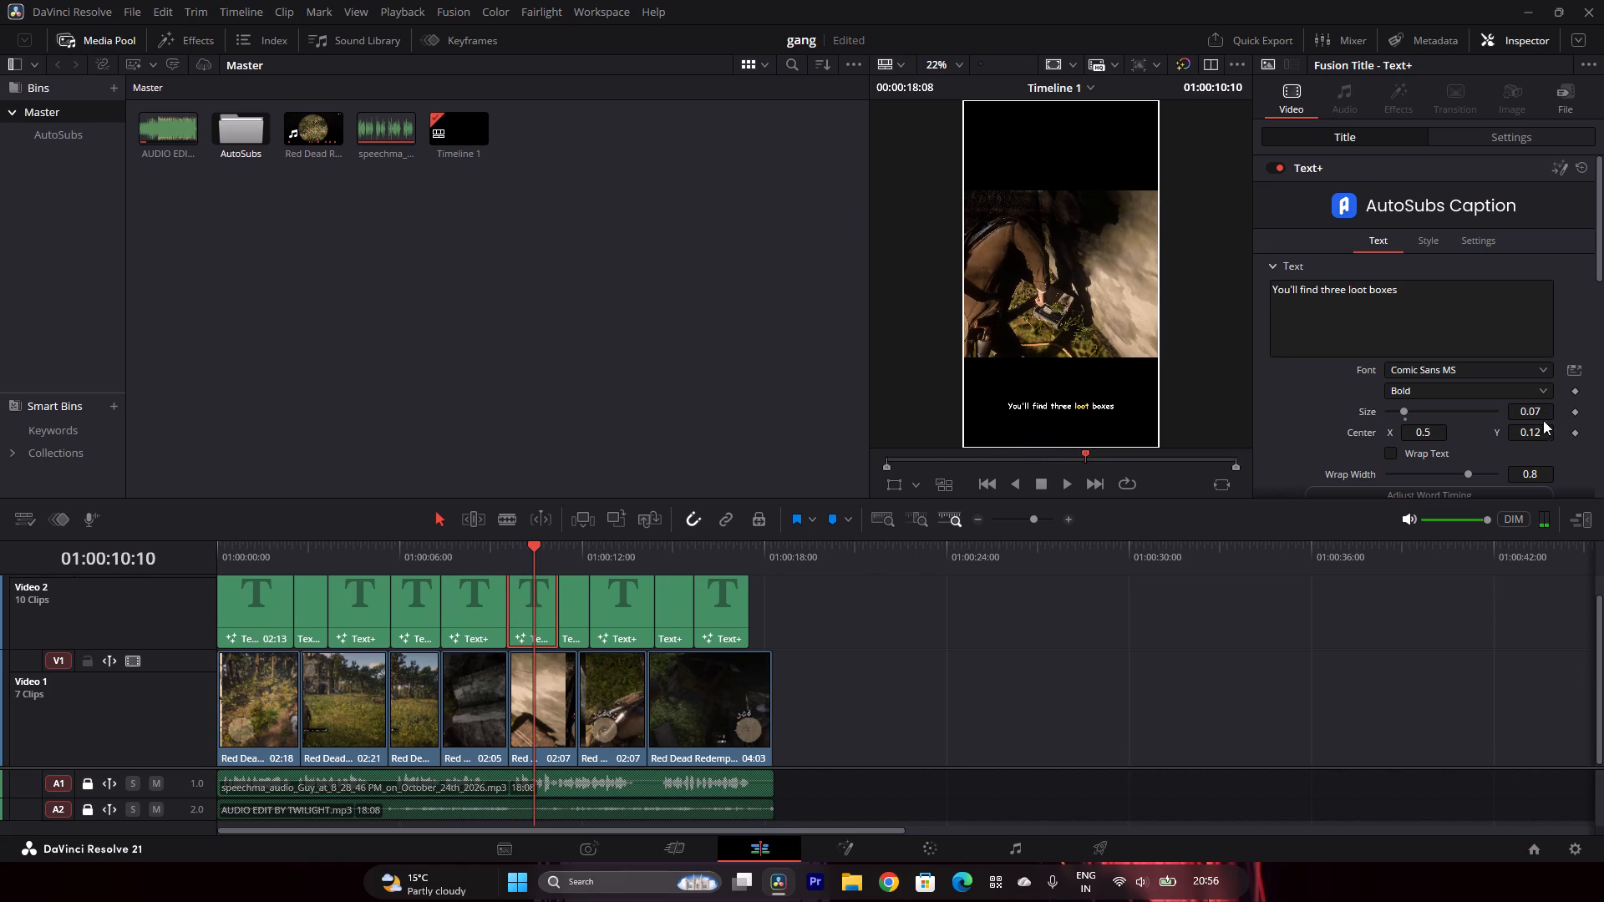
{"action": "left_click_drag", "start_coordinate": [1514, 432], "coordinate": [826, 448]}
{"action": "left_click_drag", "start_coordinate": [1514, 409], "coordinate": [876, 413]}
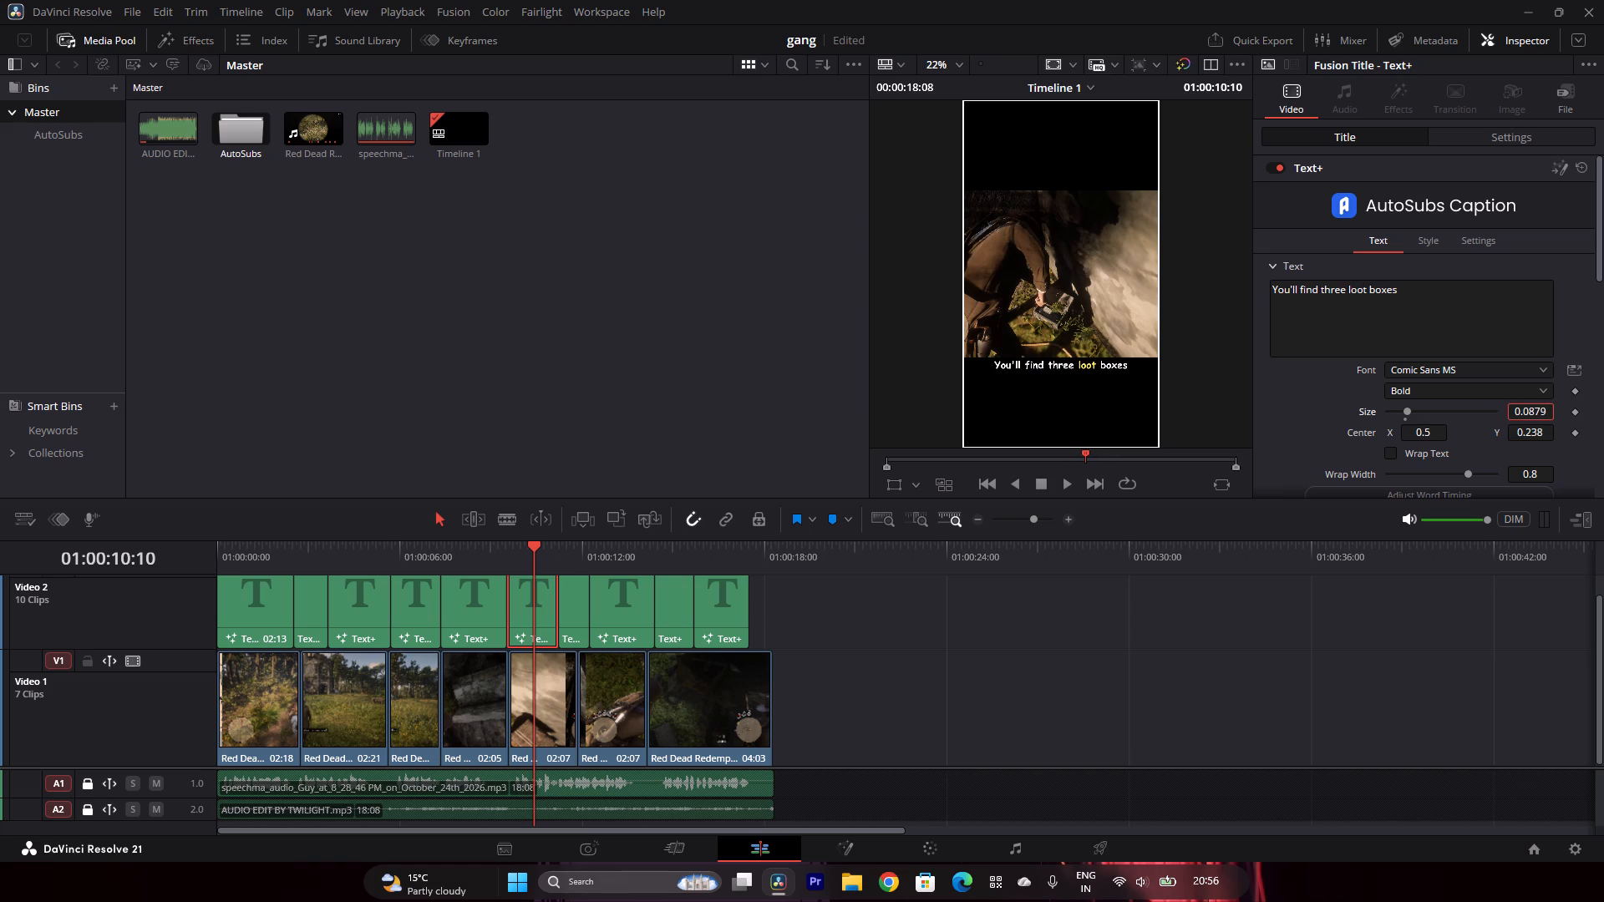
{"action": "left_click_drag", "start_coordinate": [876, 413], "coordinate": [877, 418]}
Raise the "containing a good amount of" caption to Center Y about 0.236 and enlarge its text.
{"action": "left_click", "coordinate": [572, 608]}
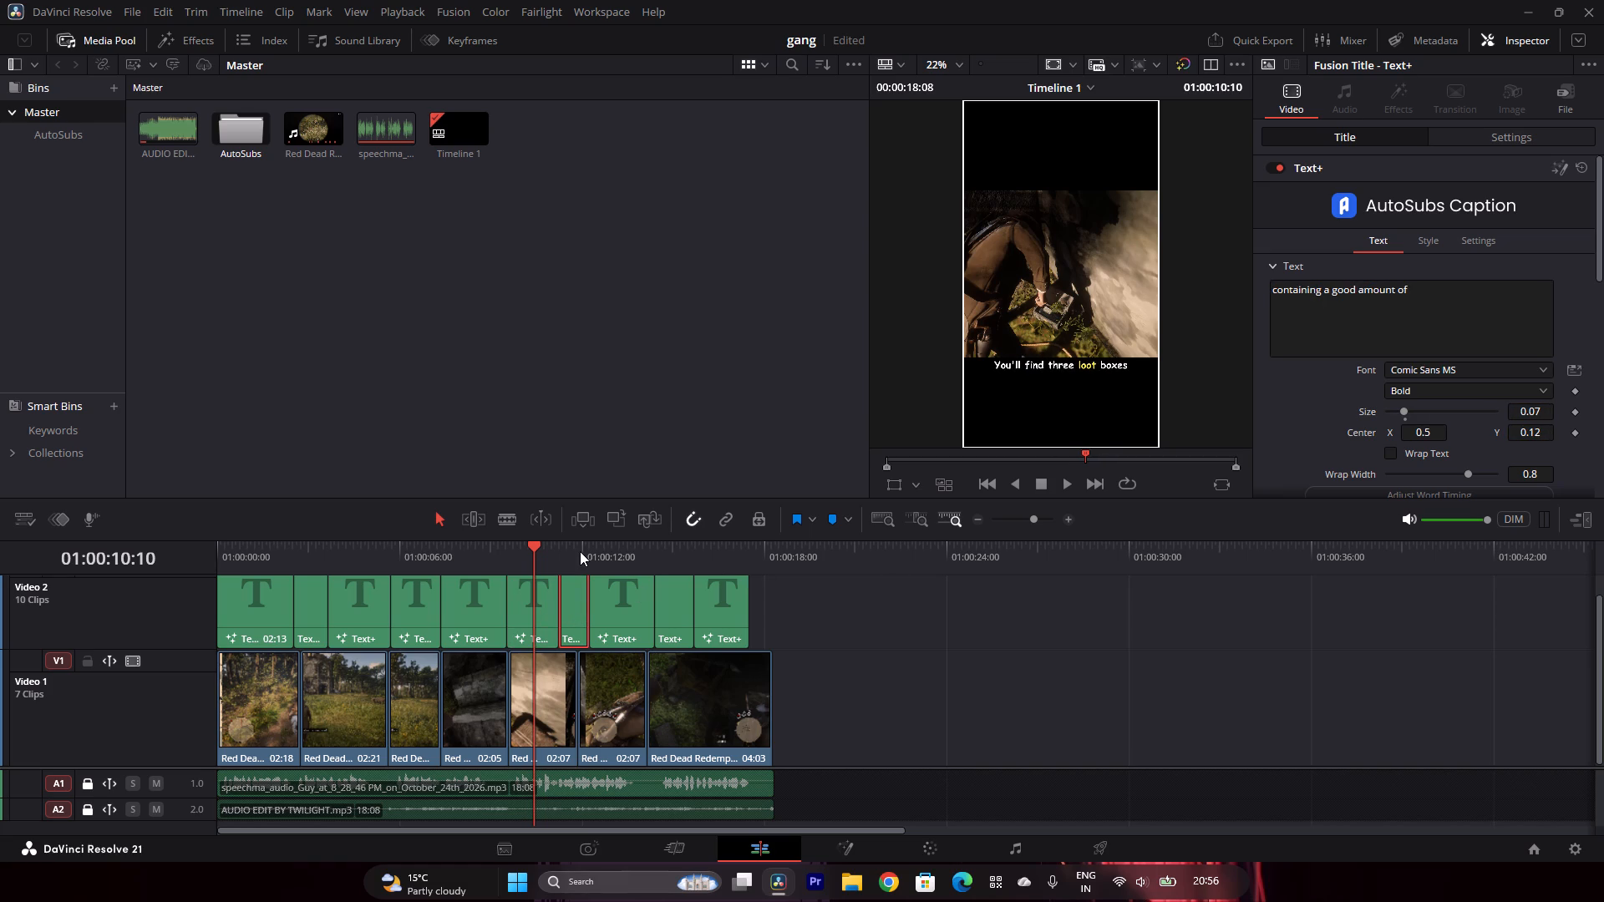
{"action": "left_click", "coordinate": [580, 545]}
{"action": "left_click_drag", "start_coordinate": [1509, 432], "coordinate": [1511, 432]}
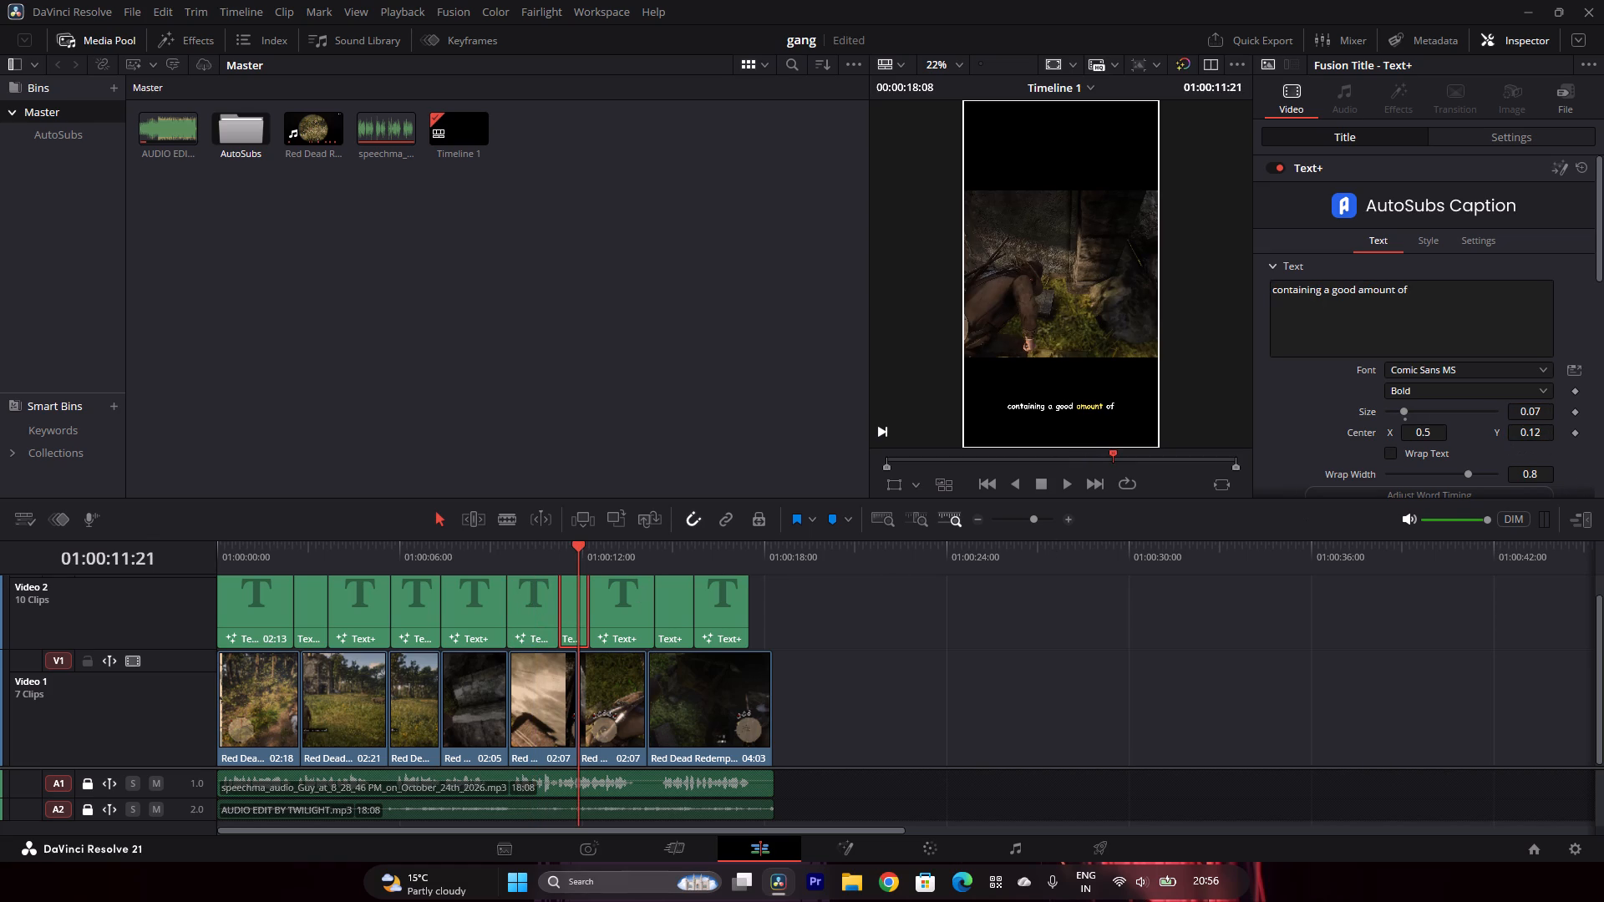
{"action": "left_click_drag", "start_coordinate": [1511, 432], "coordinate": [818, 438]}
{"action": "left_click_drag", "start_coordinate": [1516, 412], "coordinate": [1543, 414]}
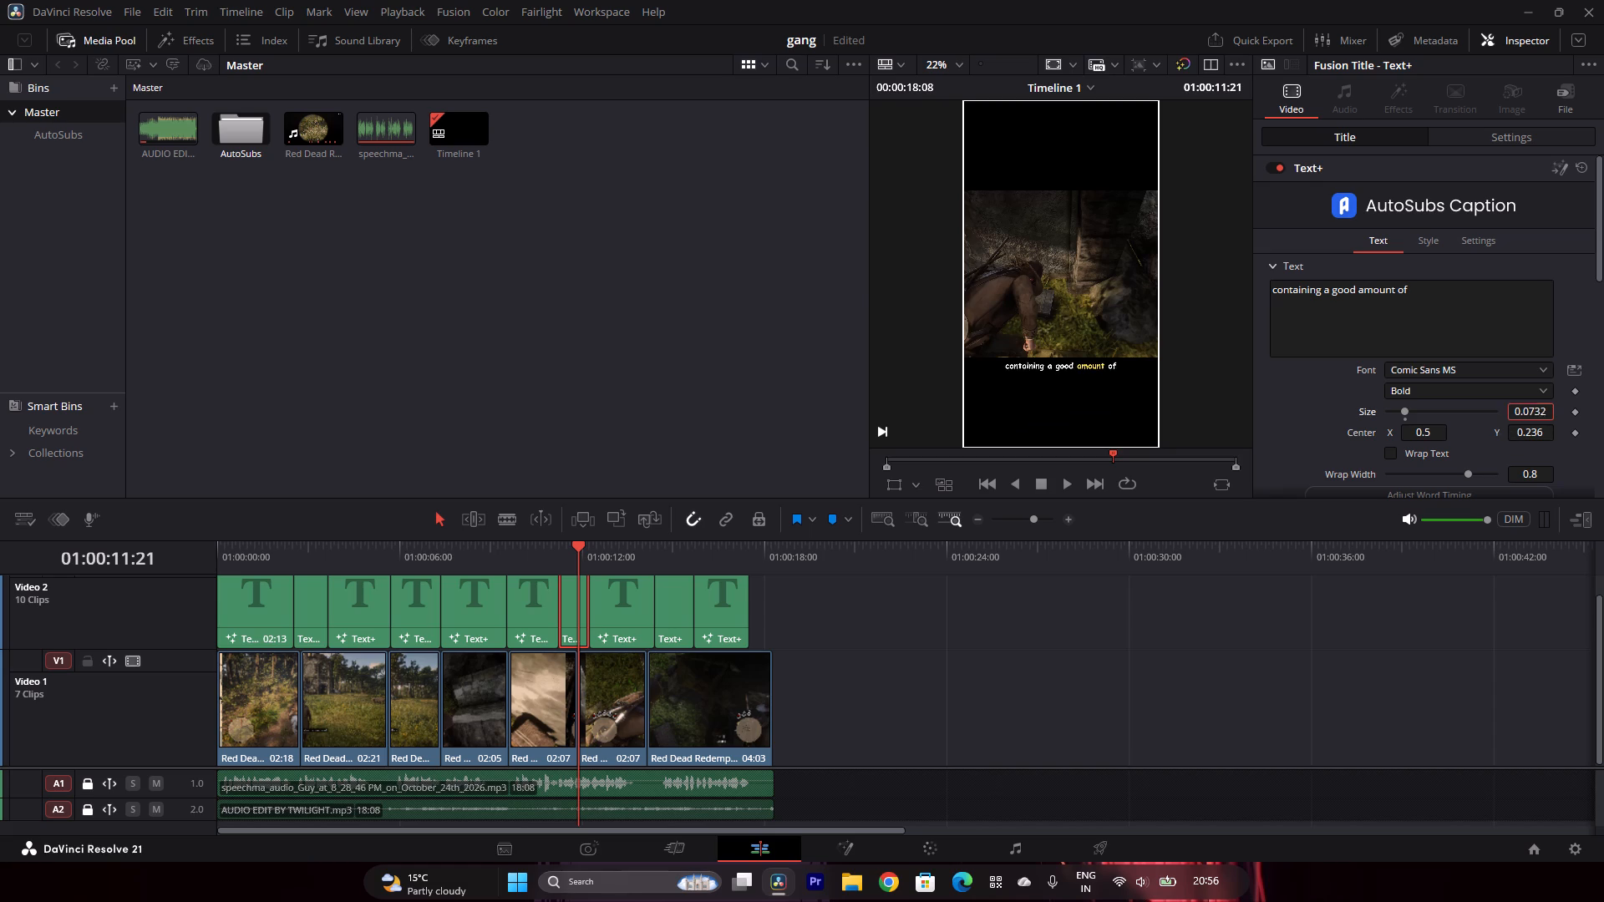
{"action": "left_click_drag", "start_coordinate": [1543, 414], "coordinate": [877, 422]}
Raise the "money and valuable items." caption to Center Y about 0.244 and set its size to about 0.0882.
{"action": "left_click", "coordinate": [635, 611]}
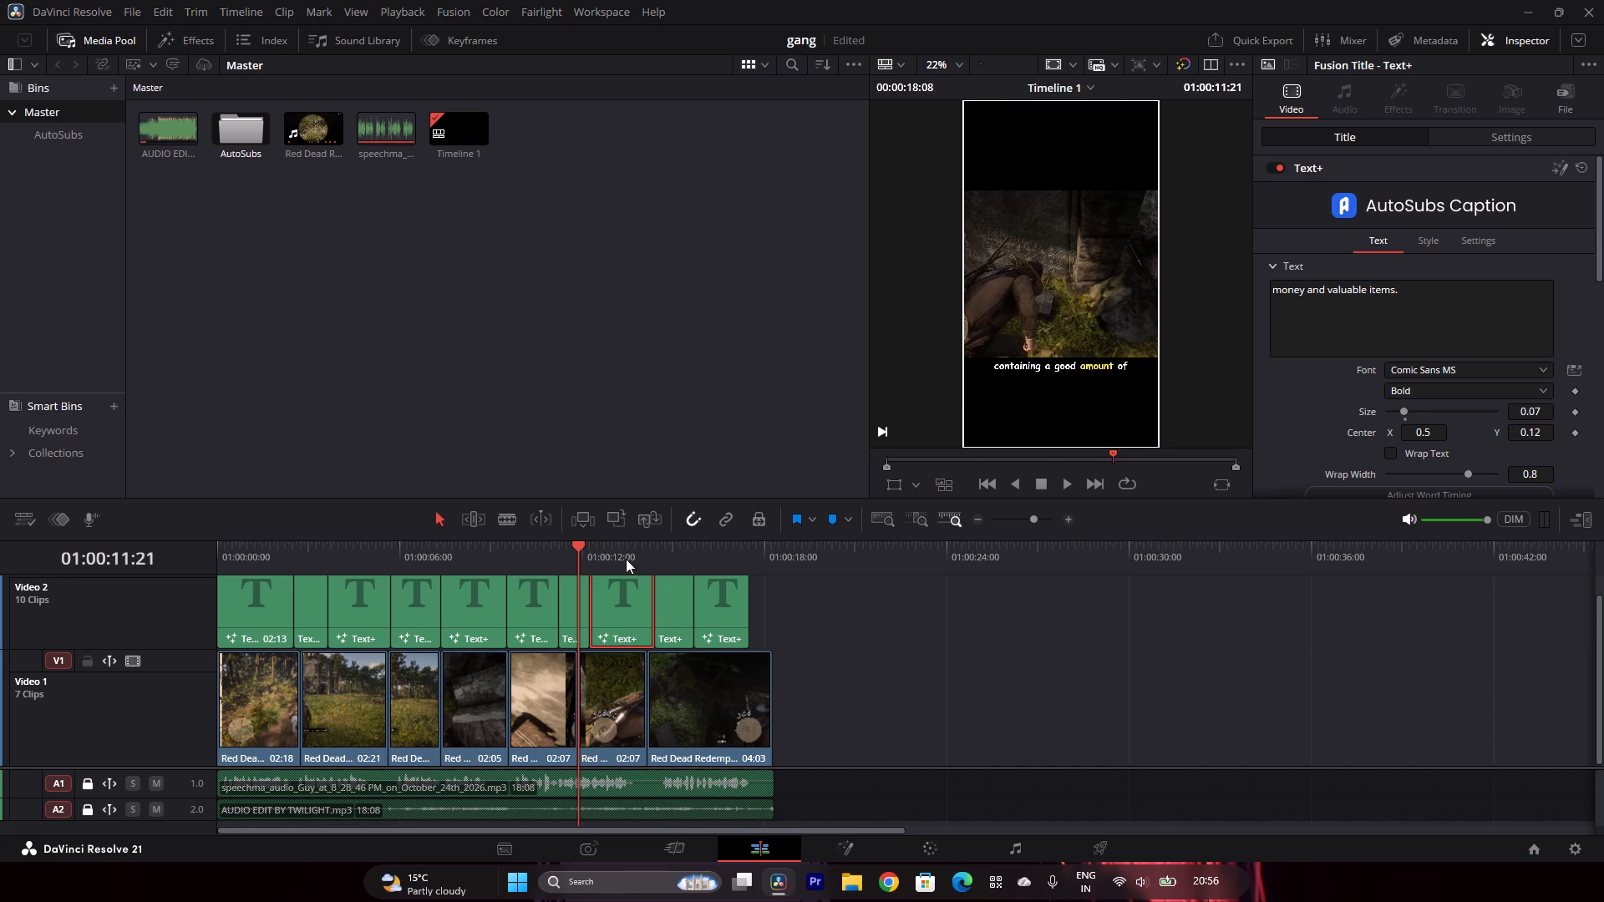
{"action": "left_click", "coordinate": [626, 551]}
{"action": "left_click_drag", "start_coordinate": [1525, 434], "coordinate": [856, 432]}
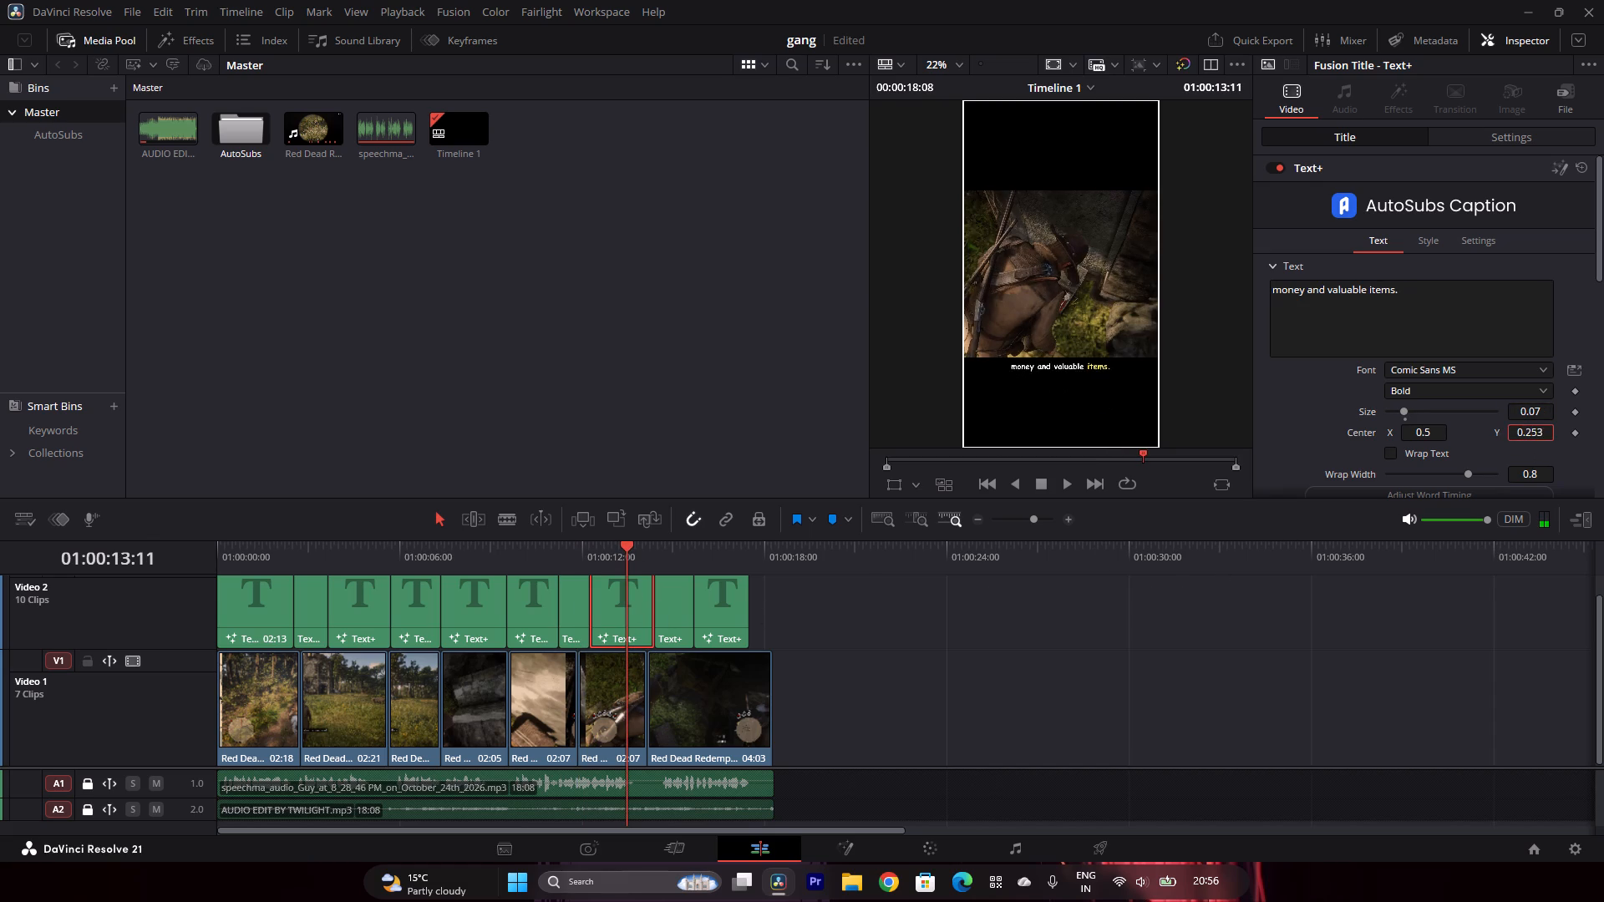
{"action": "left_click_drag", "start_coordinate": [856, 432], "coordinate": [841, 451]}
{"action": "left_click_drag", "start_coordinate": [1520, 413], "coordinate": [1532, 413]}
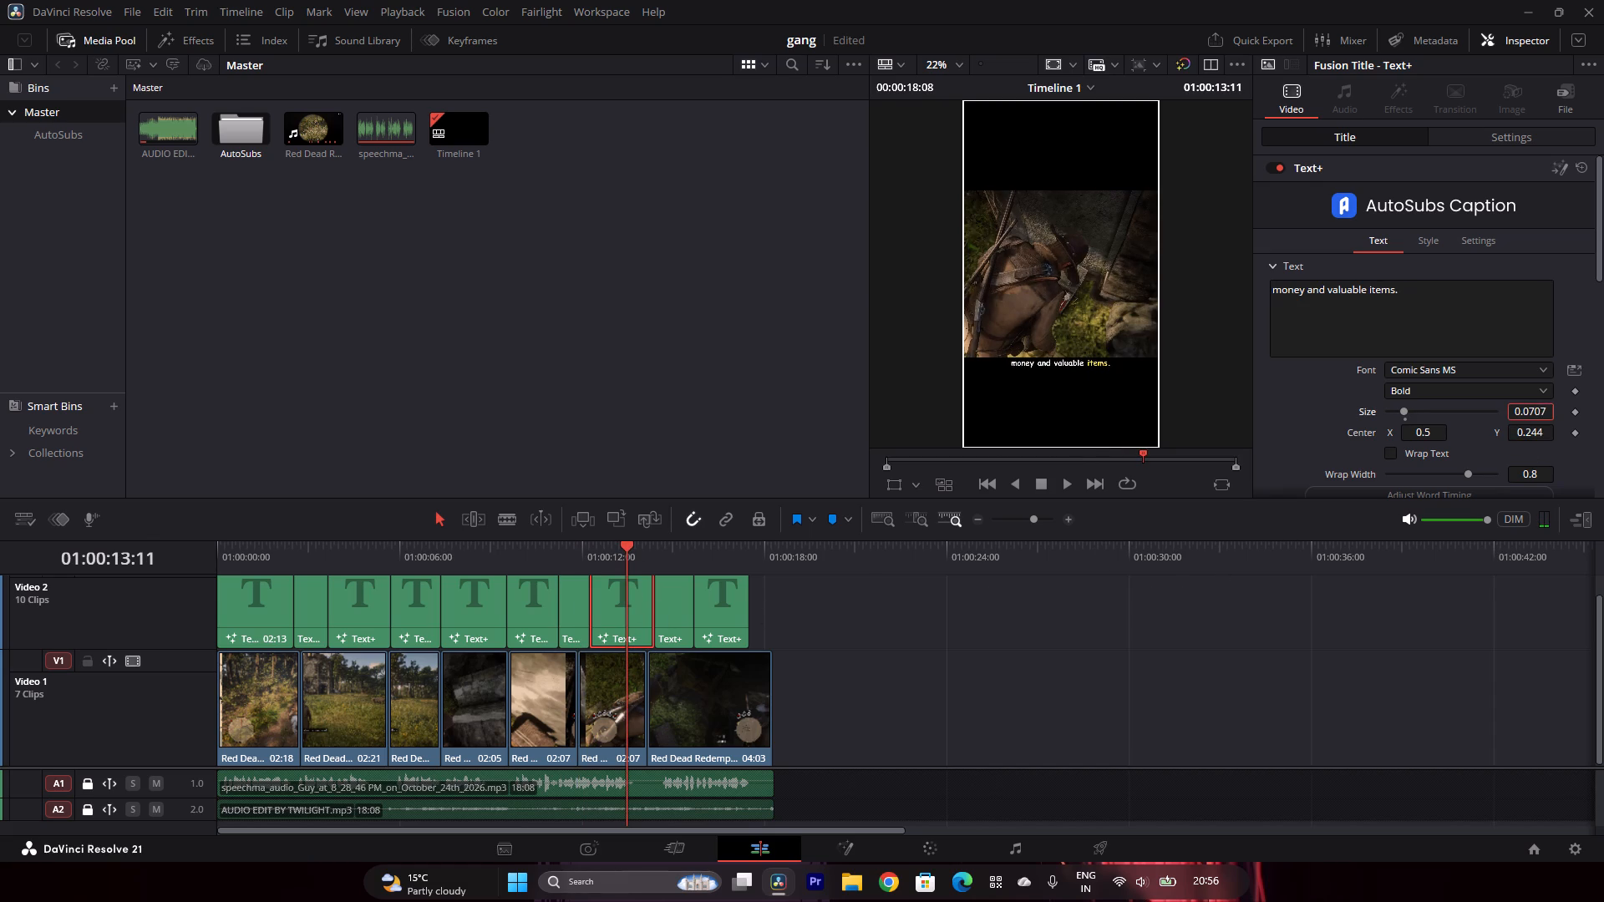
{"action": "left_click_drag", "start_coordinate": [1532, 413], "coordinate": [887, 428]}
Raise the "So make sure to check out" caption to Center Y about 0.233 and enlarge its text to about 0.0883.
{"action": "left_click", "coordinate": [683, 610]}
{"action": "left_click", "coordinate": [680, 551]}
{"action": "left_click_drag", "start_coordinate": [1514, 431], "coordinate": [822, 457]}
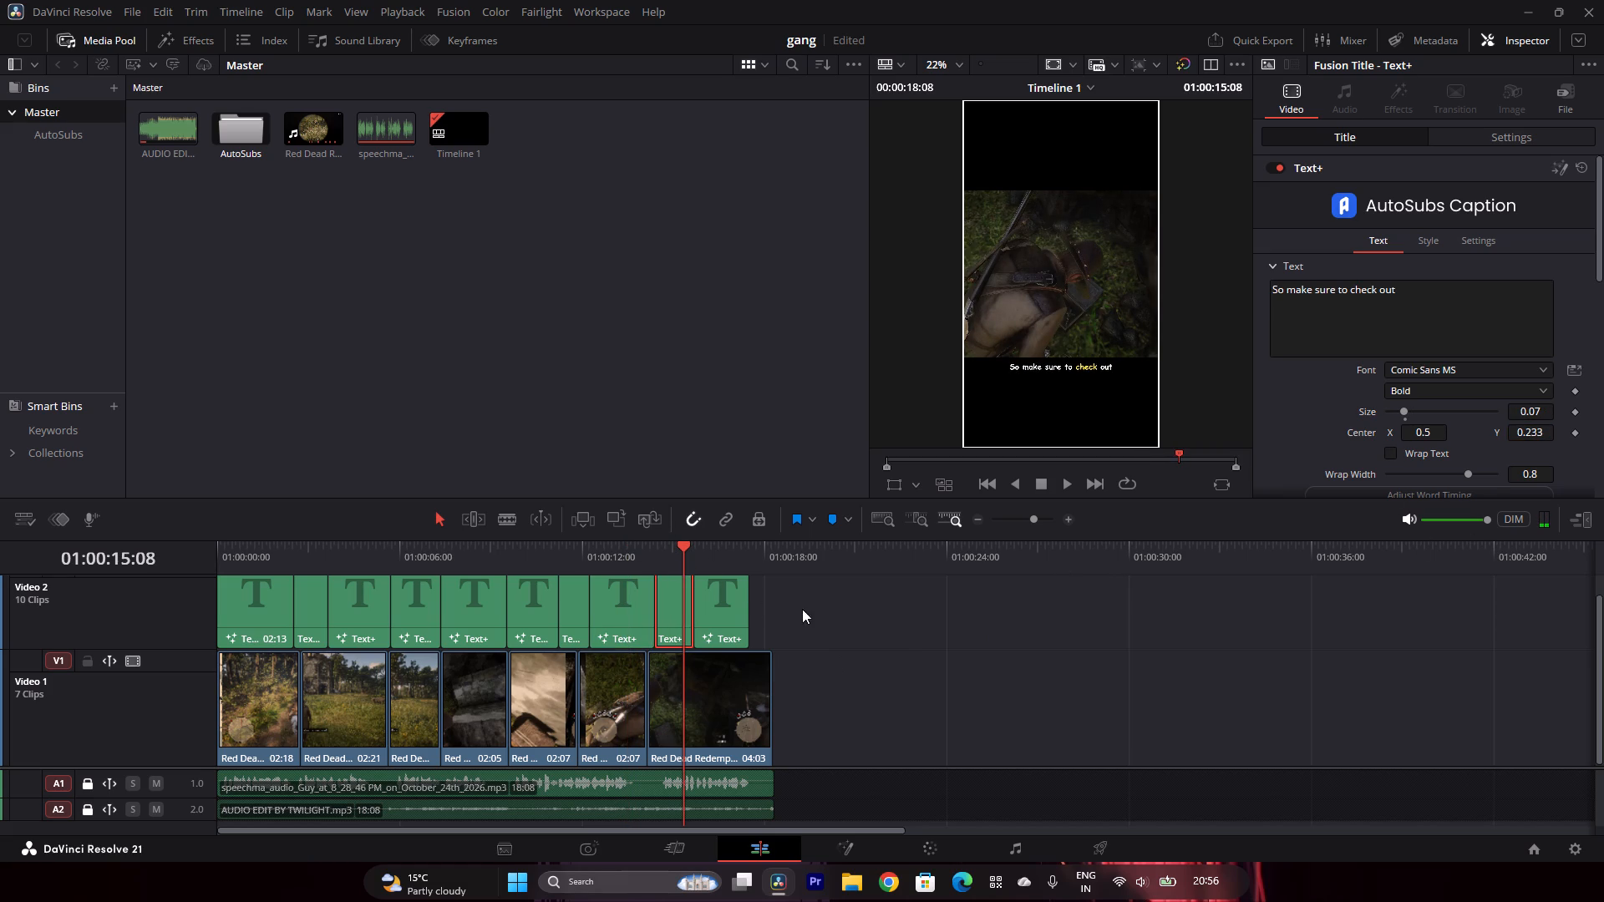
{"action": "left_click_drag", "start_coordinate": [1514, 408], "coordinate": [881, 412]}
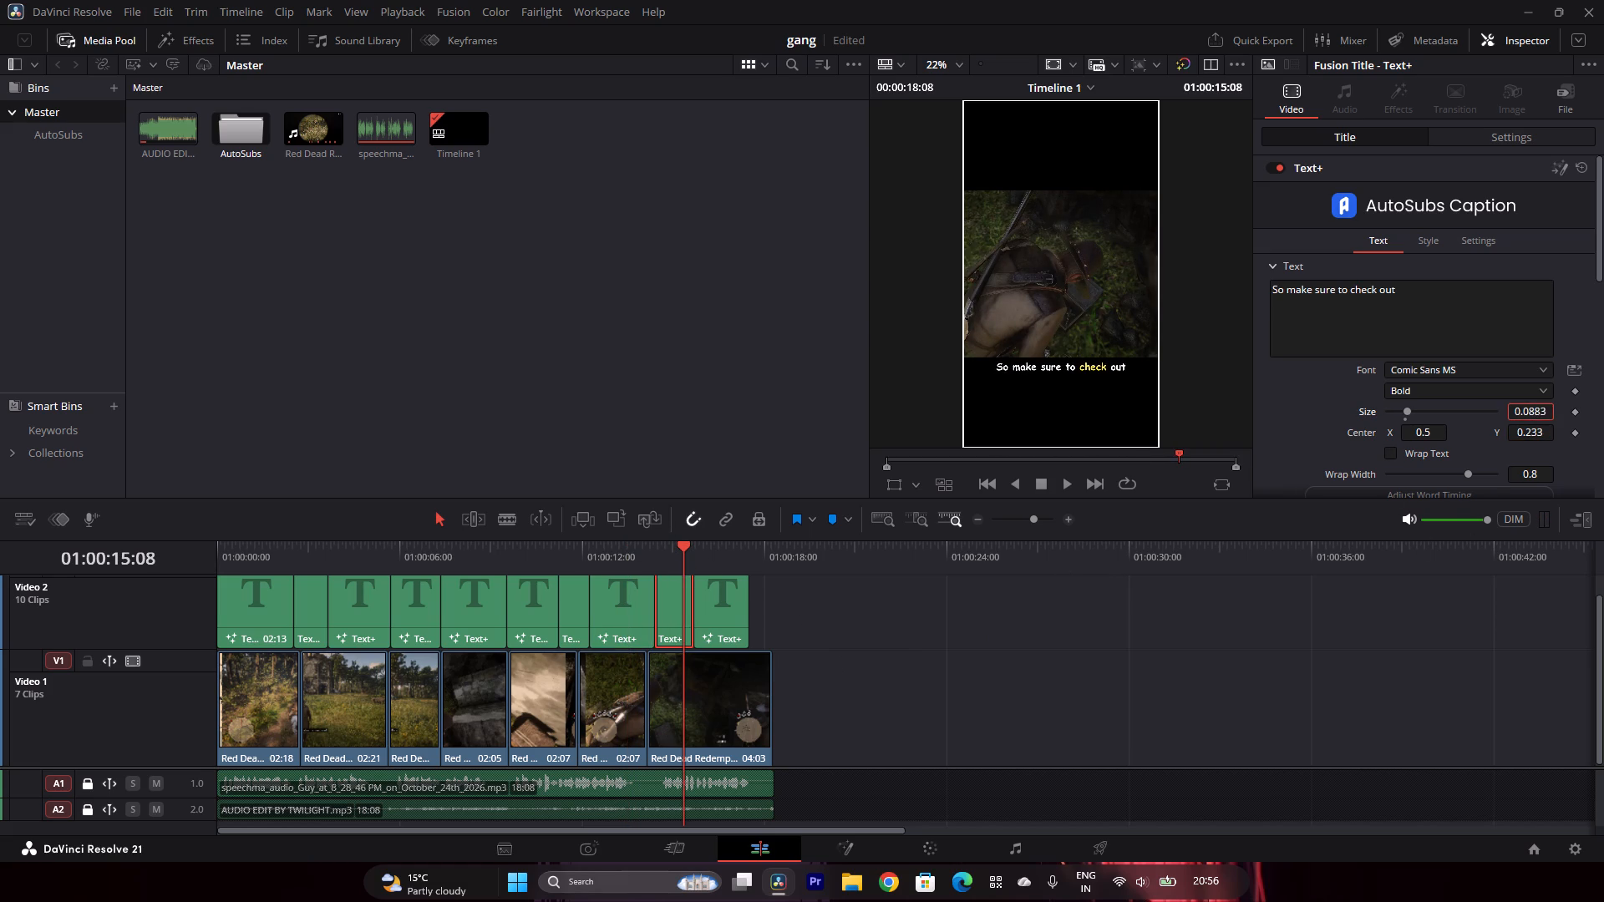
{"action": "left_click_drag", "start_coordinate": [881, 412], "coordinate": [892, 417]}
Raise the "this location in RDR2." caption to Center Y about 0.243 and set its size to about 0.0852.
{"action": "left_click", "coordinate": [723, 611]}
{"action": "left_click", "coordinate": [732, 546]}
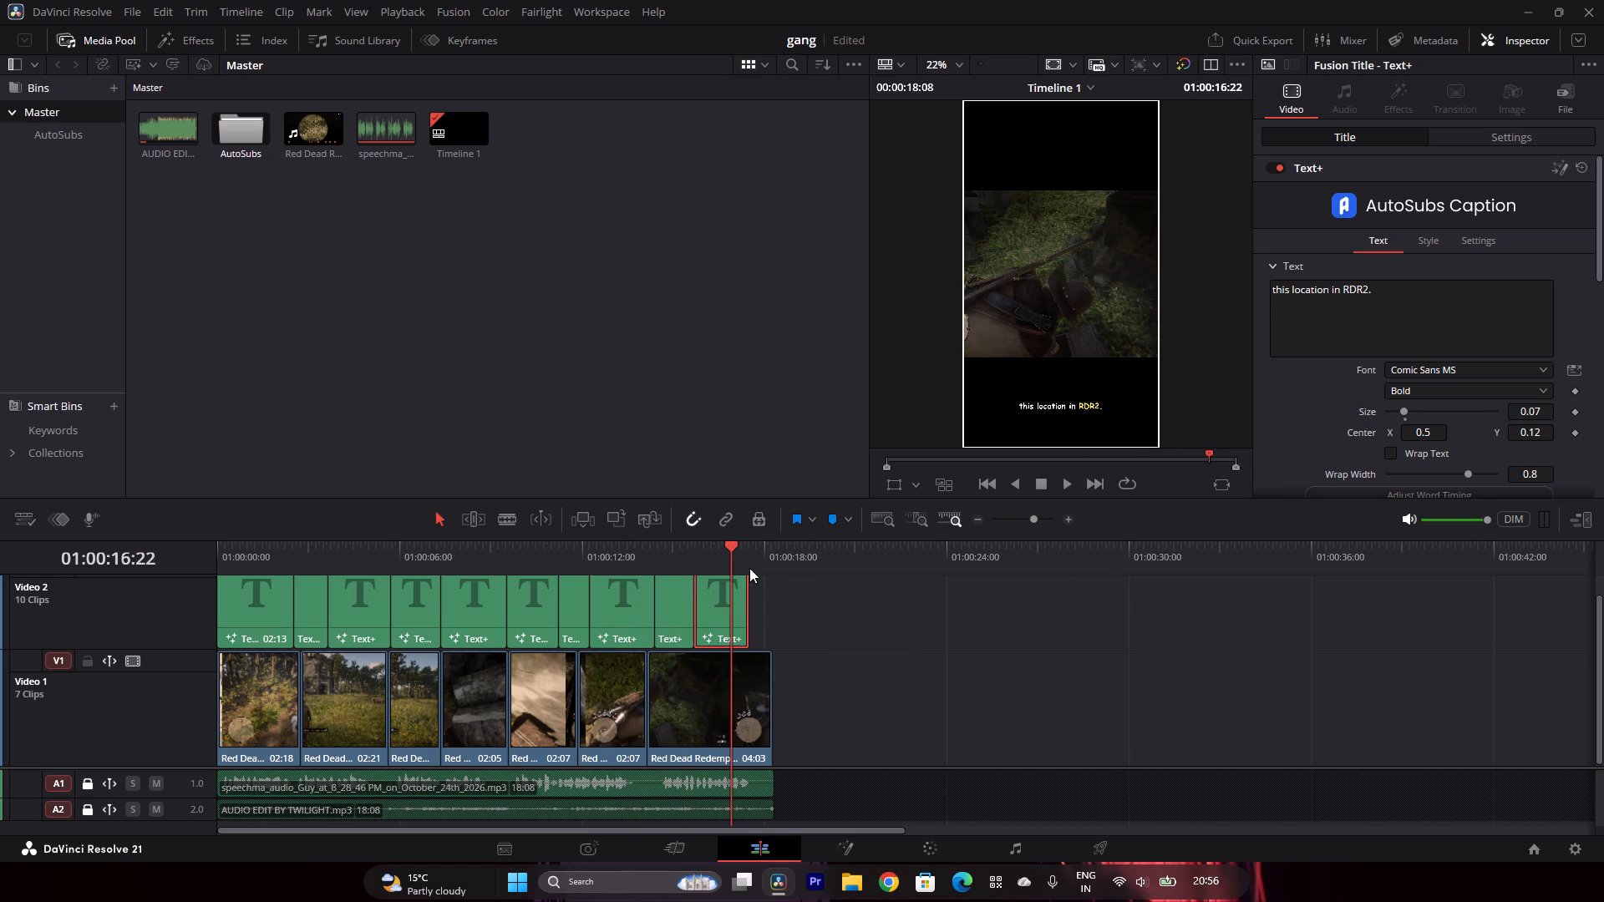
{"action": "left_click_drag", "start_coordinate": [1527, 431], "coordinate": [843, 482]}
{"action": "left_click_drag", "start_coordinate": [1515, 406], "coordinate": [851, 408]}
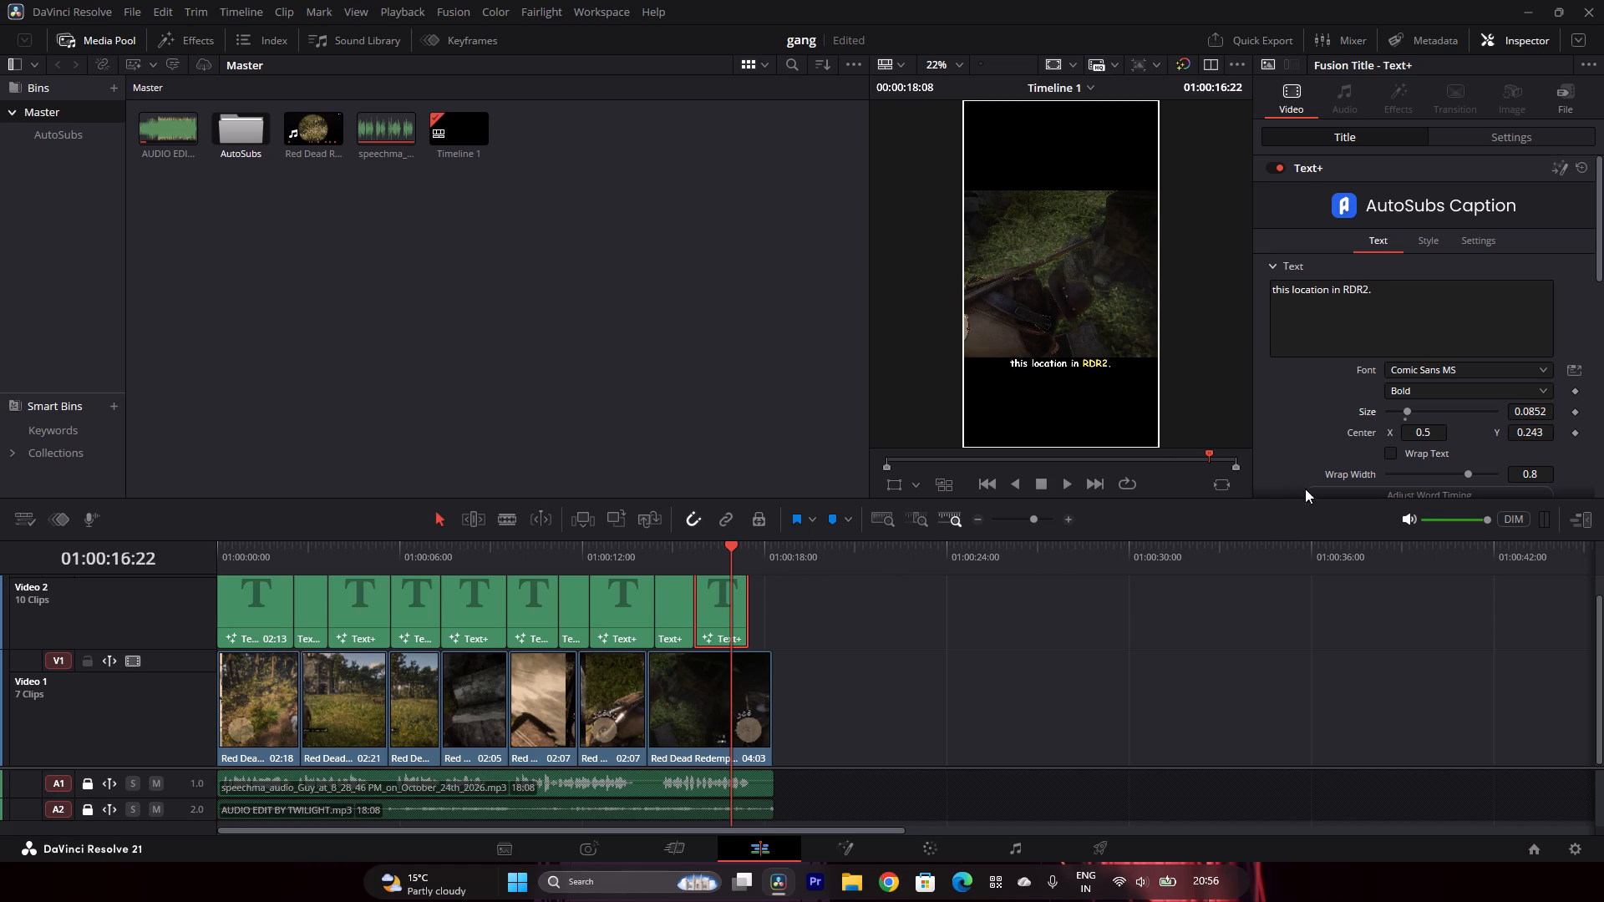
Play the whole timeline from the beginning to review the captions against the voiceover.
{"action": "left_click_drag", "start_coordinate": [730, 547], "coordinate": [80, 692]}
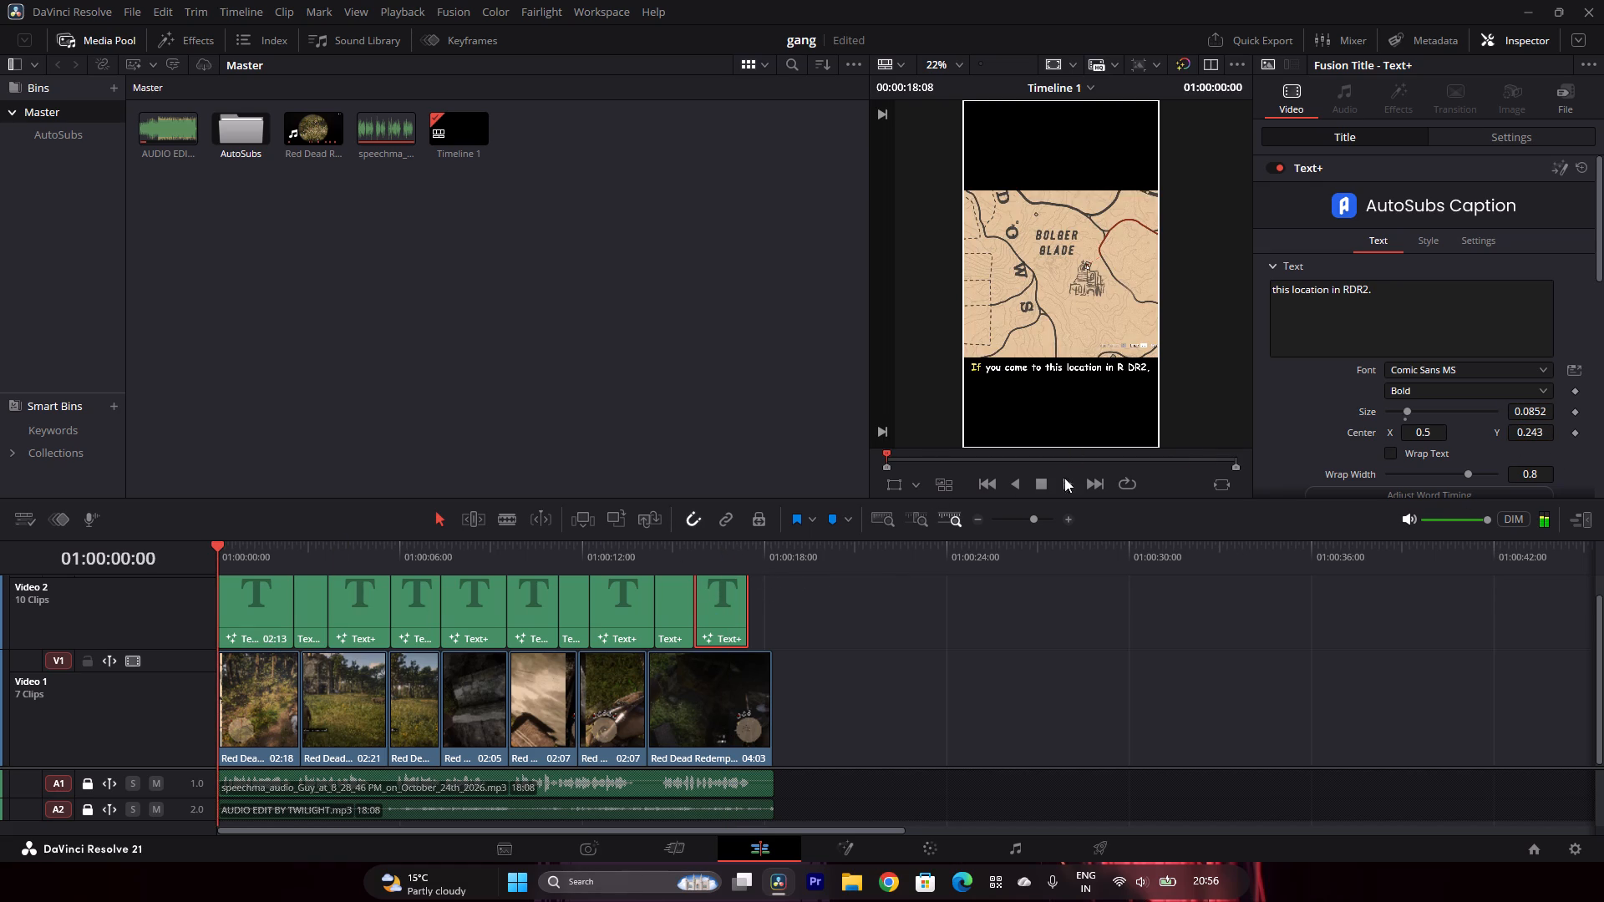
{"action": "left_click", "coordinate": [1073, 483]}
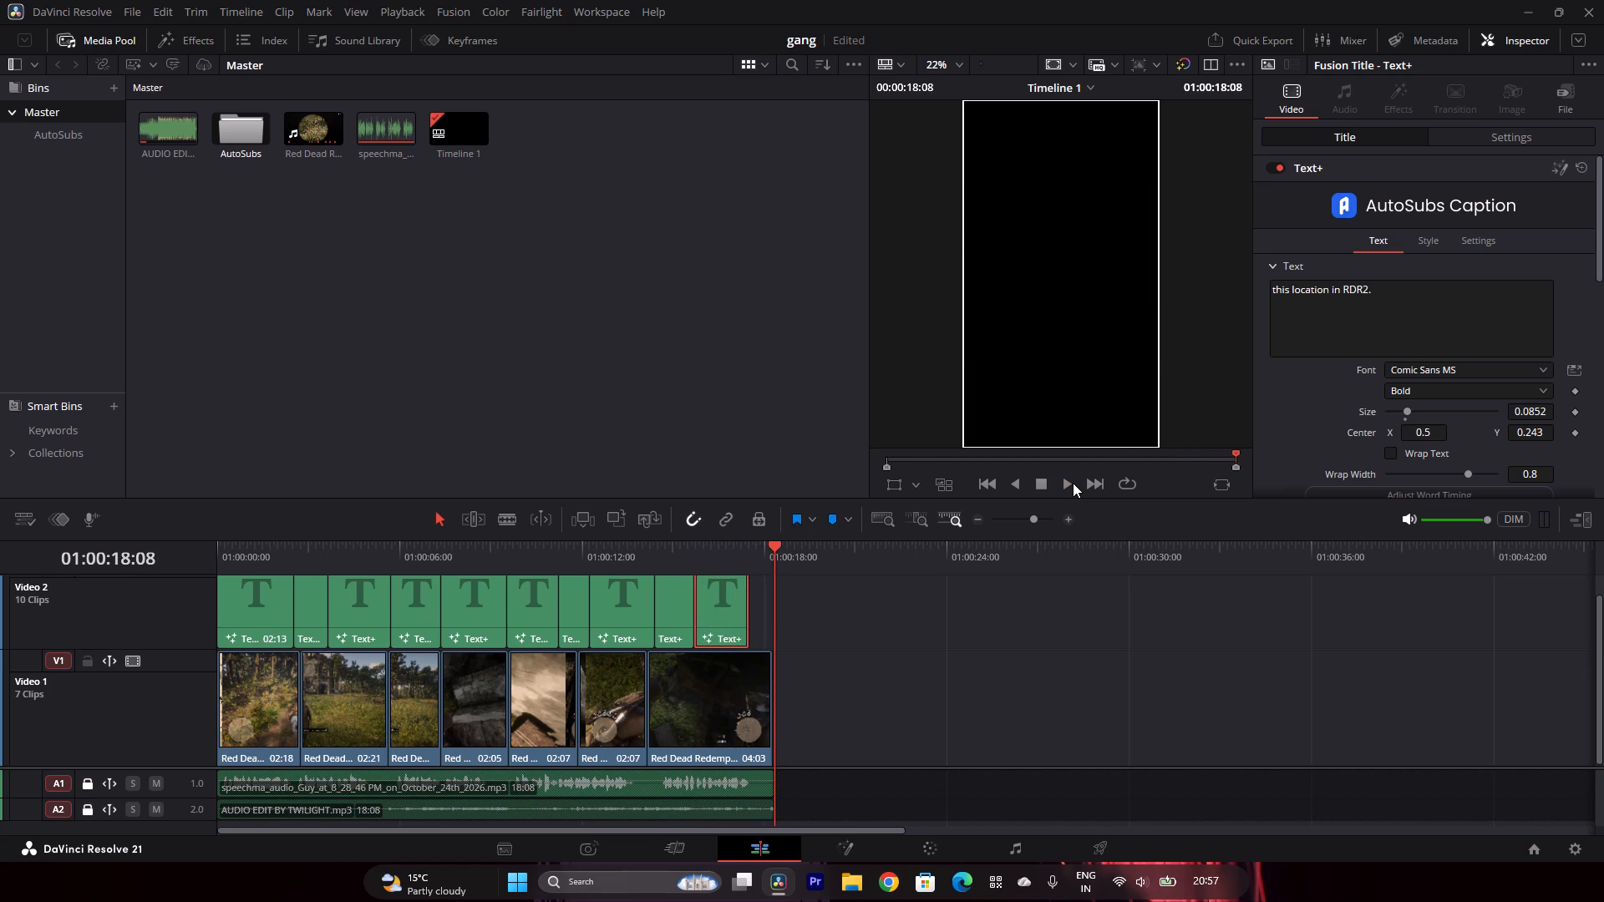
Hide the Inspector beside the timeline viewer.
{"action": "left_click", "coordinate": [1580, 41]}
{"action": "left_click", "coordinate": [1584, 41]}
{"action": "left_click", "coordinate": [1513, 33]}
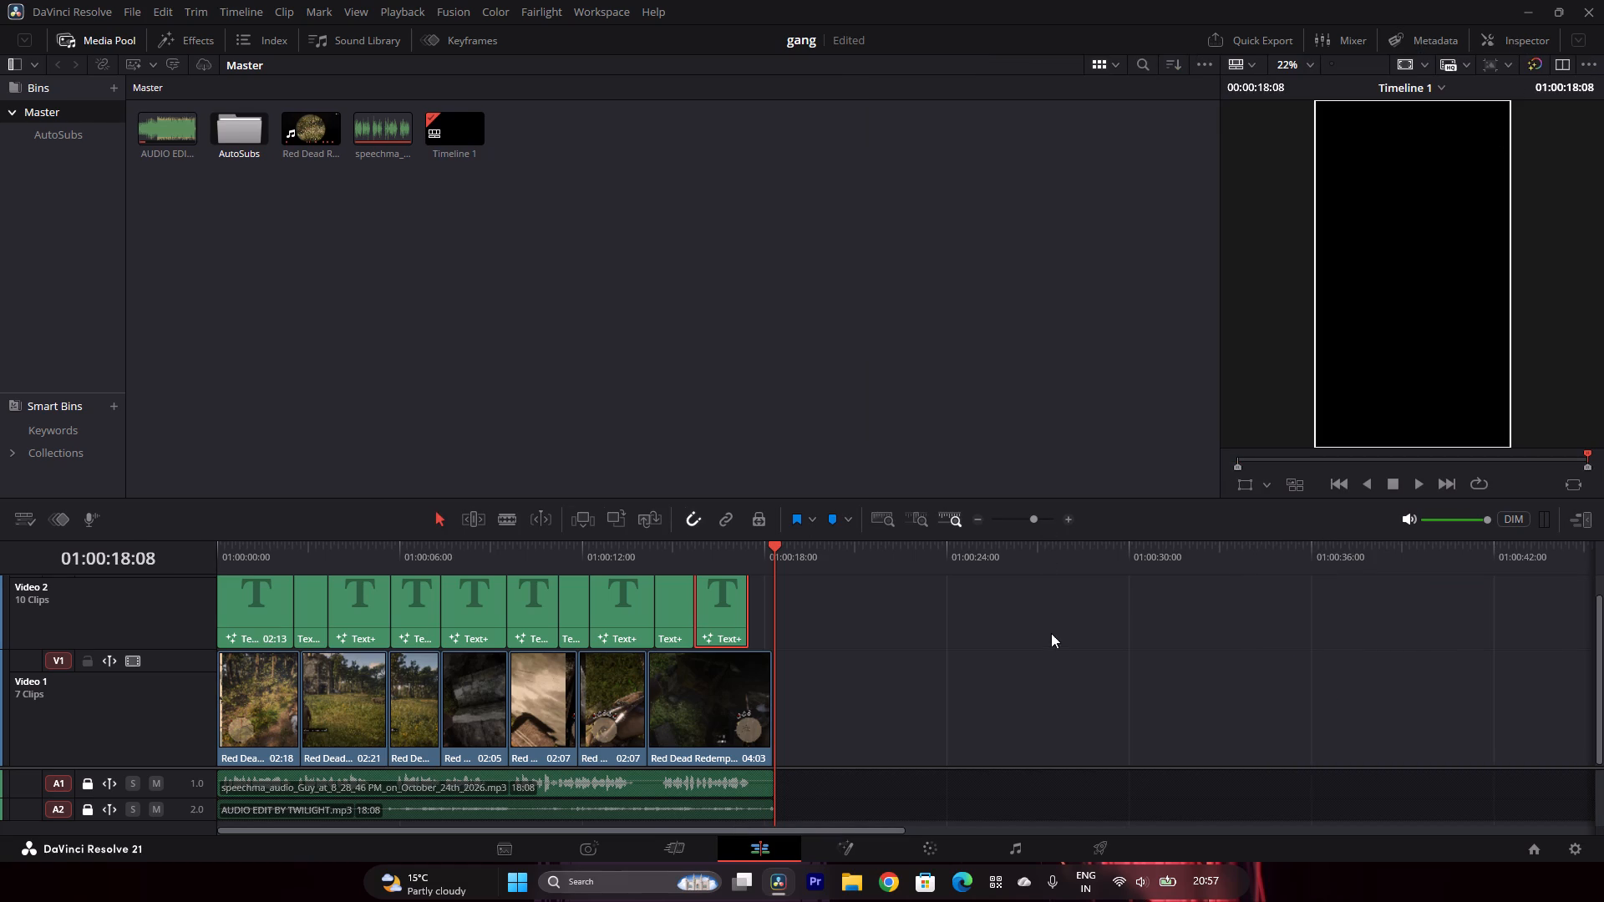
Remove both completed audio jobs from the render queue on the Deliver page.
{"action": "left_click", "coordinate": [1102, 850]}
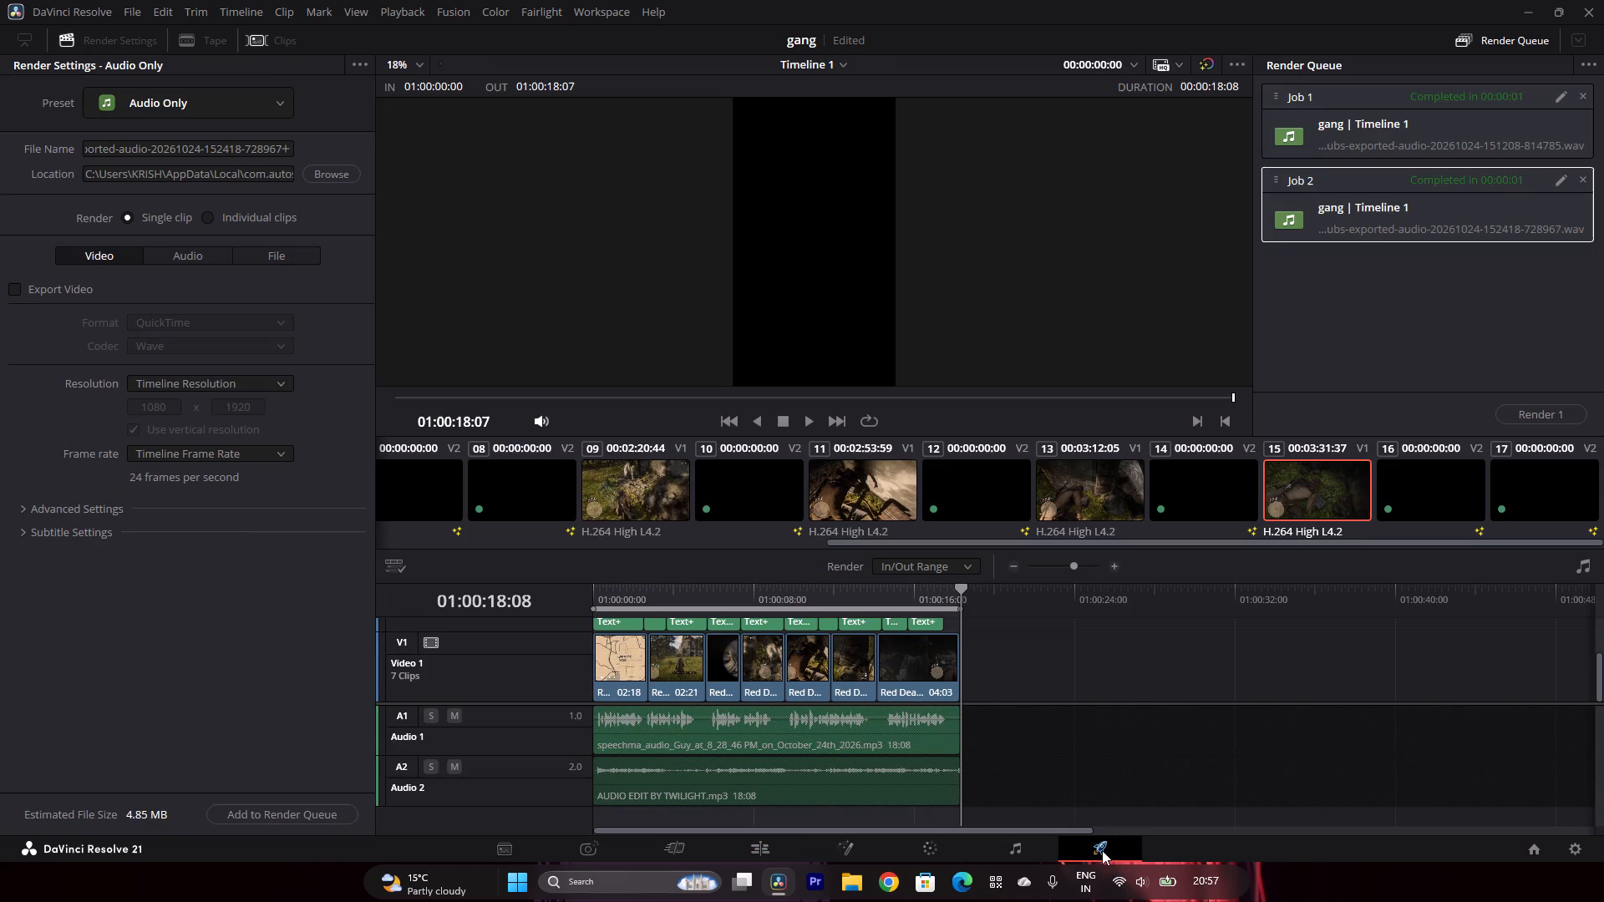
{"action": "left_click", "coordinate": [1583, 178]}
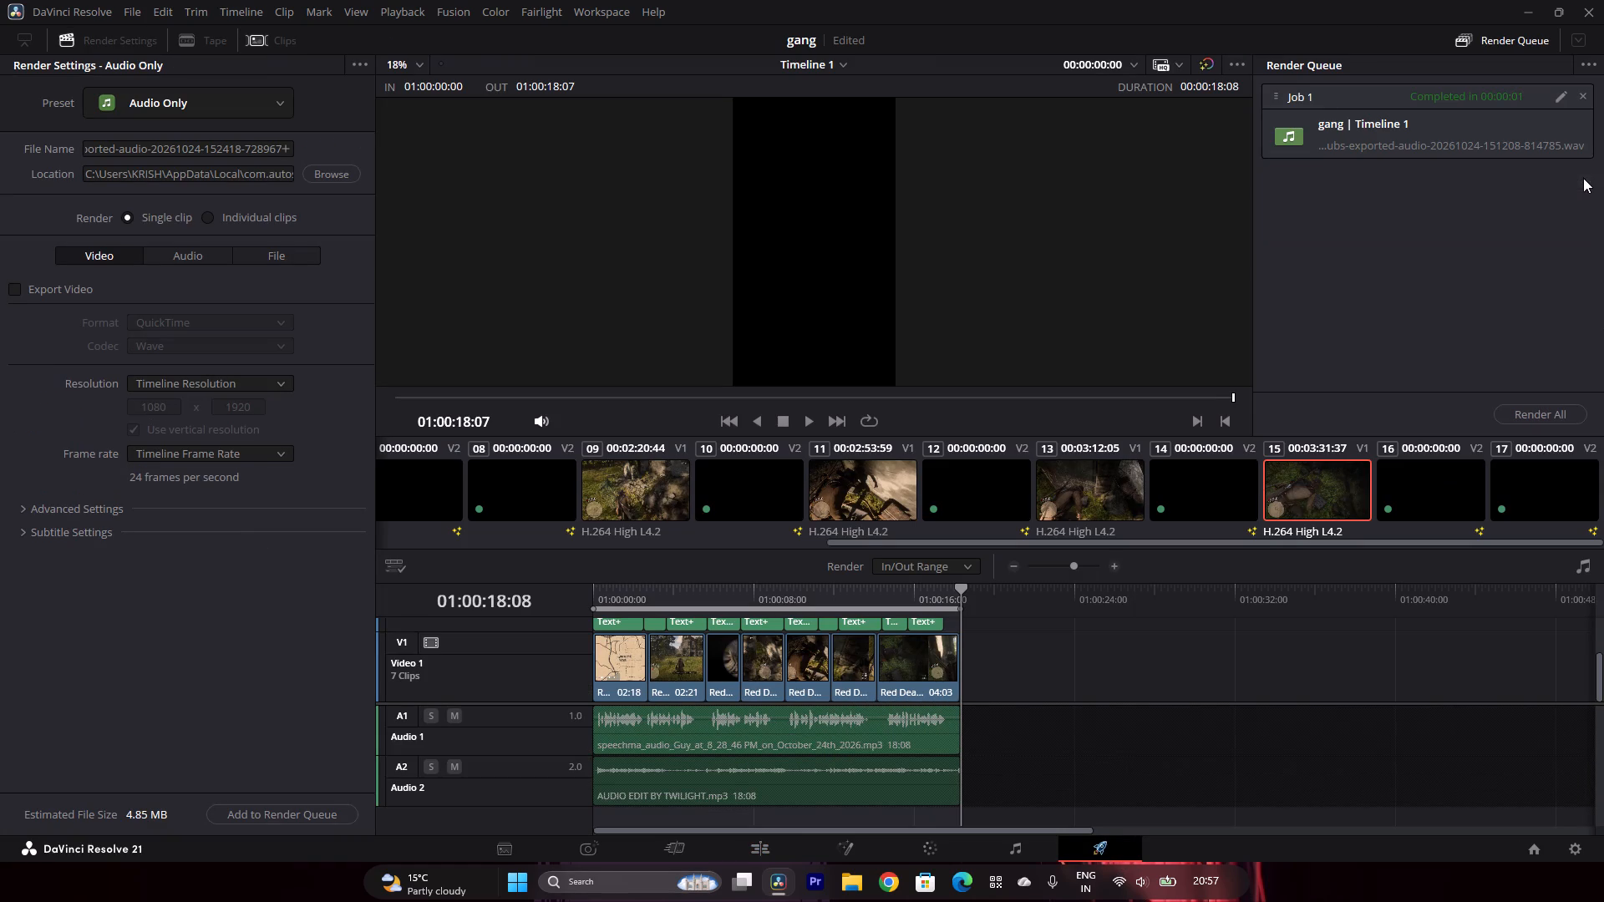
{"action": "left_click", "coordinate": [1582, 94]}
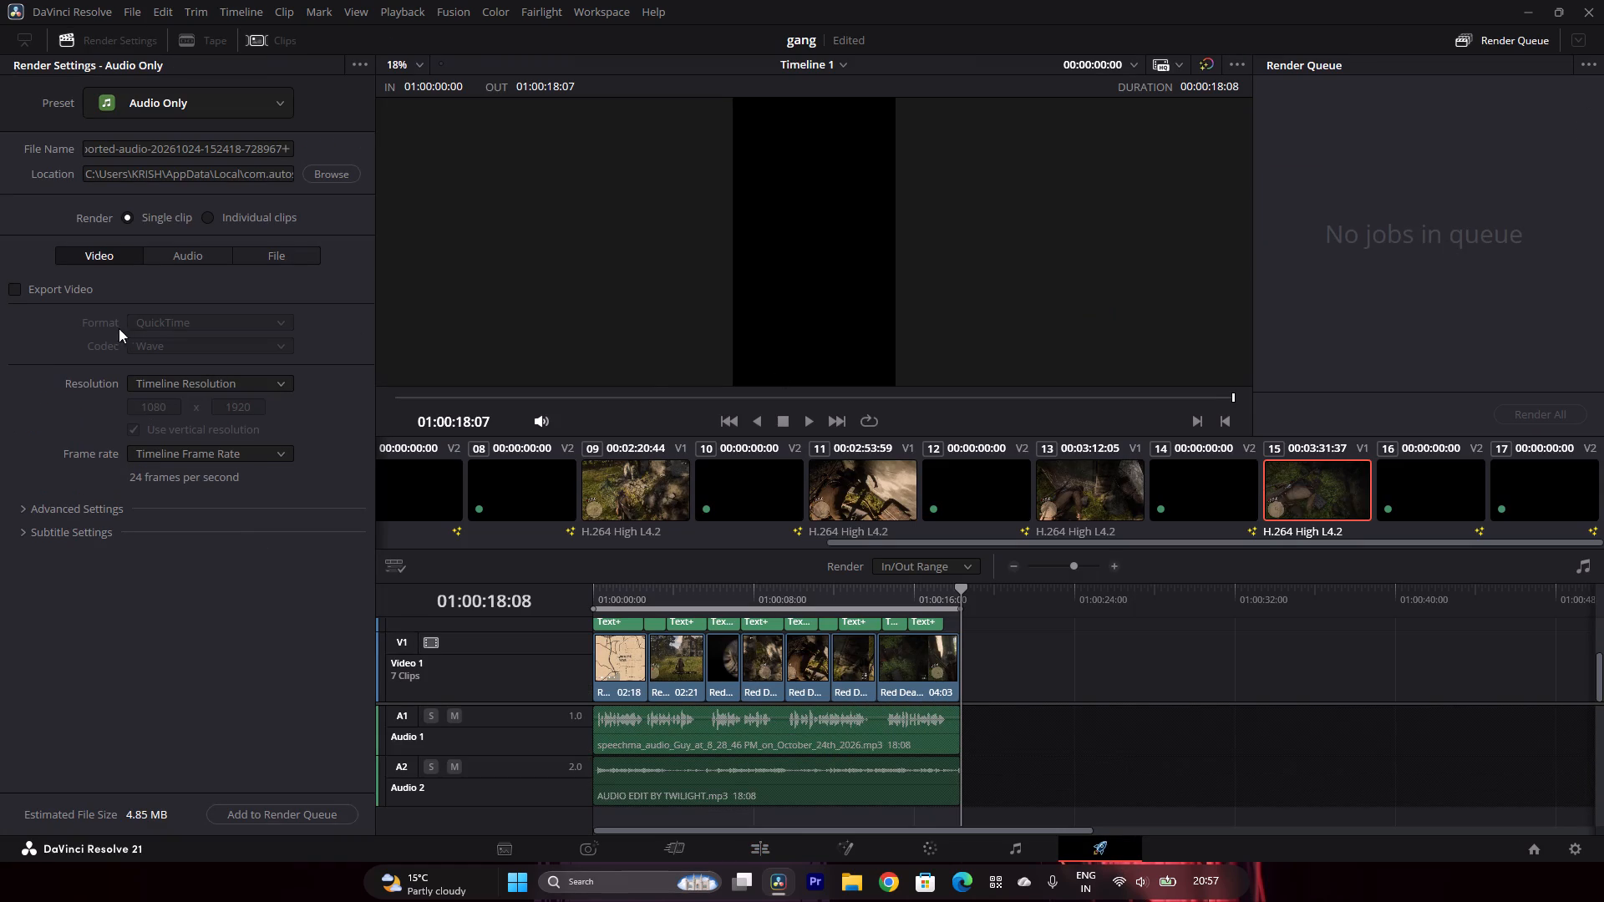
Enable video export in the render settings and set the resolution to 1080 x 1920 HD.
{"action": "left_click", "coordinate": [43, 281]}
{"action": "left_click", "coordinate": [46, 290]}
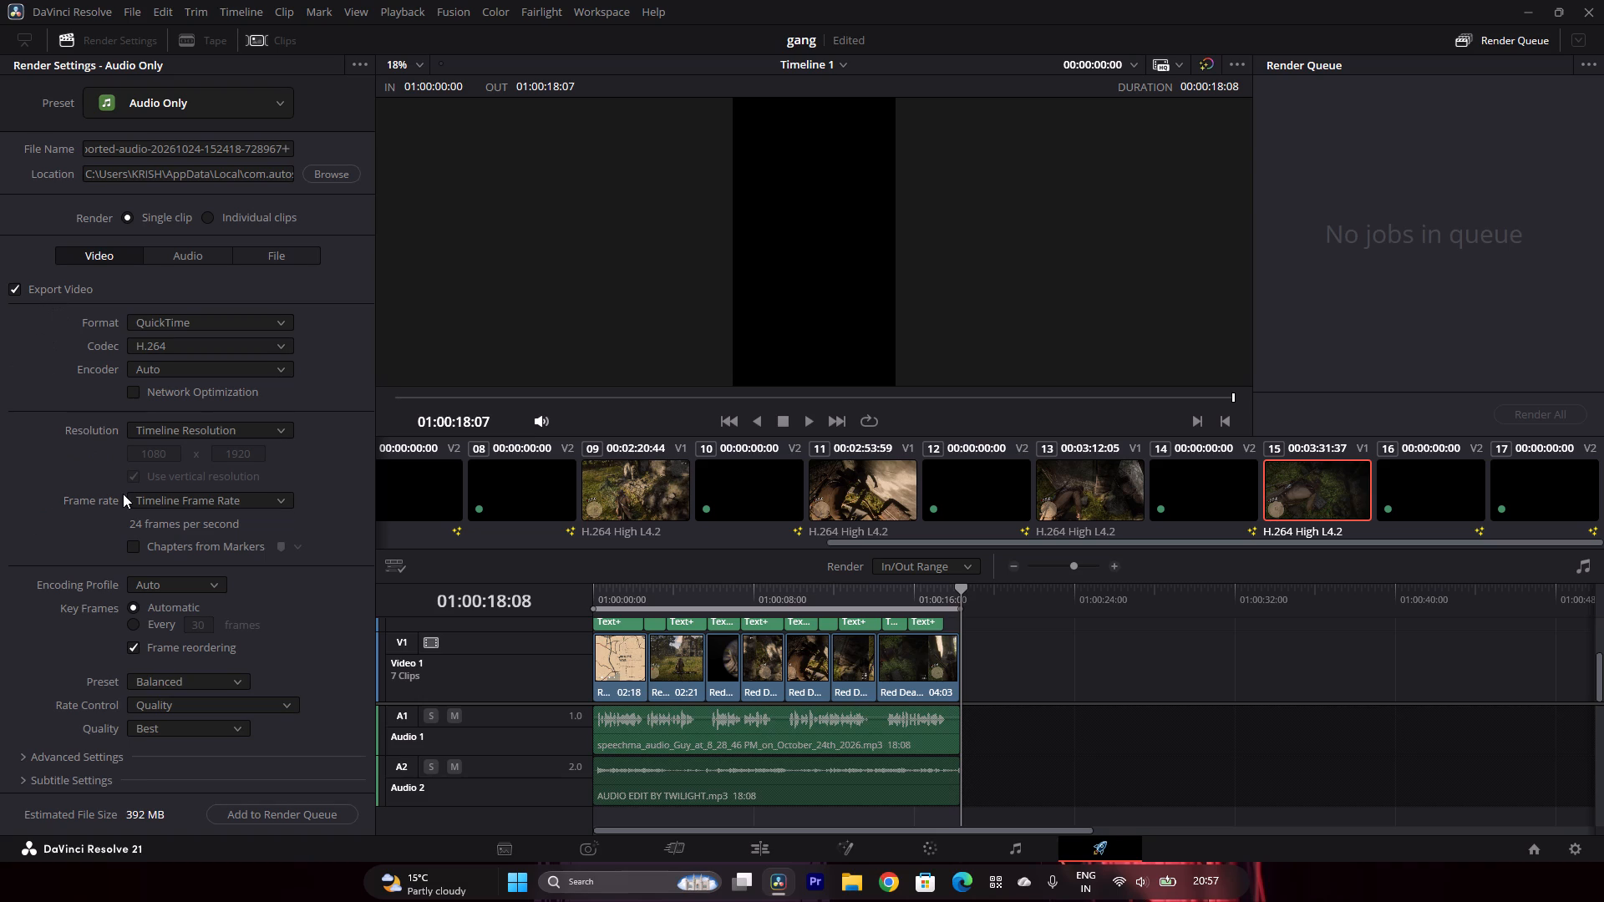
{"action": "left_click", "coordinate": [279, 432]}
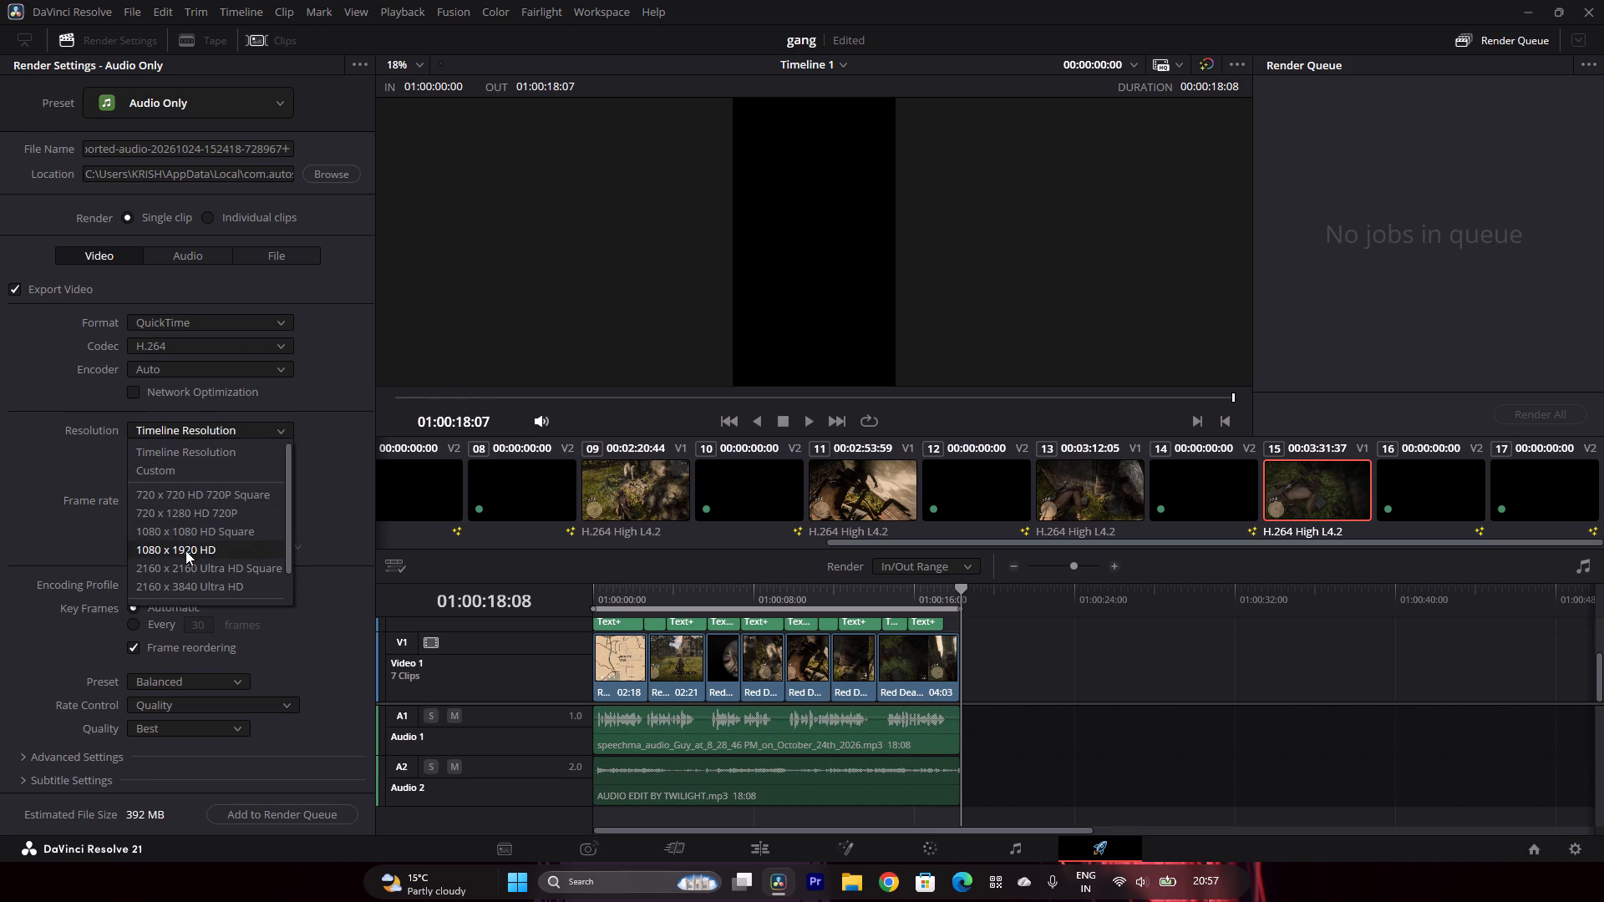
{"action": "left_click", "coordinate": [185, 550]}
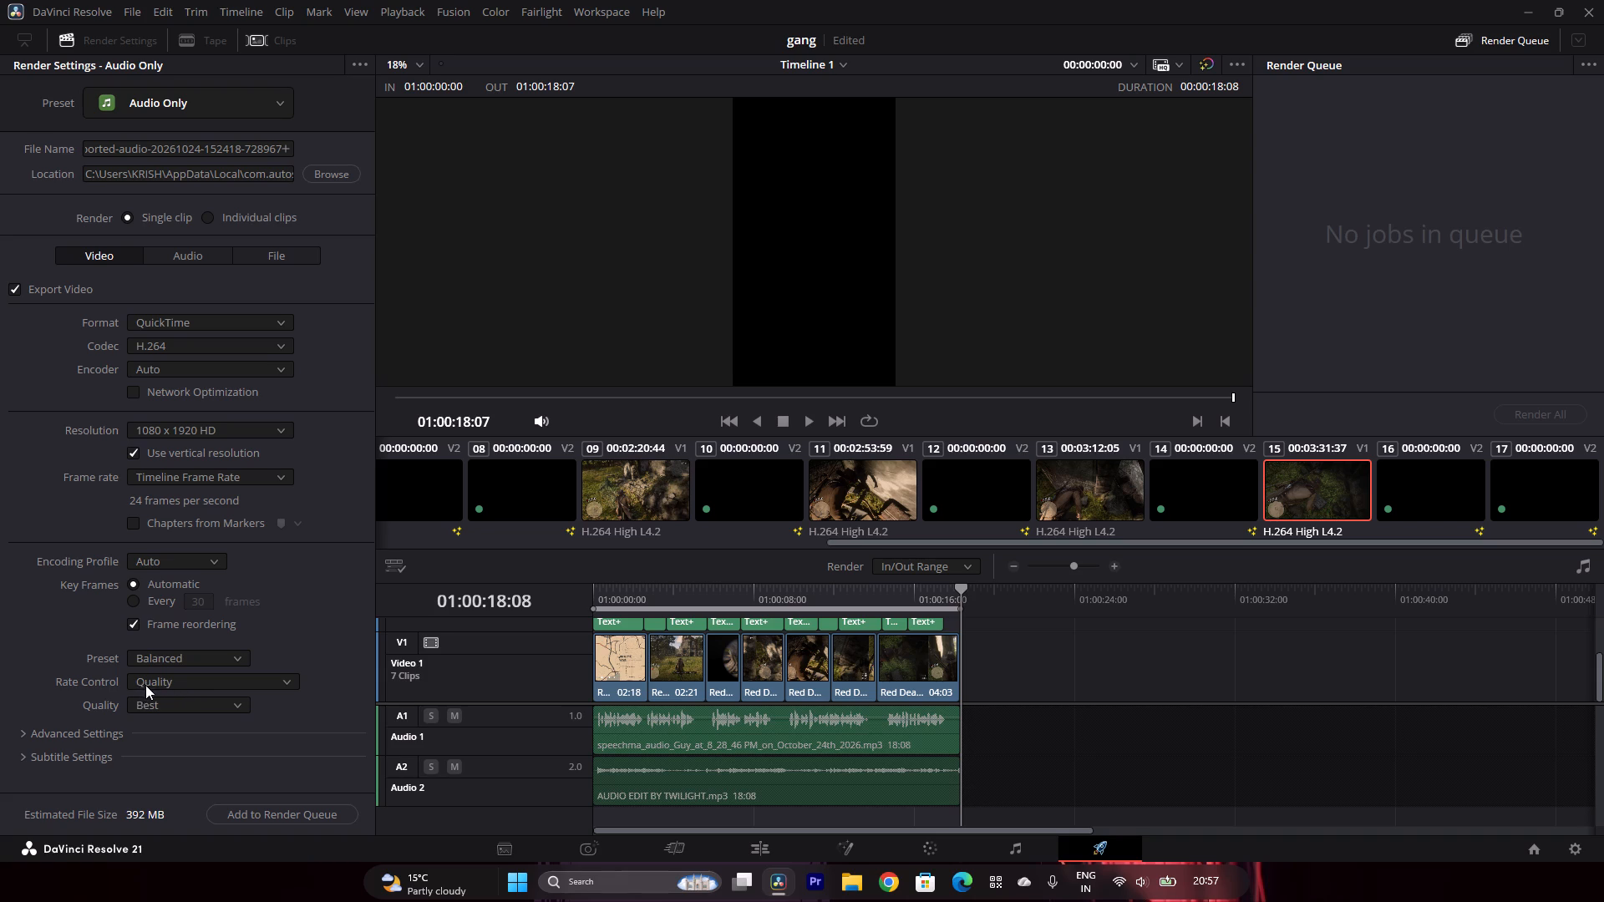
Add Timeline 1 to the render queue and render it.
{"action": "left_click", "coordinate": [331, 819]}
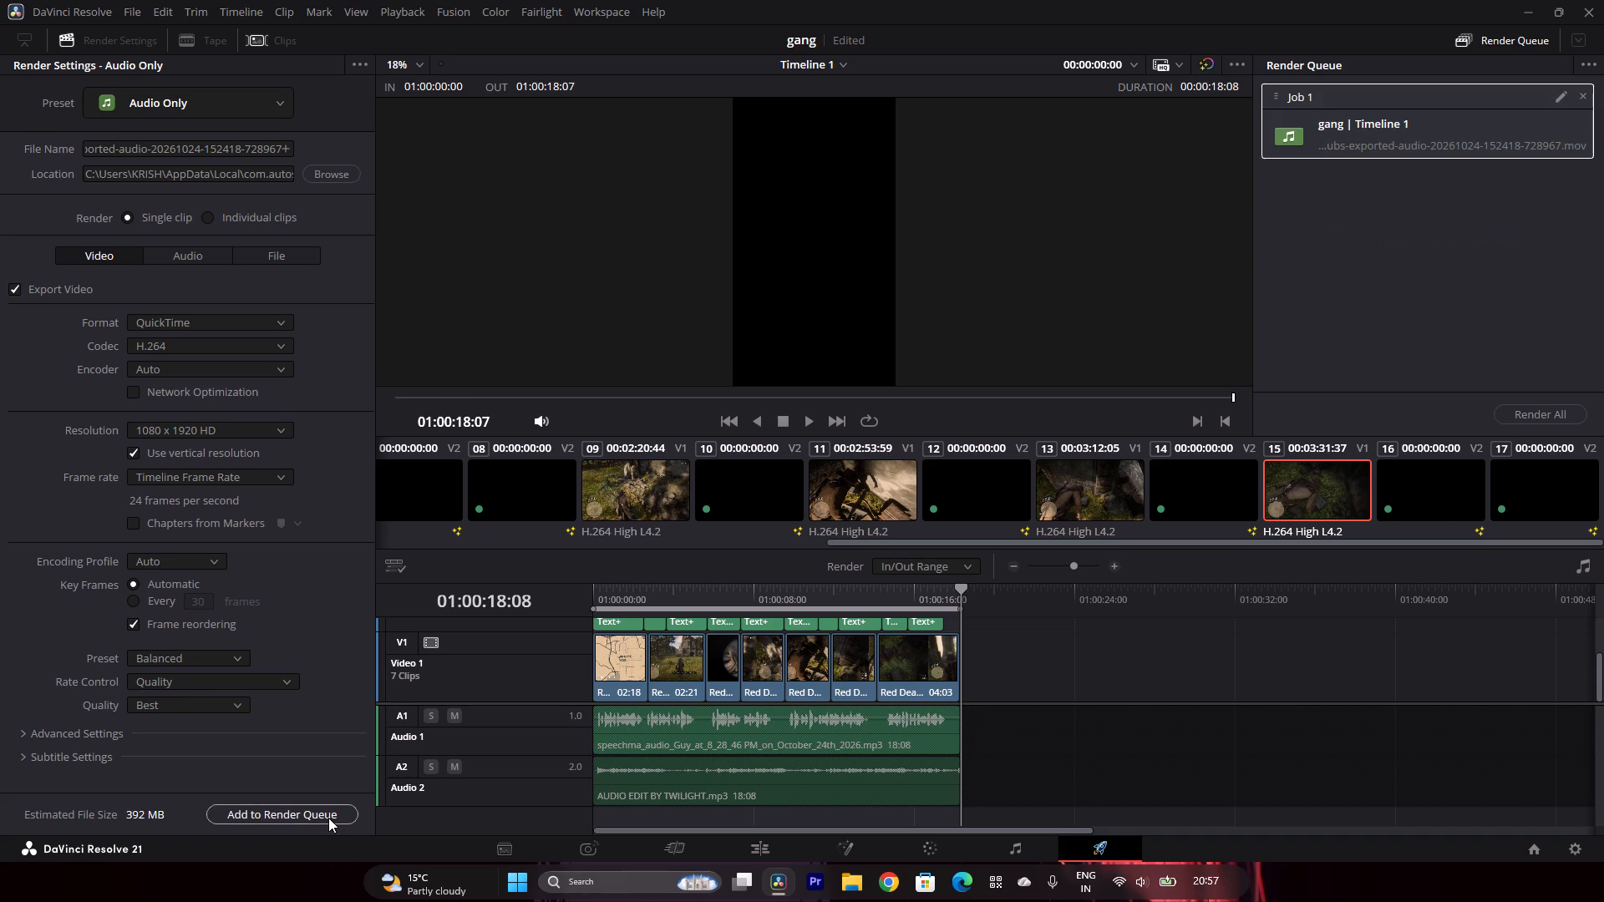
{"action": "left_click", "coordinate": [1557, 409]}
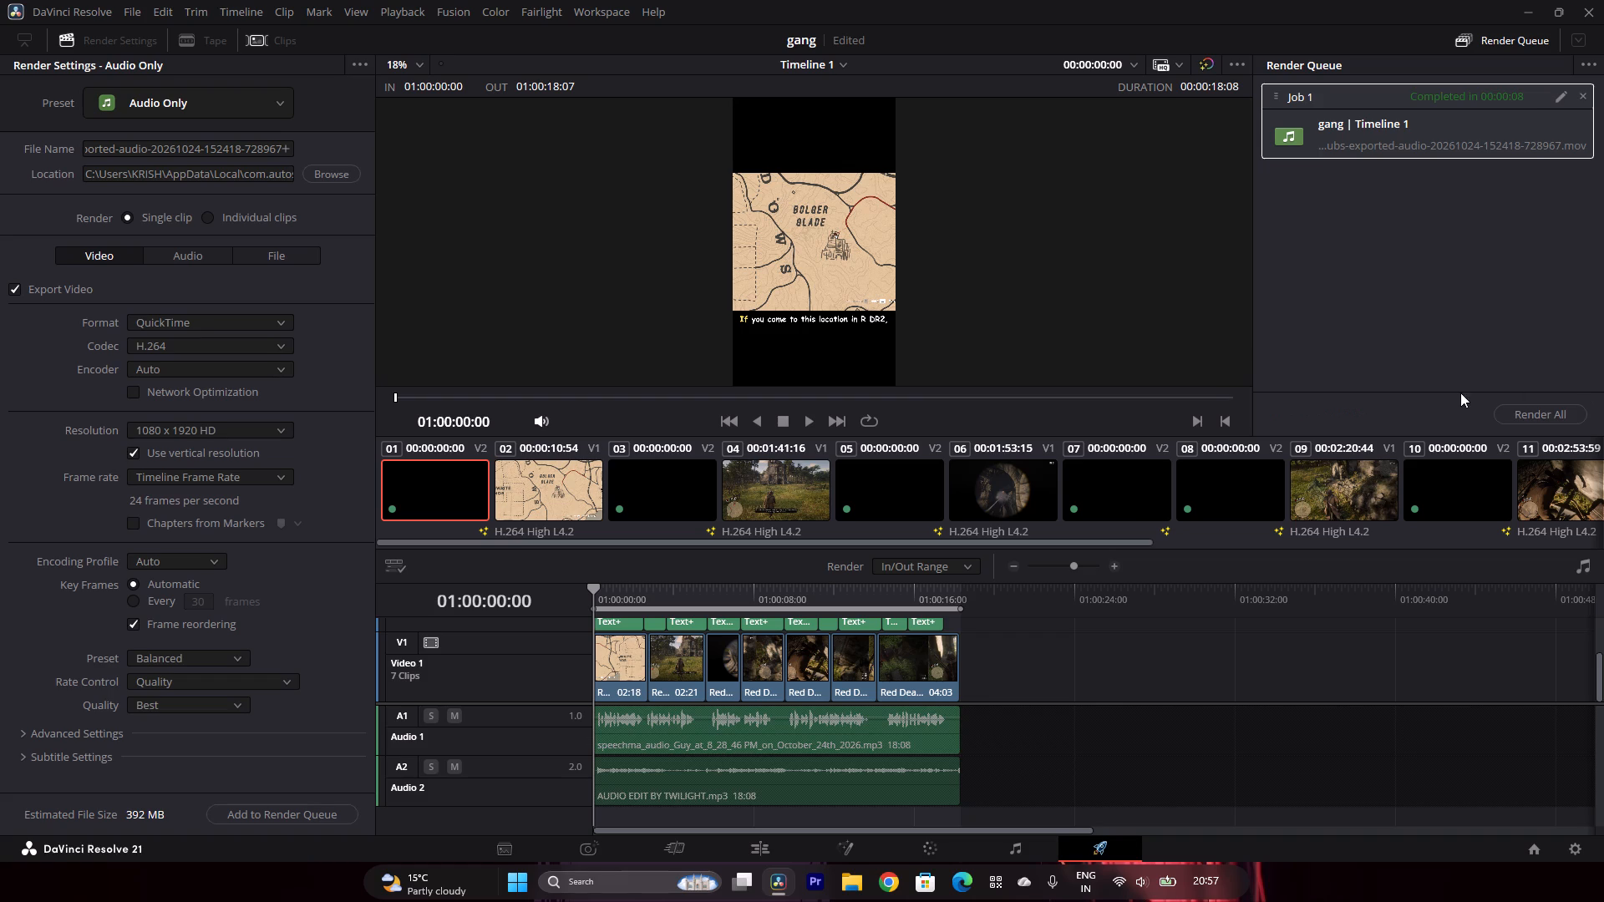
Look for the rendered video in File Explorer's Videos folder, playing the Timeline 1 file to check it.
{"action": "left_click", "coordinate": [845, 872]}
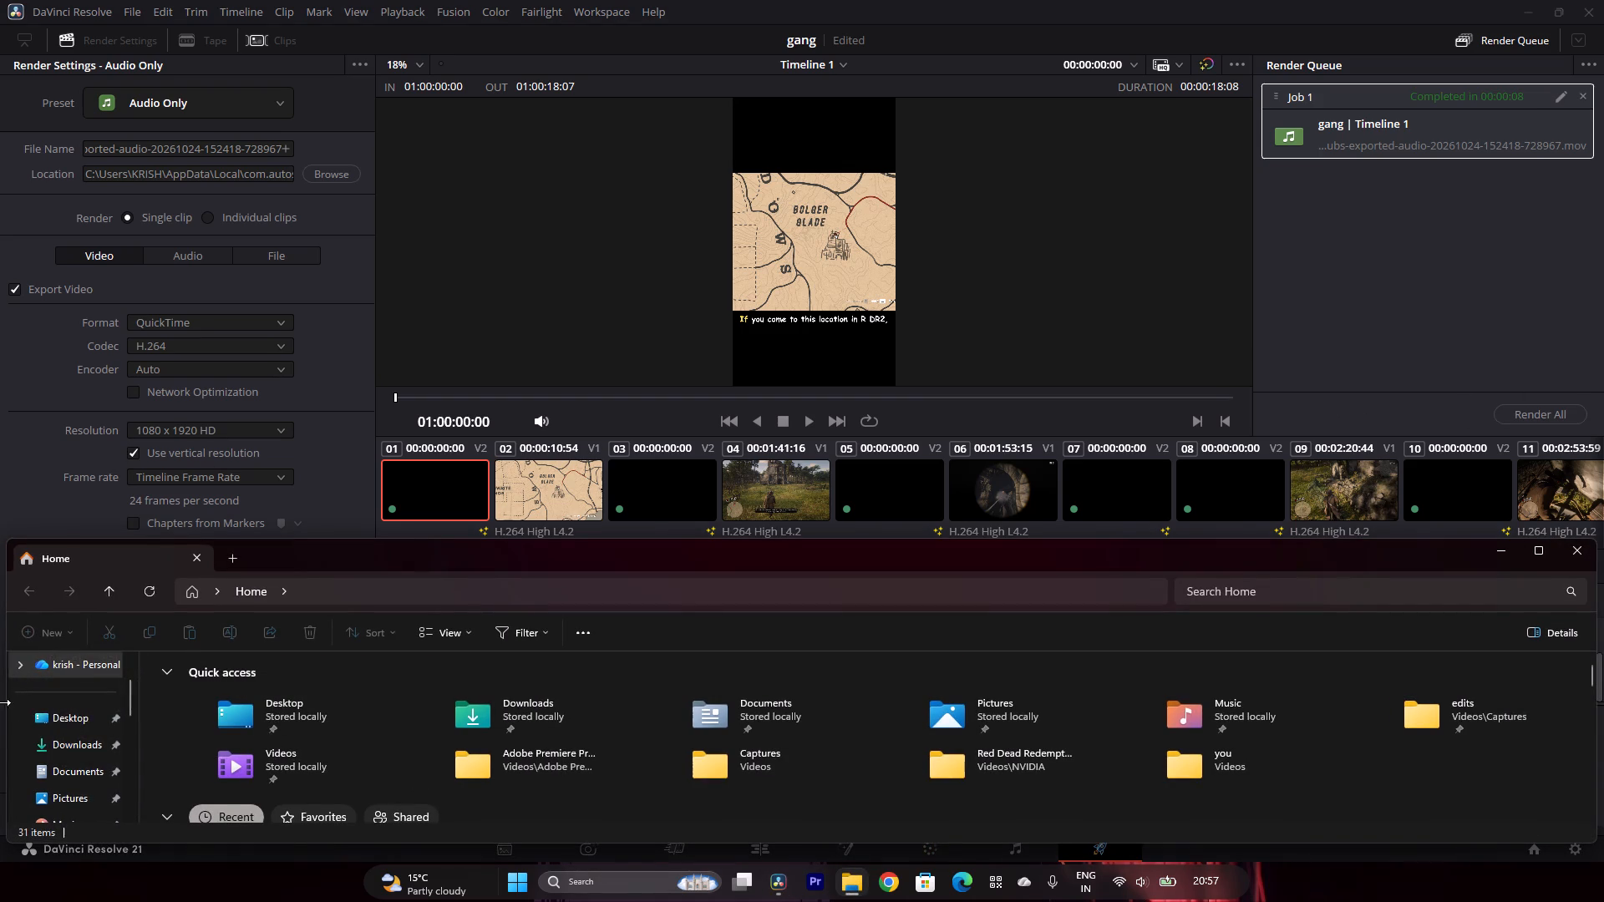
{"action": "scroll", "coordinate": [64, 788], "scroll_direction": "down", "scroll_amount": 1}
{"action": "left_click", "coordinate": [65, 799]}
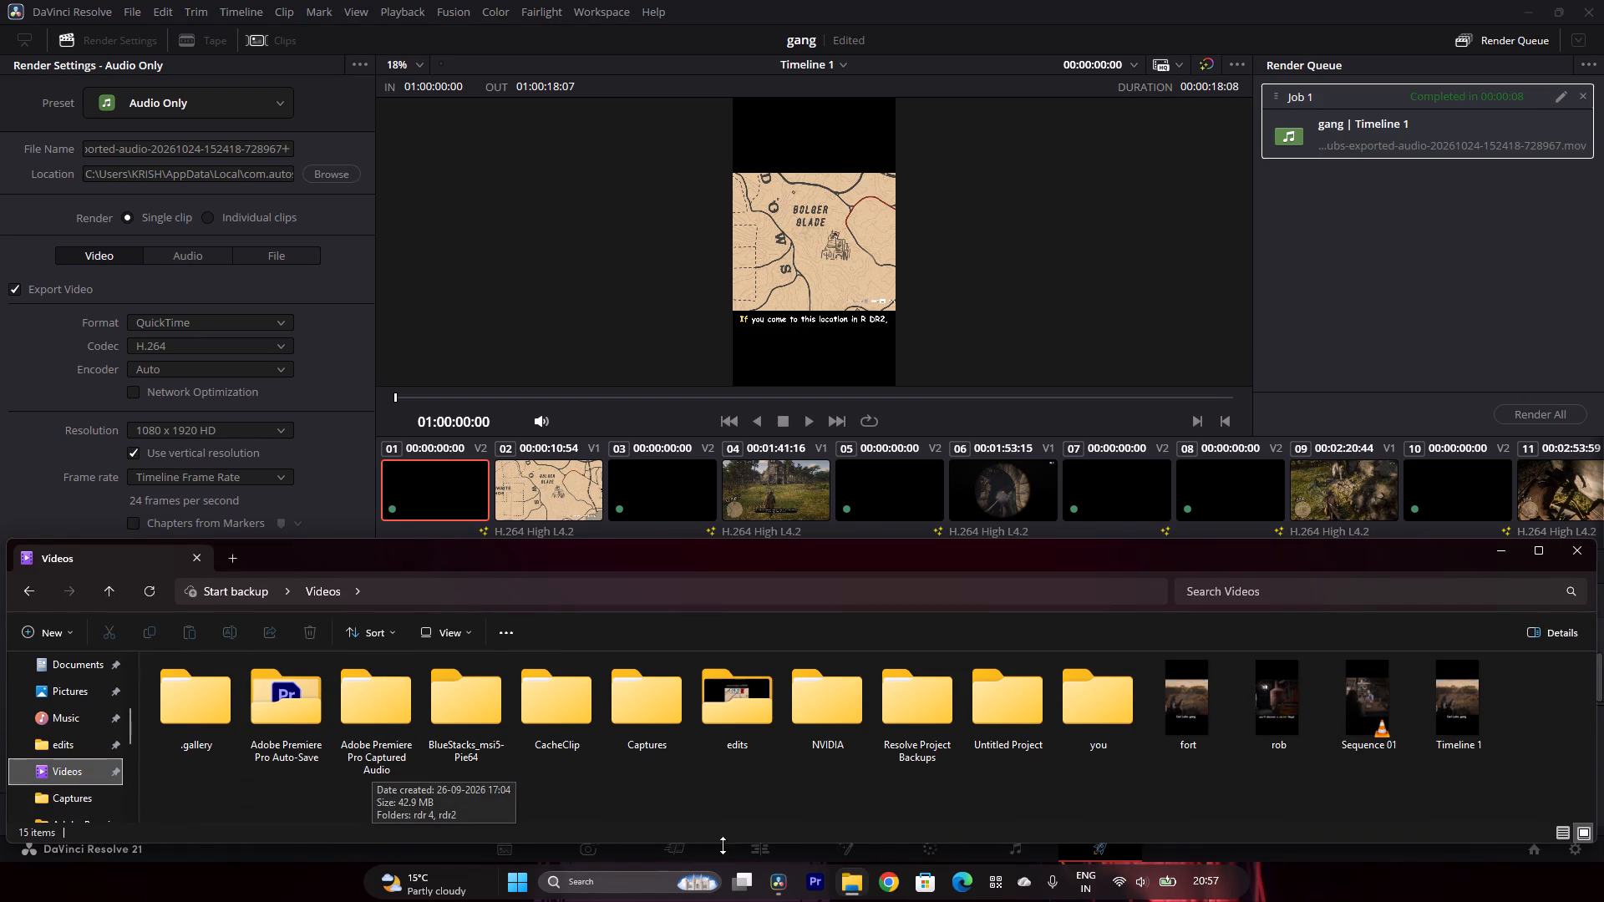
{"action": "double_click", "coordinate": [1440, 724]}
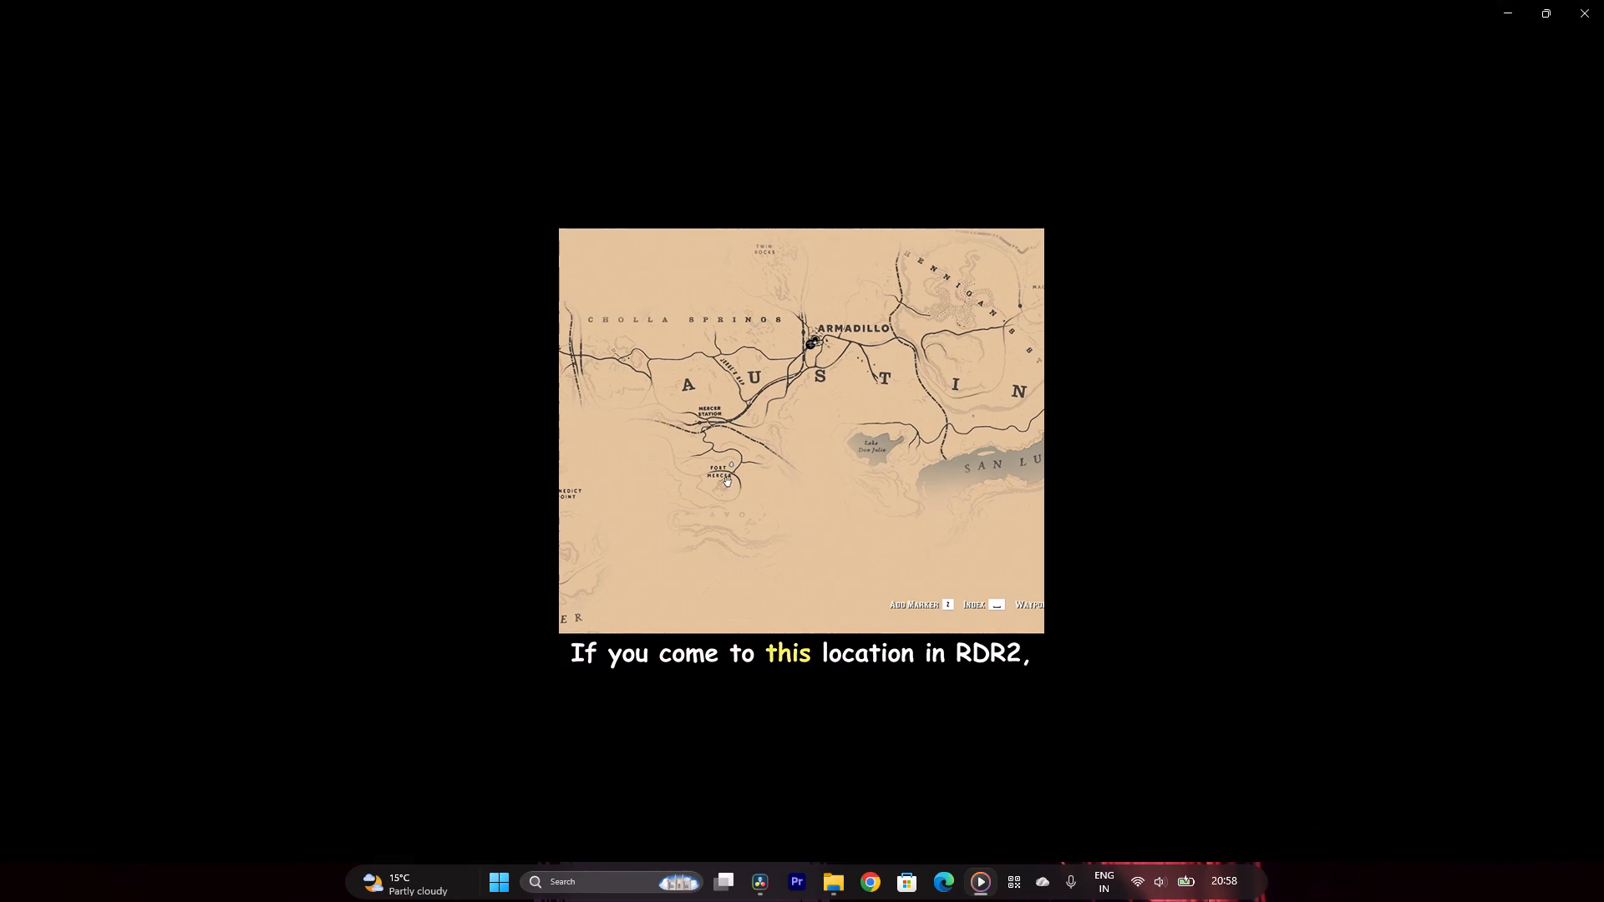
{"action": "left_click", "coordinate": [1583, 15]}
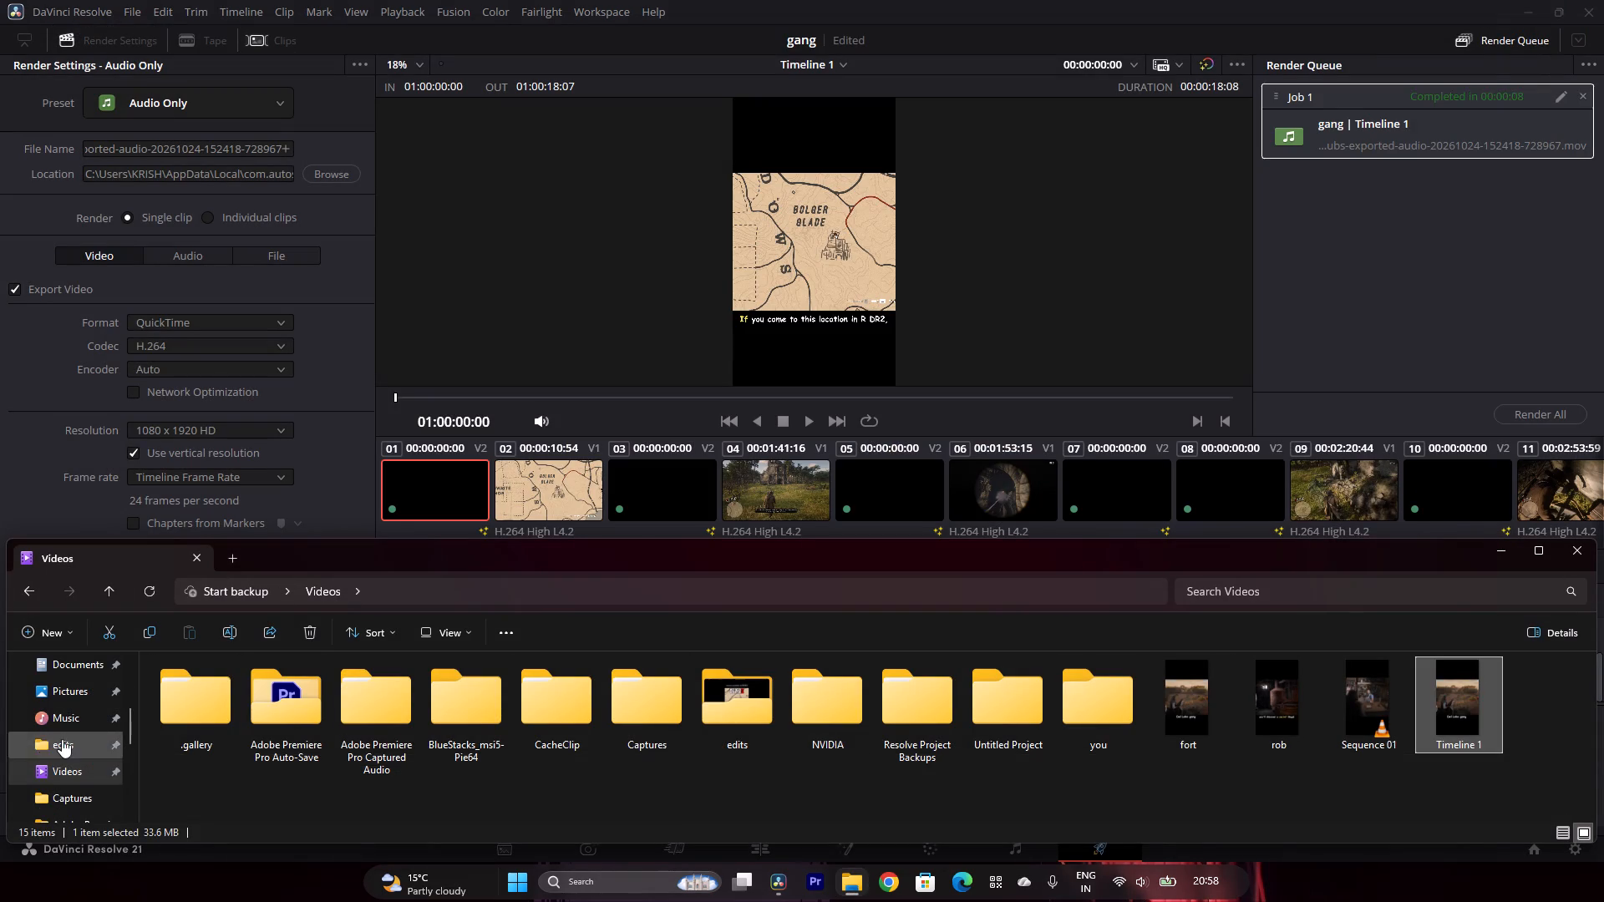
{"action": "scroll", "coordinate": [62, 739], "scroll_direction": "up", "scroll_amount": 4}
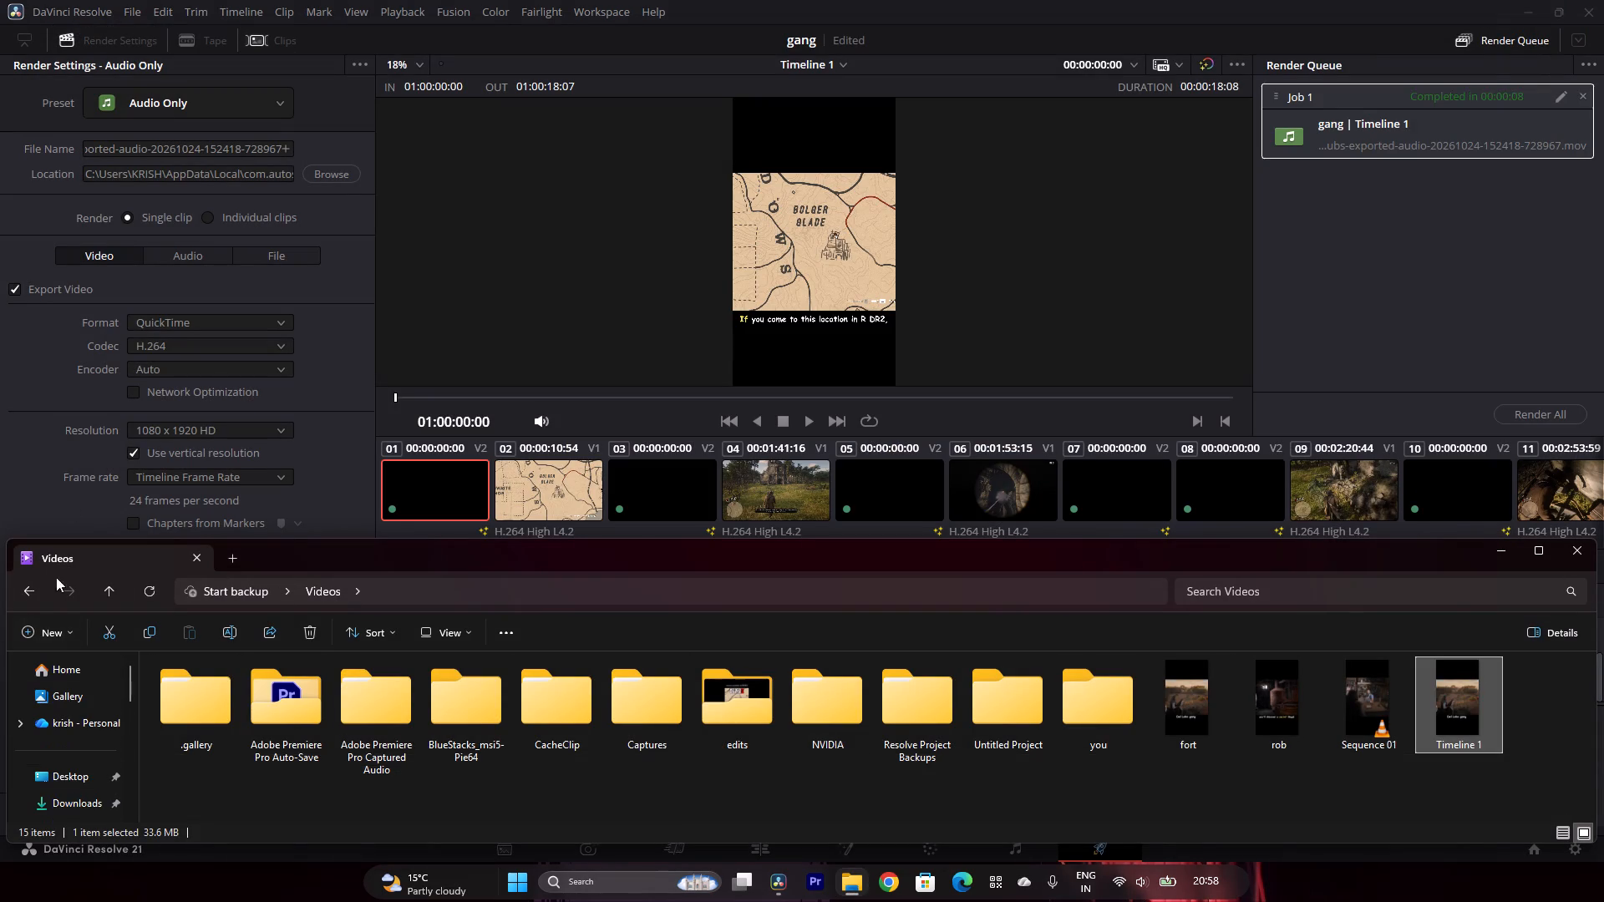
{"action": "scroll", "coordinate": [56, 577], "scroll_direction": "up", "scroll_amount": 1}
Check the render's destination folder and try to find it in File Explorer, leaving the destination unchanged.
{"action": "left_click", "coordinate": [338, 181]}
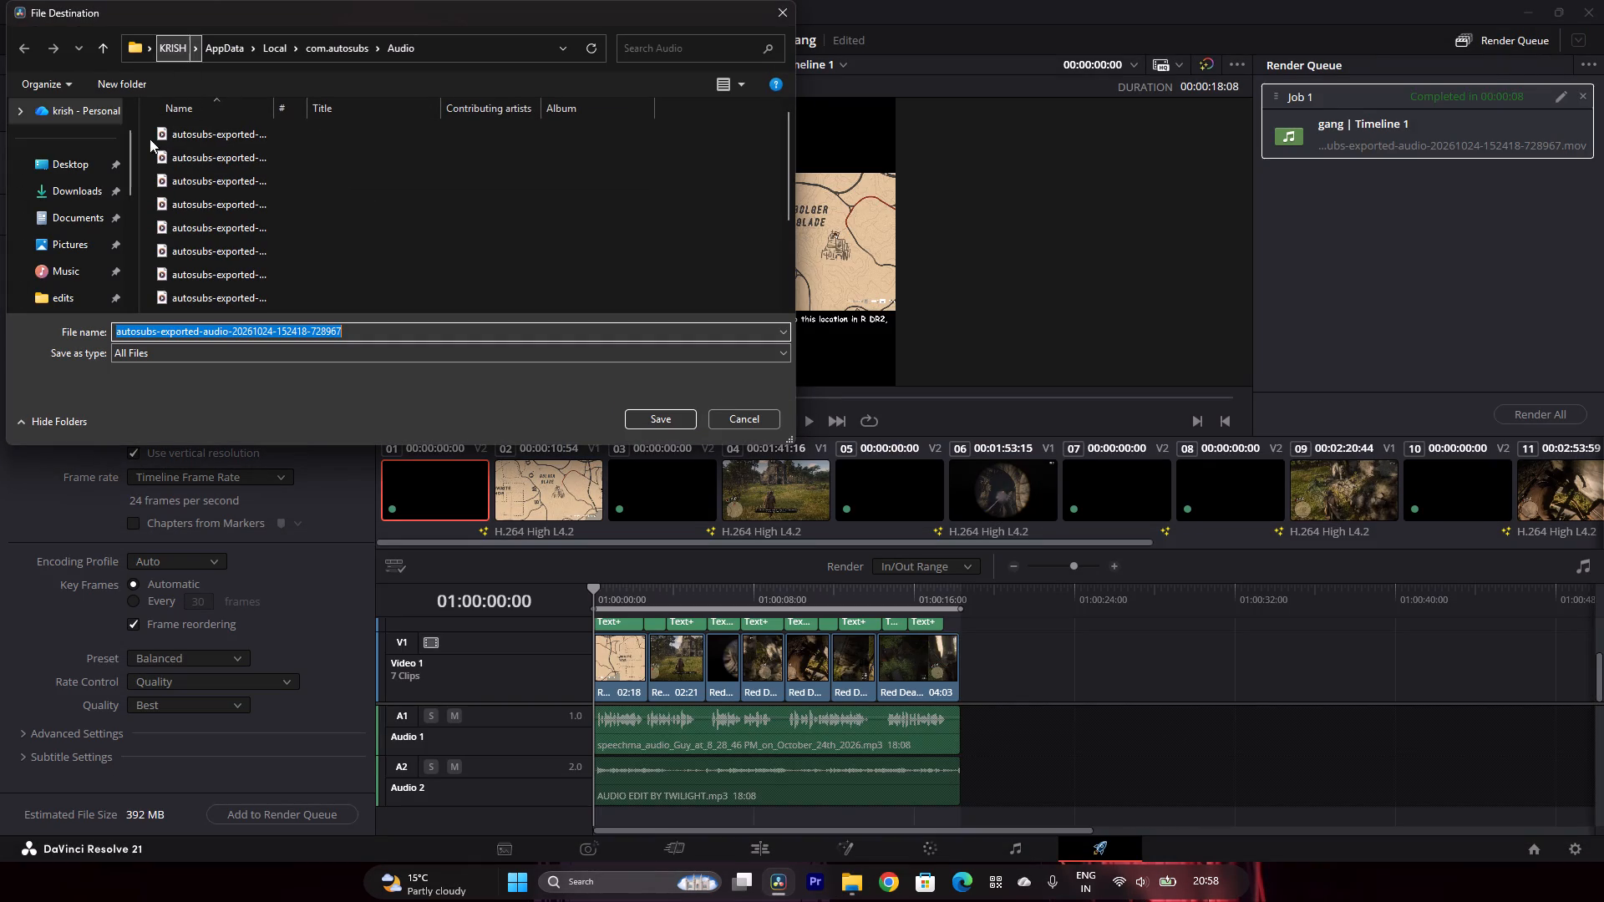
{"action": "scroll", "coordinate": [117, 186], "scroll_direction": "up", "scroll_amount": 2}
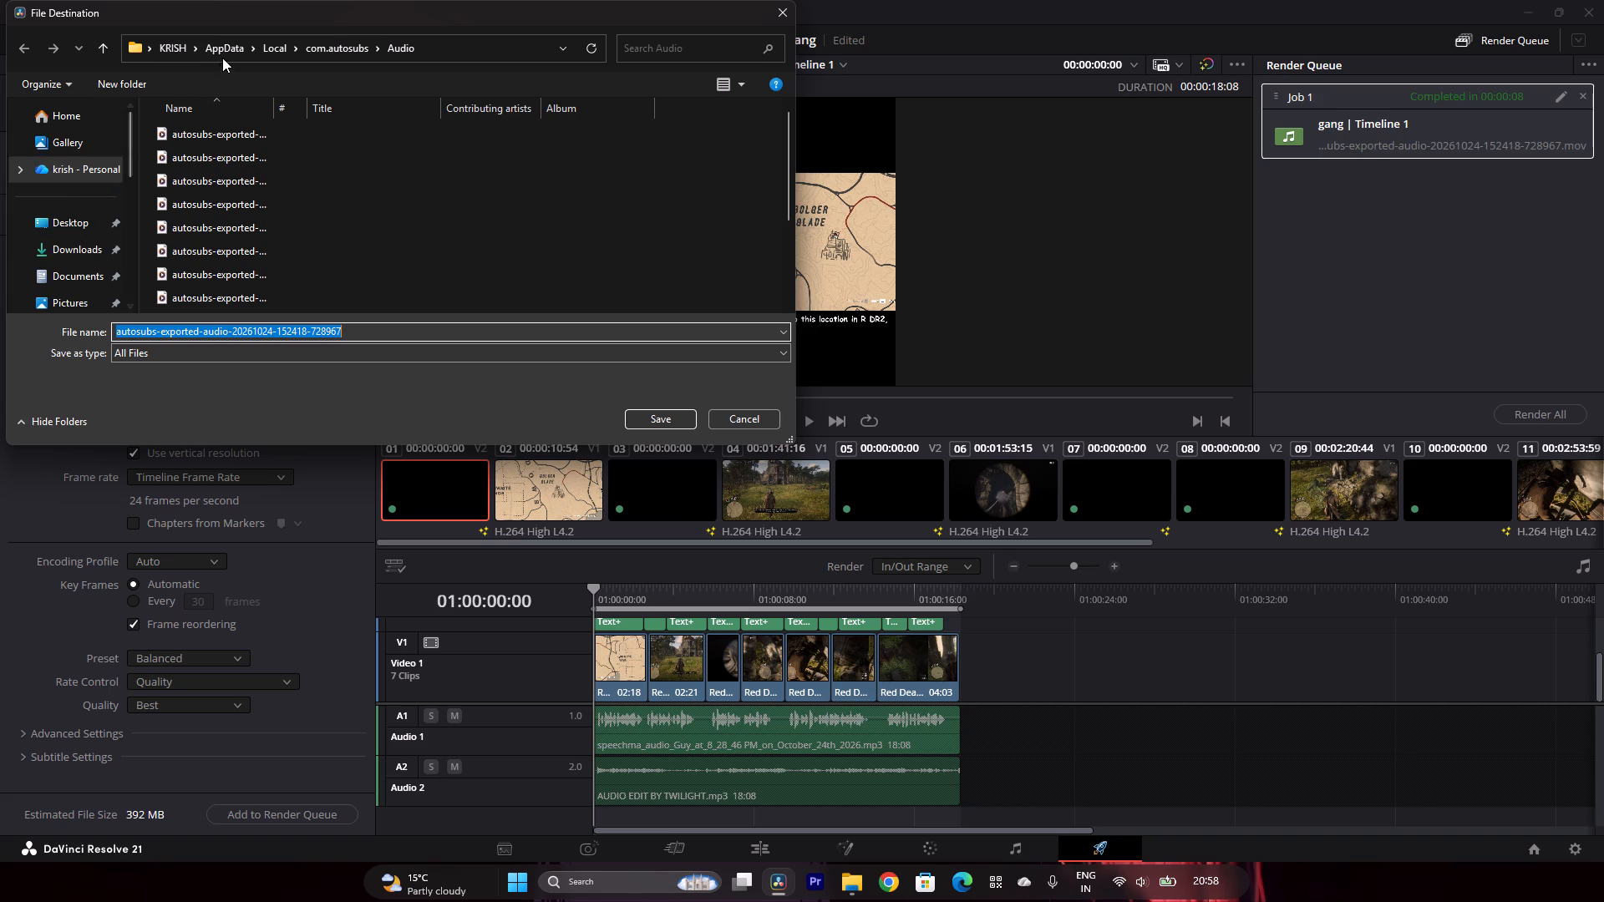
{"action": "left_click", "coordinate": [854, 887]}
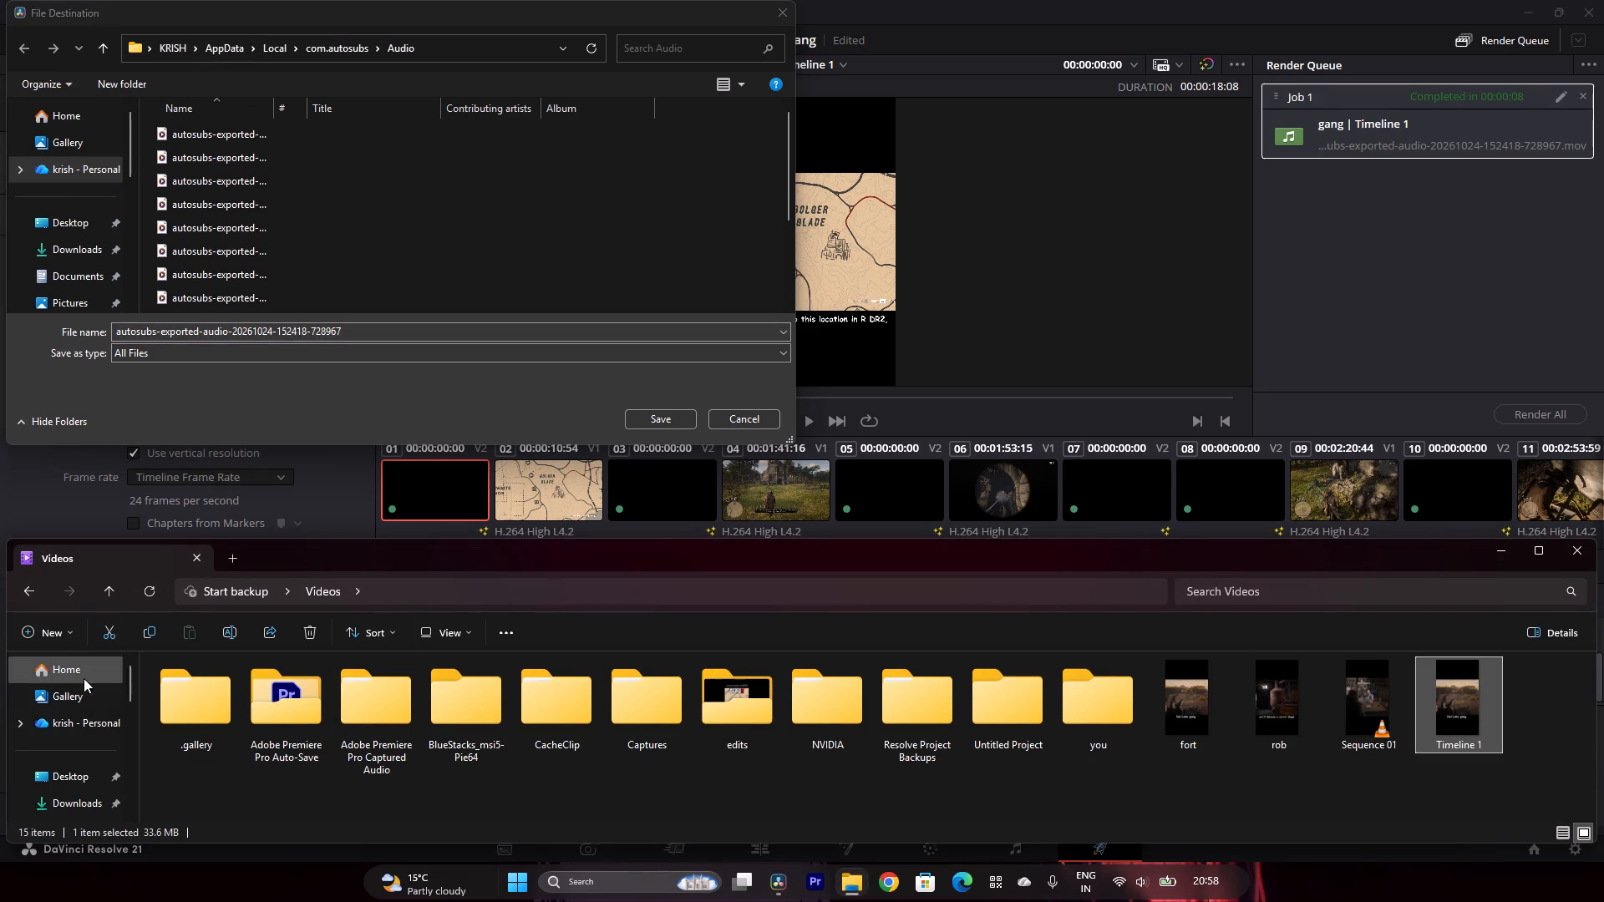
{"action": "left_click", "coordinate": [74, 708]}
{"action": "left_click", "coordinate": [77, 720]}
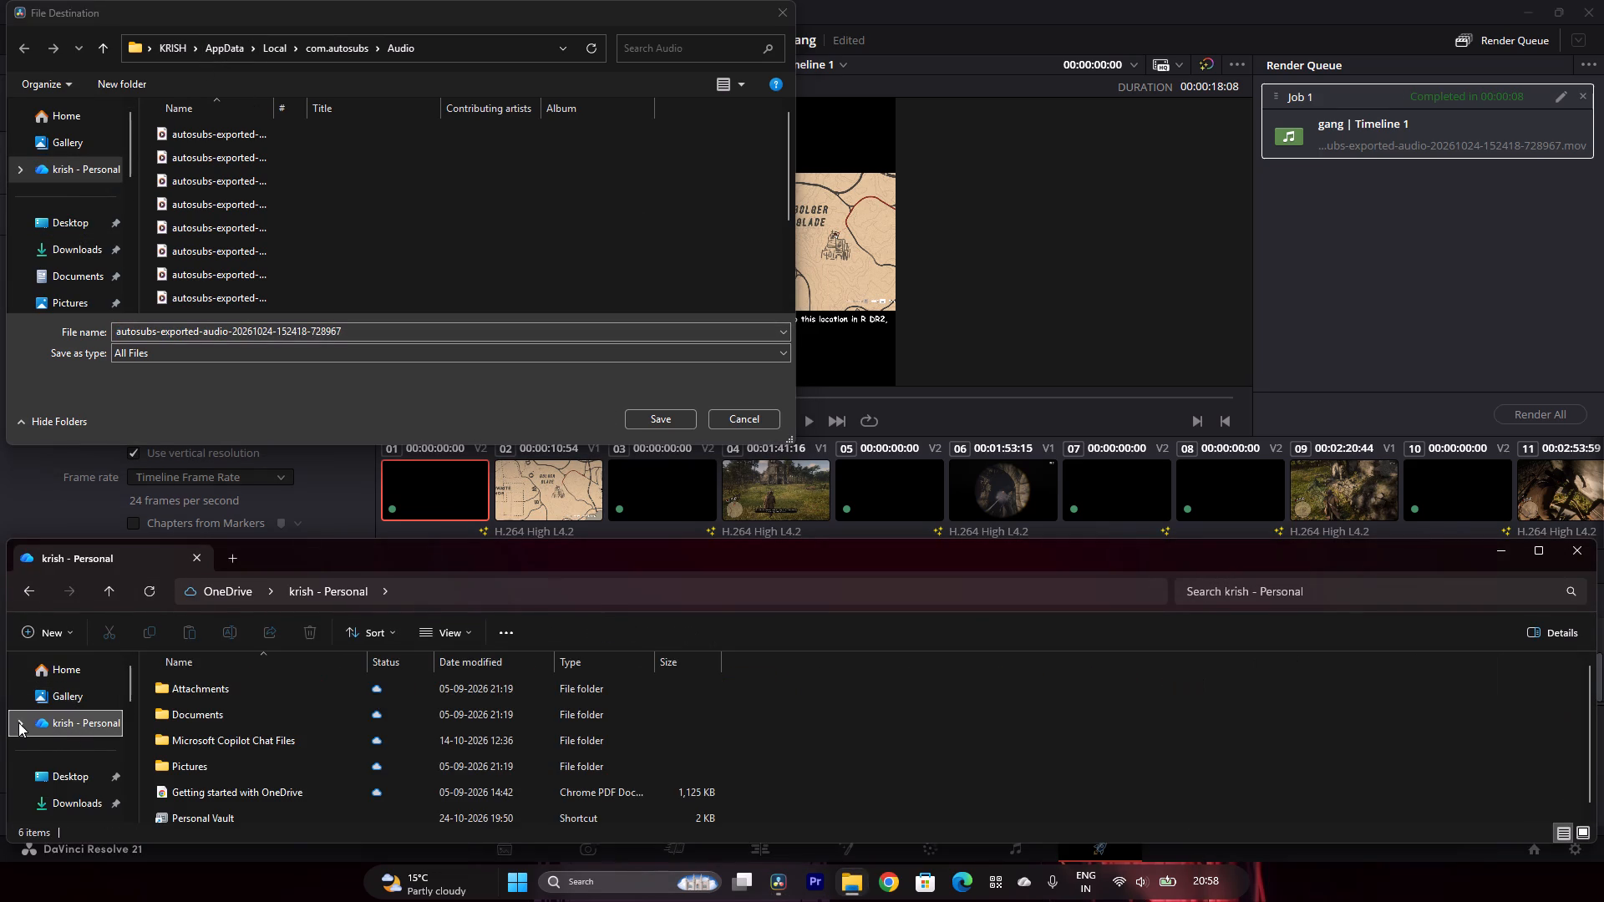
{"action": "left_click", "coordinate": [19, 721]}
{"action": "scroll", "coordinate": [70, 722], "scroll_direction": "down", "scroll_amount": 2}
{"action": "scroll", "coordinate": [68, 728], "scroll_direction": "up", "scroll_amount": 1}
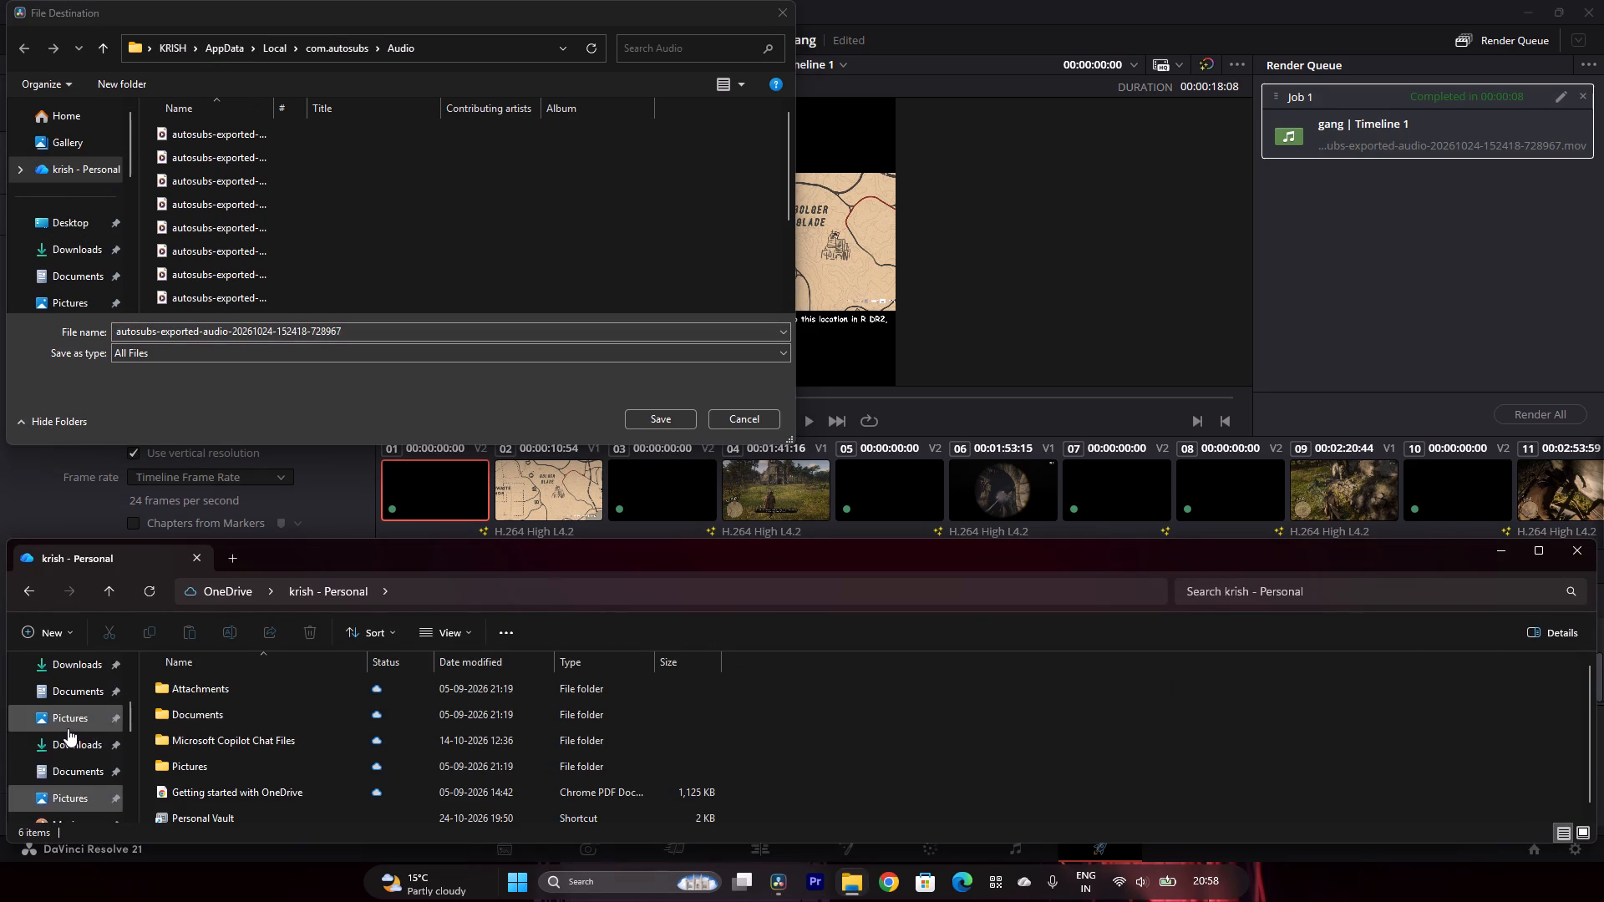
{"action": "scroll", "coordinate": [68, 728], "scroll_direction": "up", "scroll_amount": 2}
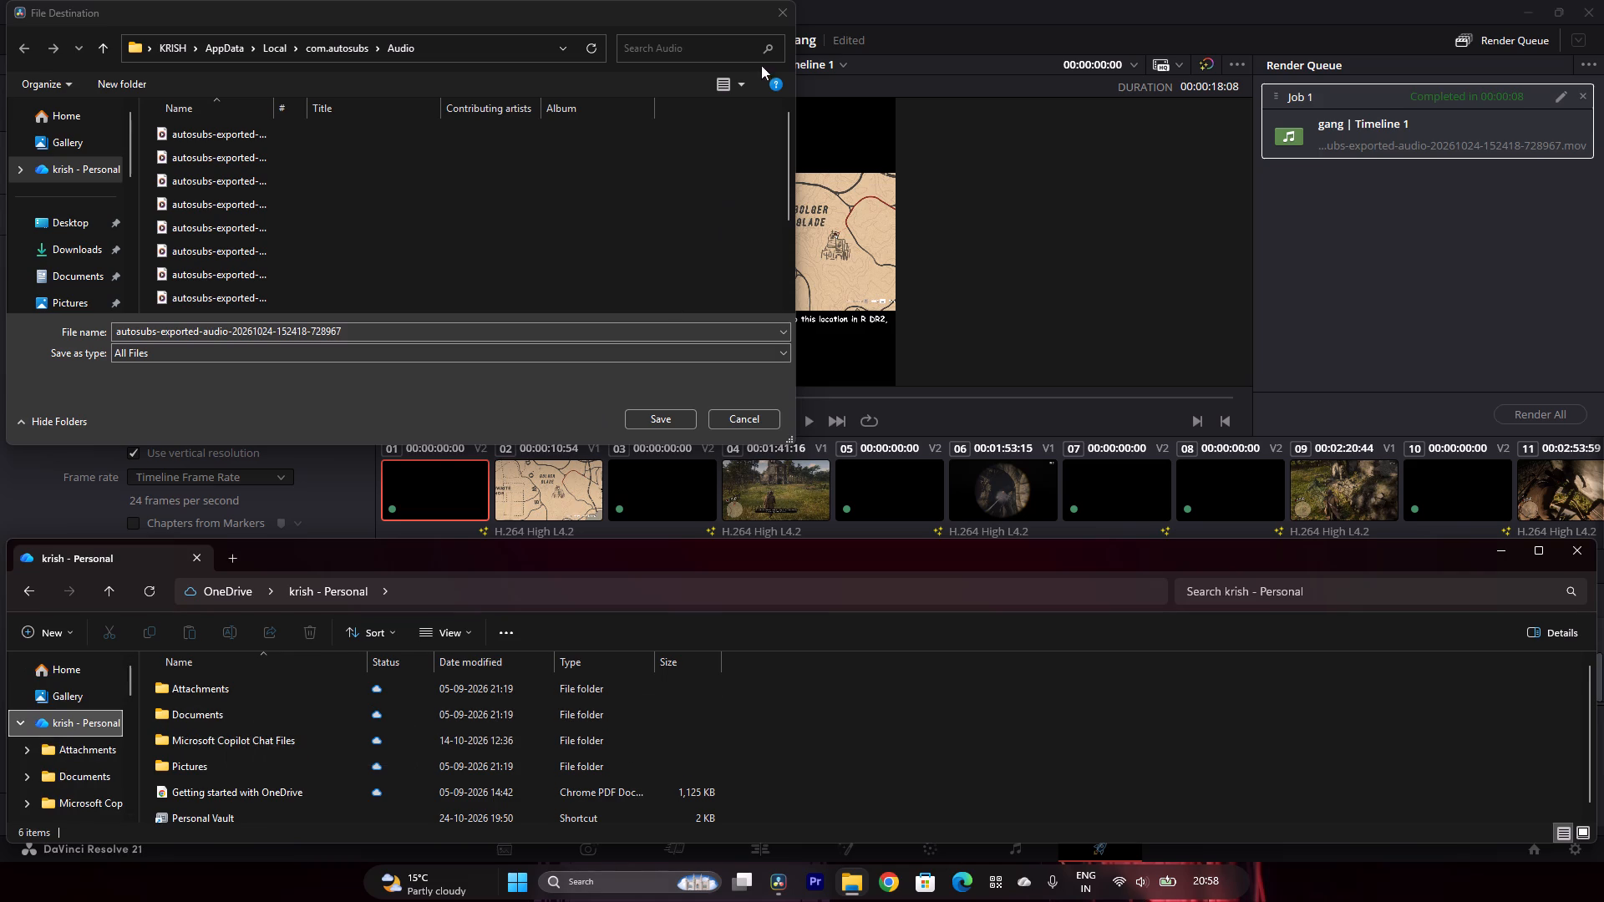
{"action": "left_click", "coordinate": [785, 17]}
Set the render destination to the Videos folder, keeping the existing file name.
{"action": "left_click", "coordinate": [317, 176]}
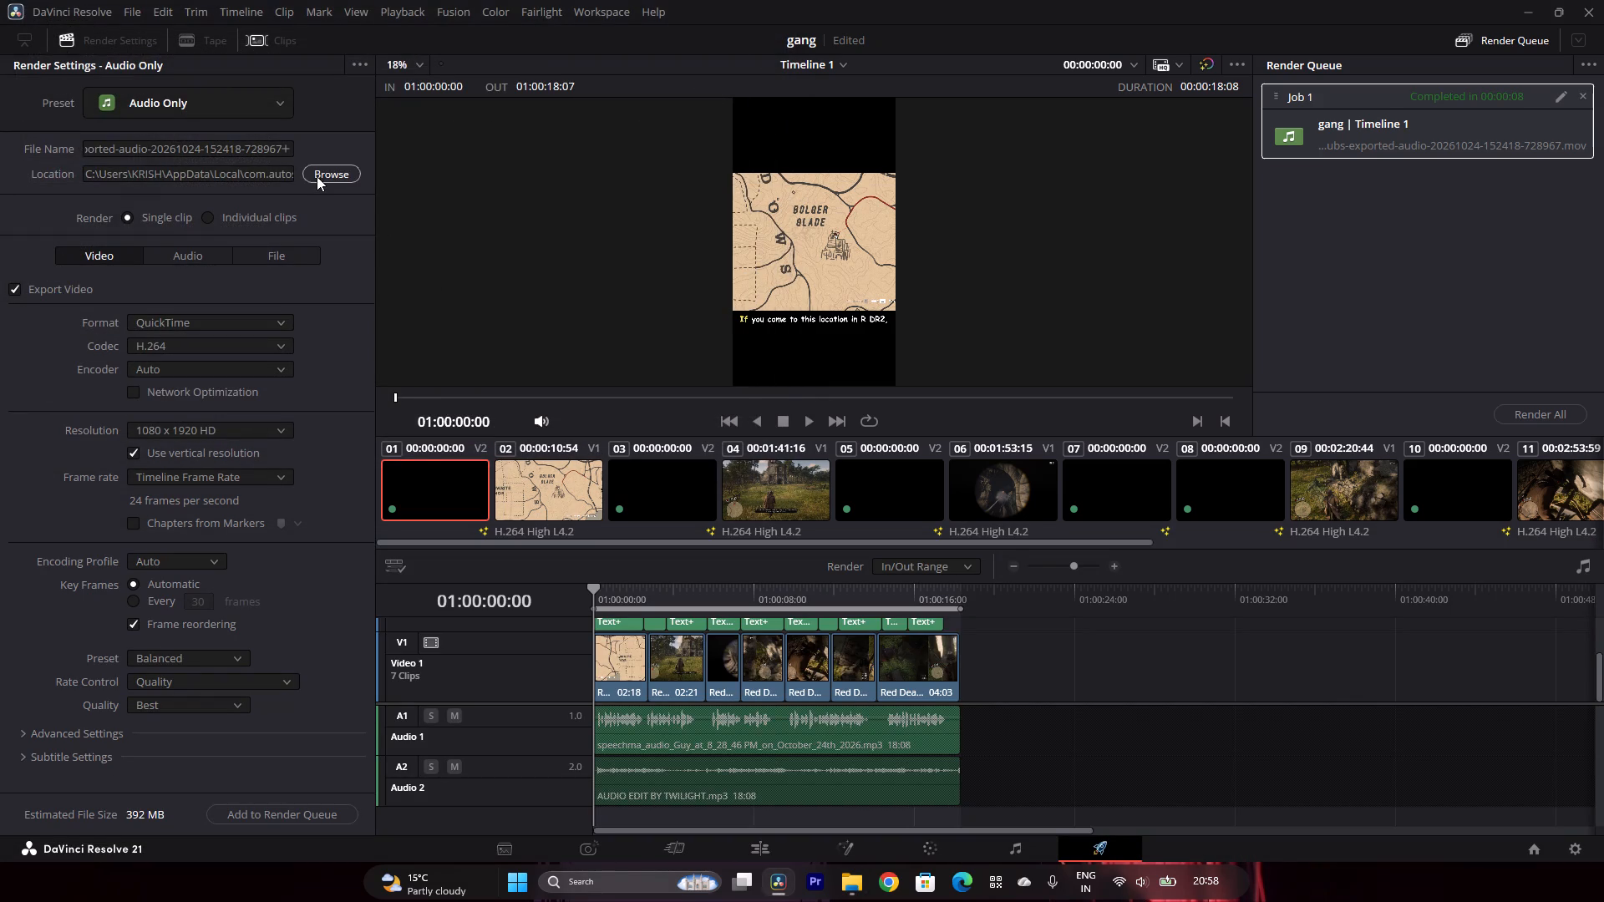
{"action": "scroll", "coordinate": [78, 248], "scroll_direction": "down", "scroll_amount": 1}
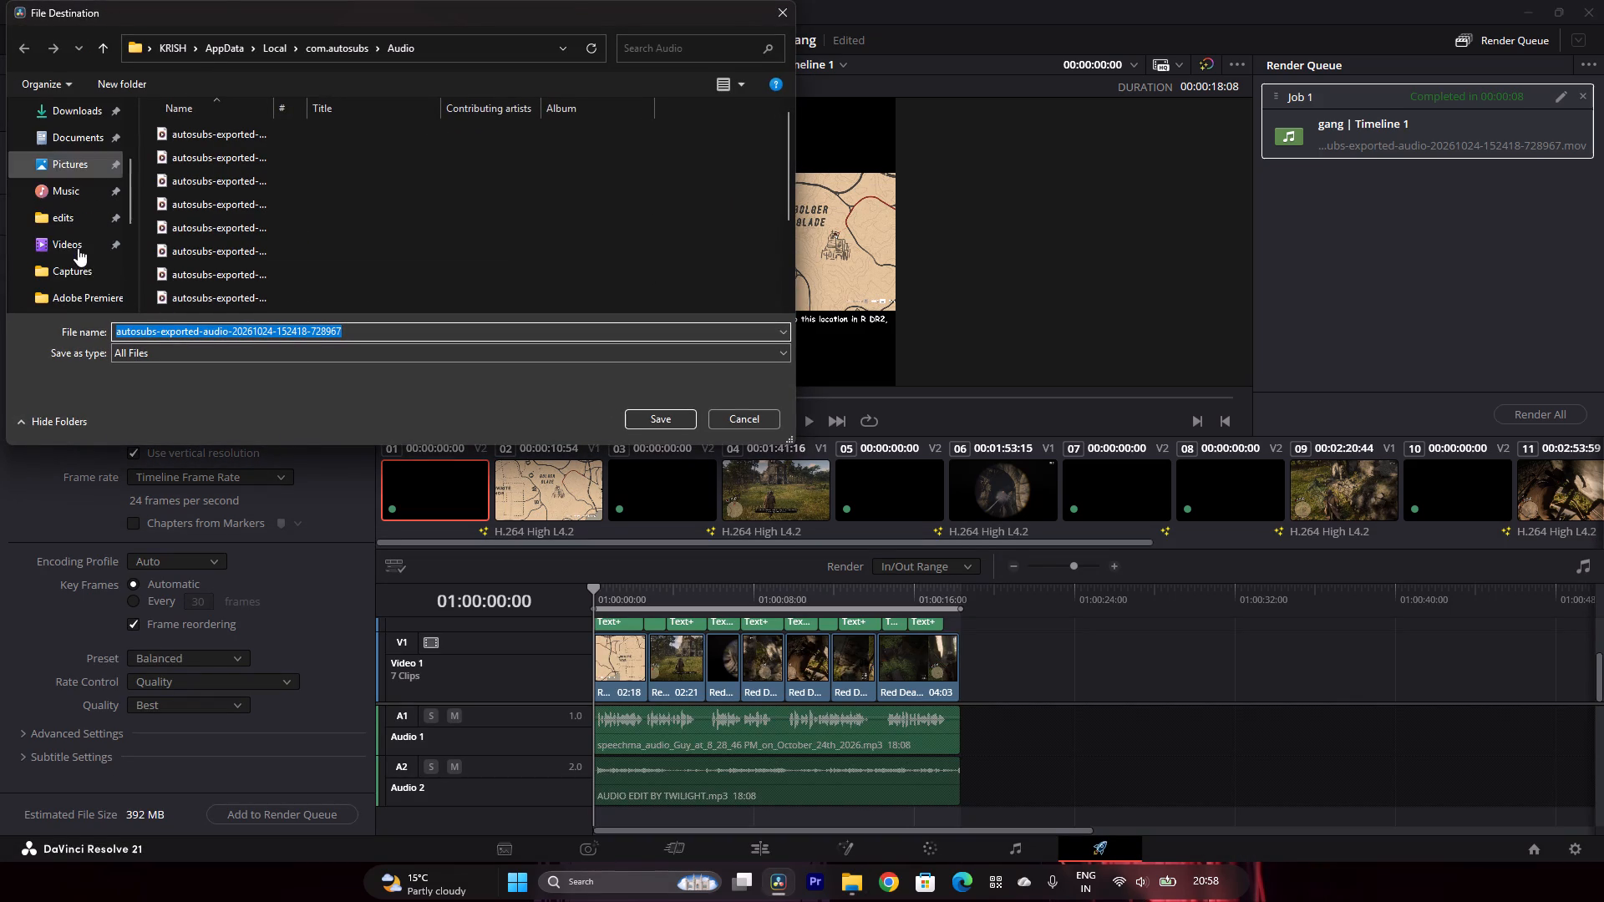
{"action": "left_click", "coordinate": [79, 220]}
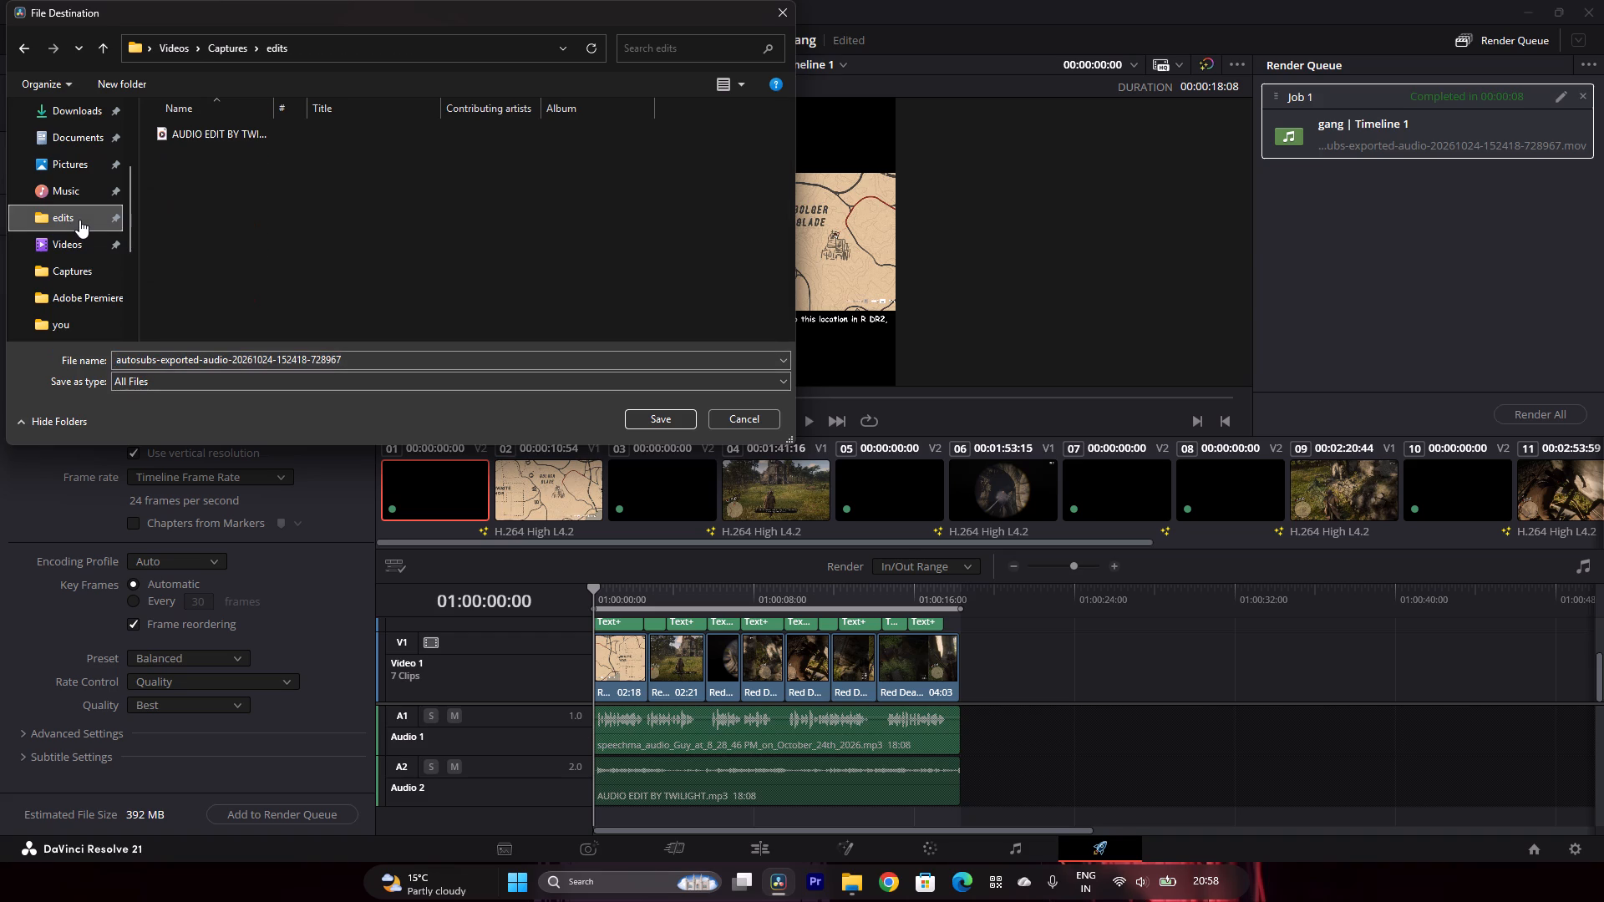
{"action": "left_click", "coordinate": [72, 241]}
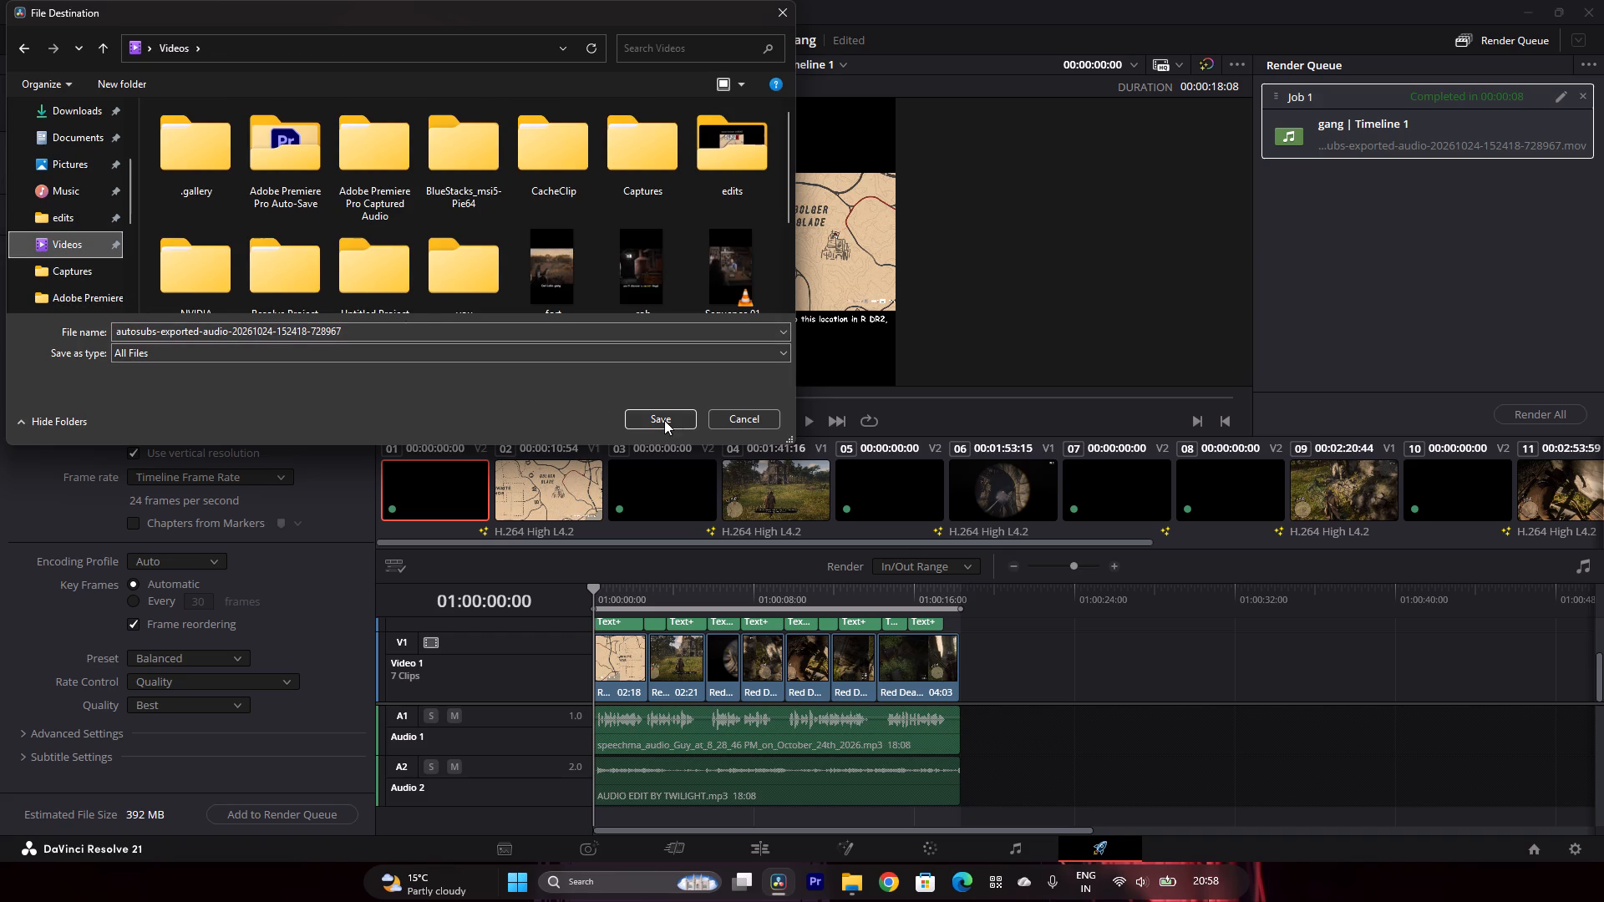
{"action": "left_click", "coordinate": [677, 418]}
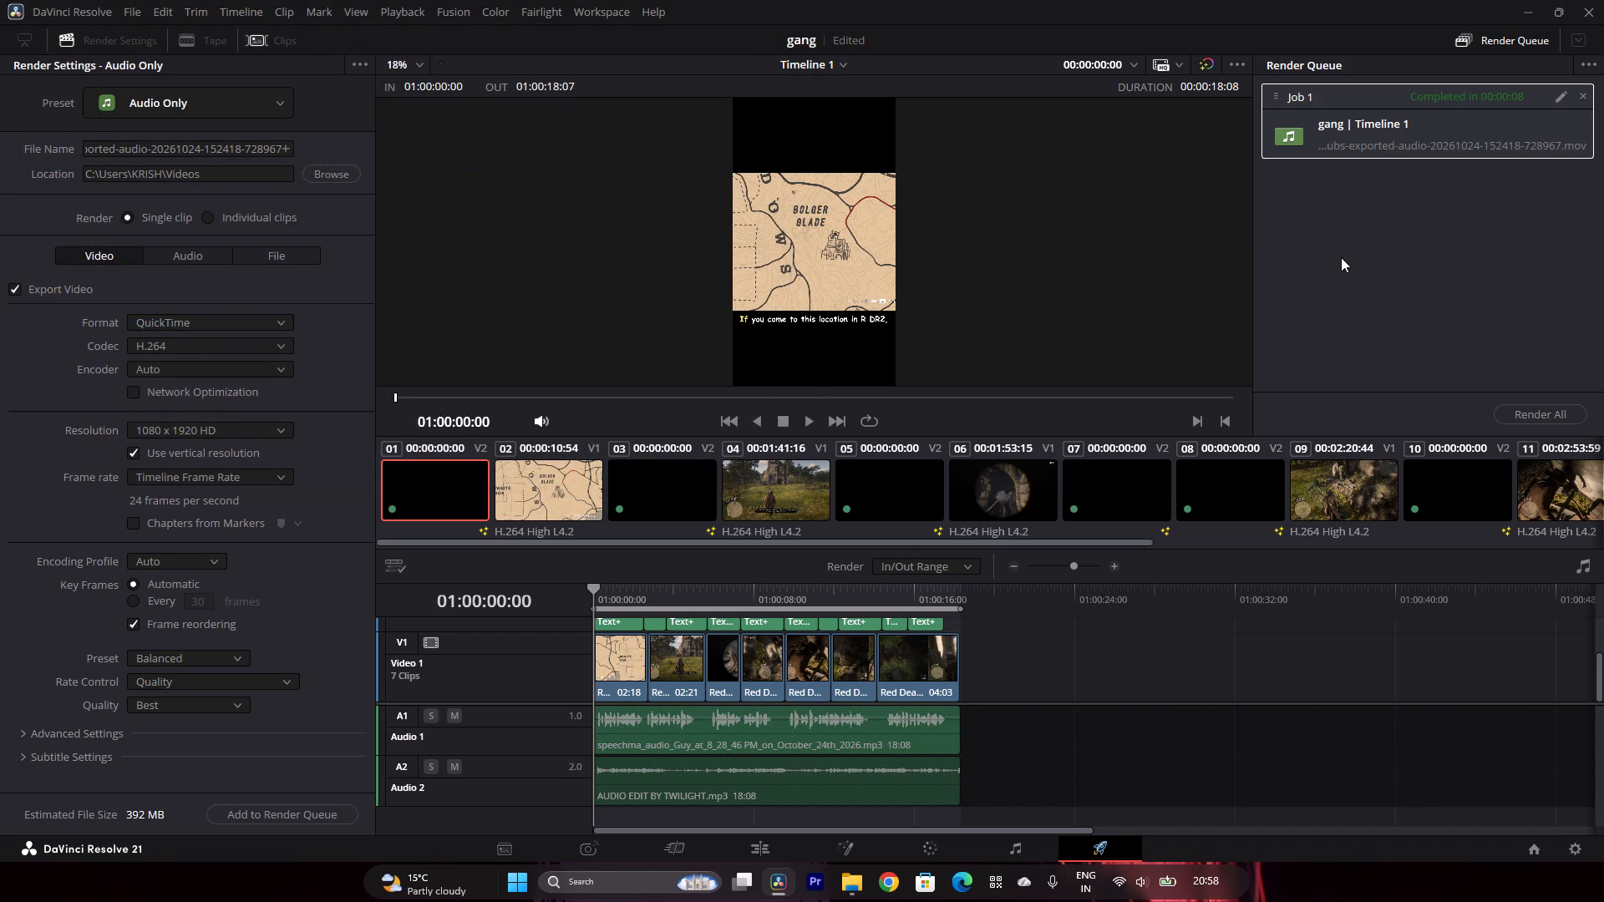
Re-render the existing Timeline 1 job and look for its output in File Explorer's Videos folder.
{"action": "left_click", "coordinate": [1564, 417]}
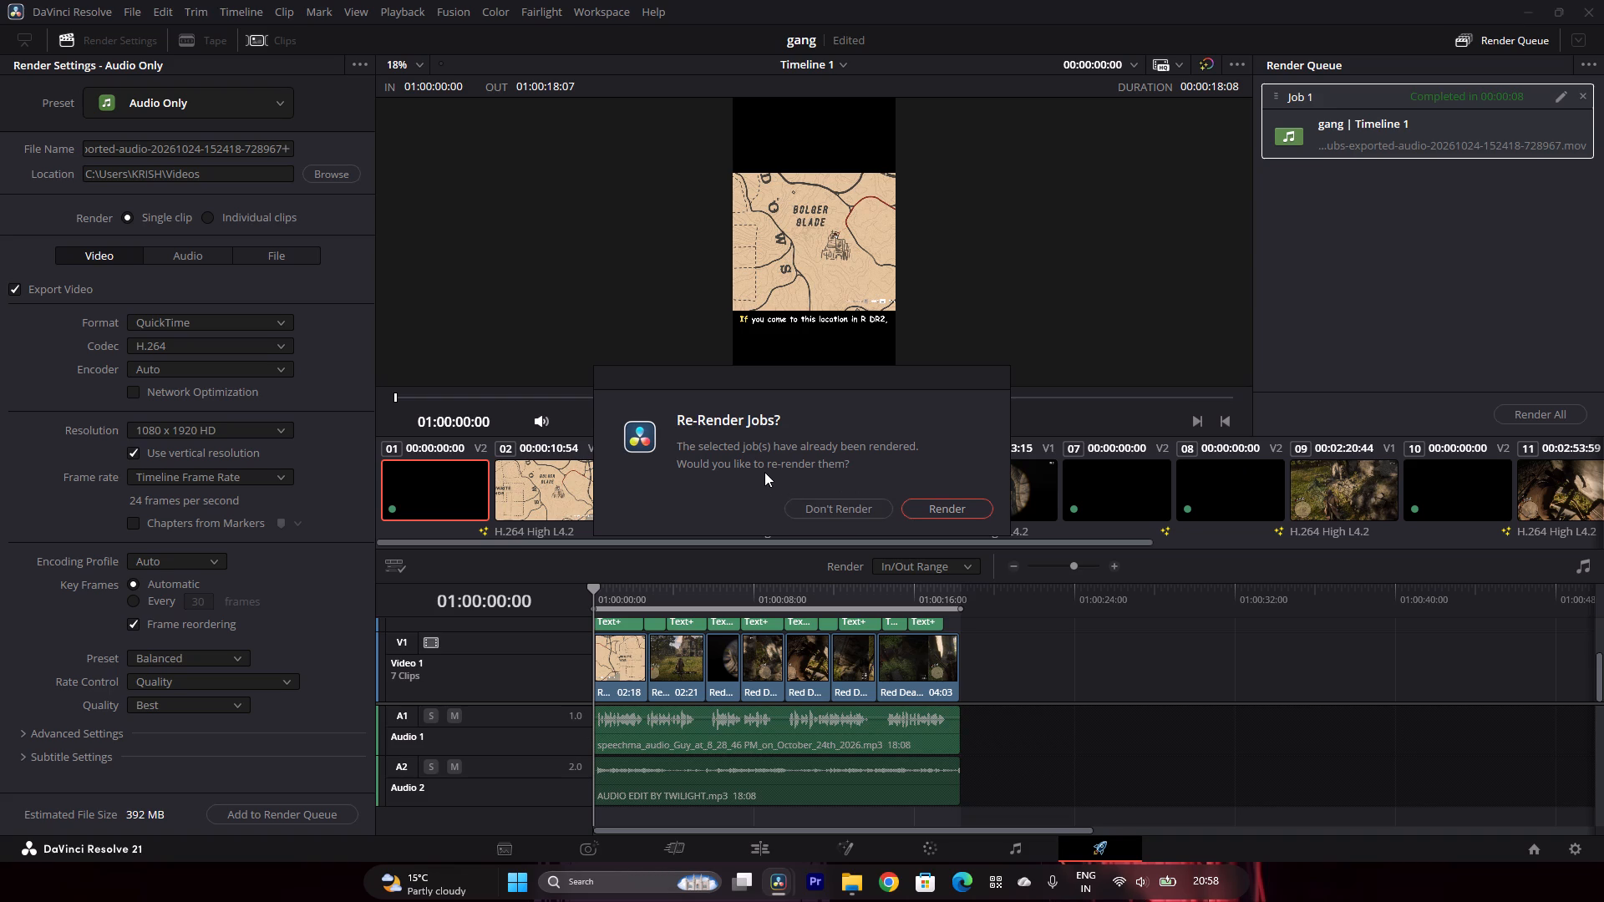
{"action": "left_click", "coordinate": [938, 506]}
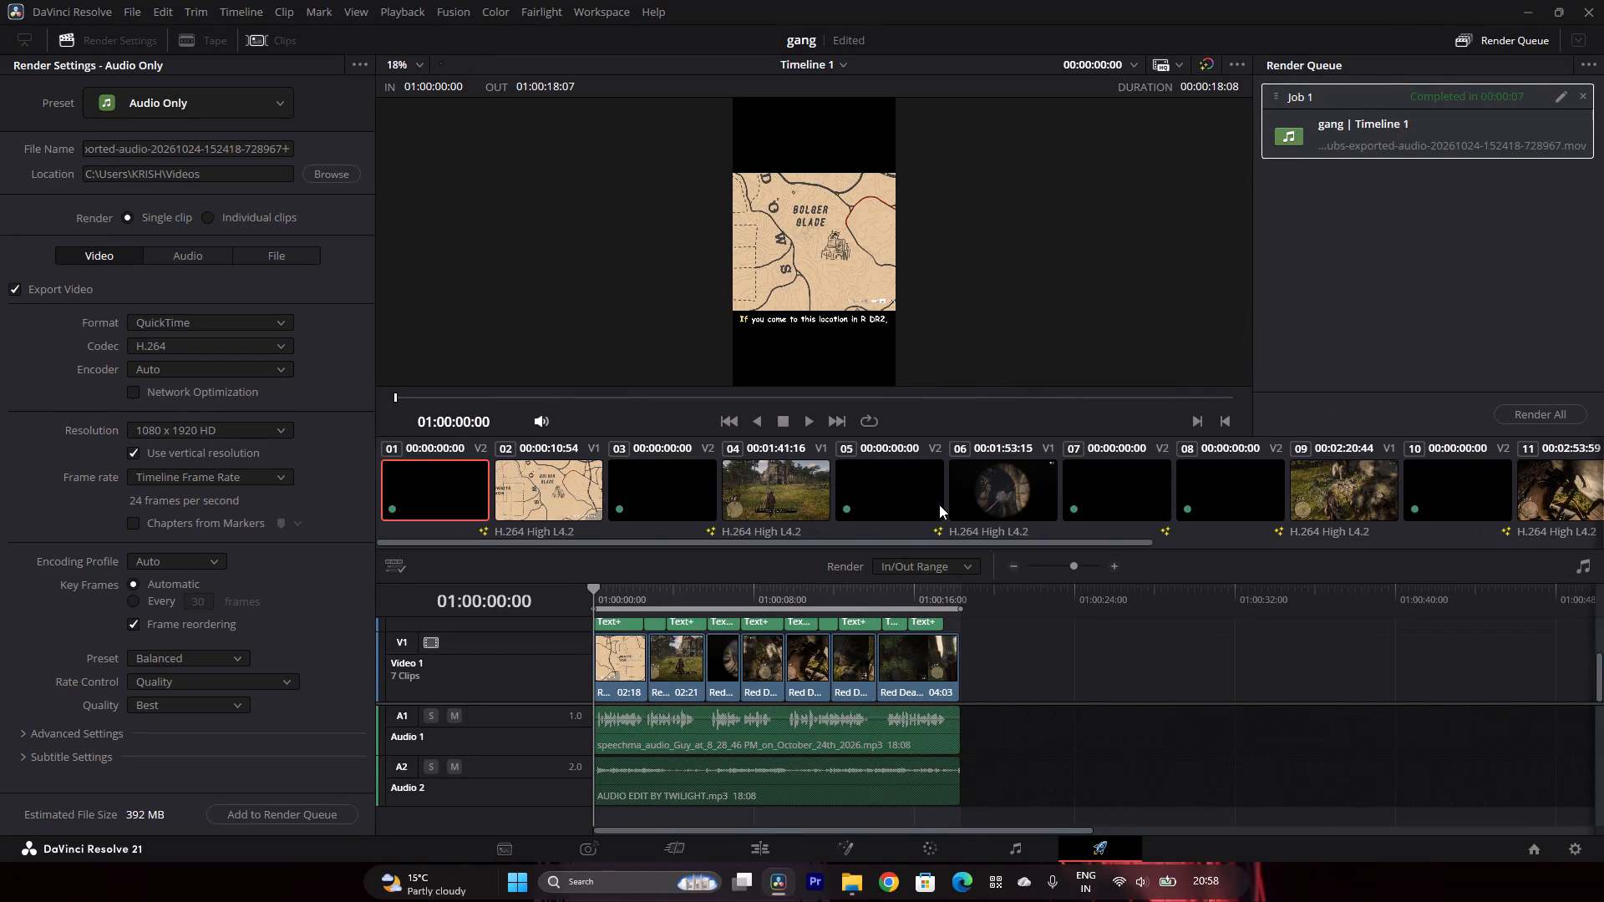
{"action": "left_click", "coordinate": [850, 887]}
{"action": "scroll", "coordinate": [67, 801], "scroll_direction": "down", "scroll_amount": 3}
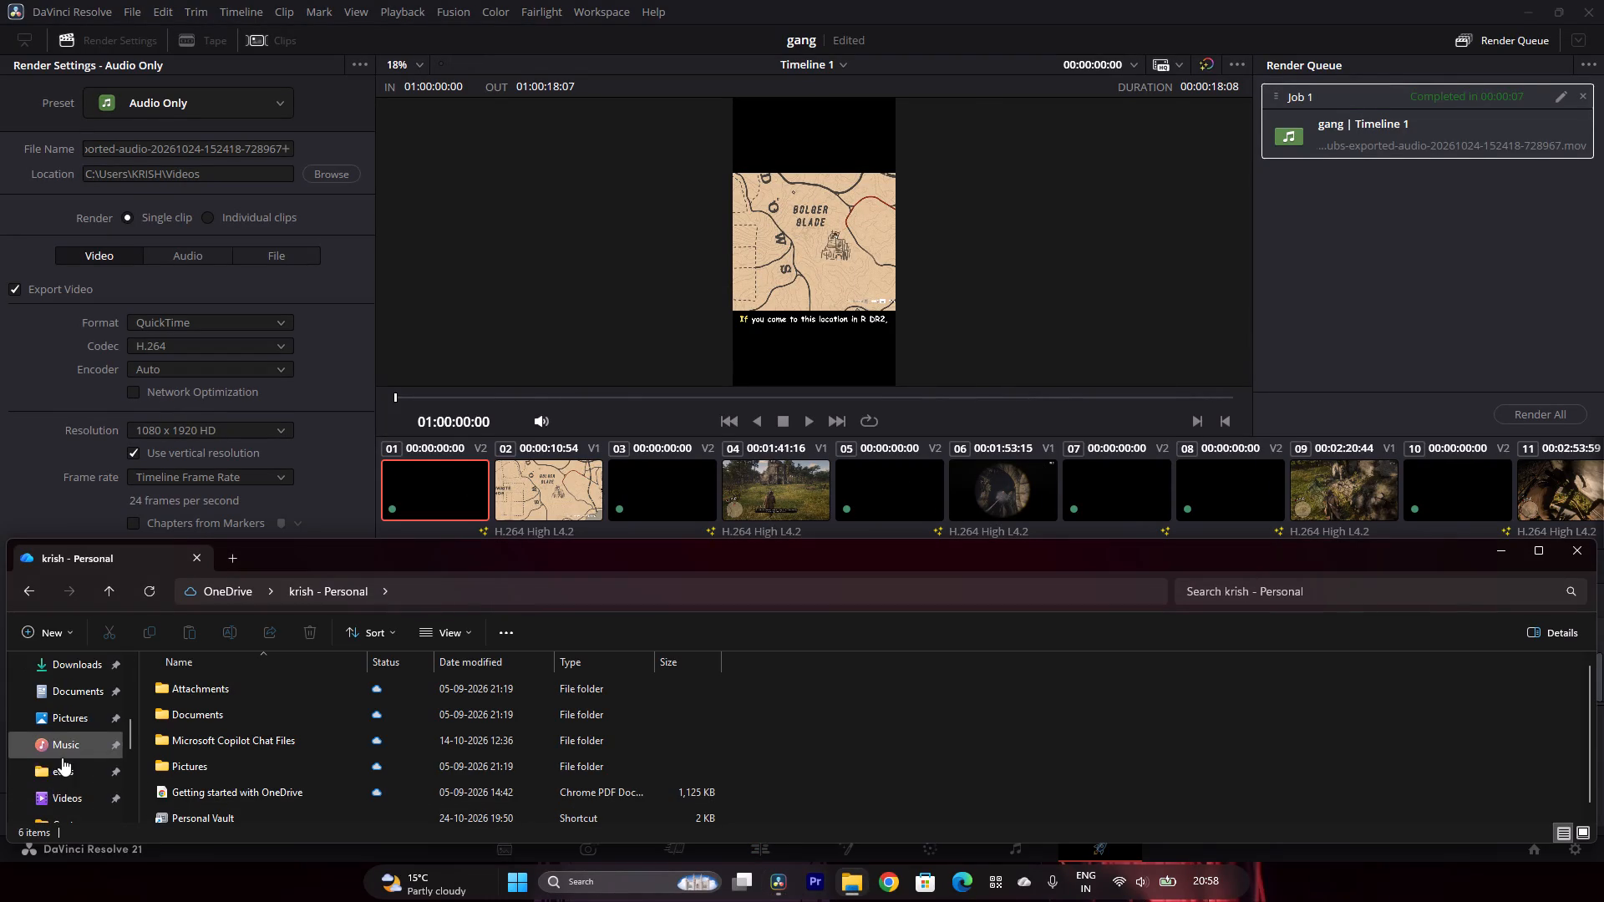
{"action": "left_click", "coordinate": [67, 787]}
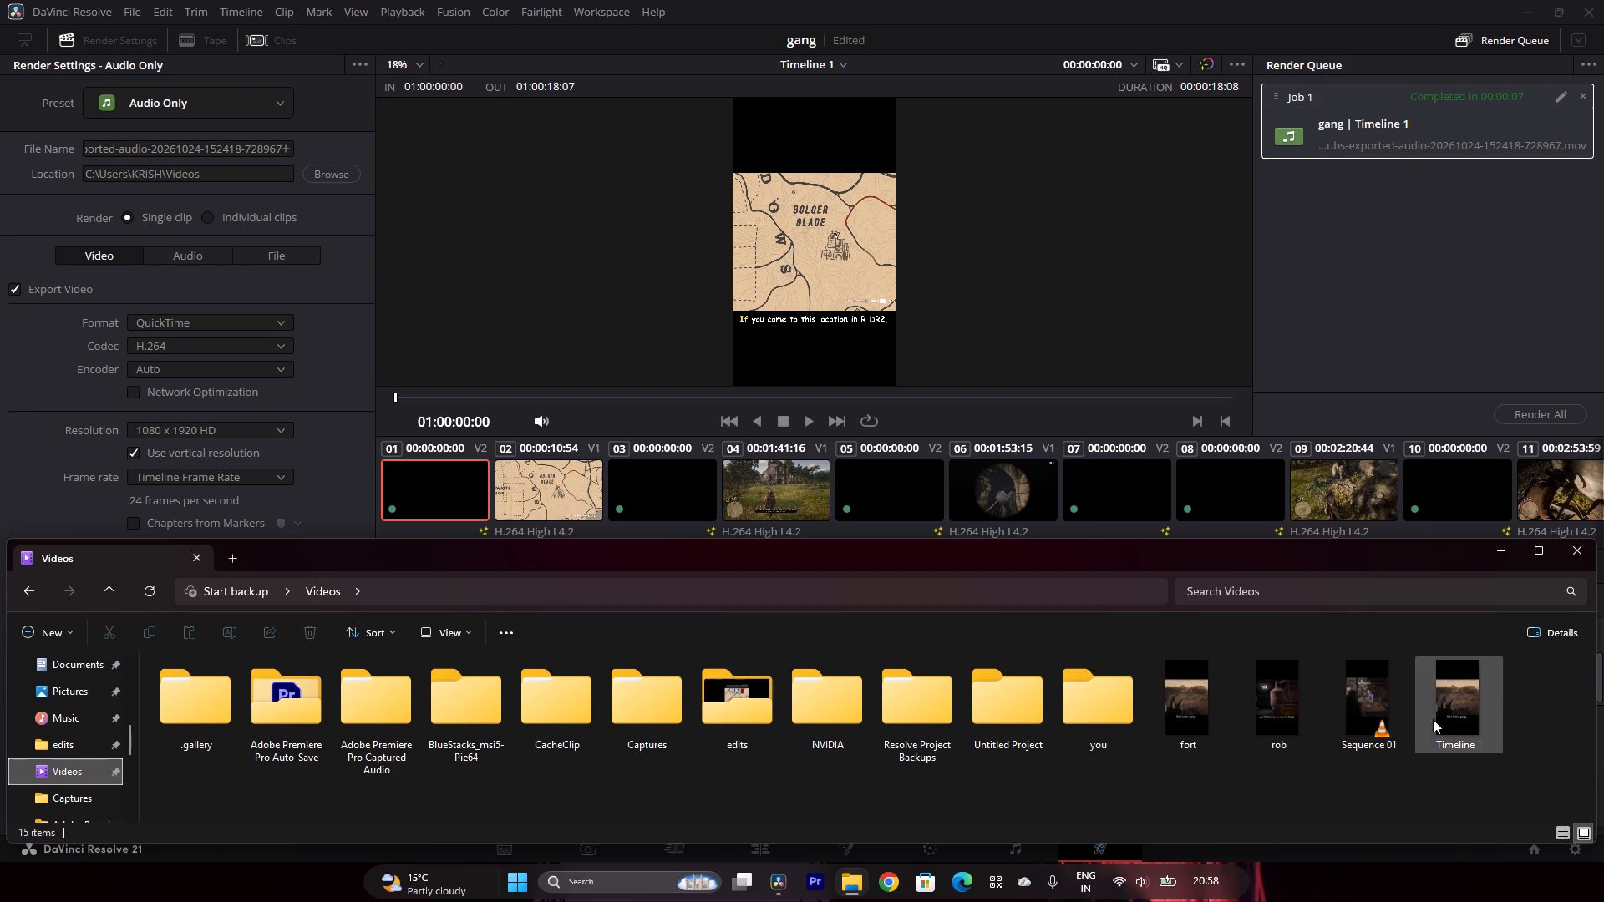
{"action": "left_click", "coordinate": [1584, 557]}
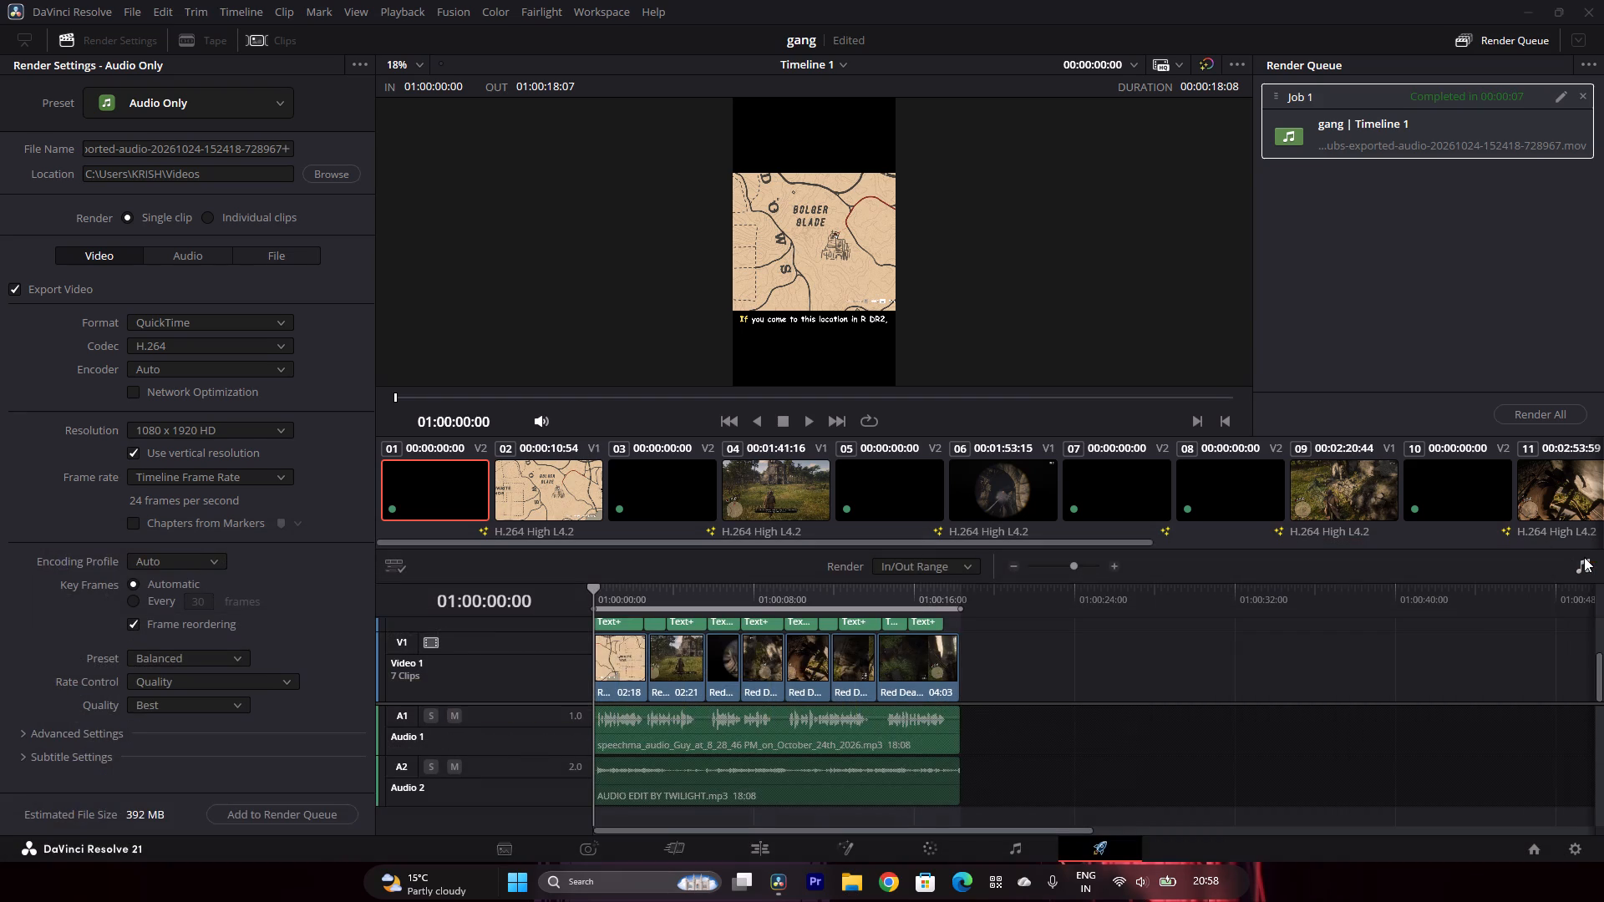
Replace the old render job with a new Timeline 1 job using the current settings and render it.
{"action": "left_click", "coordinate": [1581, 96]}
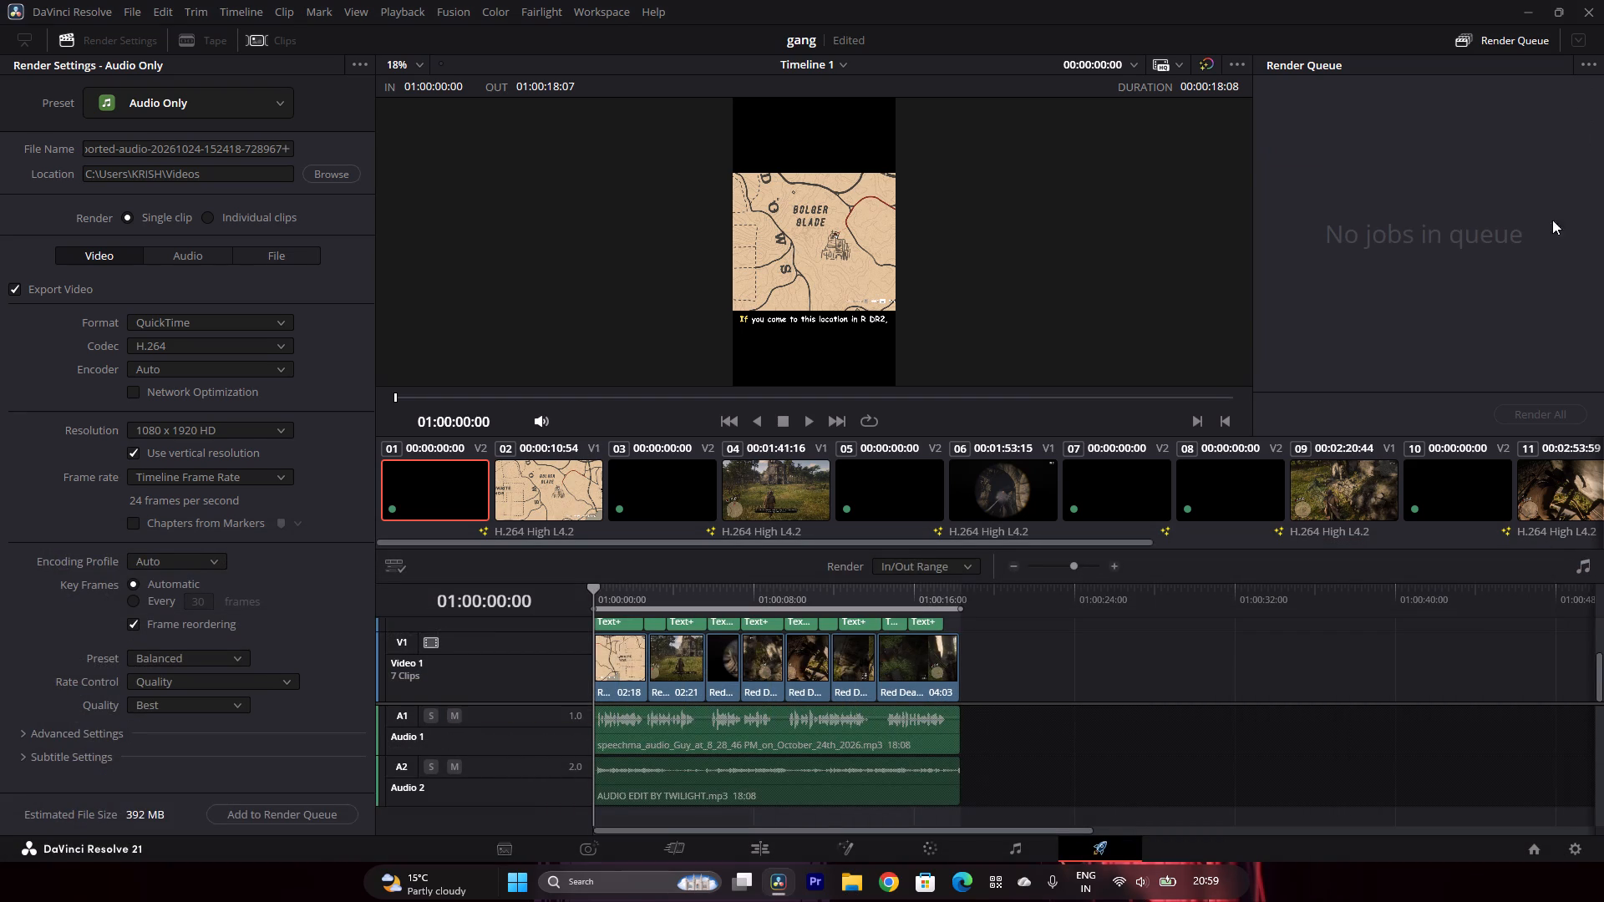
{"action": "left_click", "coordinate": [337, 813]}
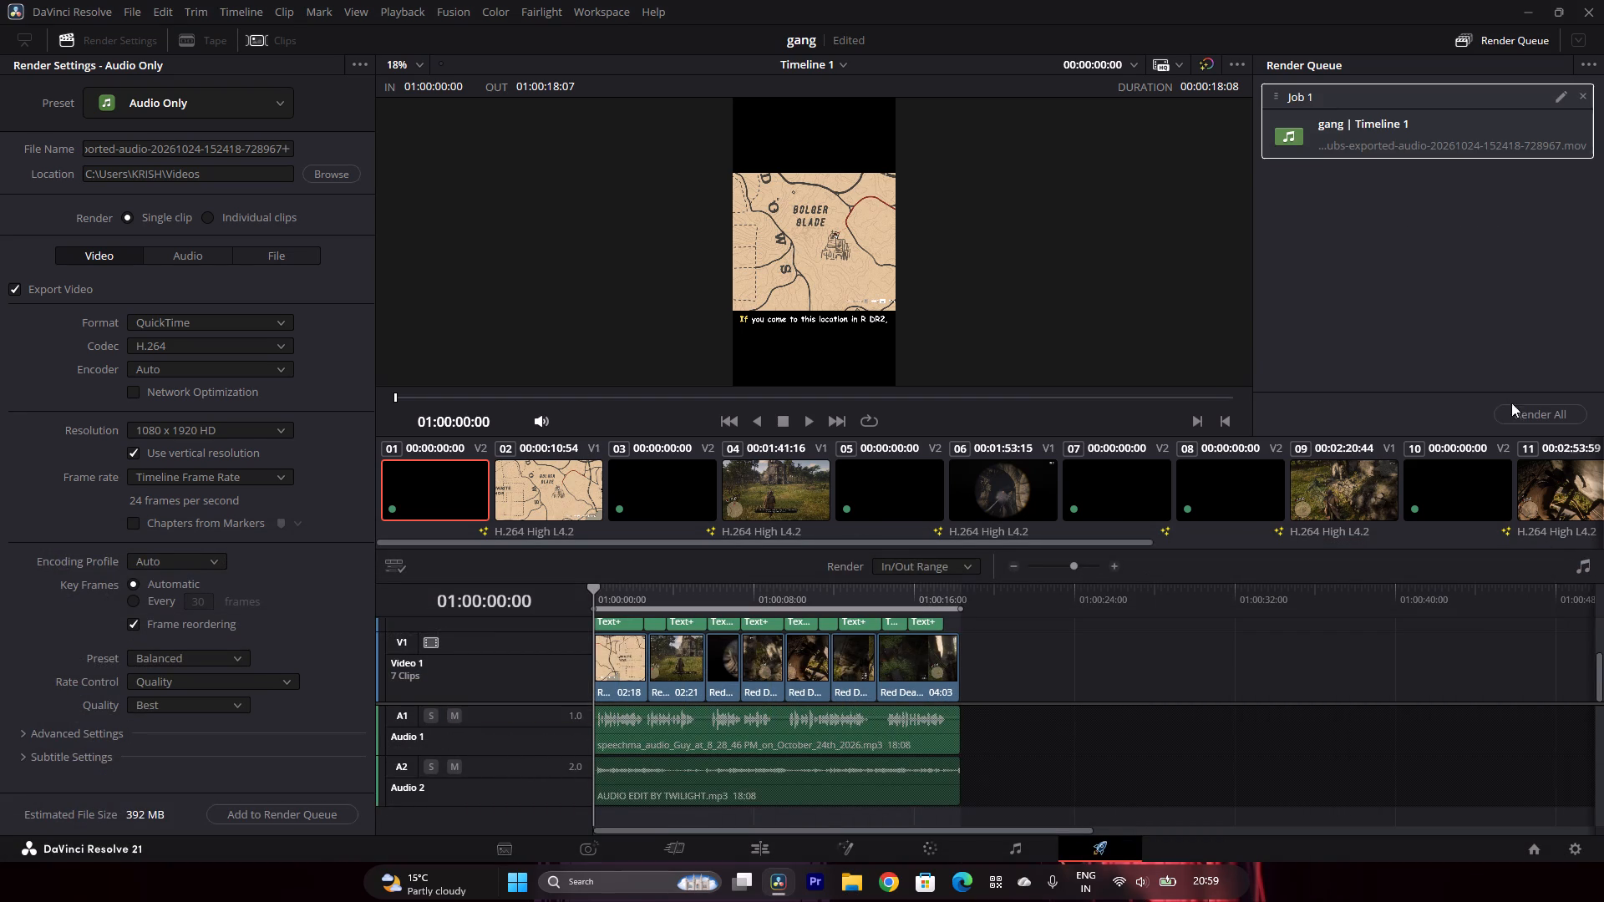
{"action": "left_click", "coordinate": [1520, 405]}
Play the newly rendered autosubs-exported-audio video from File Explorer's Videos folder to check it, and close the player and folder.
{"action": "left_click", "coordinate": [854, 881]}
{"action": "scroll", "coordinate": [51, 797], "scroll_direction": "down", "scroll_amount": 2}
{"action": "left_click", "coordinate": [69, 716]}
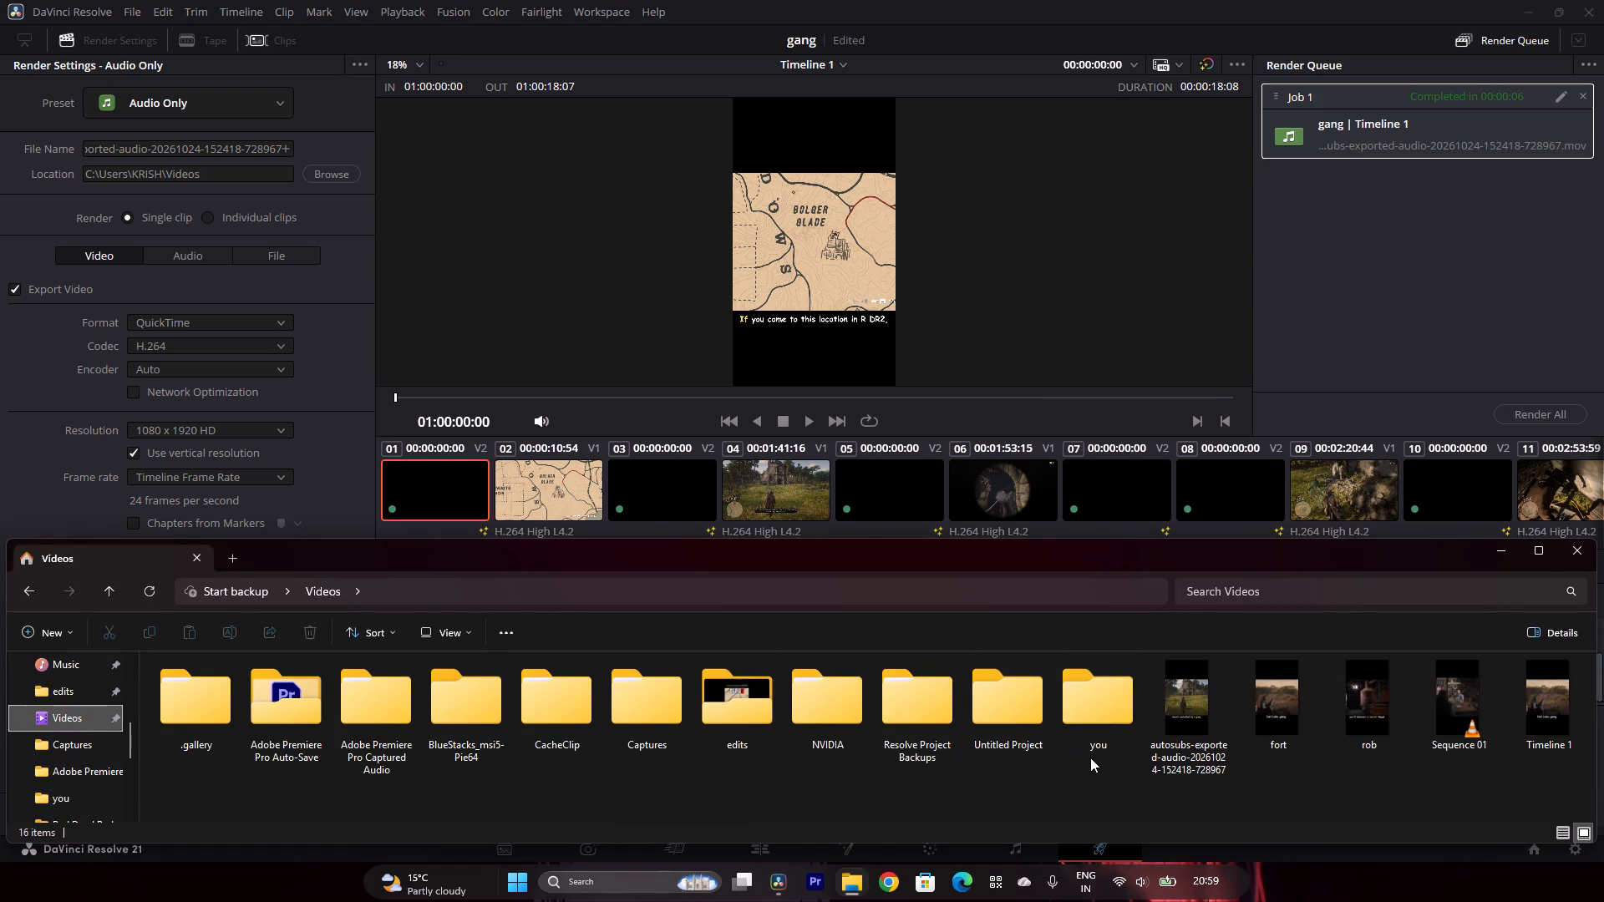
{"action": "double_click", "coordinate": [1180, 724]}
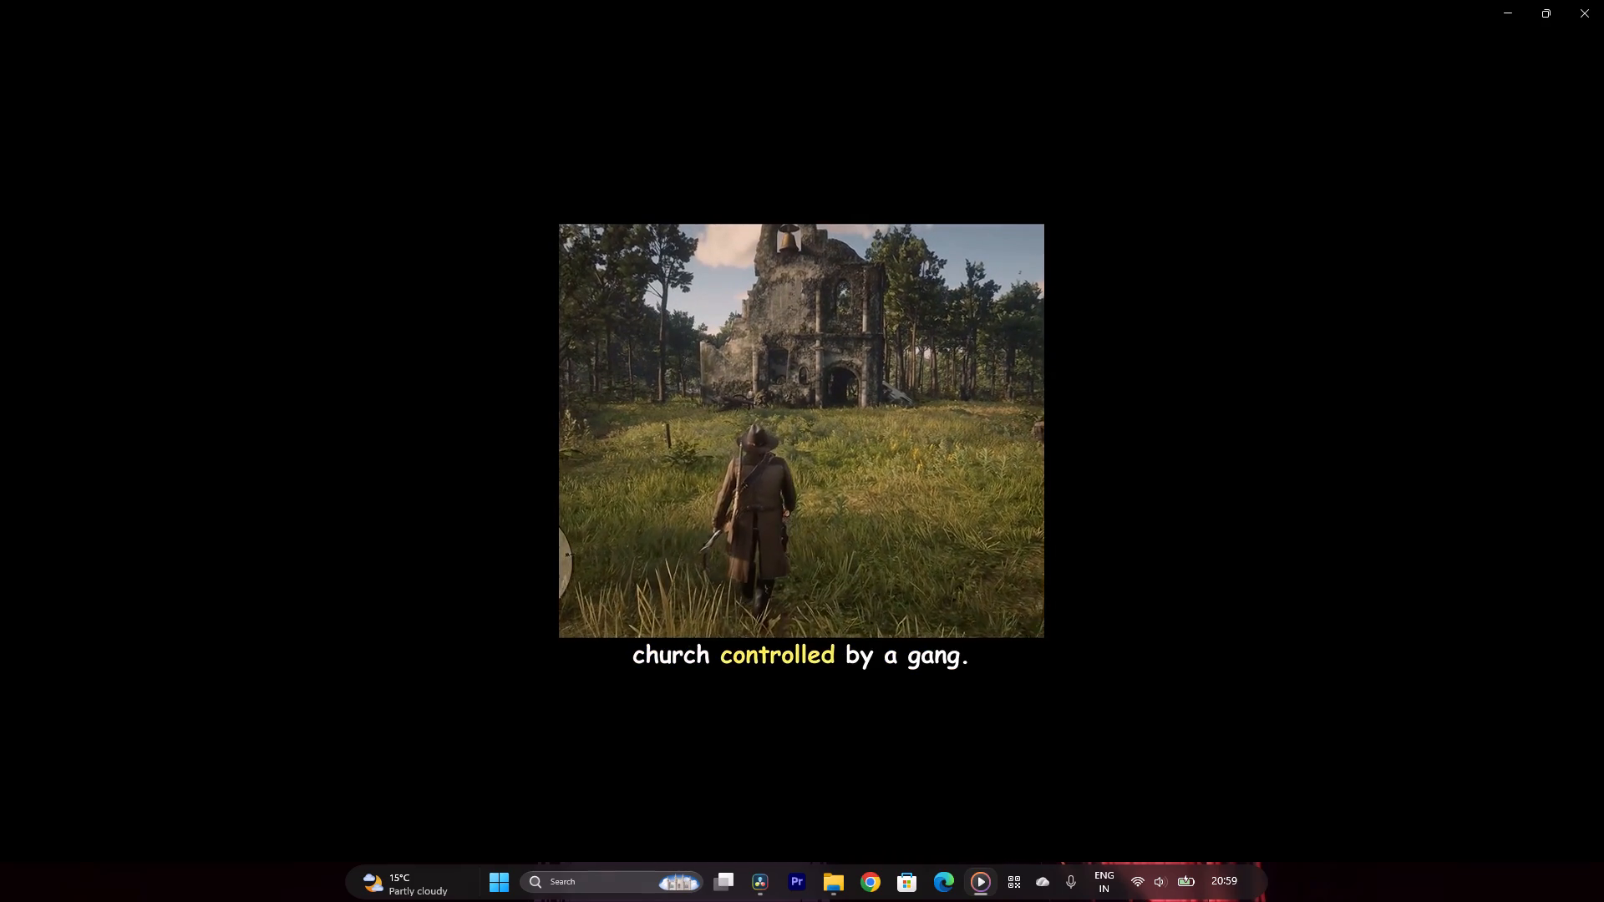
{"action": "left_click", "coordinate": [1575, 9]}
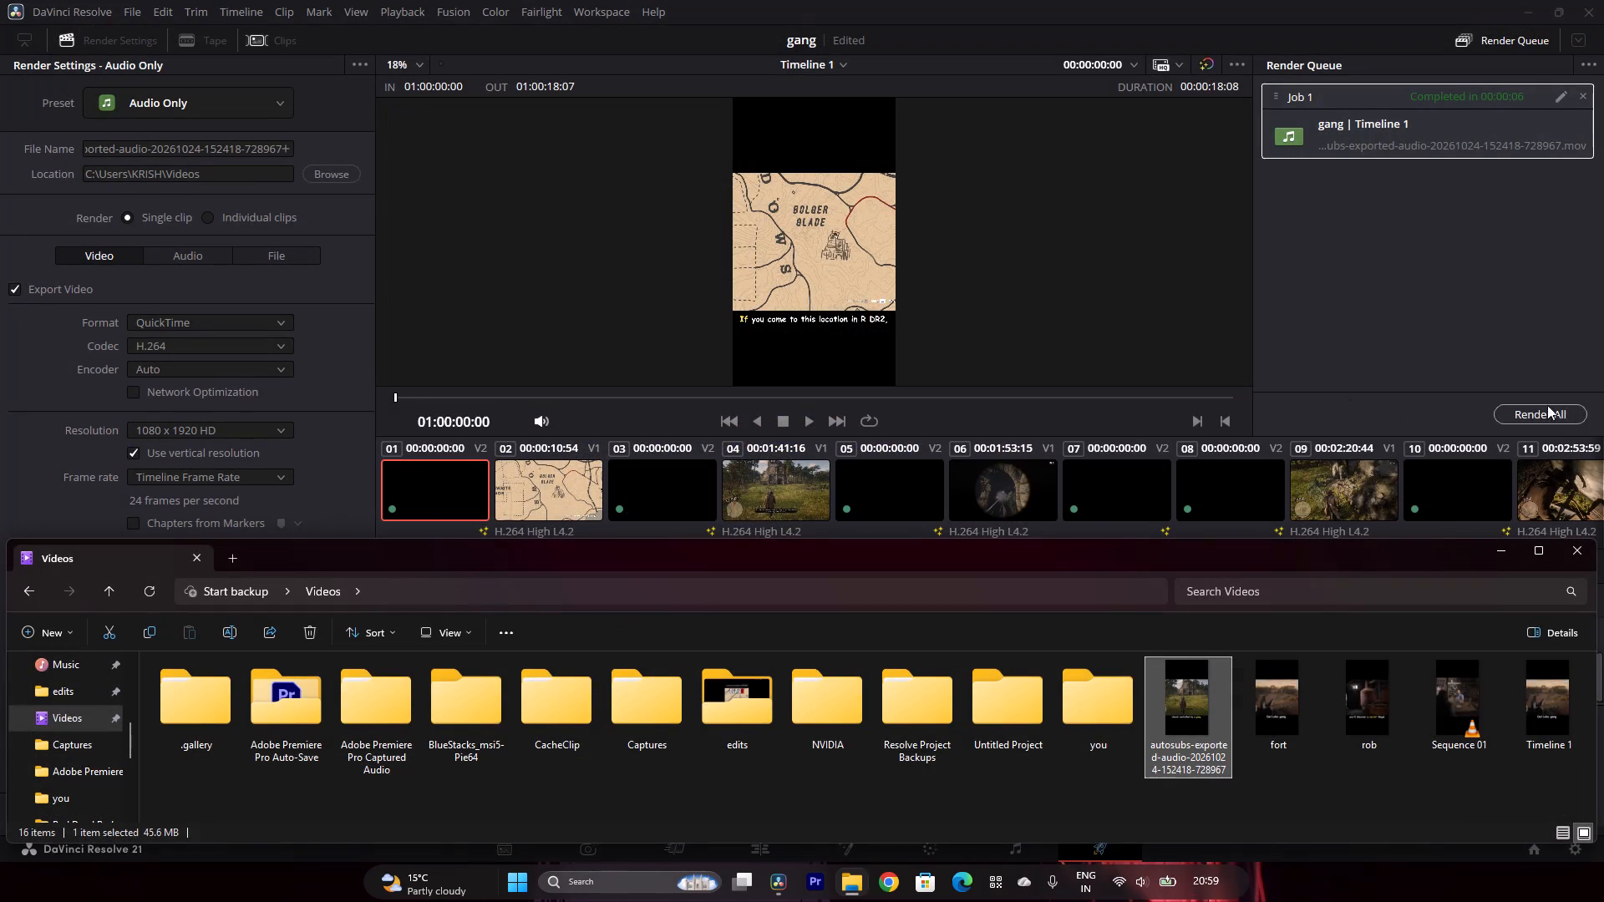
{"action": "left_click", "coordinate": [1574, 544]}
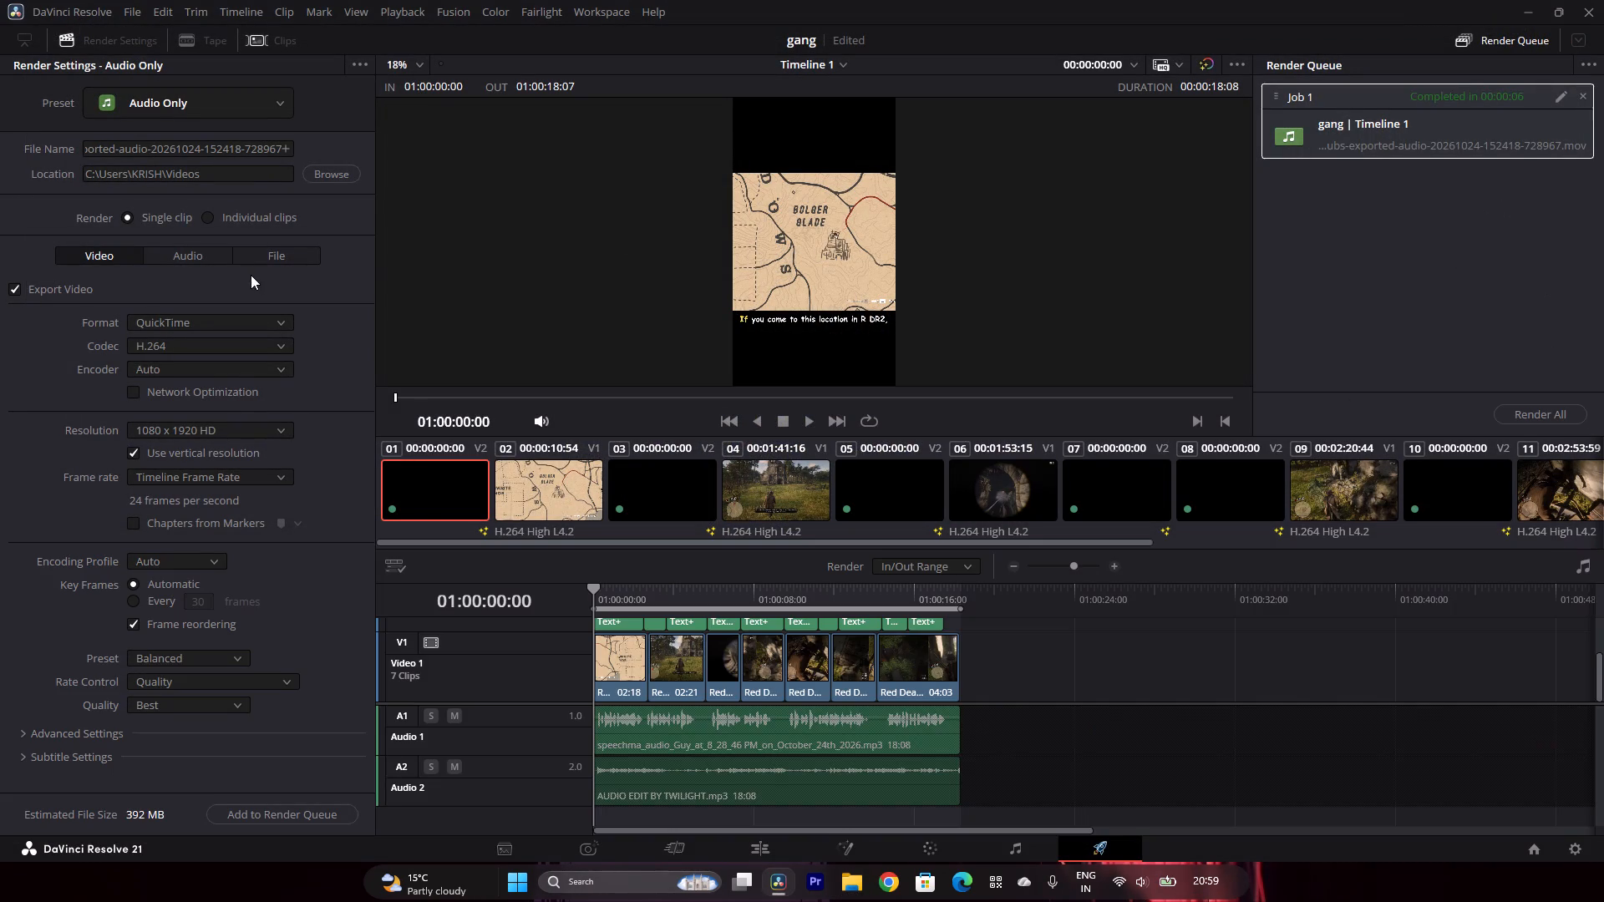
Close DaVinci Resolve.
{"action": "left_click", "coordinate": [1603, 0]}
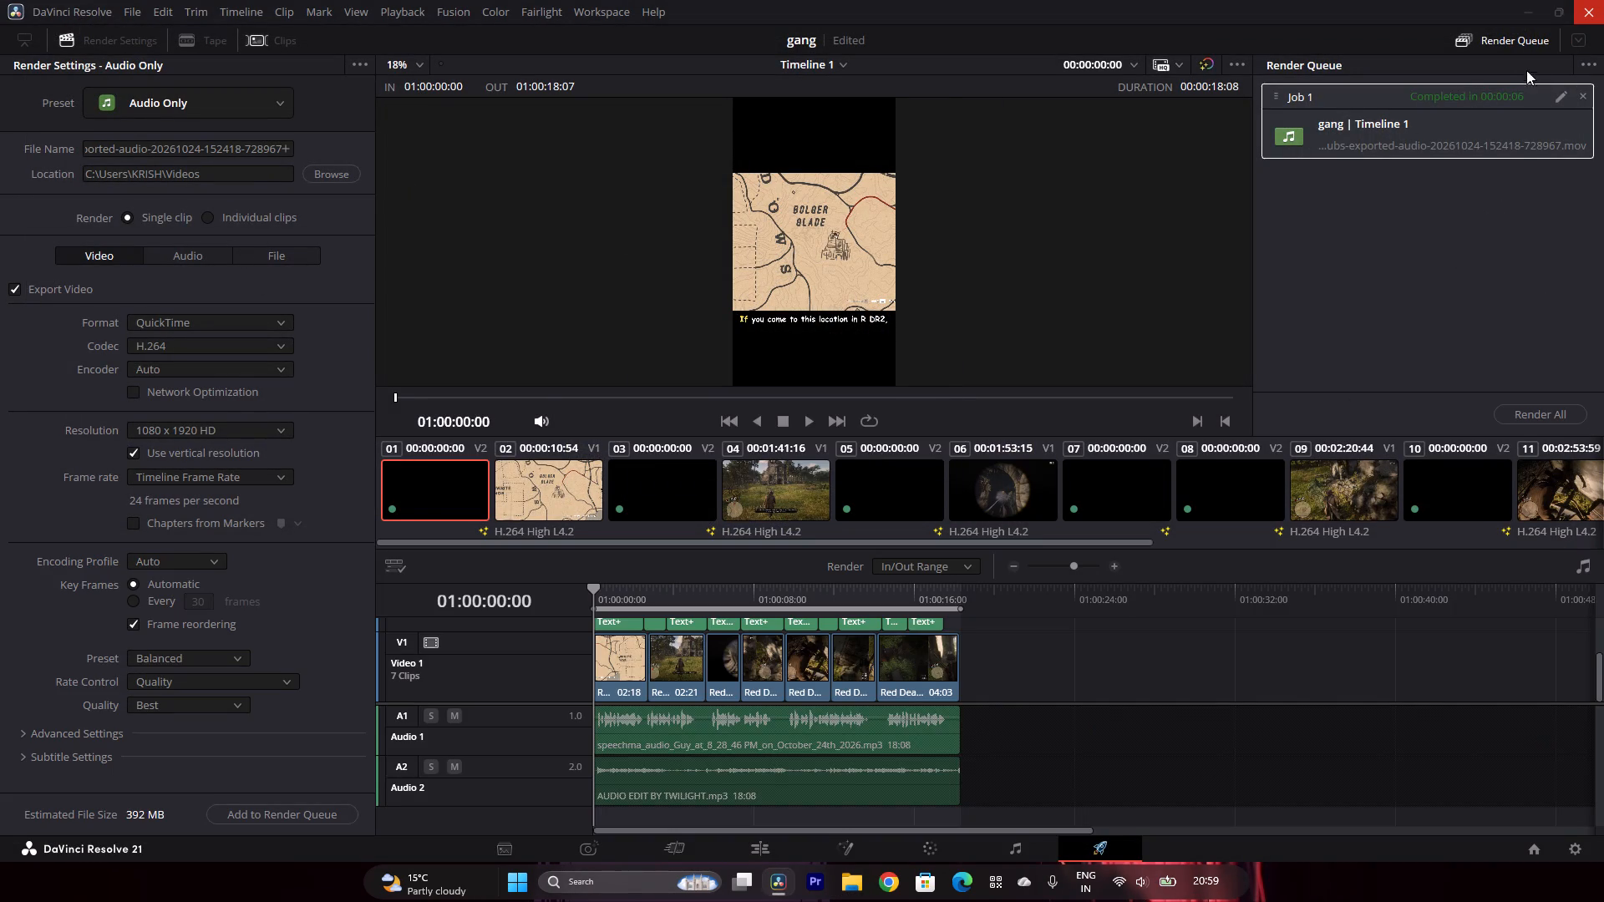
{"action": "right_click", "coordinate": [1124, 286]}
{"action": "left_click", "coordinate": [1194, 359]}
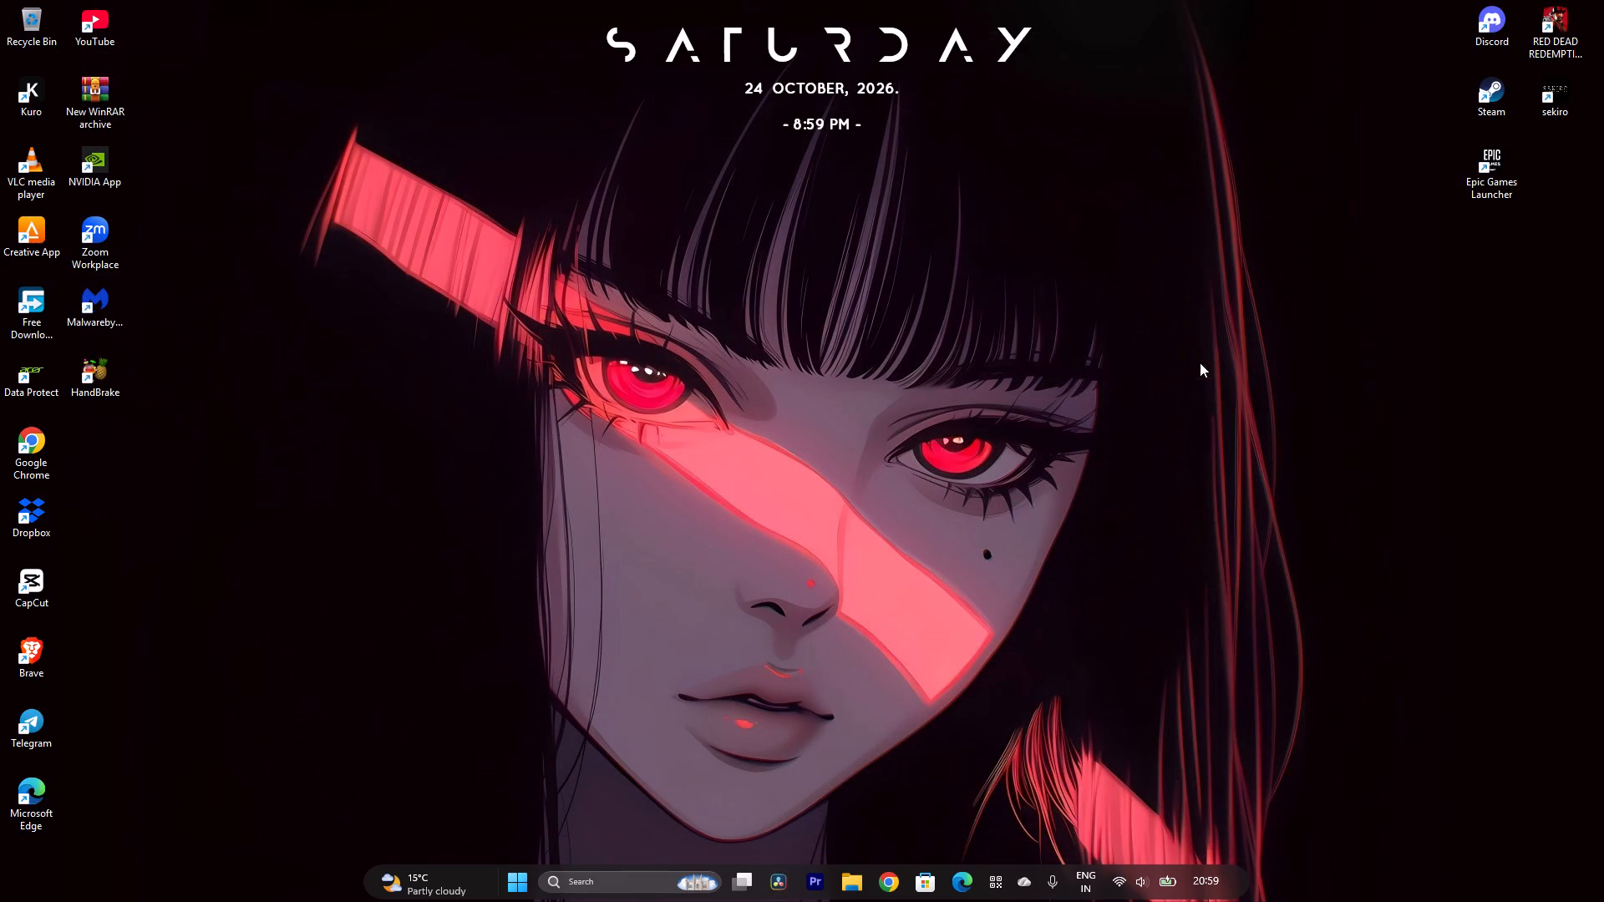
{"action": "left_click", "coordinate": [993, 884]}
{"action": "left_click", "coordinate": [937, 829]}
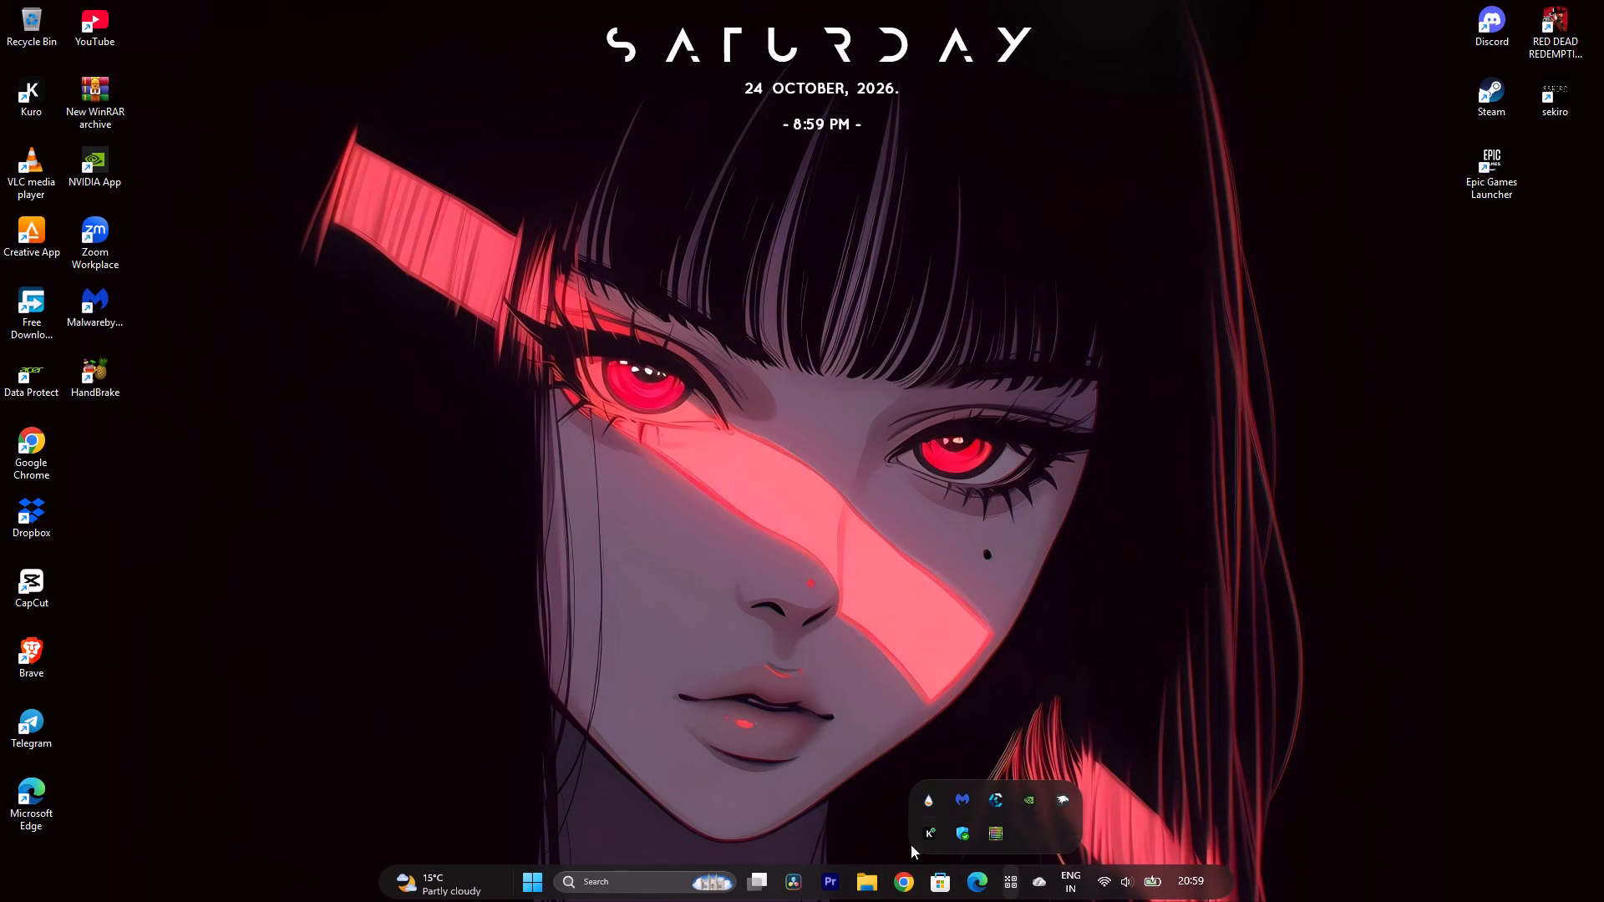